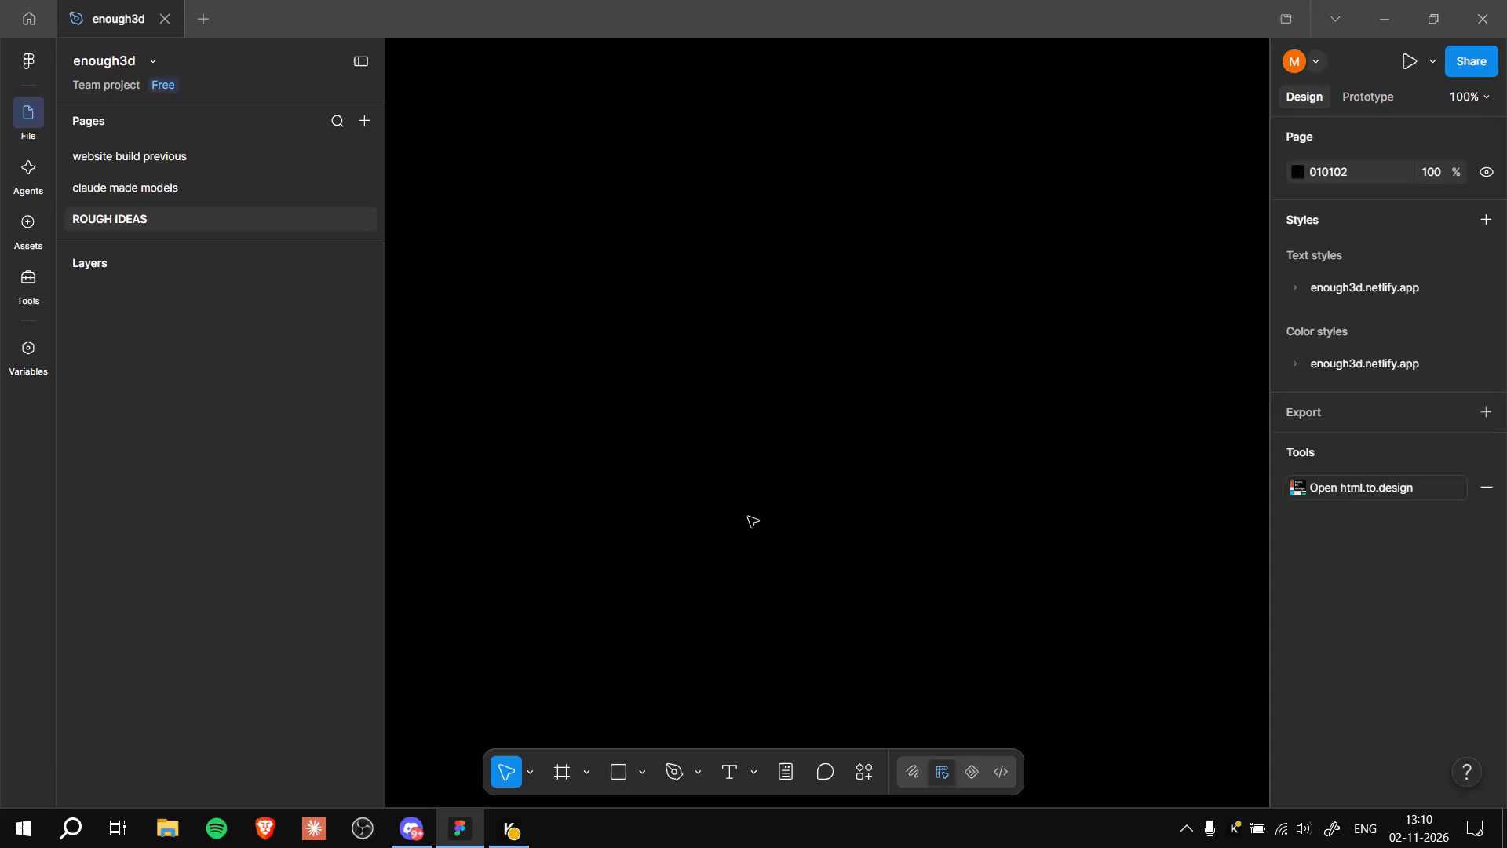
Create a new frame on the ROUGH IDEAS page using the Slide 16:9 presentation preset, 1920 × 1080.
scroll(929, 388, up, 3)
click(563, 766)
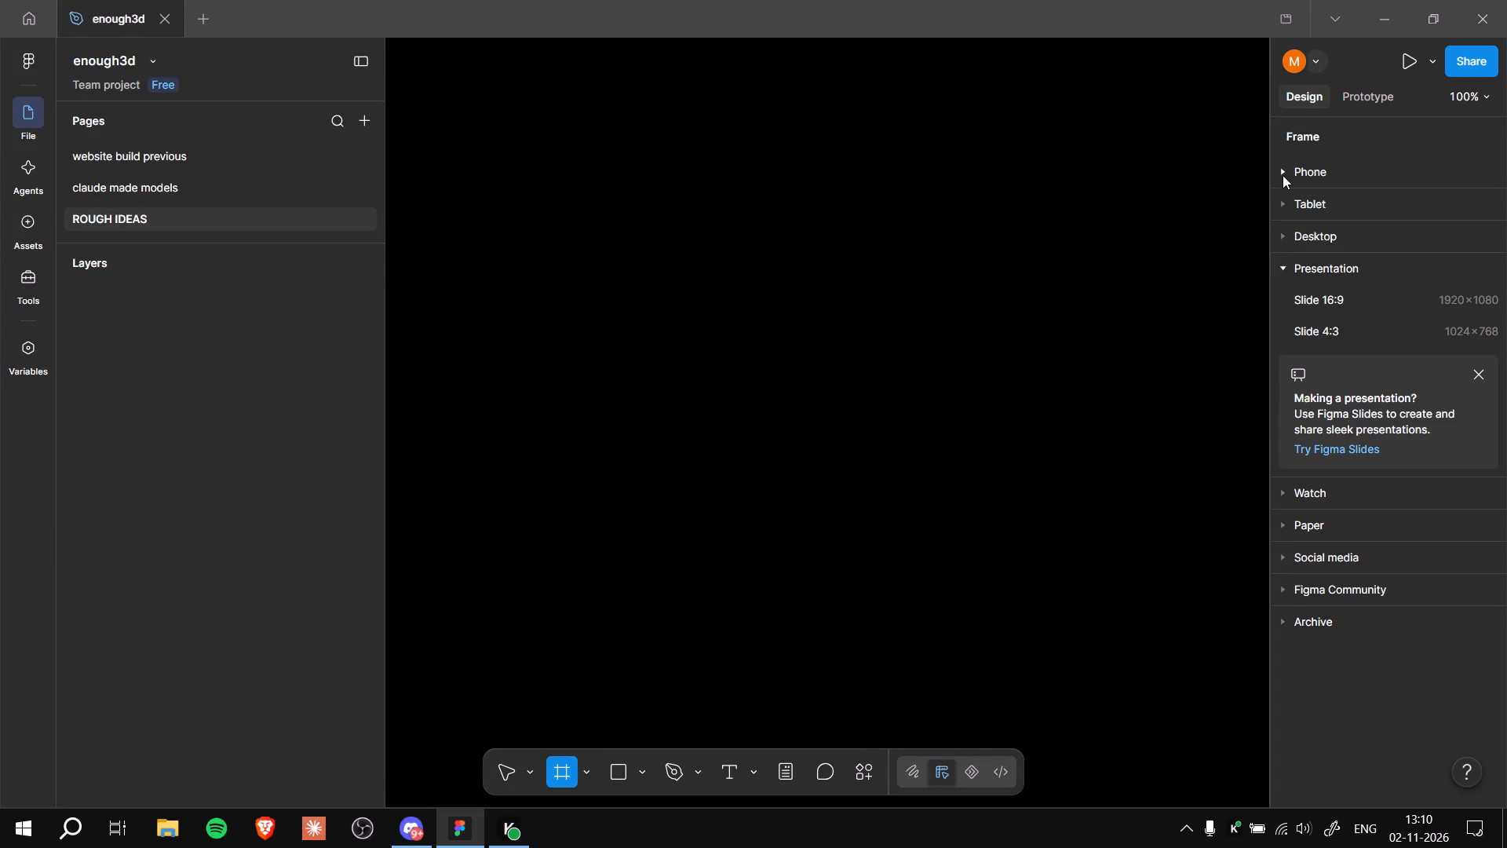
click(1281, 199)
click(1281, 199)
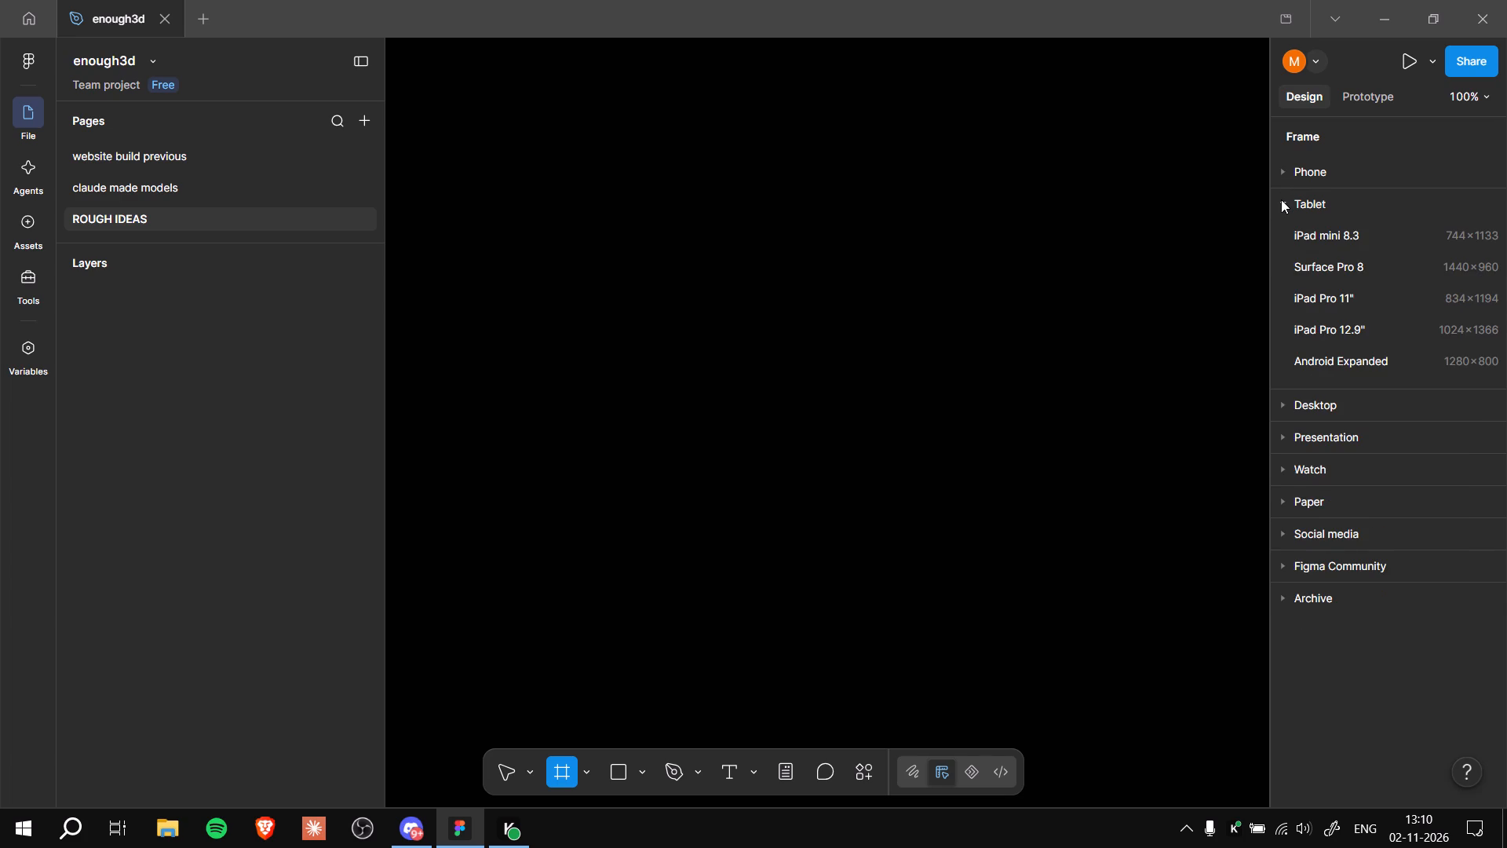
click(1283, 299)
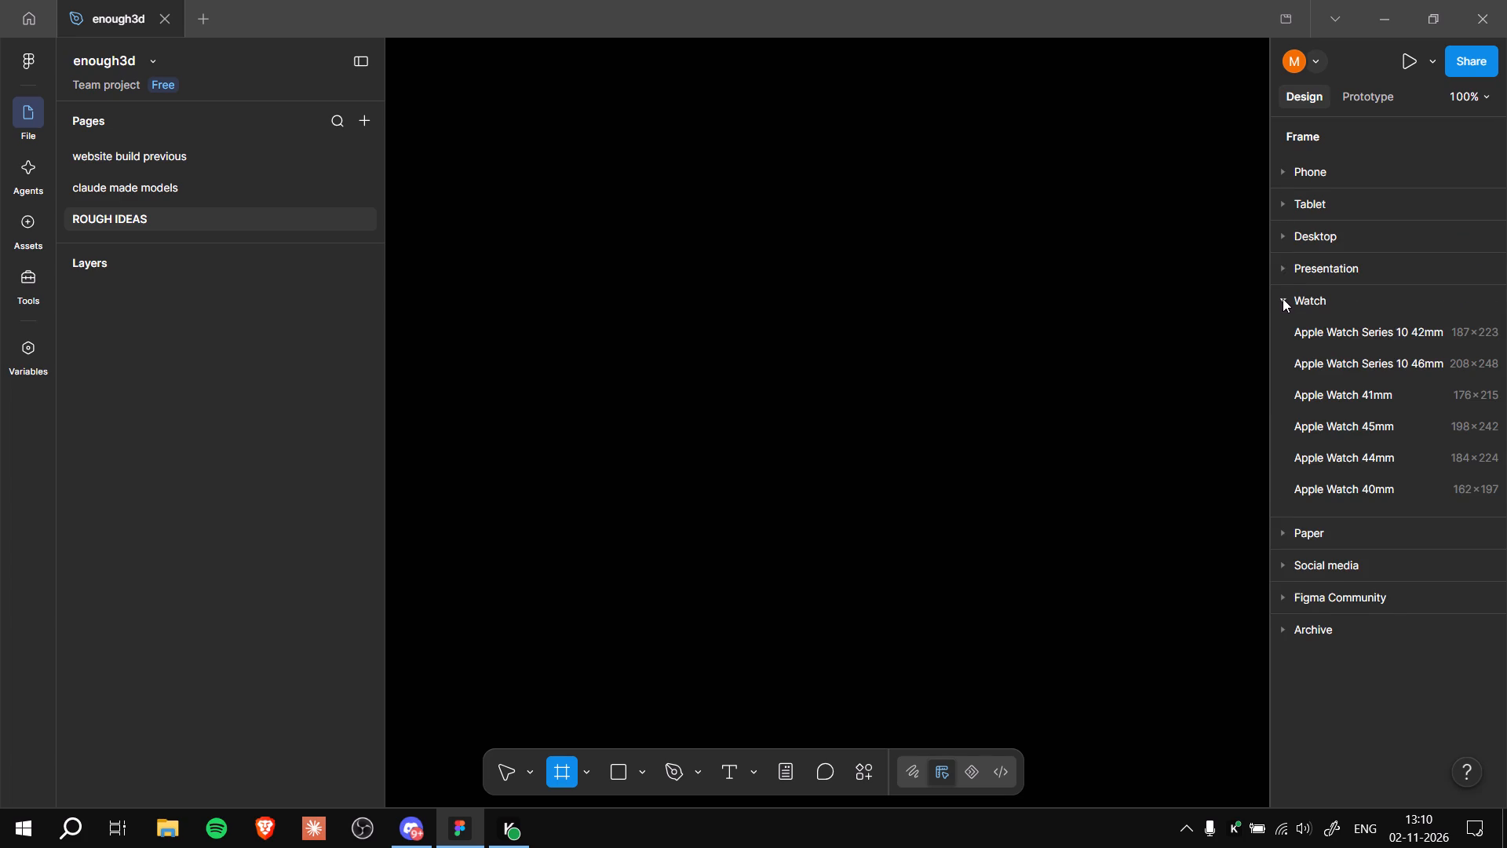
click(1283, 275)
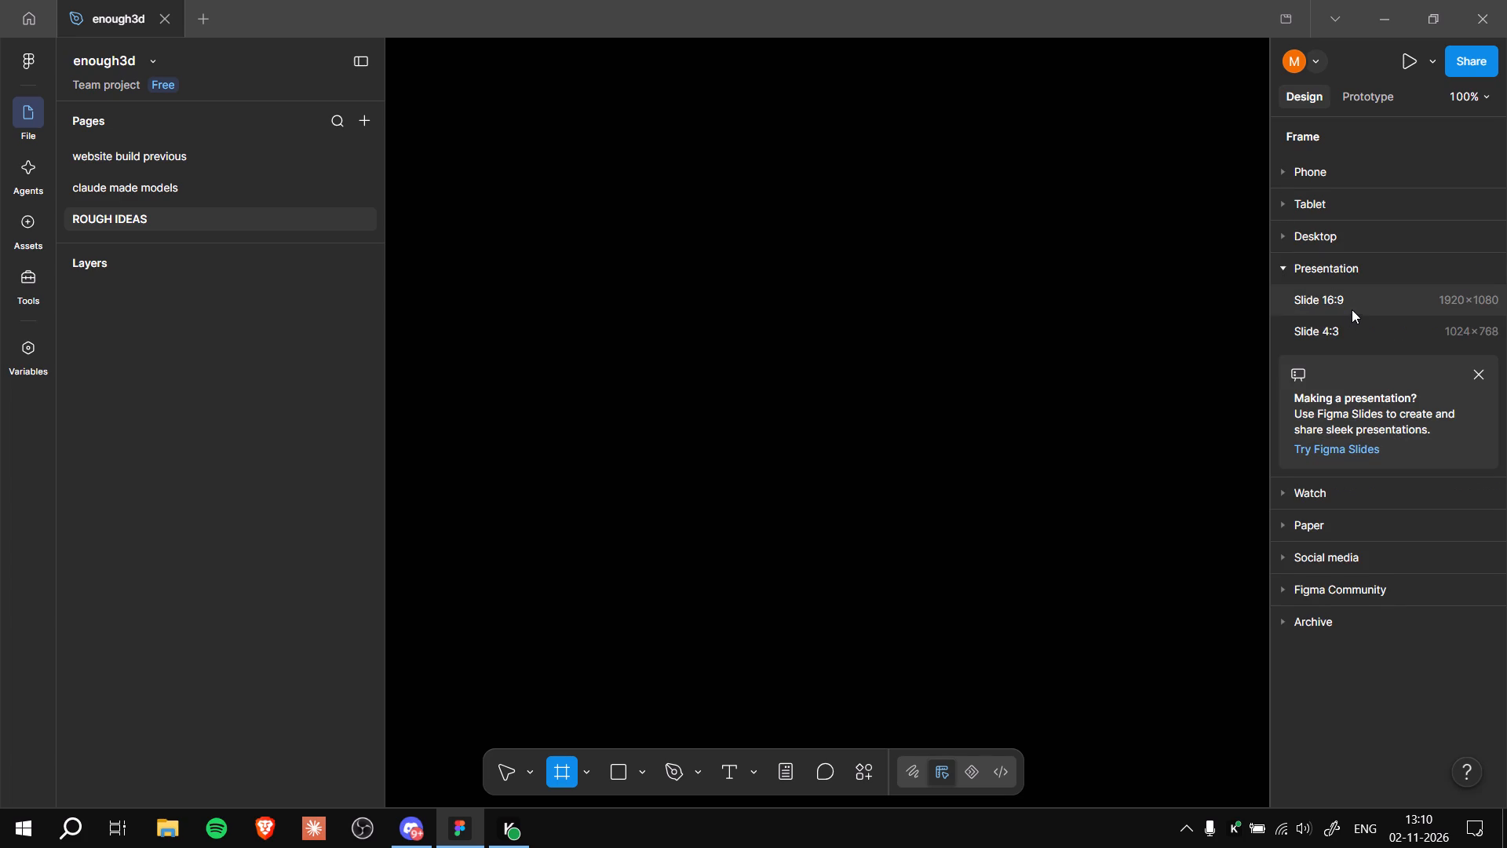
drag(1352, 303, 989, 323)
Change the Slide 16:9 - 1 frame's fill to the dark grey 262424.
scroll(967, 366, down, 6)
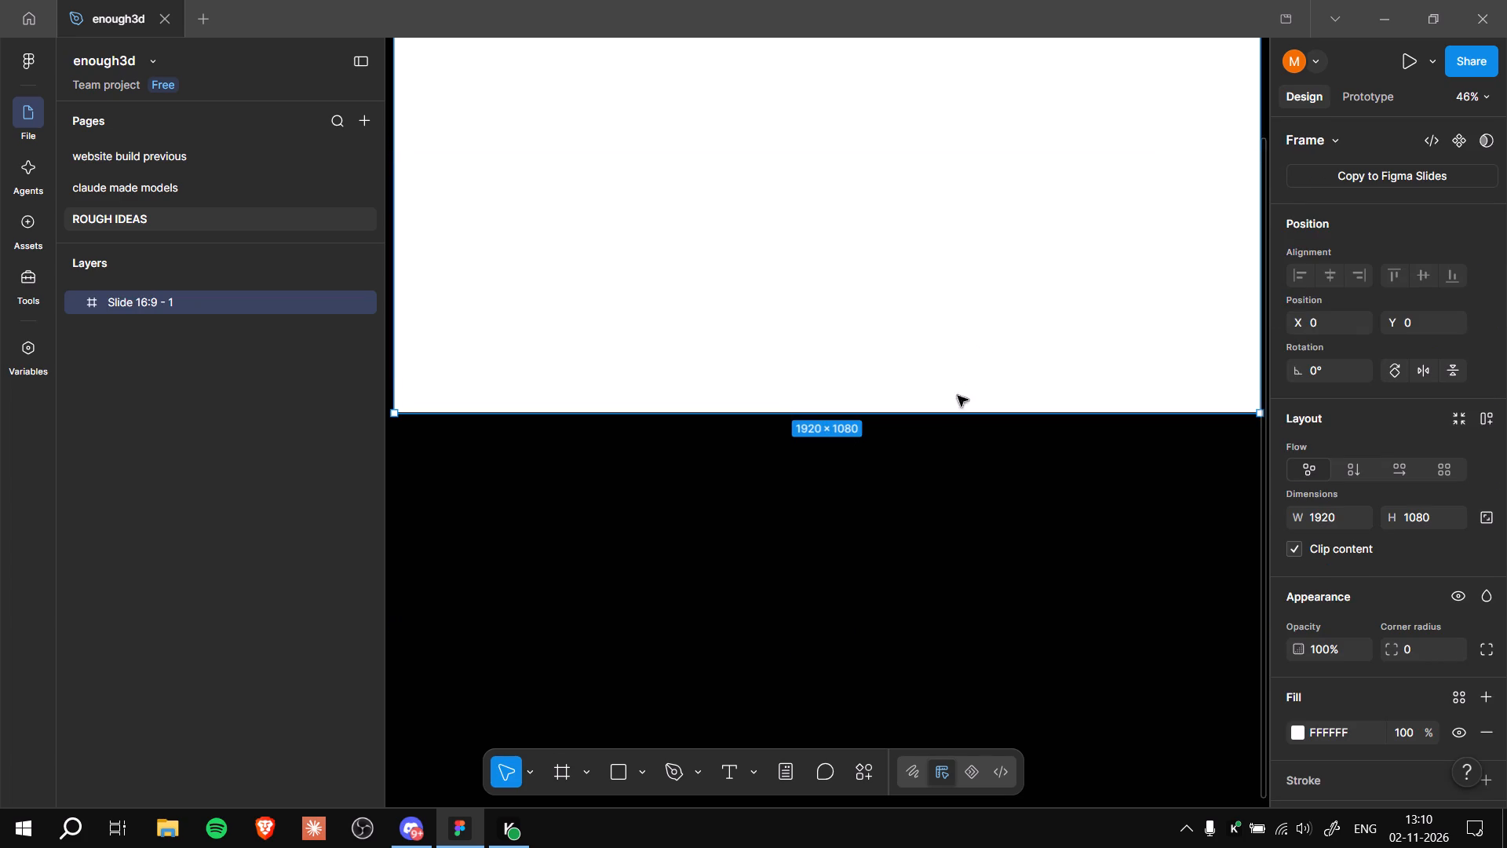
scroll(951, 474, down, 2)
ctrl+scroll(951, 474, down, 5)
ctrl+middle_drag(1042, 599, 938, 712)
ctrl+scroll(1017, 610, up, 5)
ctrl+middle_drag(993, 641, 1060, 758)
ctrl+middle_drag(1049, 691, 1077, 678)
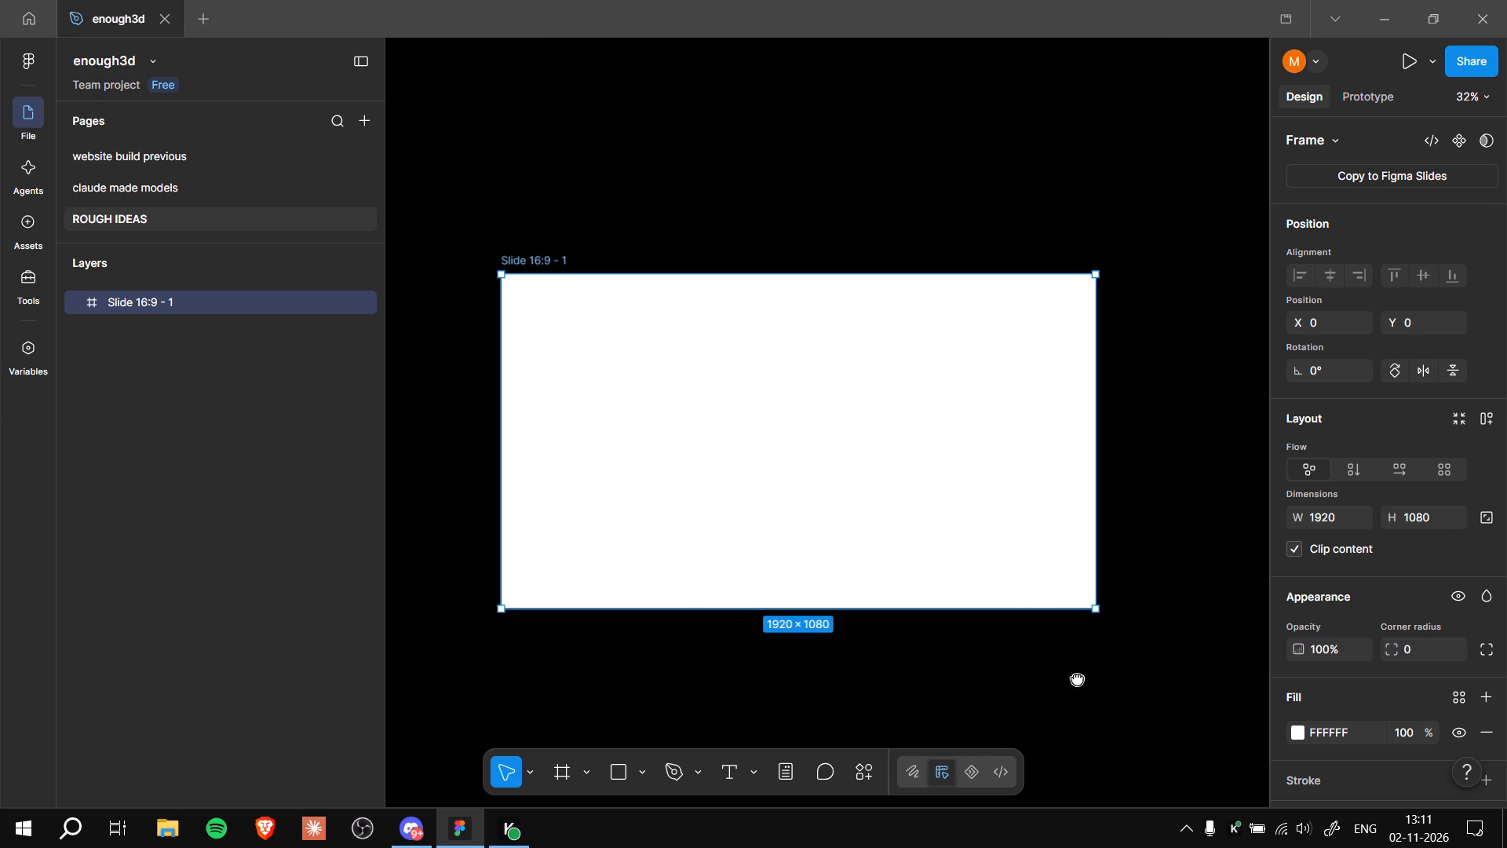
ctrl+middle_drag(1077, 678, 1082, 678)
scroll(1067, 671, up, 3)
ctrl+middle_drag(1078, 685, 1078, 674)
ctrl+scroll(1078, 685, up, 1)
click(1078, 666)
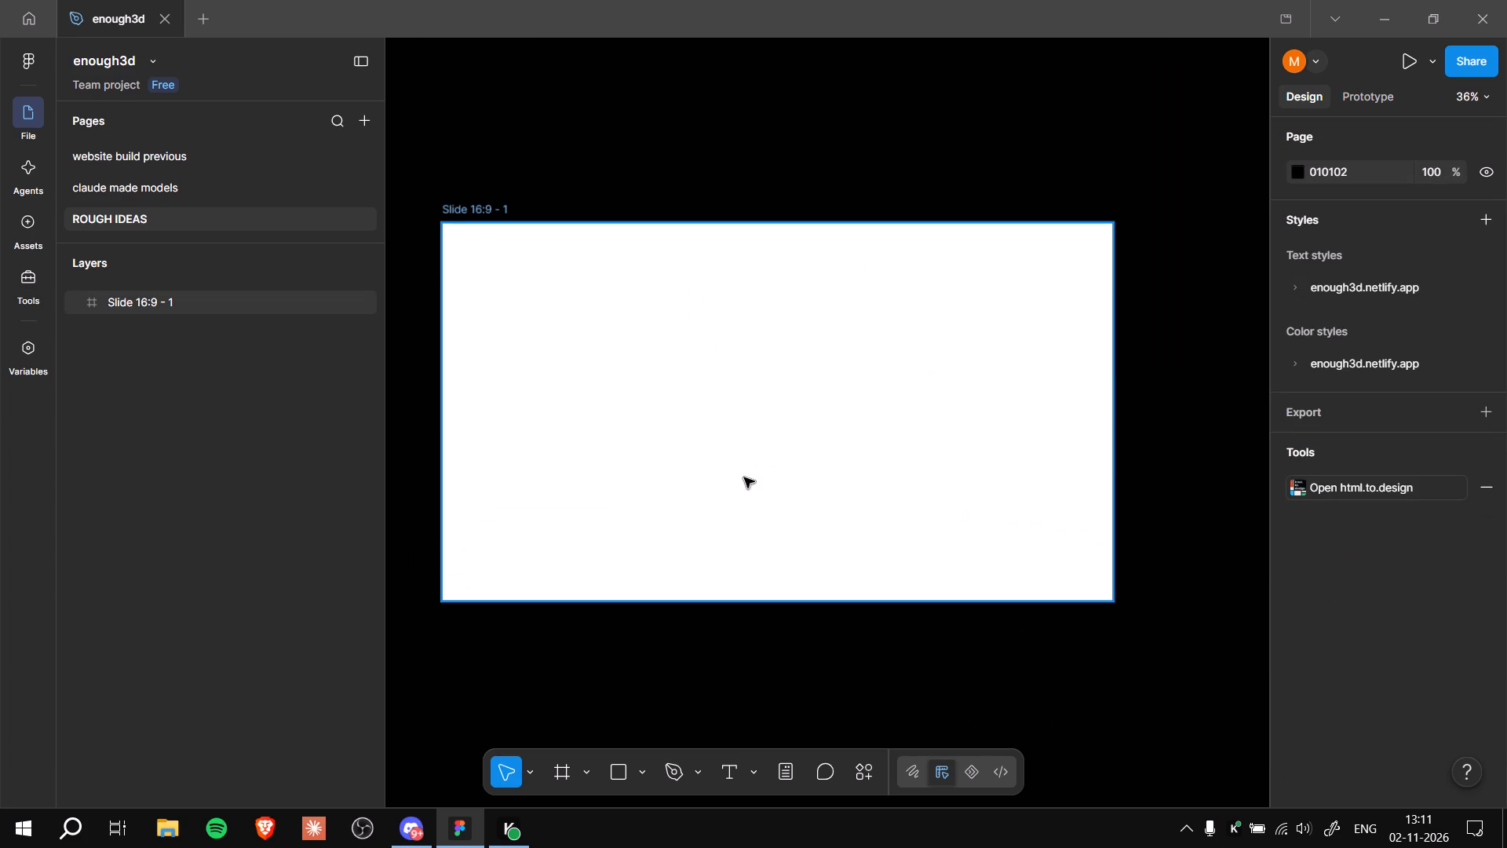
click(784, 377)
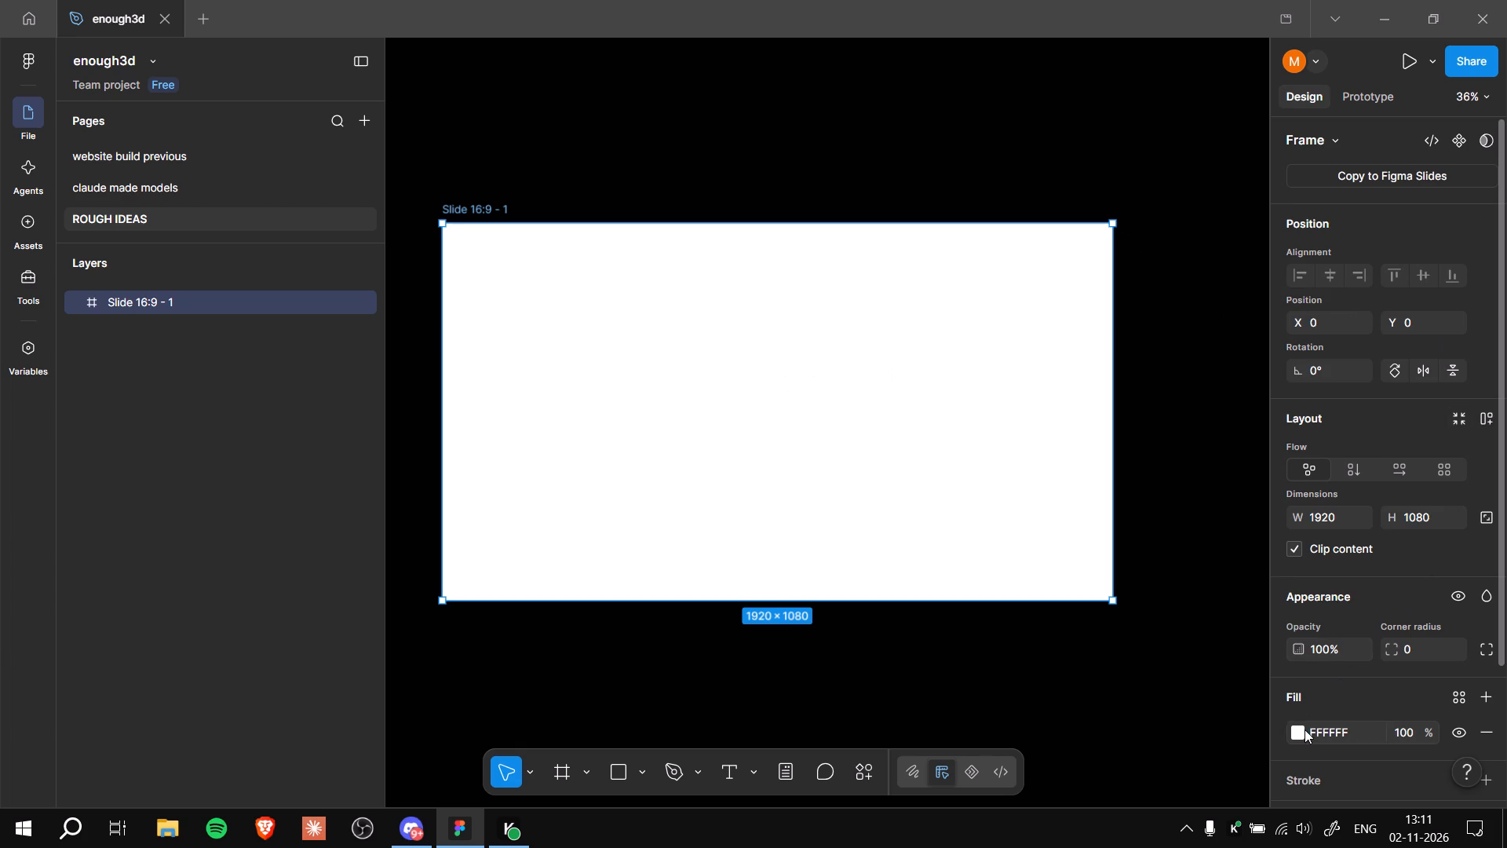
double_click(1304, 729)
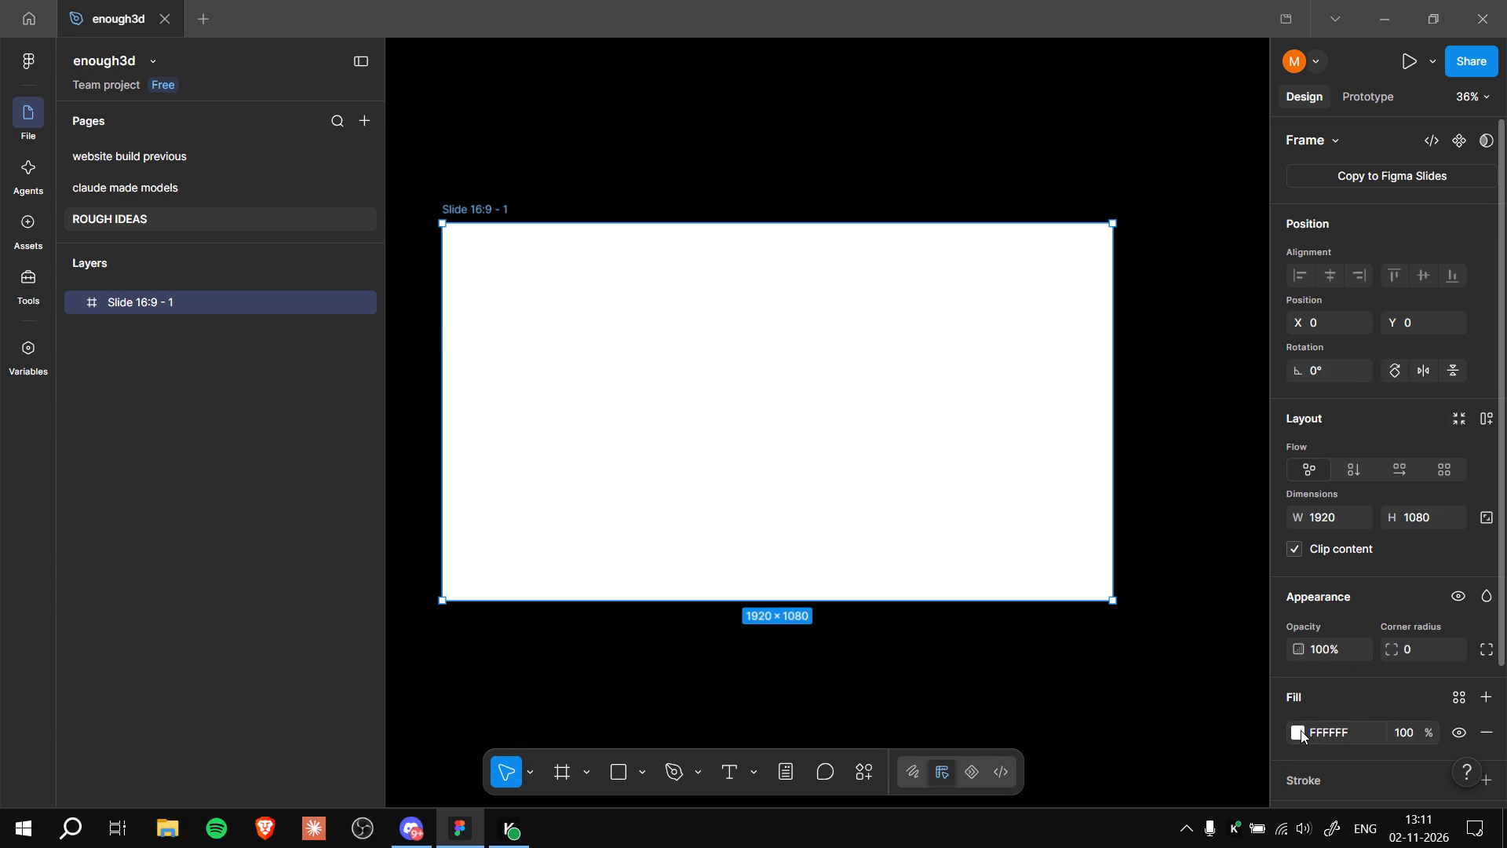
click(1301, 730)
drag(1137, 526, 1017, 623)
drag(1059, 589, 1056, 582)
click(1056, 580)
click(1199, 255)
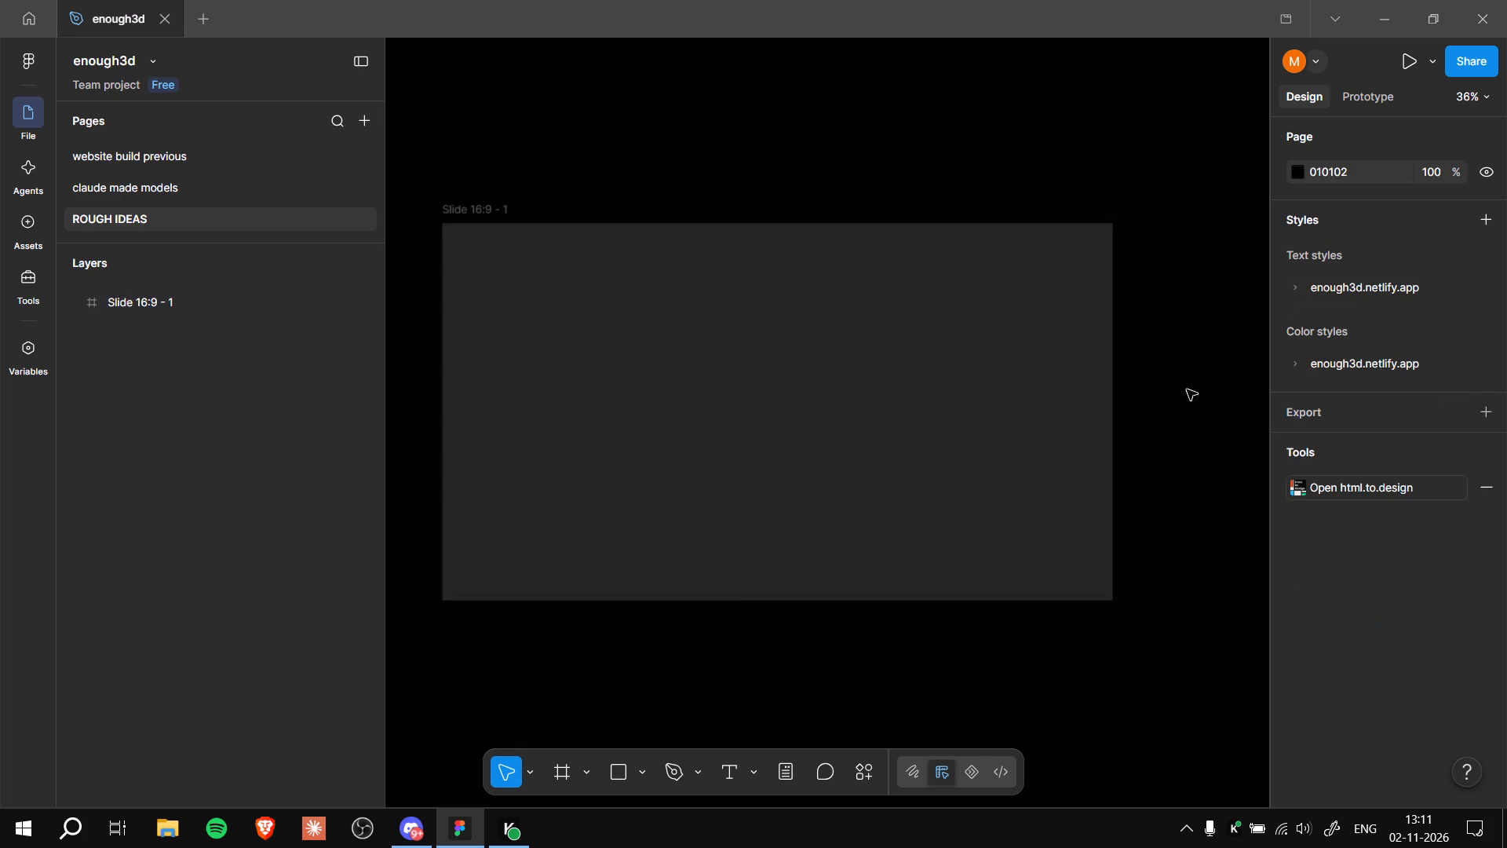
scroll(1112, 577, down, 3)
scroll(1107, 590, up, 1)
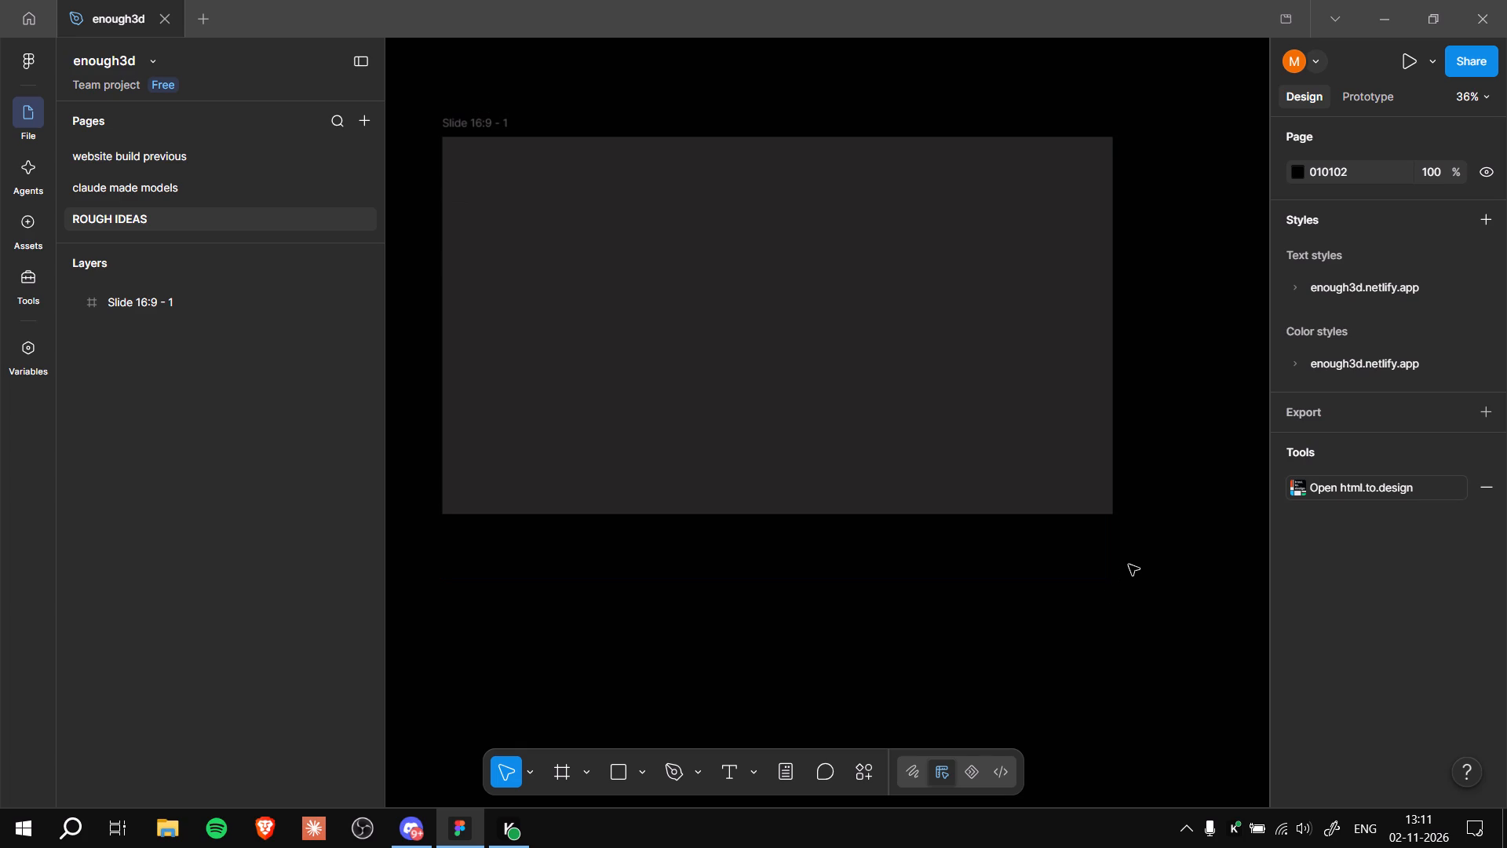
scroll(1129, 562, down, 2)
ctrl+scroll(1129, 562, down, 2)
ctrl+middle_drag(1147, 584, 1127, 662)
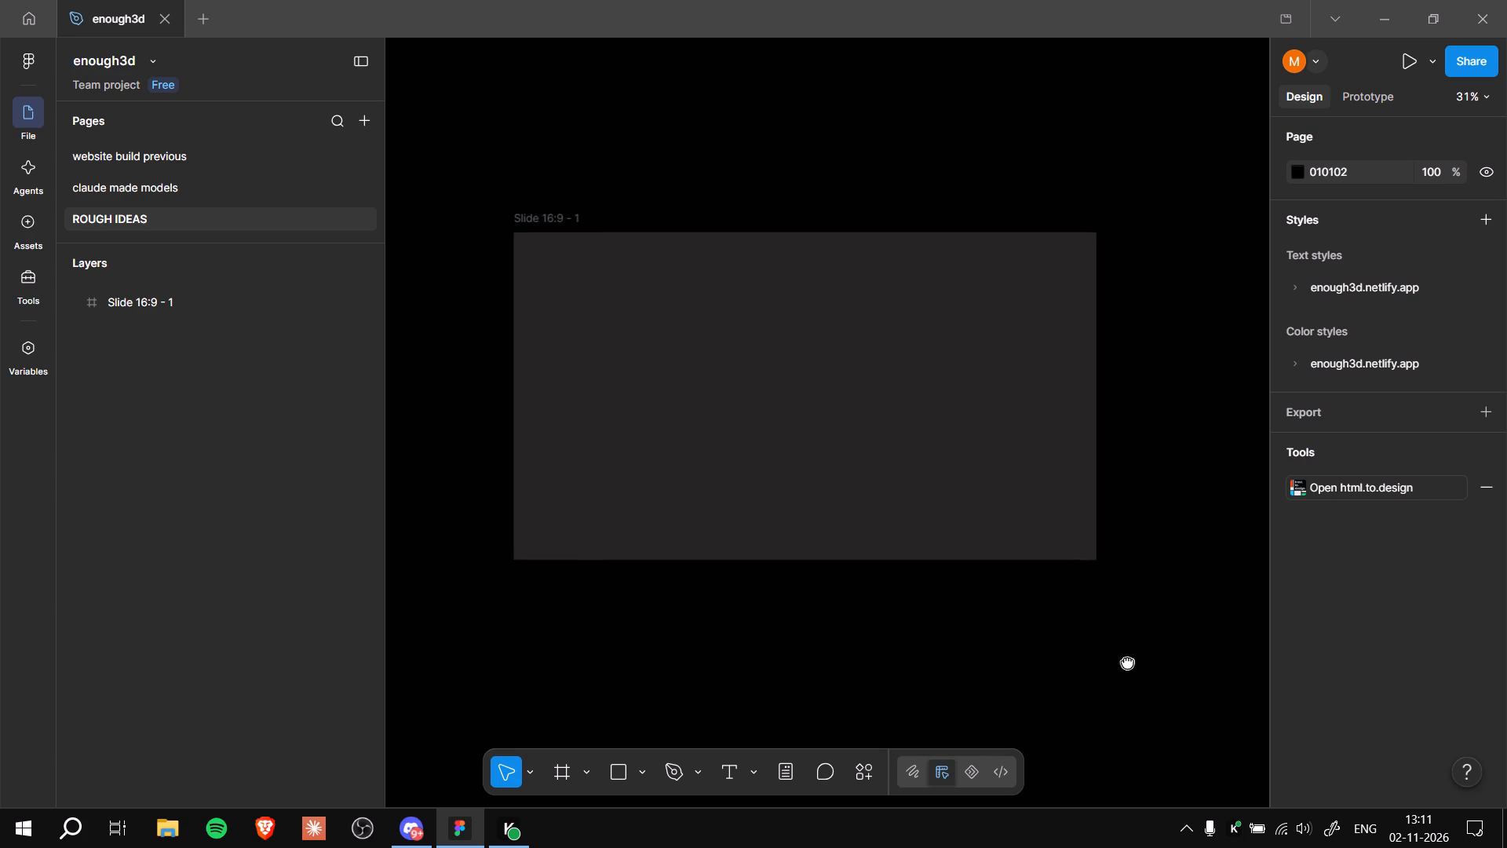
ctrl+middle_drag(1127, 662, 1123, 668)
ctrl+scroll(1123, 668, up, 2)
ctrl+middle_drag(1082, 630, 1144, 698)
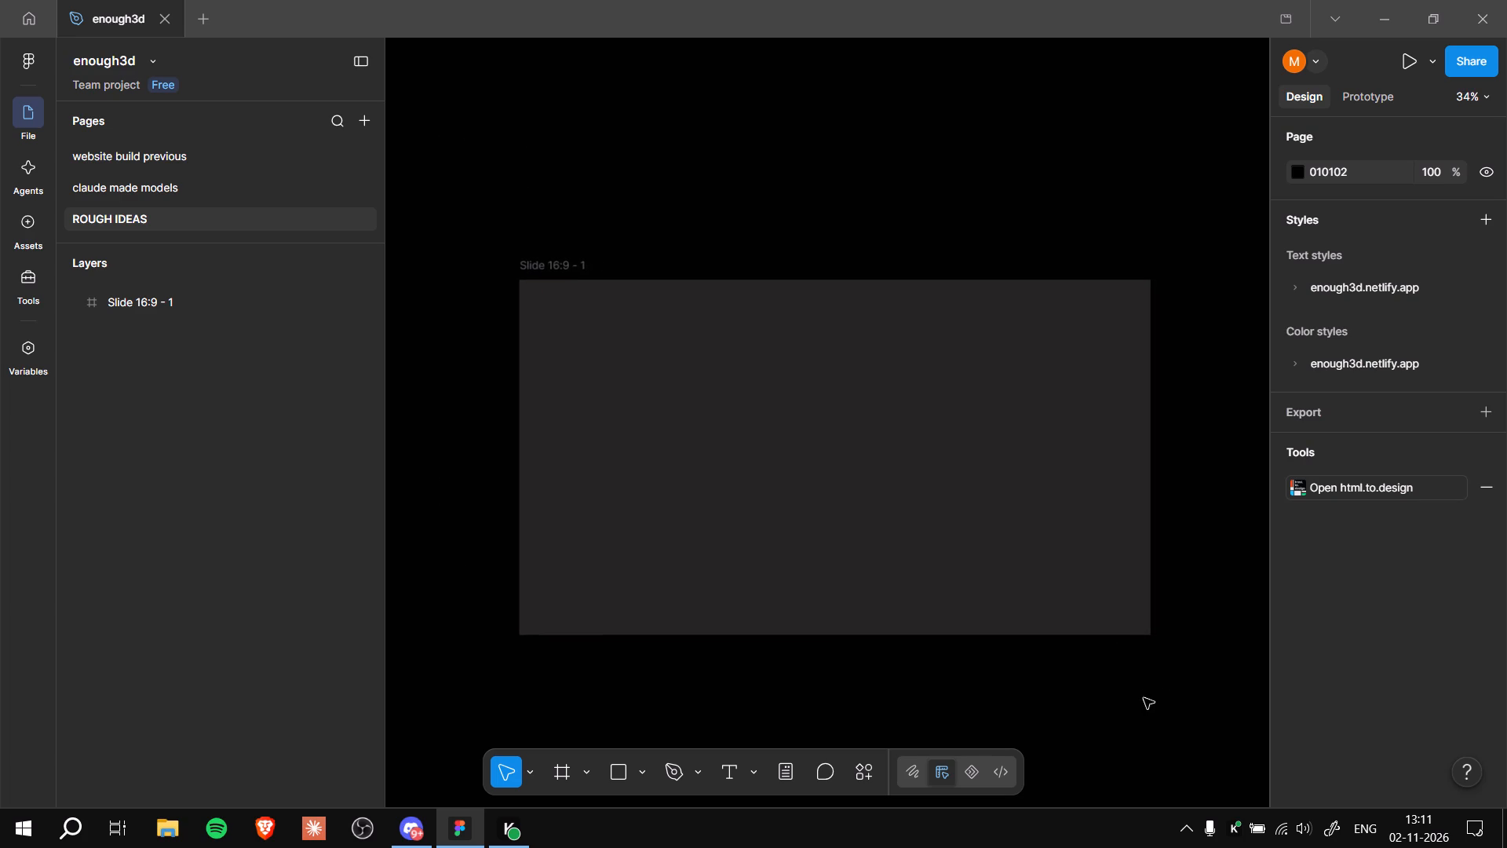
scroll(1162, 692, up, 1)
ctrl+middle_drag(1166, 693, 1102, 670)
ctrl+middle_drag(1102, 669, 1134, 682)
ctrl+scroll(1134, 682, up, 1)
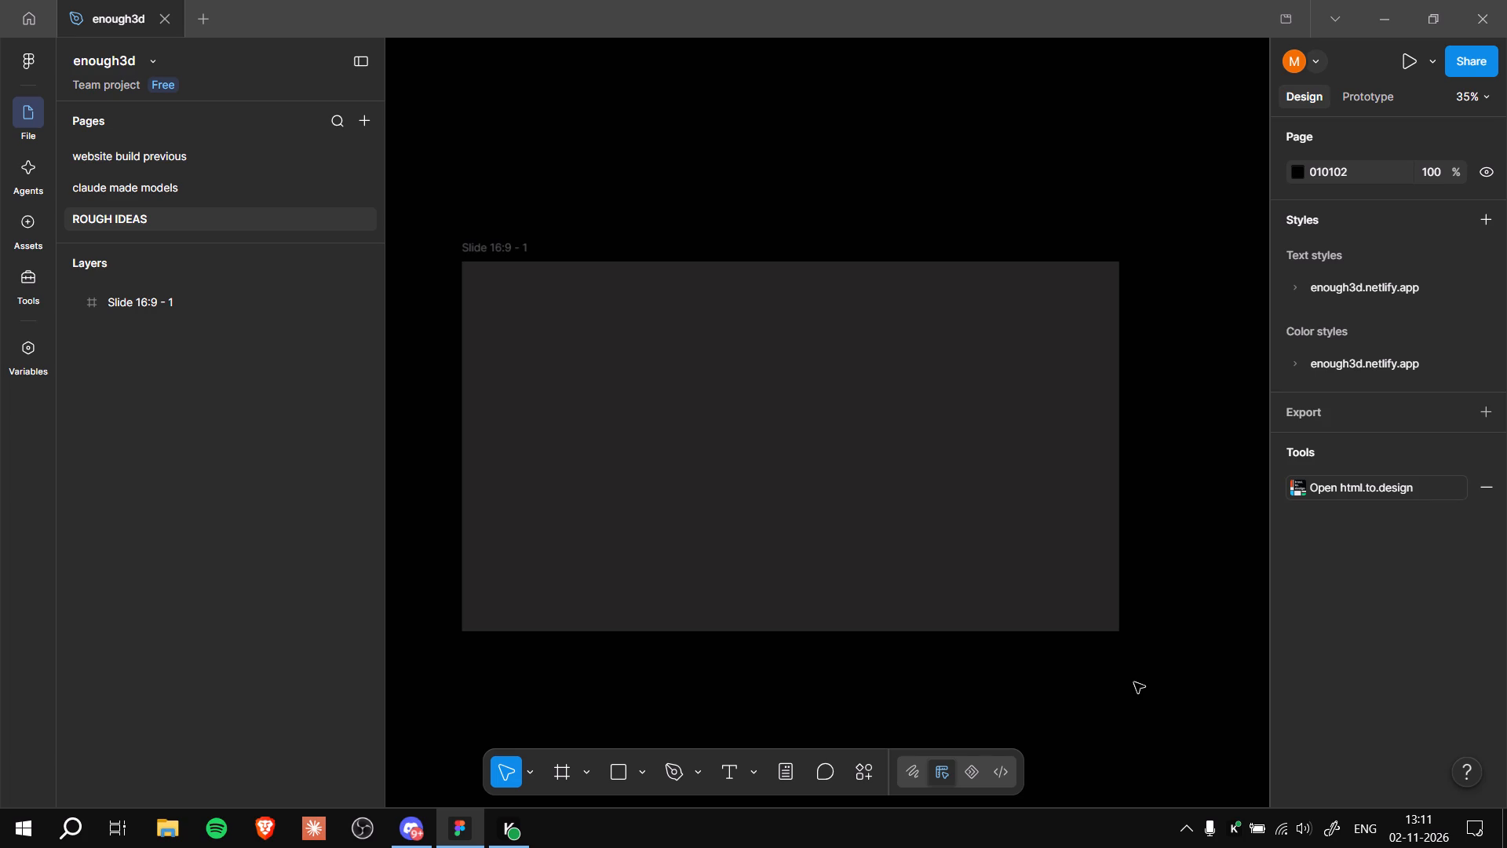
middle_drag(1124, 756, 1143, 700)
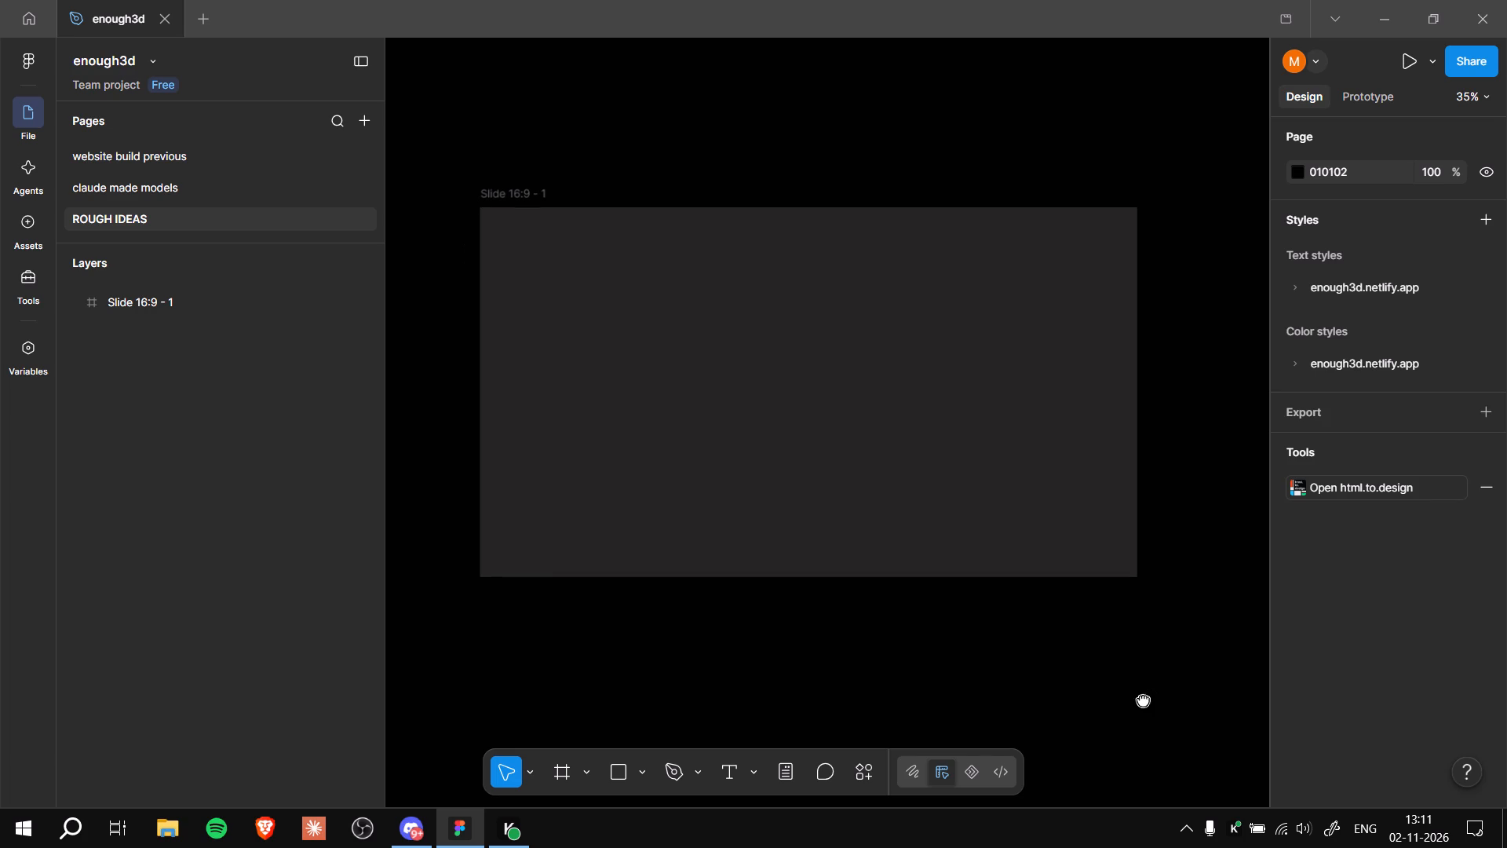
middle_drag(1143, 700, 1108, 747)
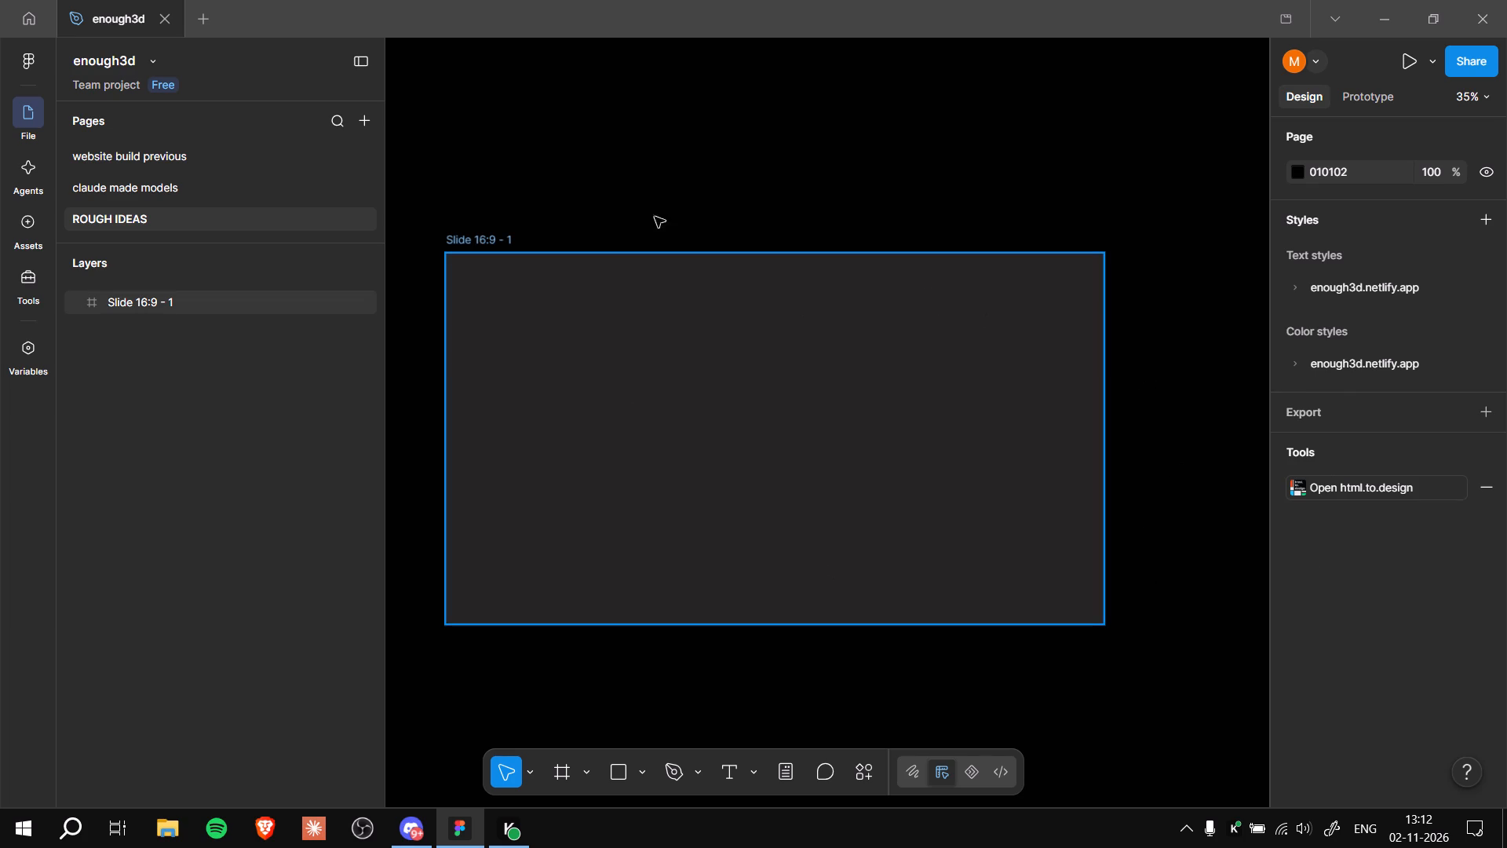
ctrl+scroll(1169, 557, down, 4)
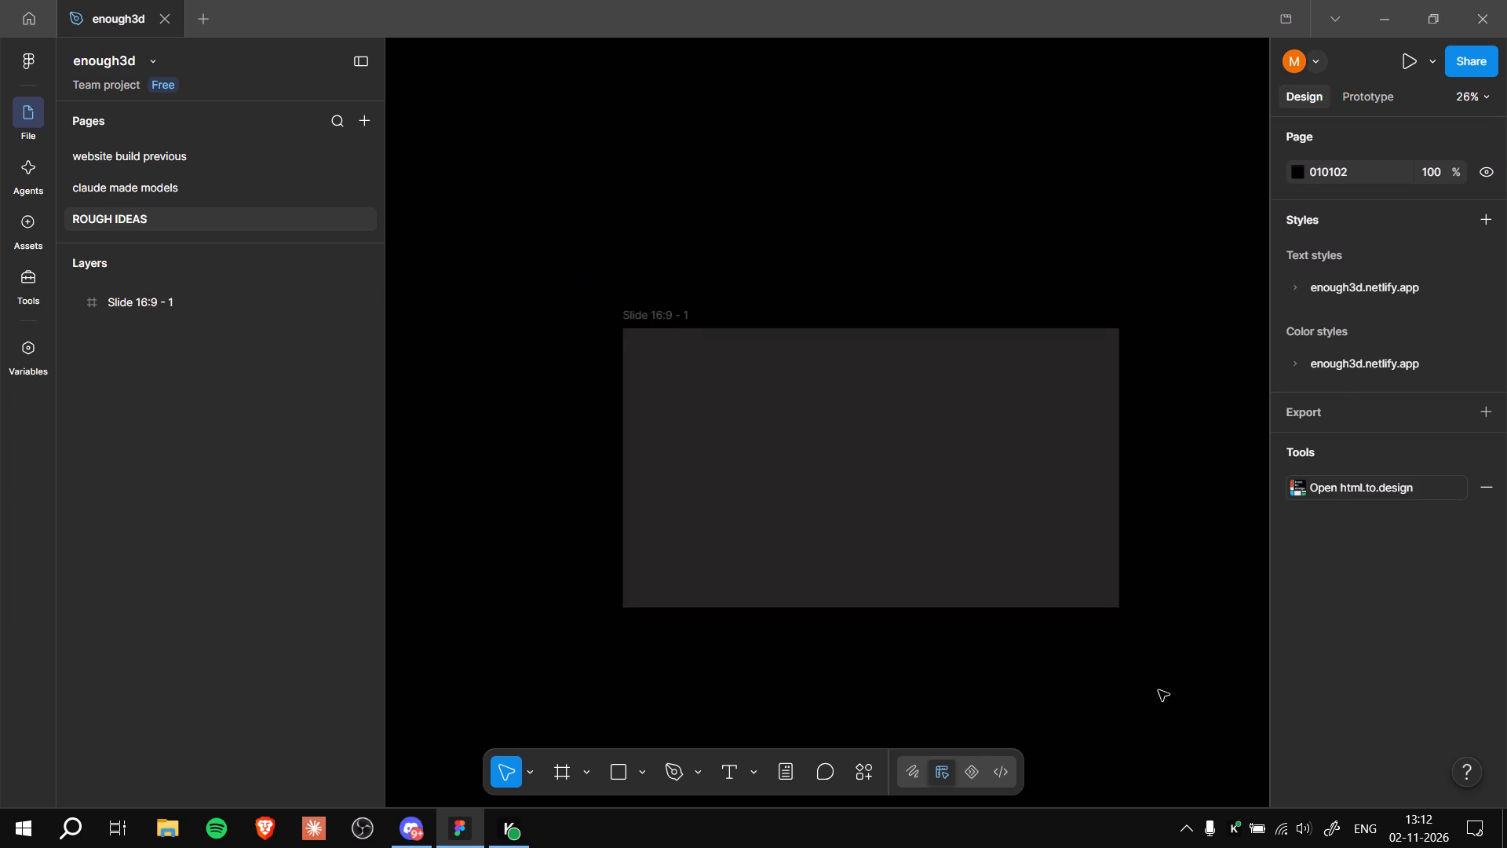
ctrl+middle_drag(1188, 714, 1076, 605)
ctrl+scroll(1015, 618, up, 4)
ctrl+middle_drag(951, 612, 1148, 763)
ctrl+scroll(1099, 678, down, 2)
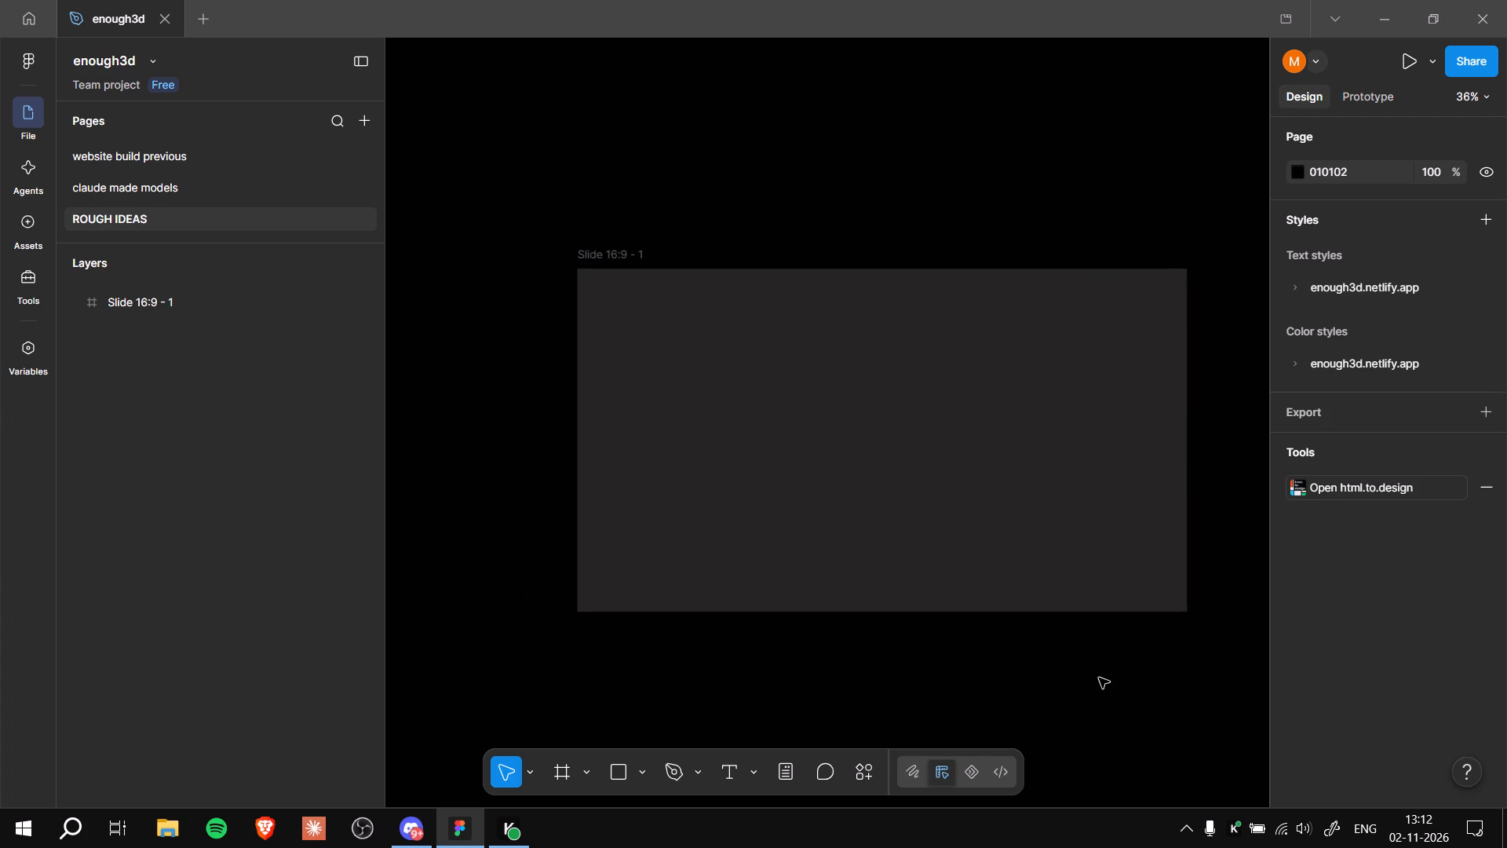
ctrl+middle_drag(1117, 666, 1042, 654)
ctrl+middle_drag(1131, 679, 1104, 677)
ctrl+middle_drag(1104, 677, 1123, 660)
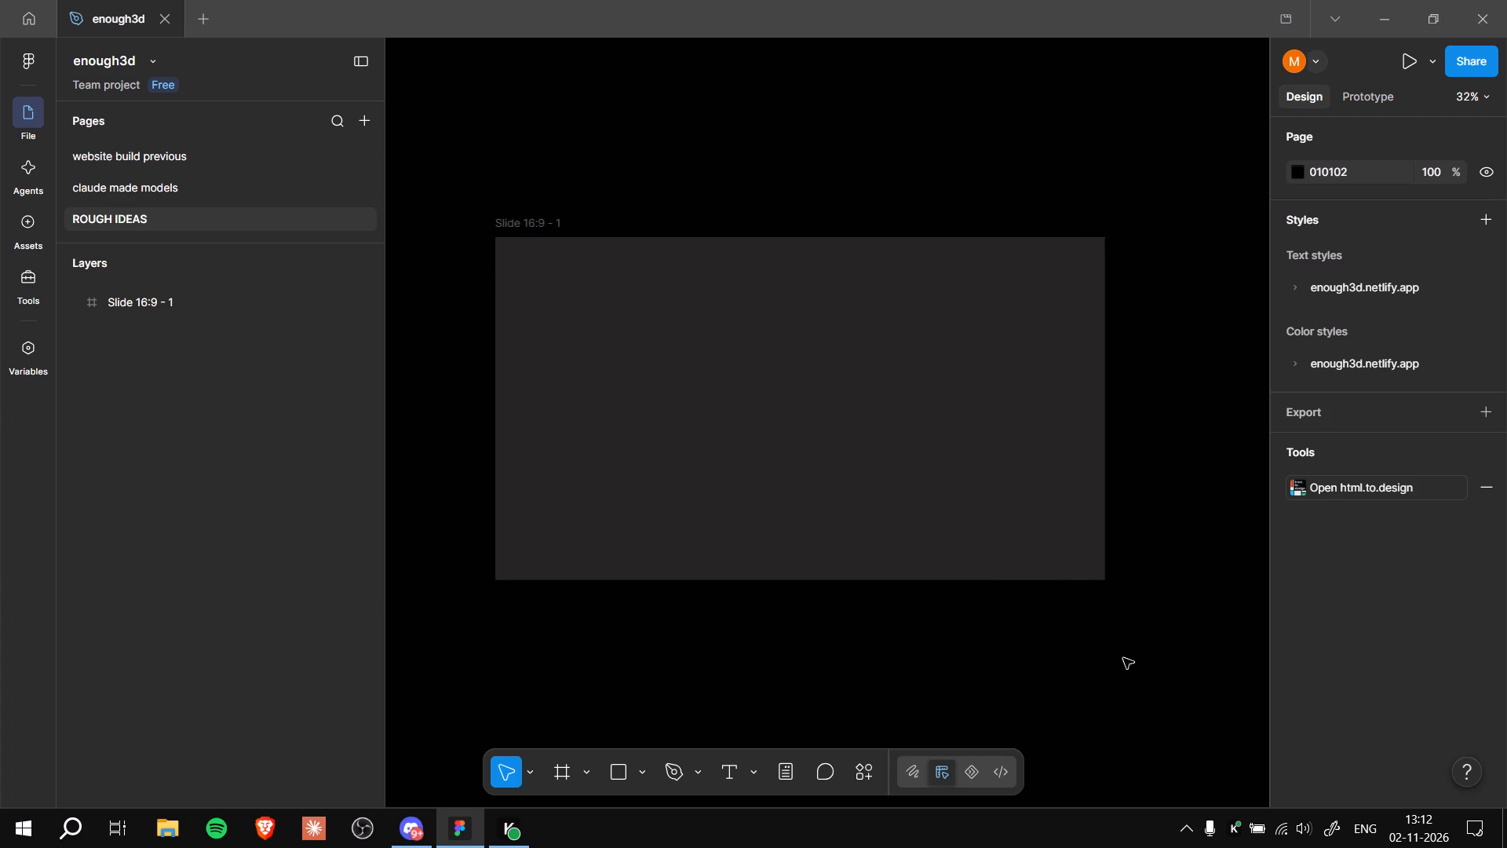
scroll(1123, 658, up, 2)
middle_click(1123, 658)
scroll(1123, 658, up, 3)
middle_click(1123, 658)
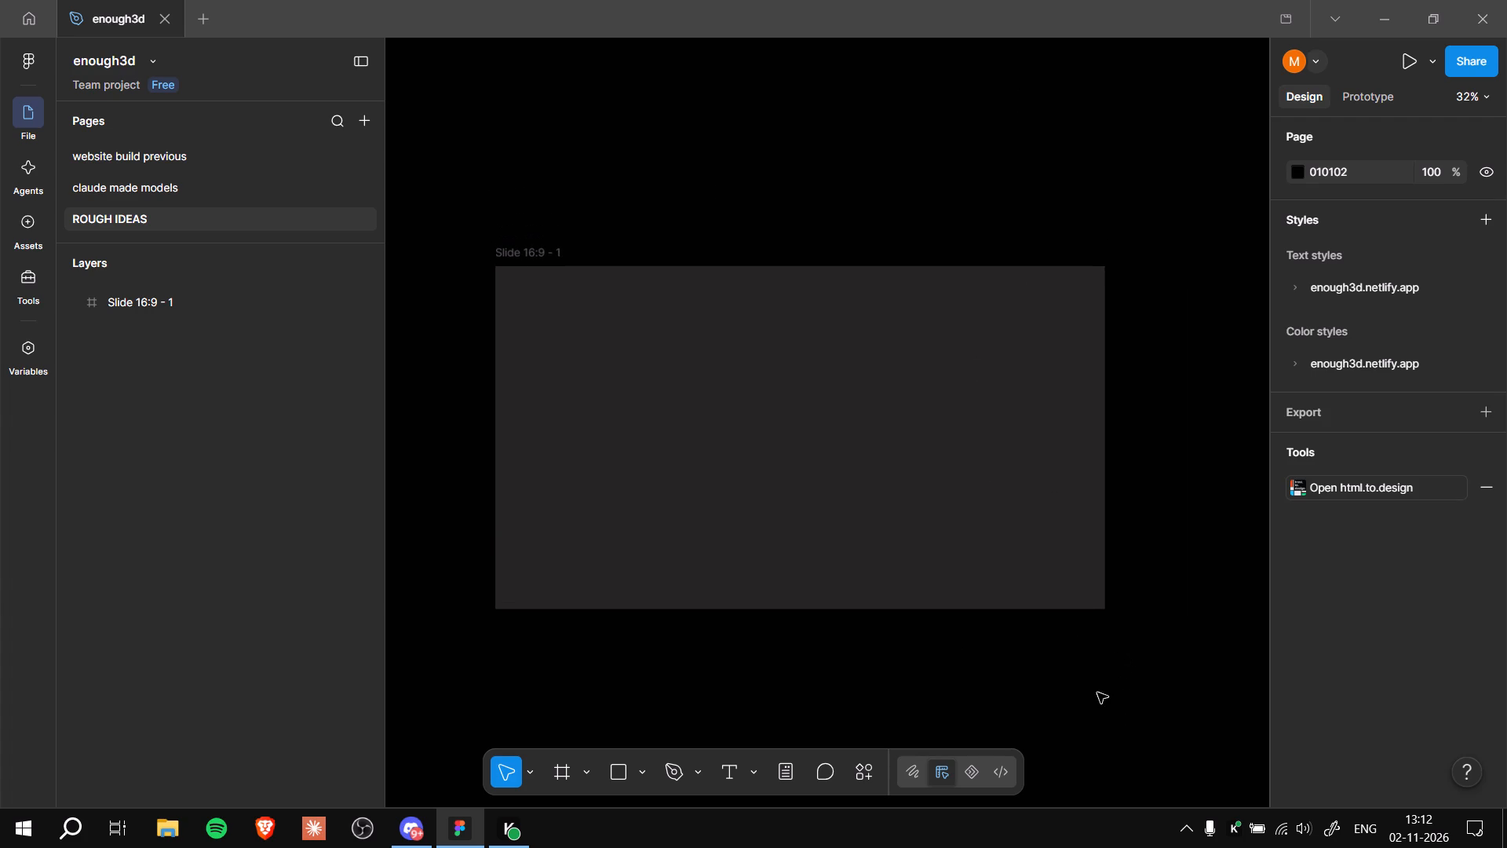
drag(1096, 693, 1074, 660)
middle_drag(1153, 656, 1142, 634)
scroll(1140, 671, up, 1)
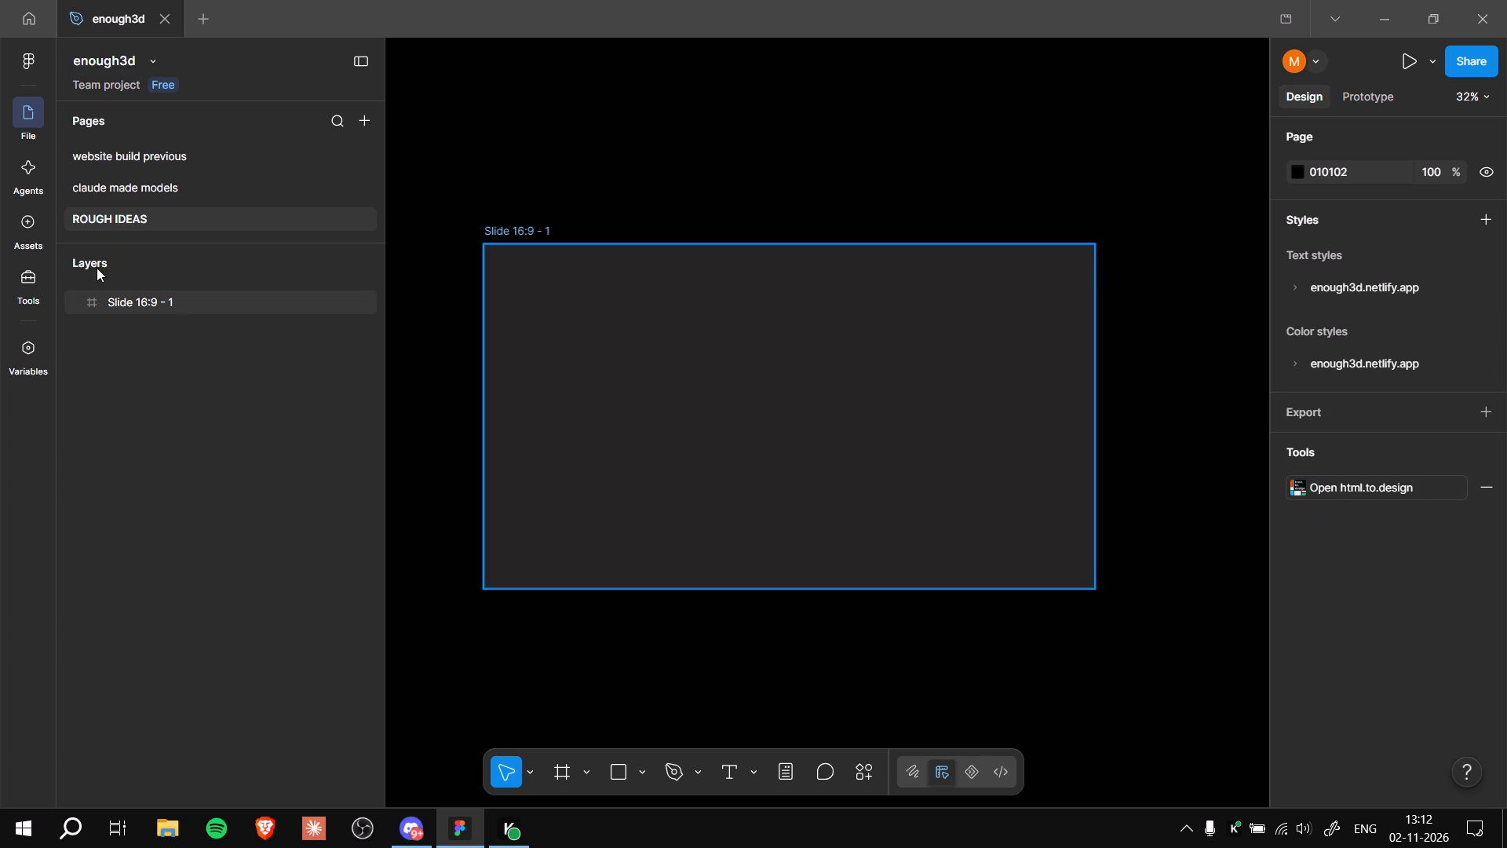
Rename the Slide 16:9 - 1 frame as base.
double_click(138, 298)
text(base)
key(Return)
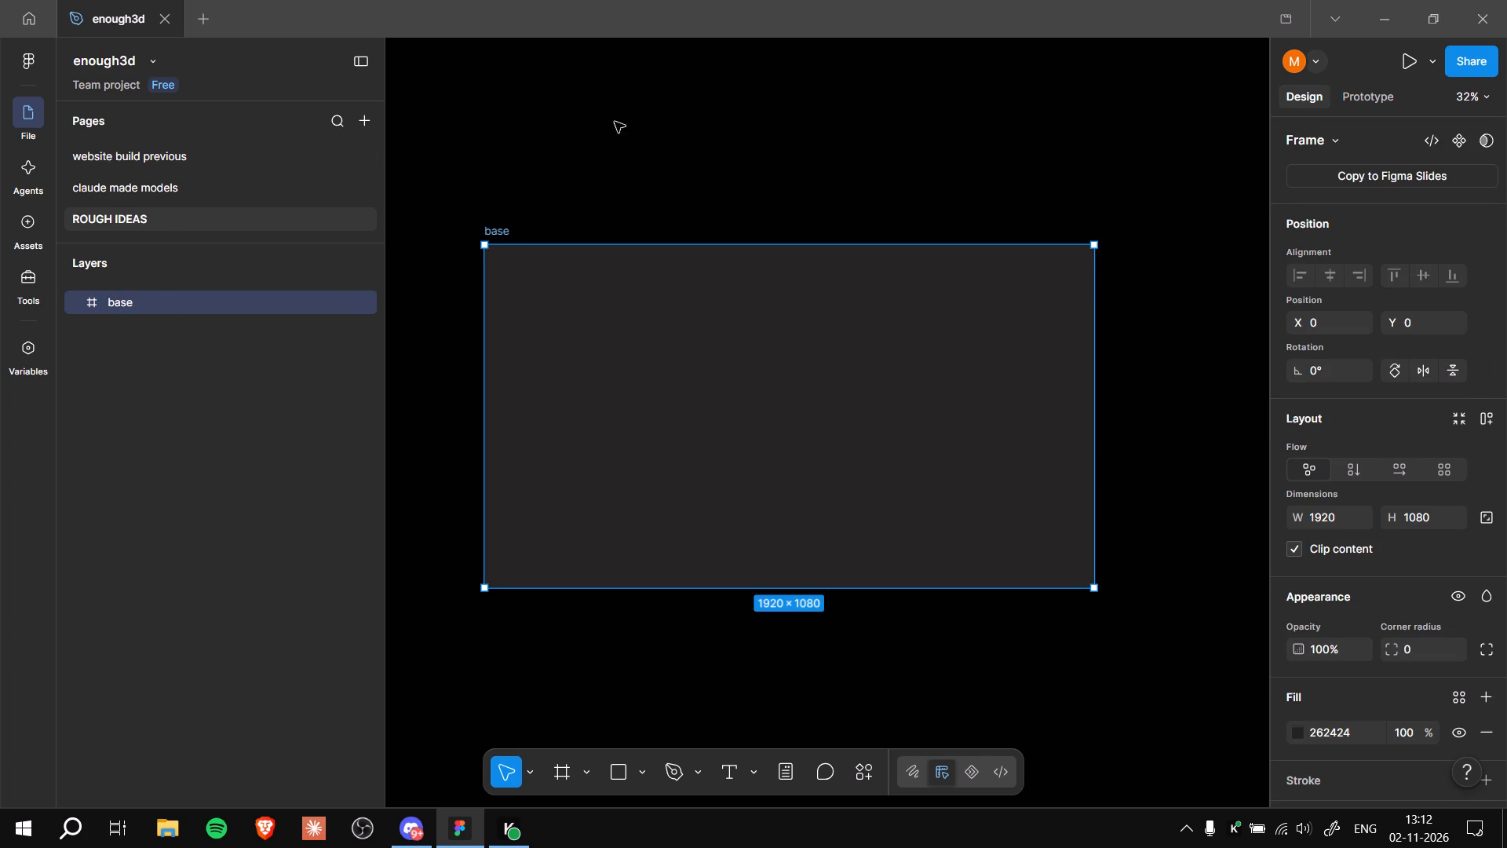
click(622, 121)
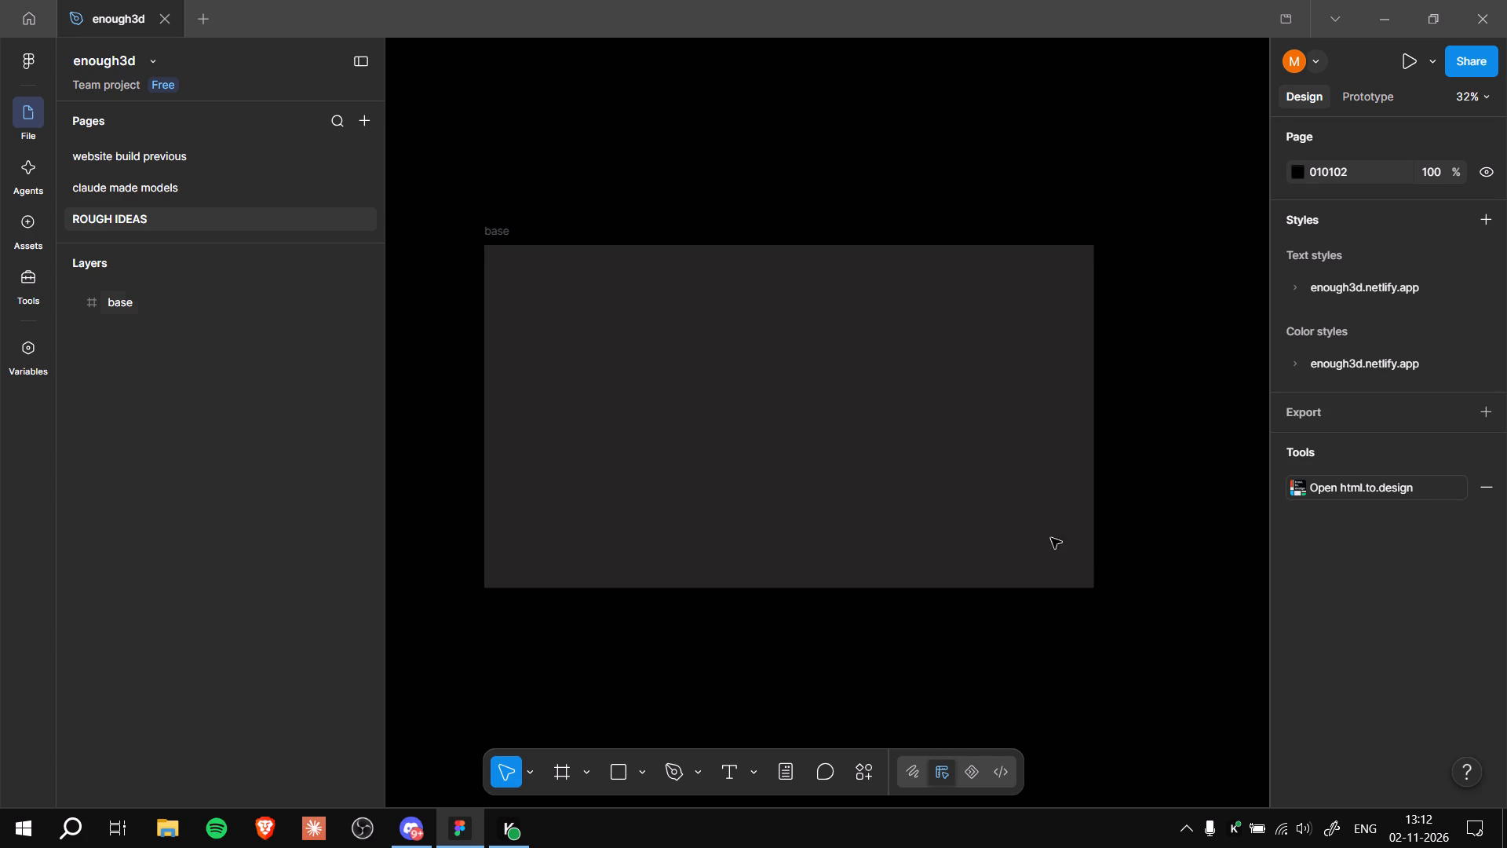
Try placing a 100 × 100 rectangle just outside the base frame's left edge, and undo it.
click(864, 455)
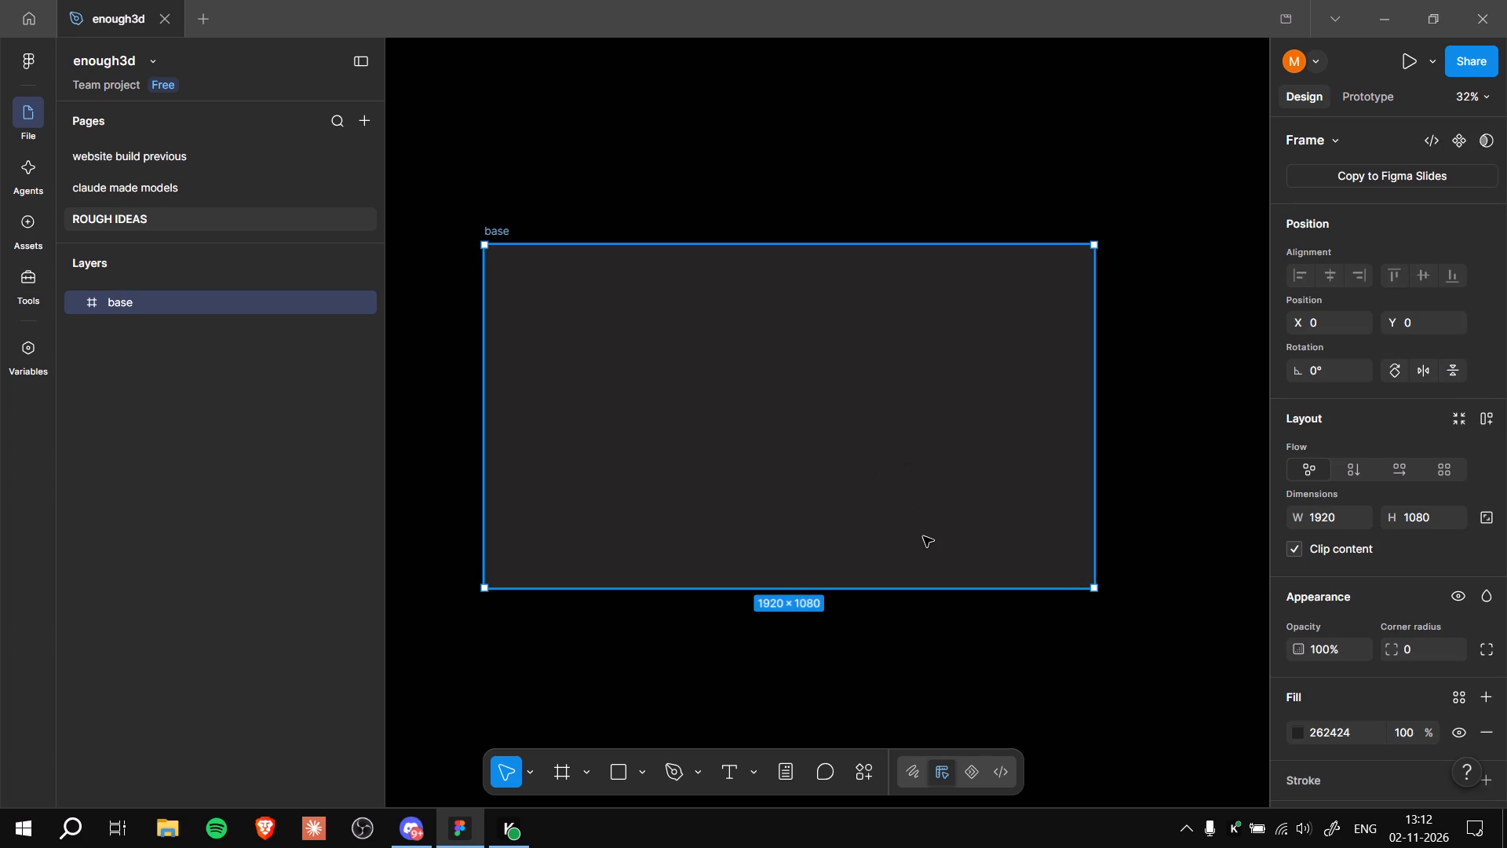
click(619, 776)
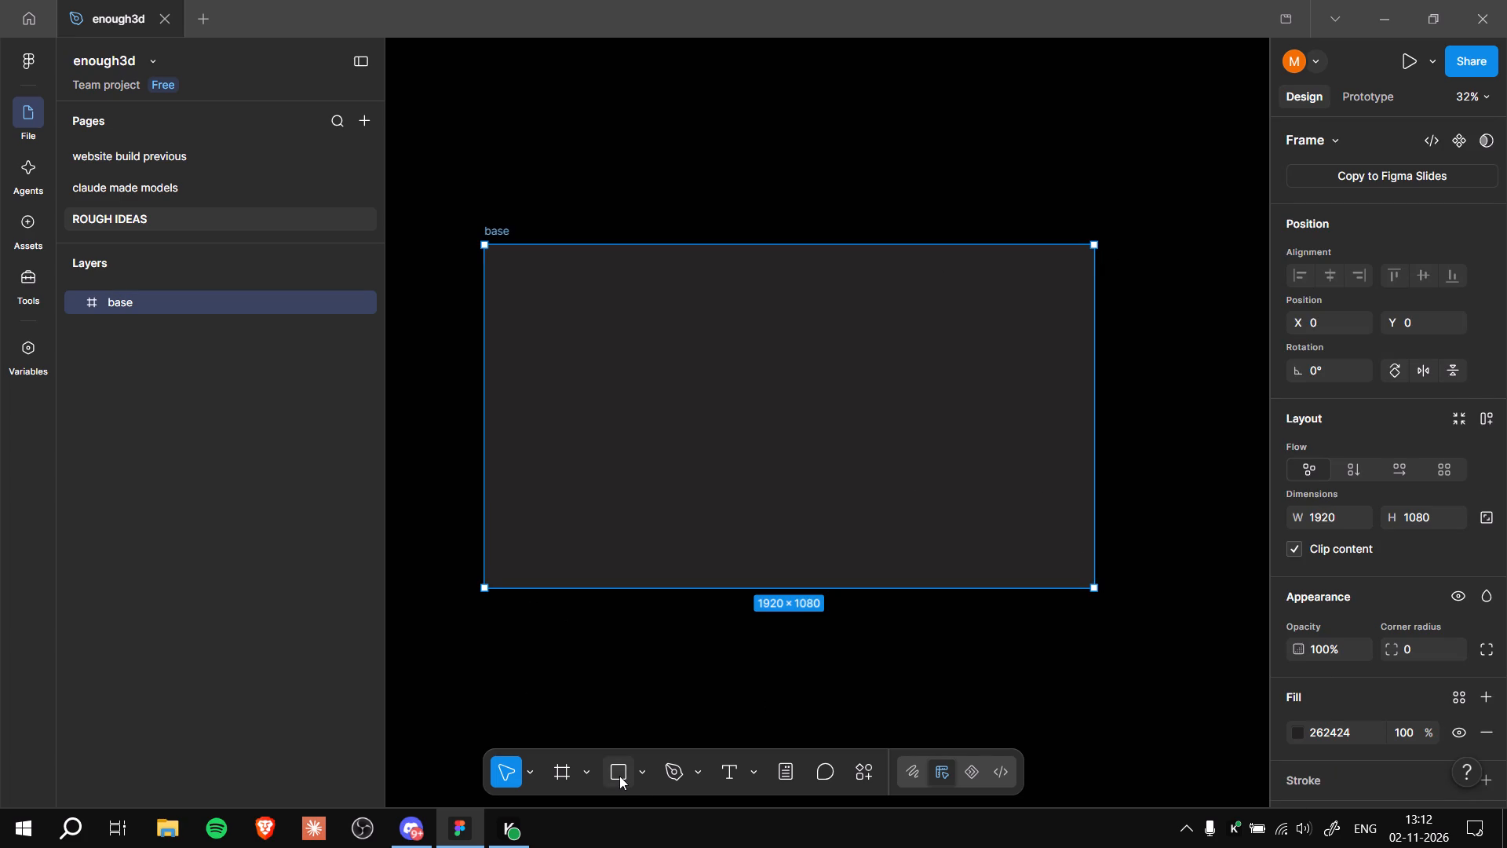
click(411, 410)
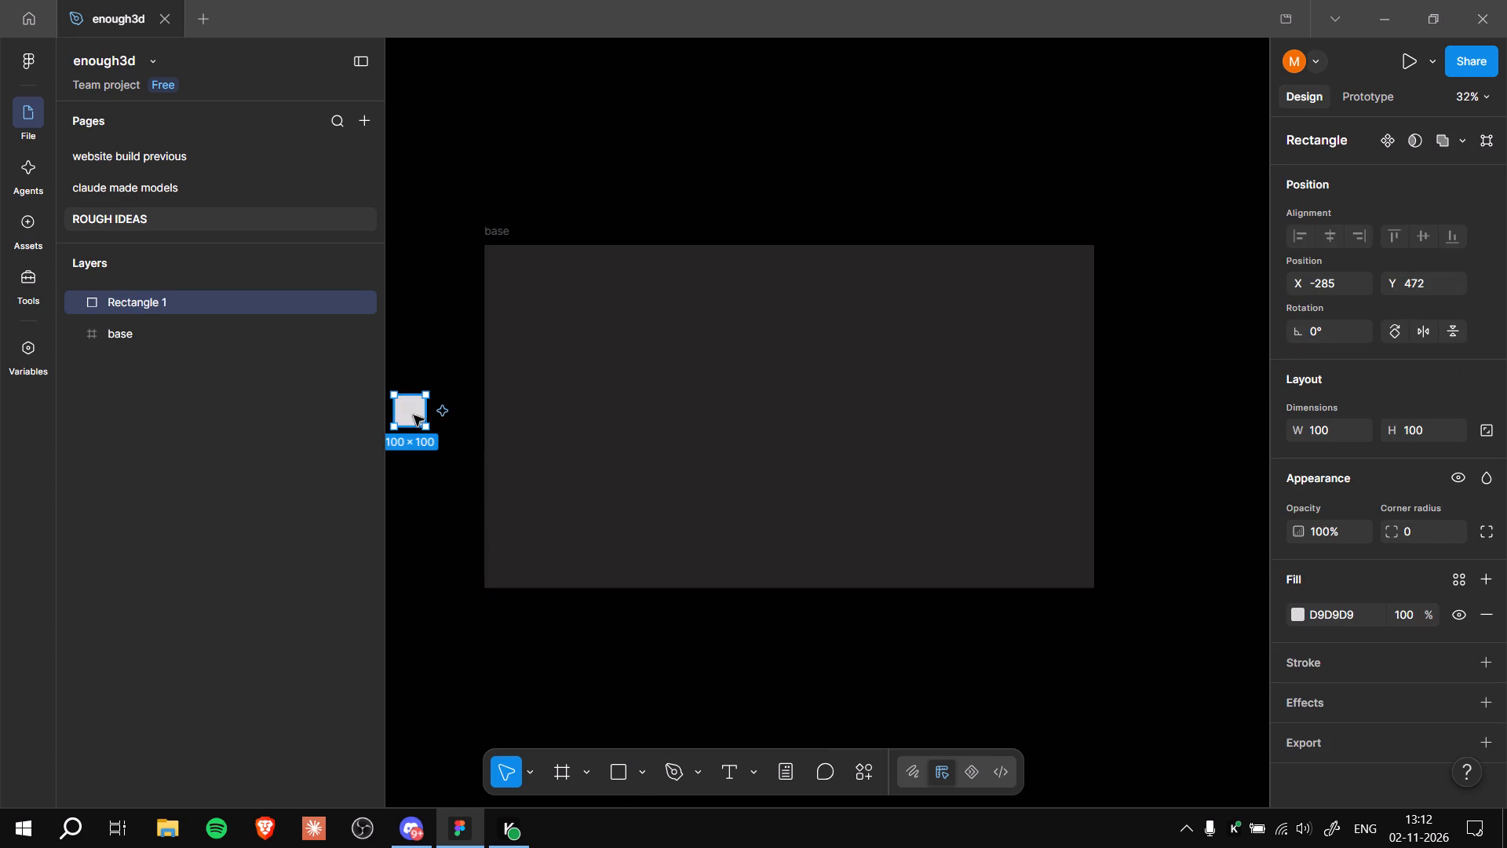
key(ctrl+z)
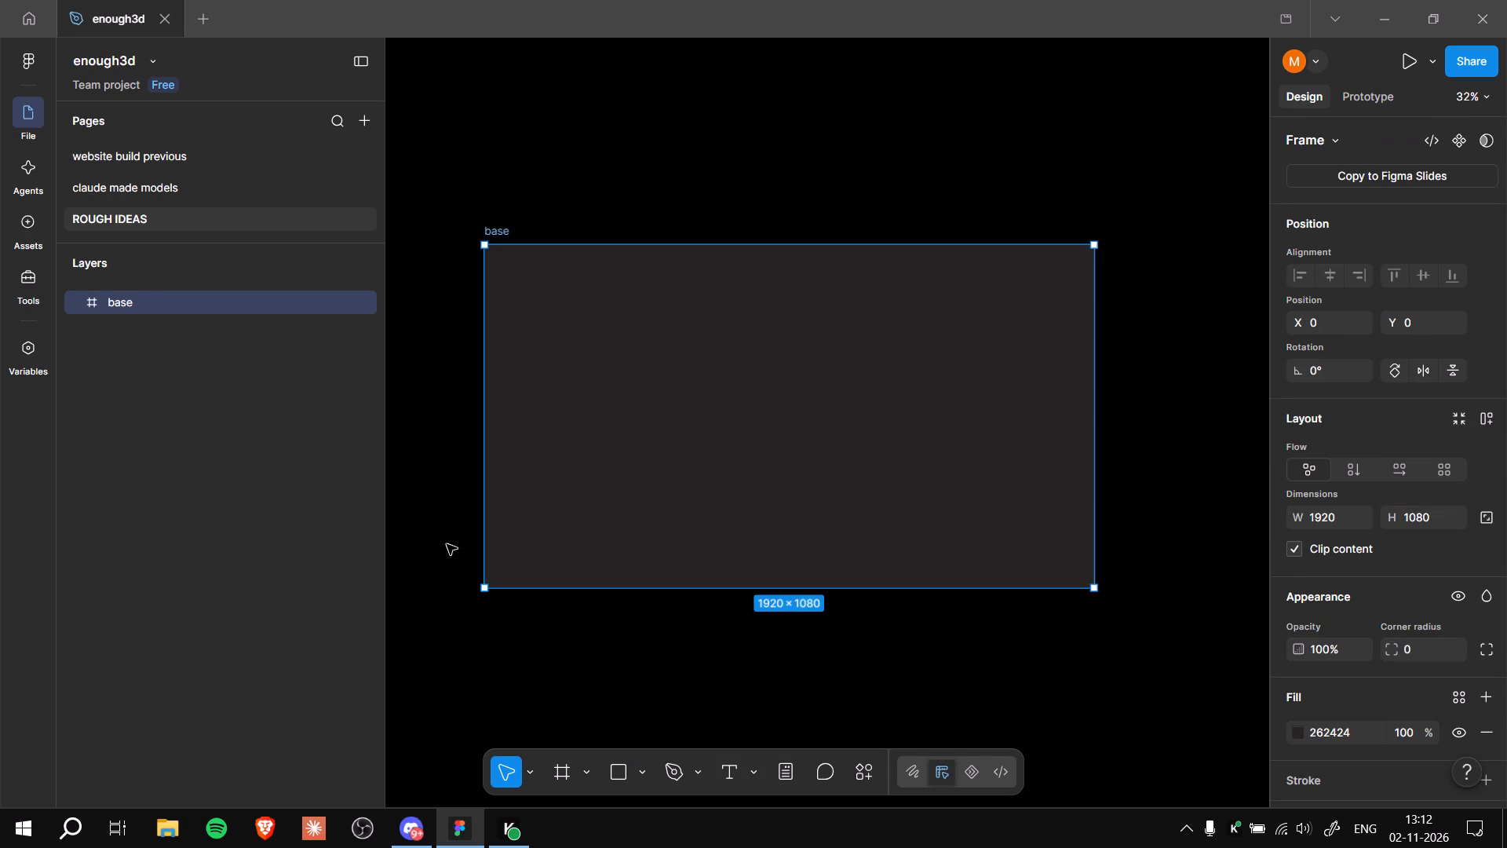
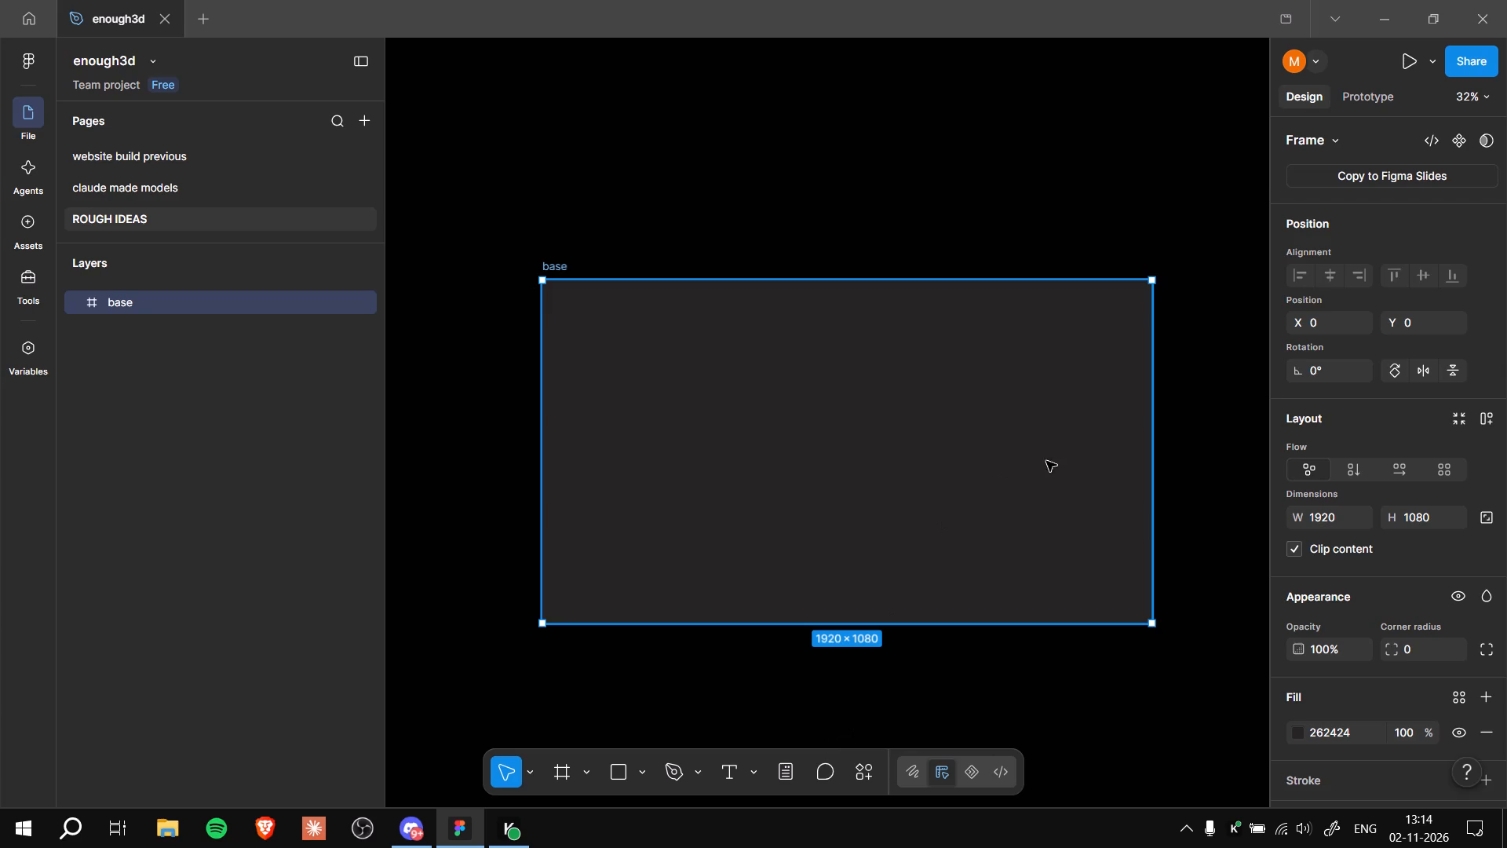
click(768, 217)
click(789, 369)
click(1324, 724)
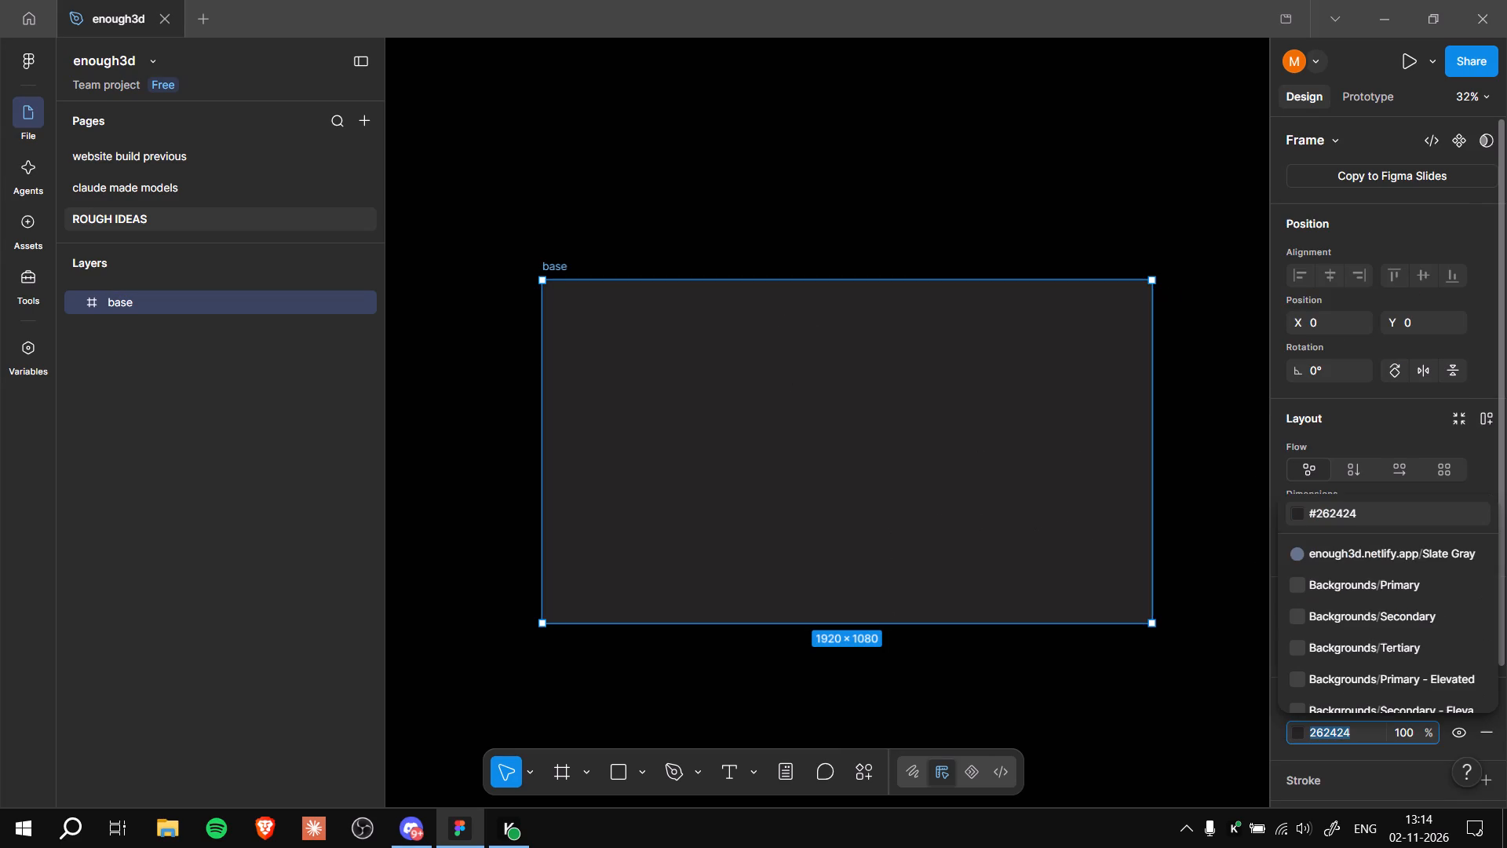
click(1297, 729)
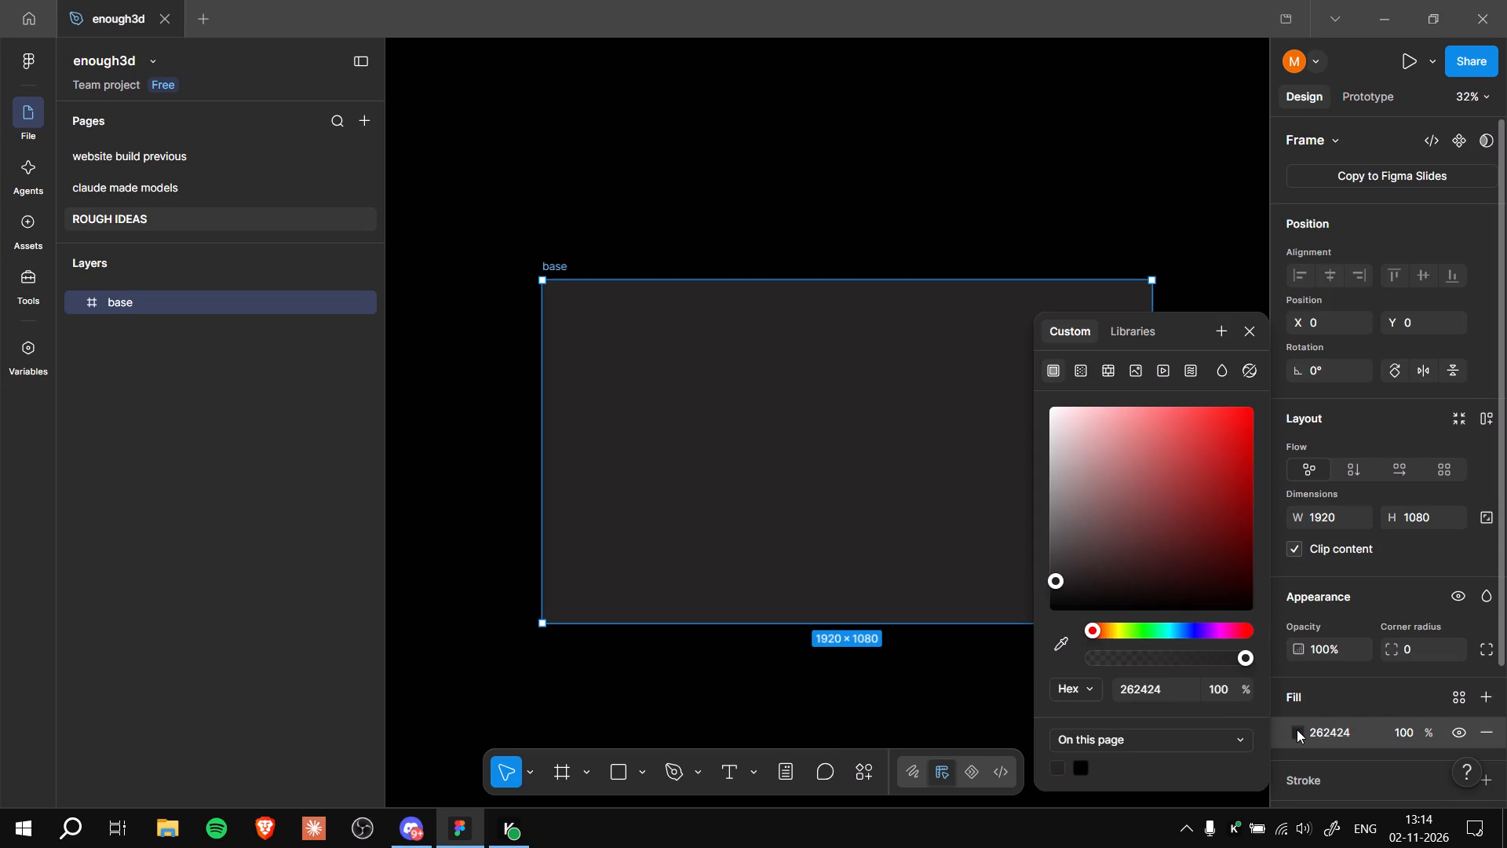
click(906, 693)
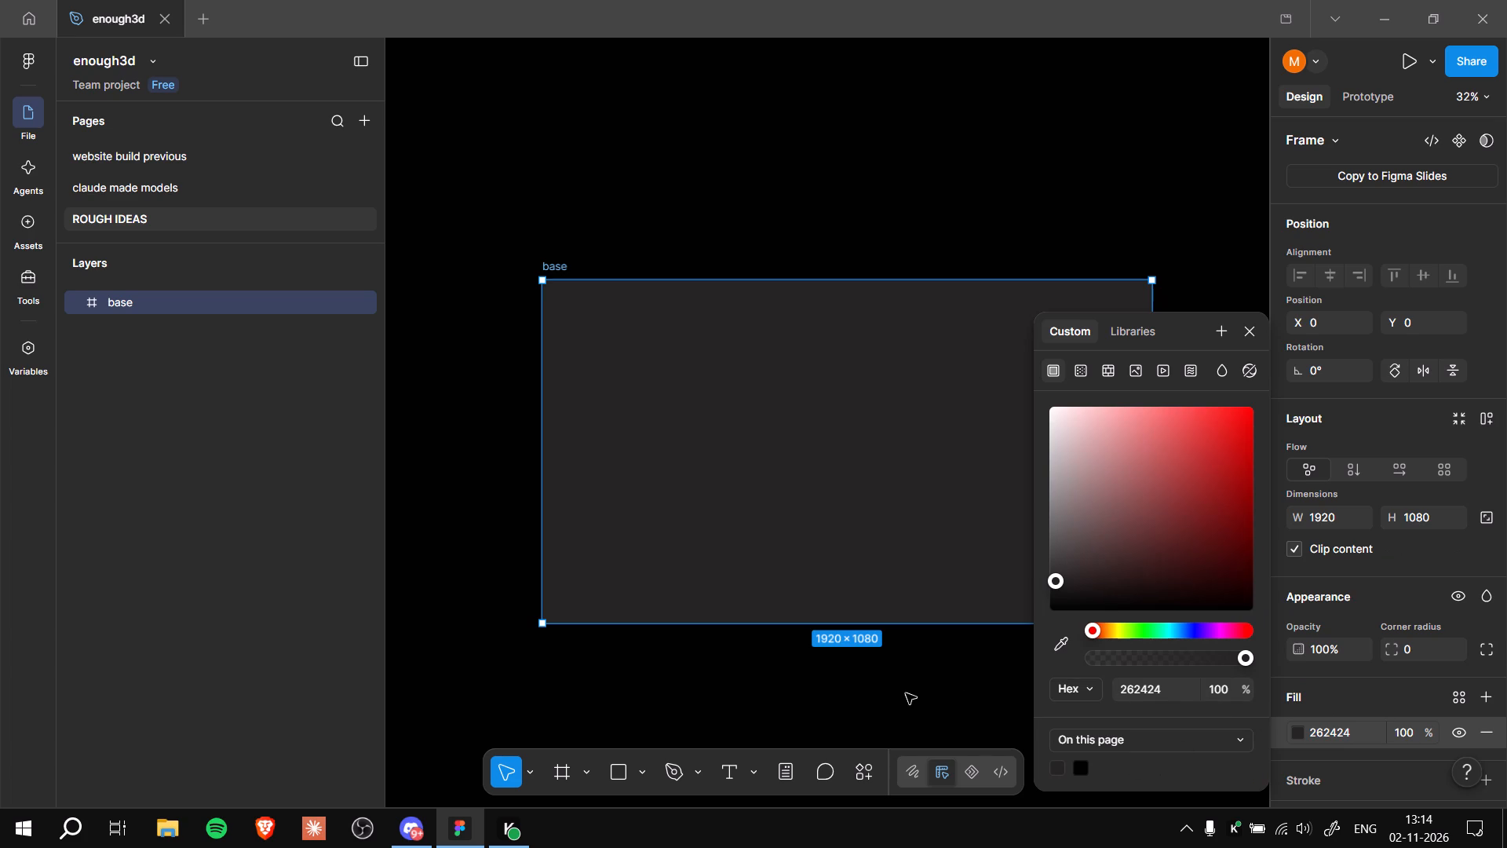
Draw a rectangle about 1990 × 188 across the top edge of the base frame, slightly overlapping both sides.
click(623, 769)
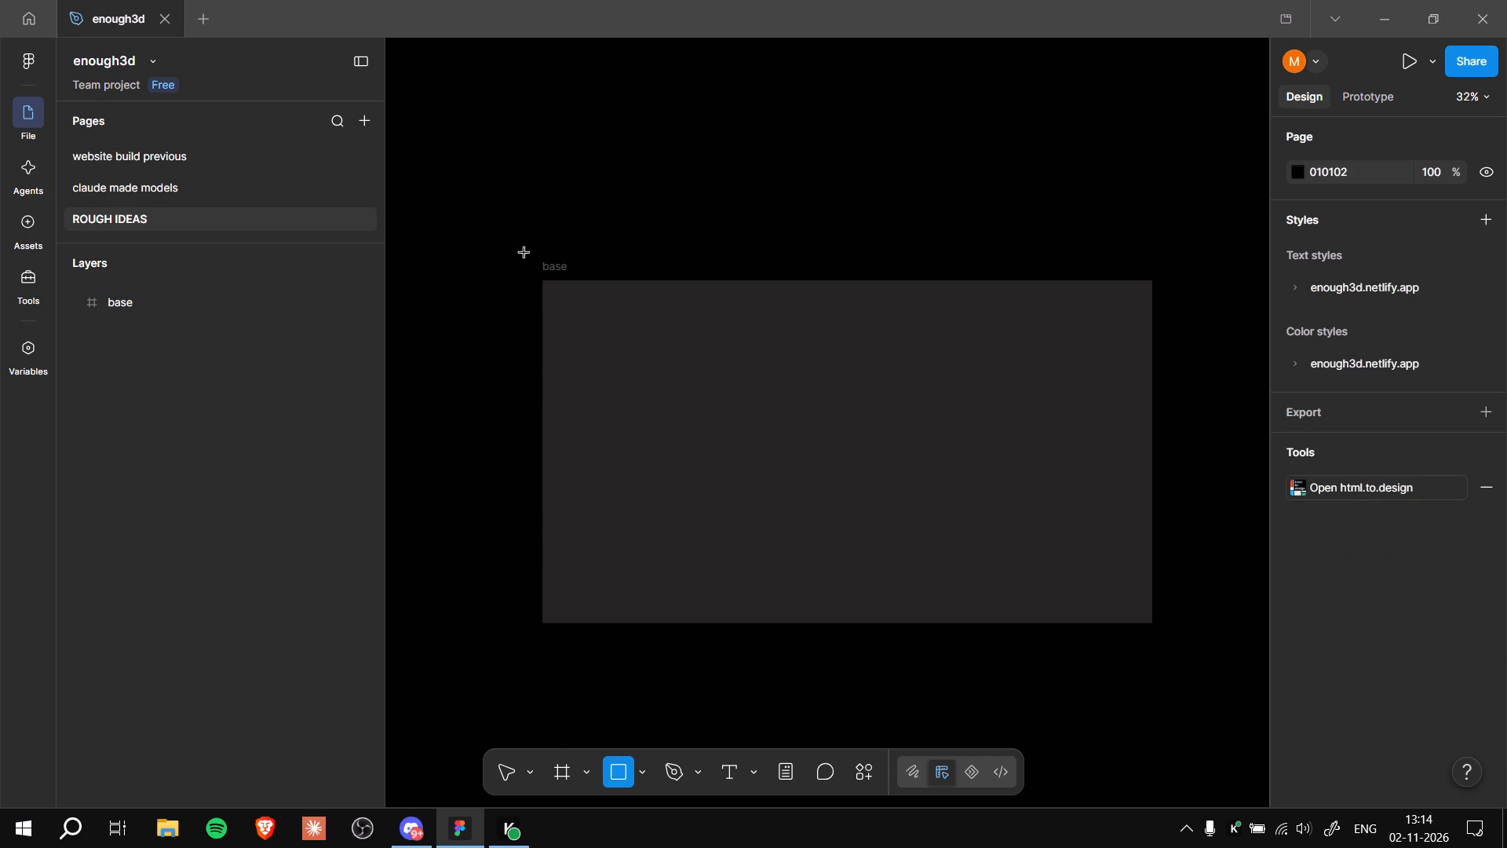
drag(531, 267, 1066, 328)
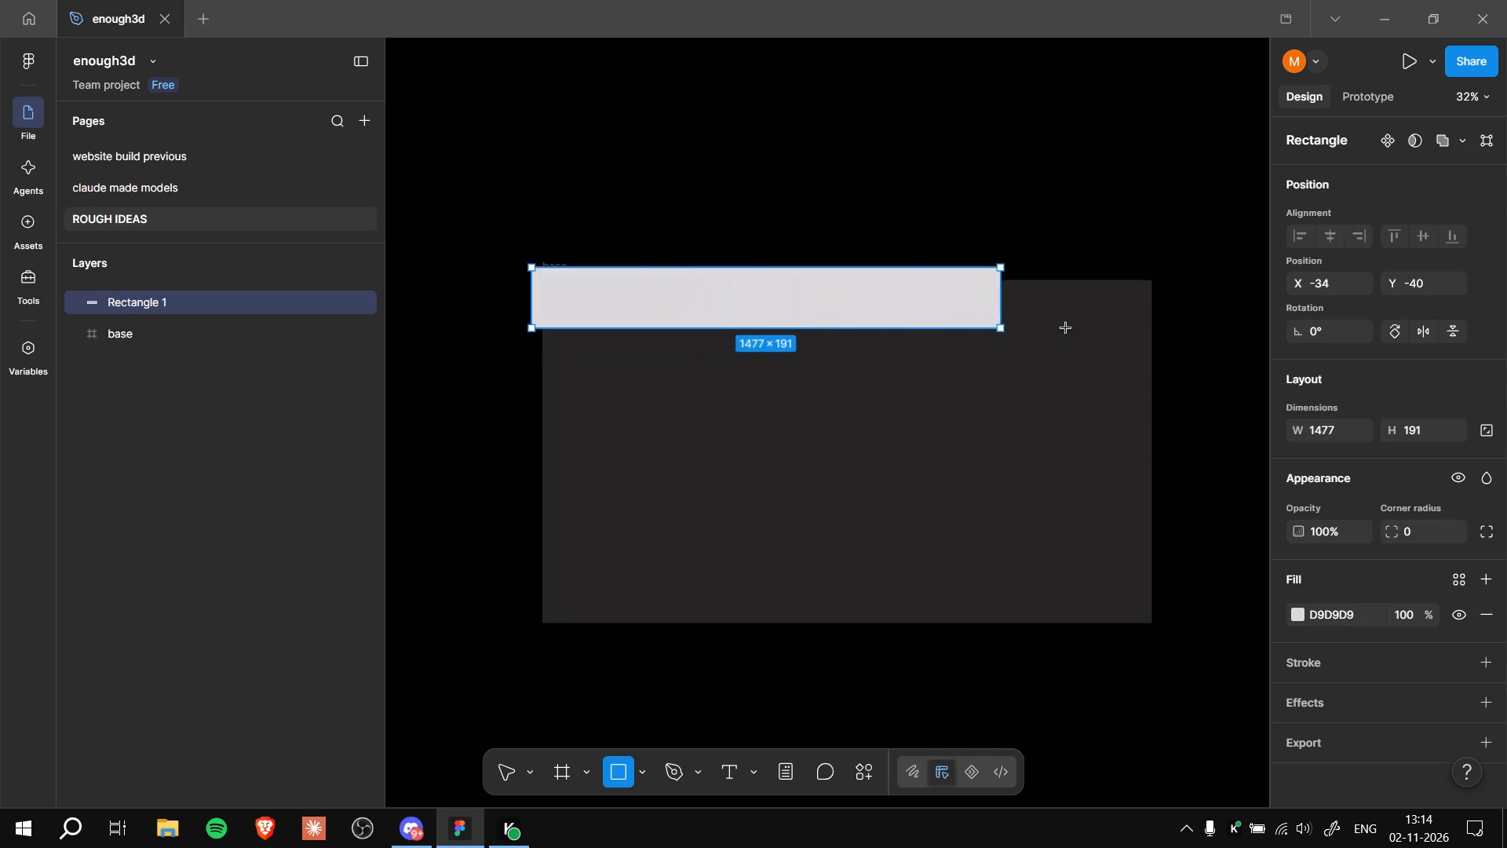
drag(1066, 328, 1164, 327)
Resize and shift the rectangle to match the base frame's full width, making it 1920 × 229 at X 0.
scroll(1004, 470, up, 1)
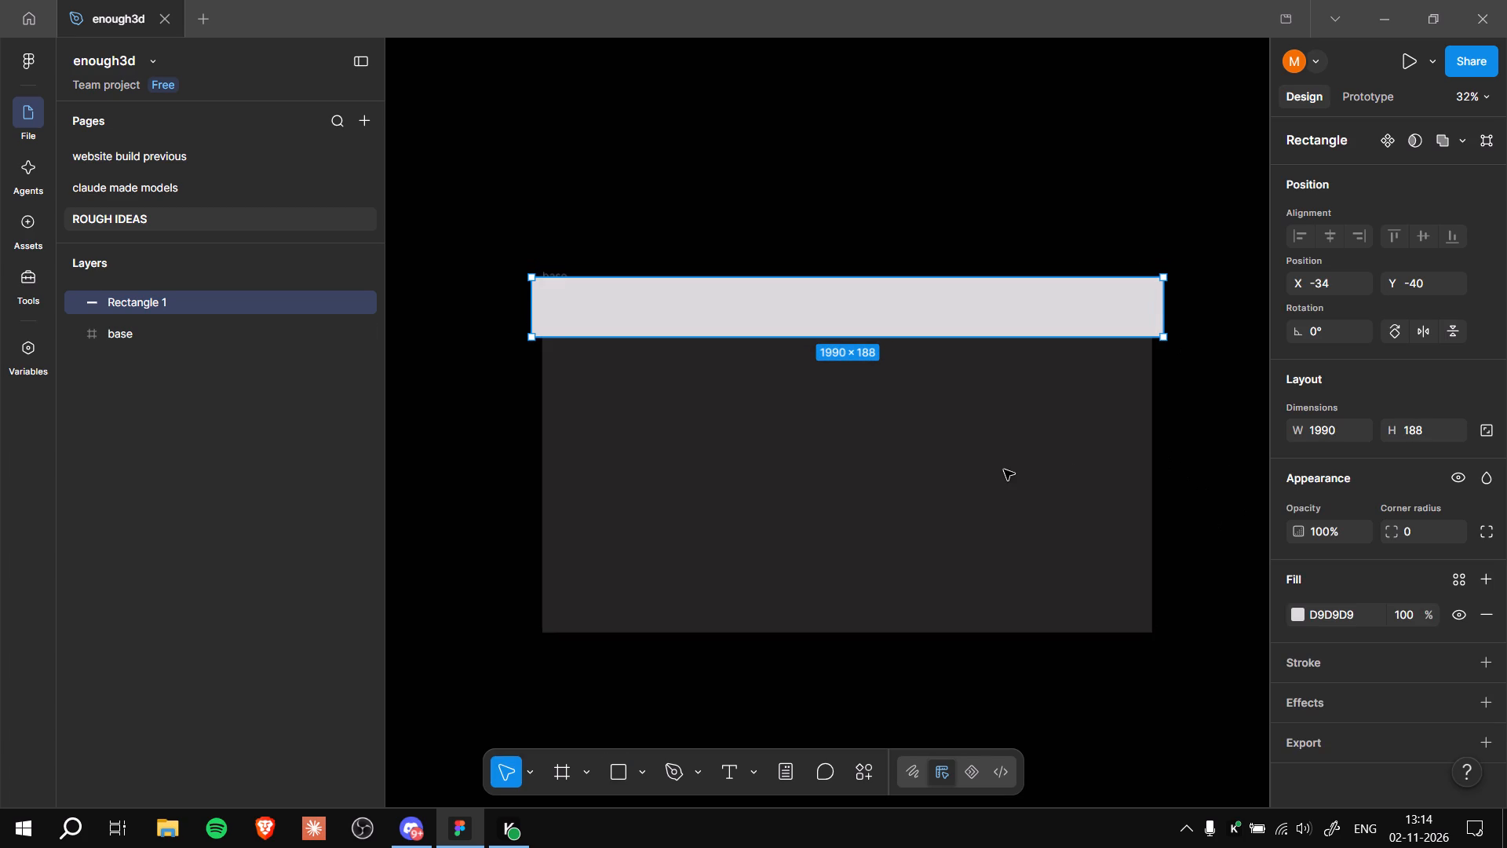
drag(1162, 316, 1149, 313)
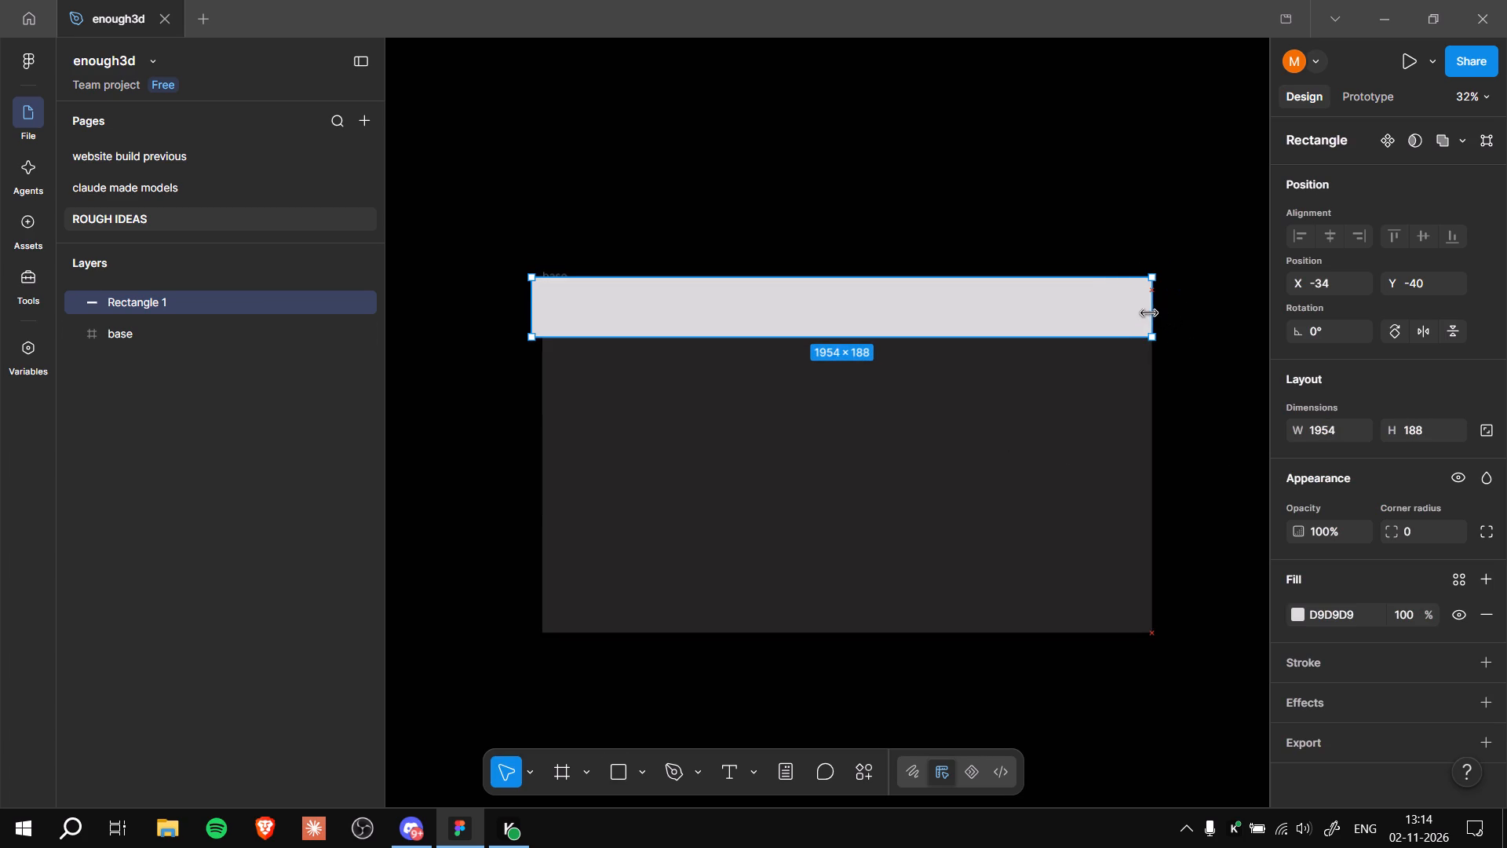
drag(1149, 313, 1155, 313)
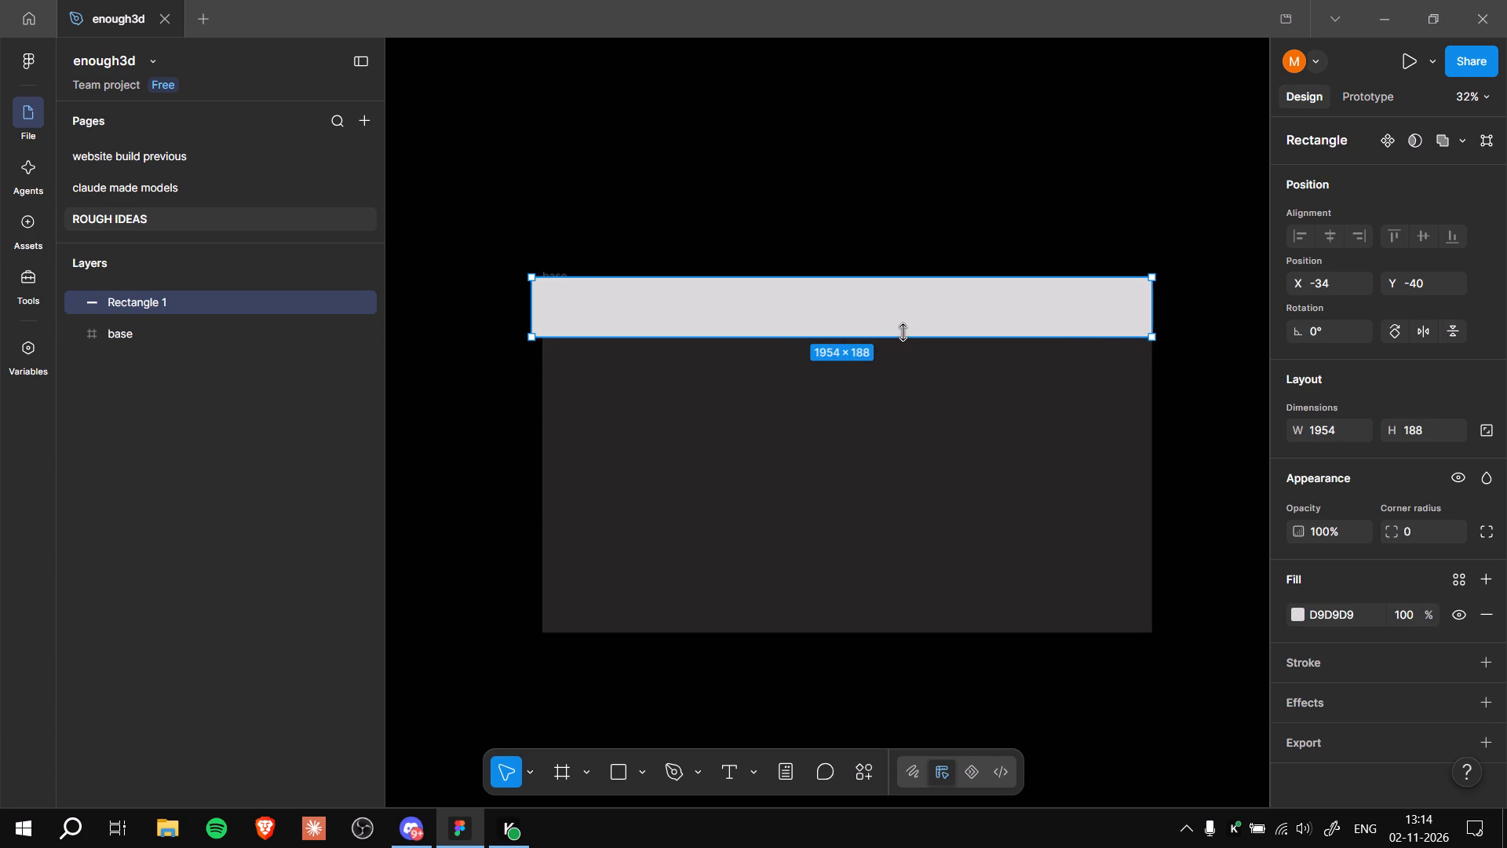
drag(896, 332, 889, 349)
click(889, 349)
drag(899, 302, 902, 323)
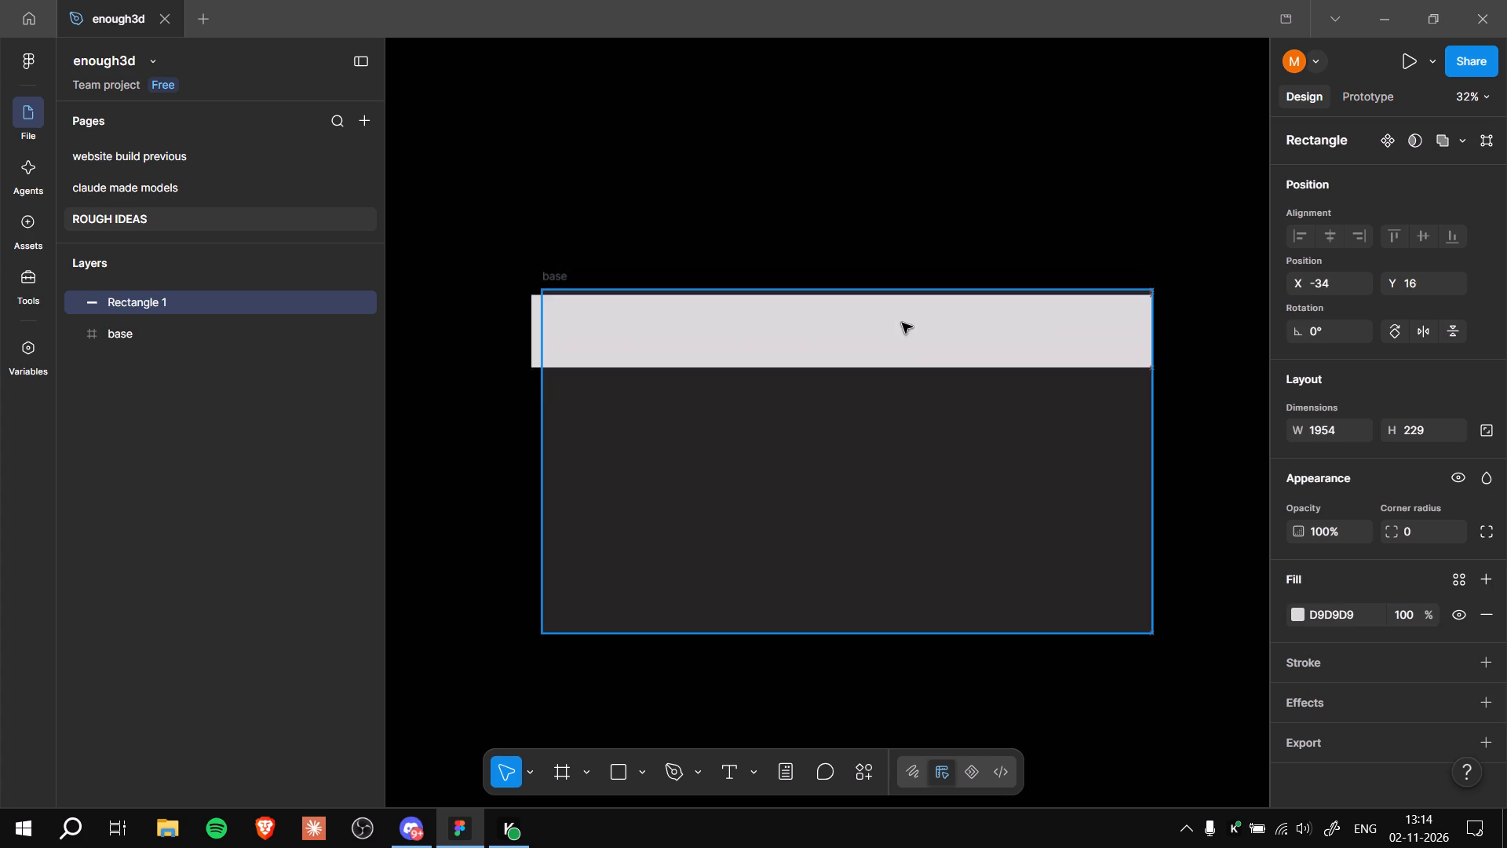
drag(902, 323, 903, 360)
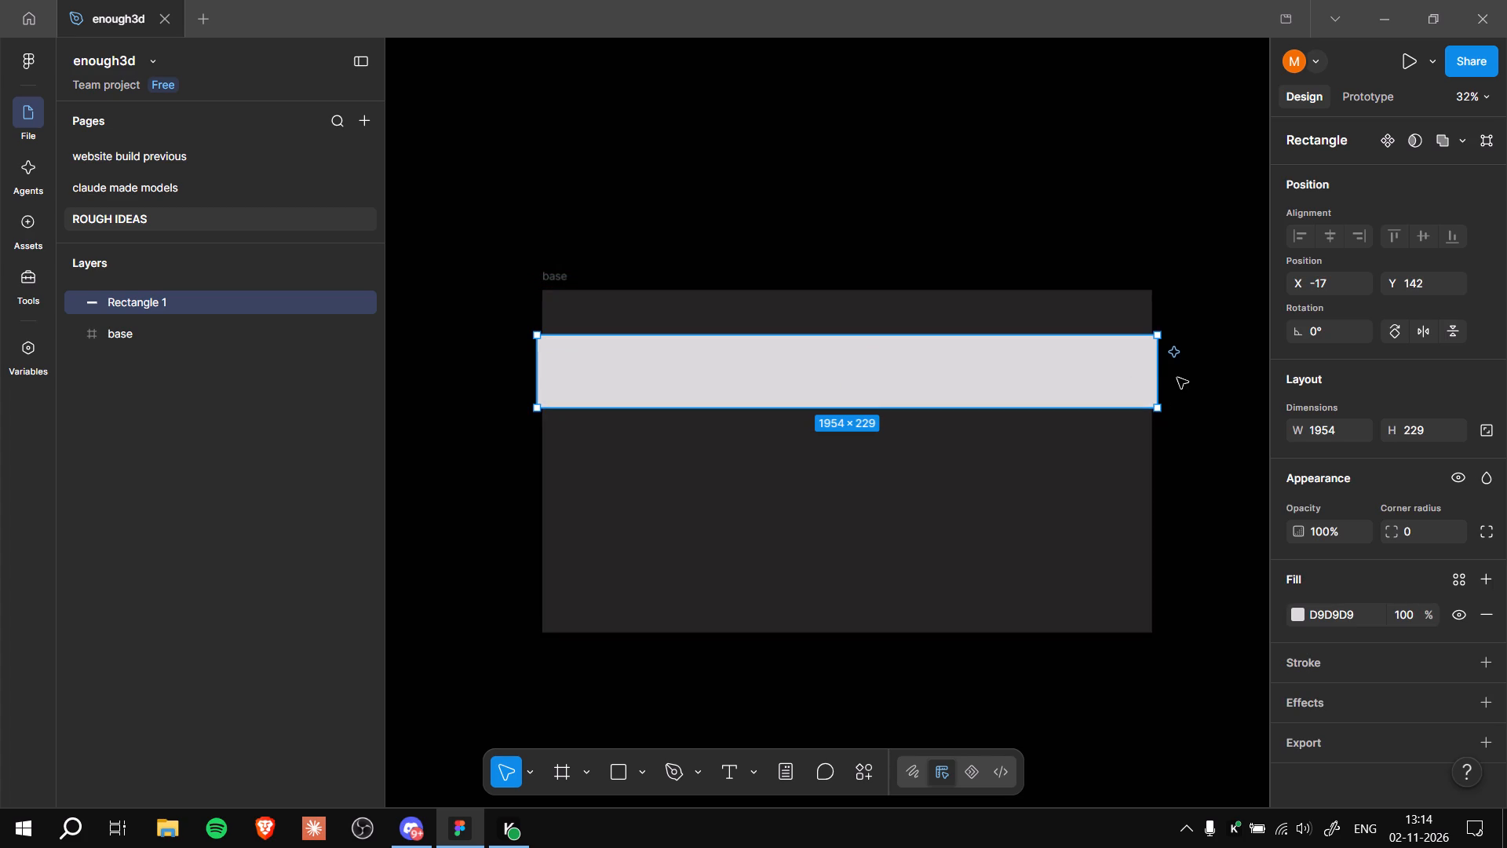
drag(1156, 386, 1147, 386)
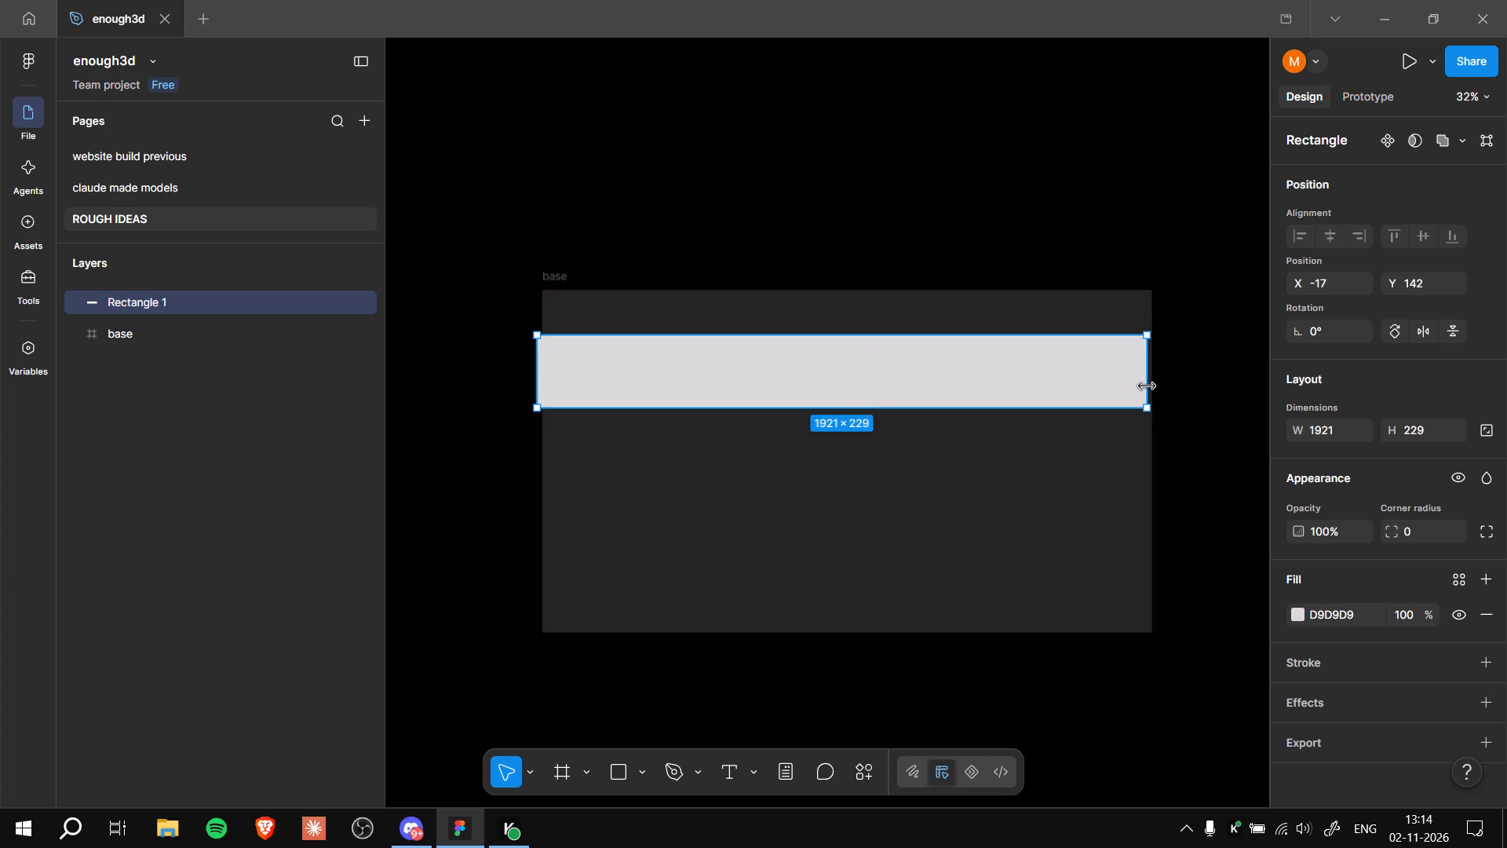
drag(1147, 386, 1155, 387)
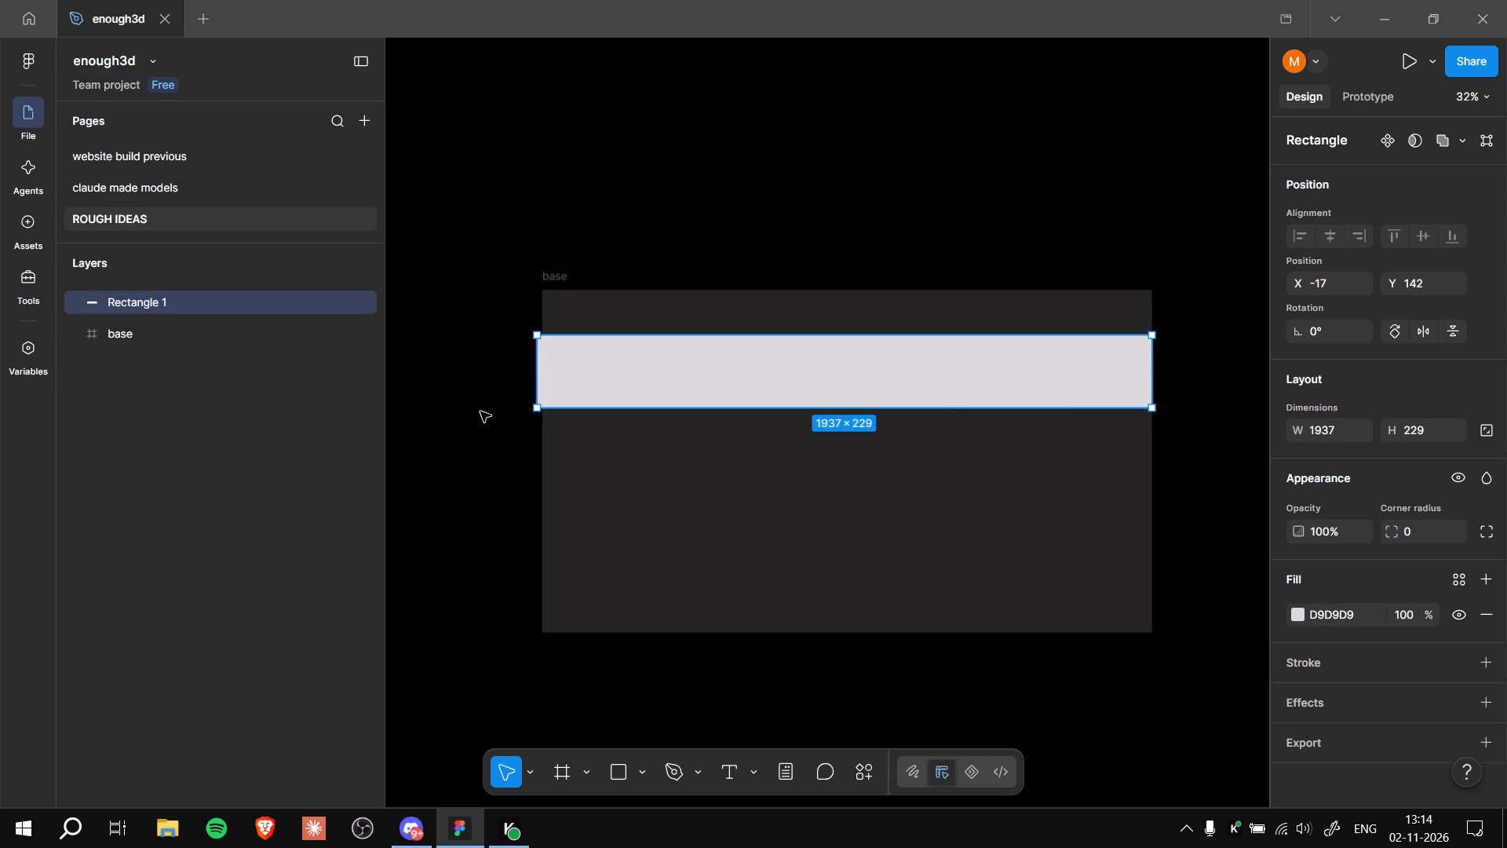
click(539, 376)
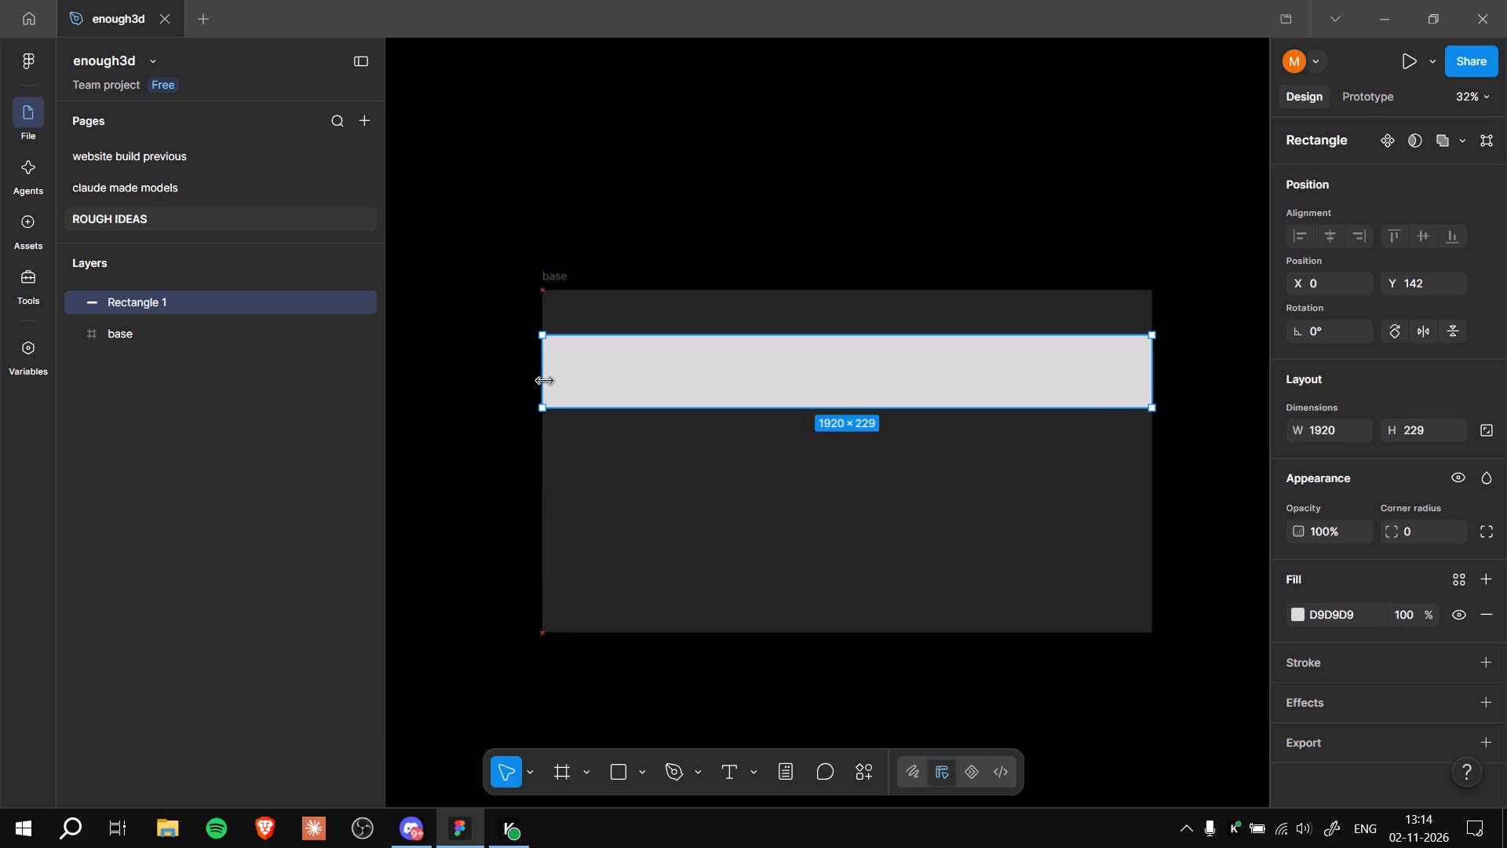
Move the rectangle flush with the base frame's top edge at Y 0 and reduce its height to 96.
drag(728, 388, 729, 349)
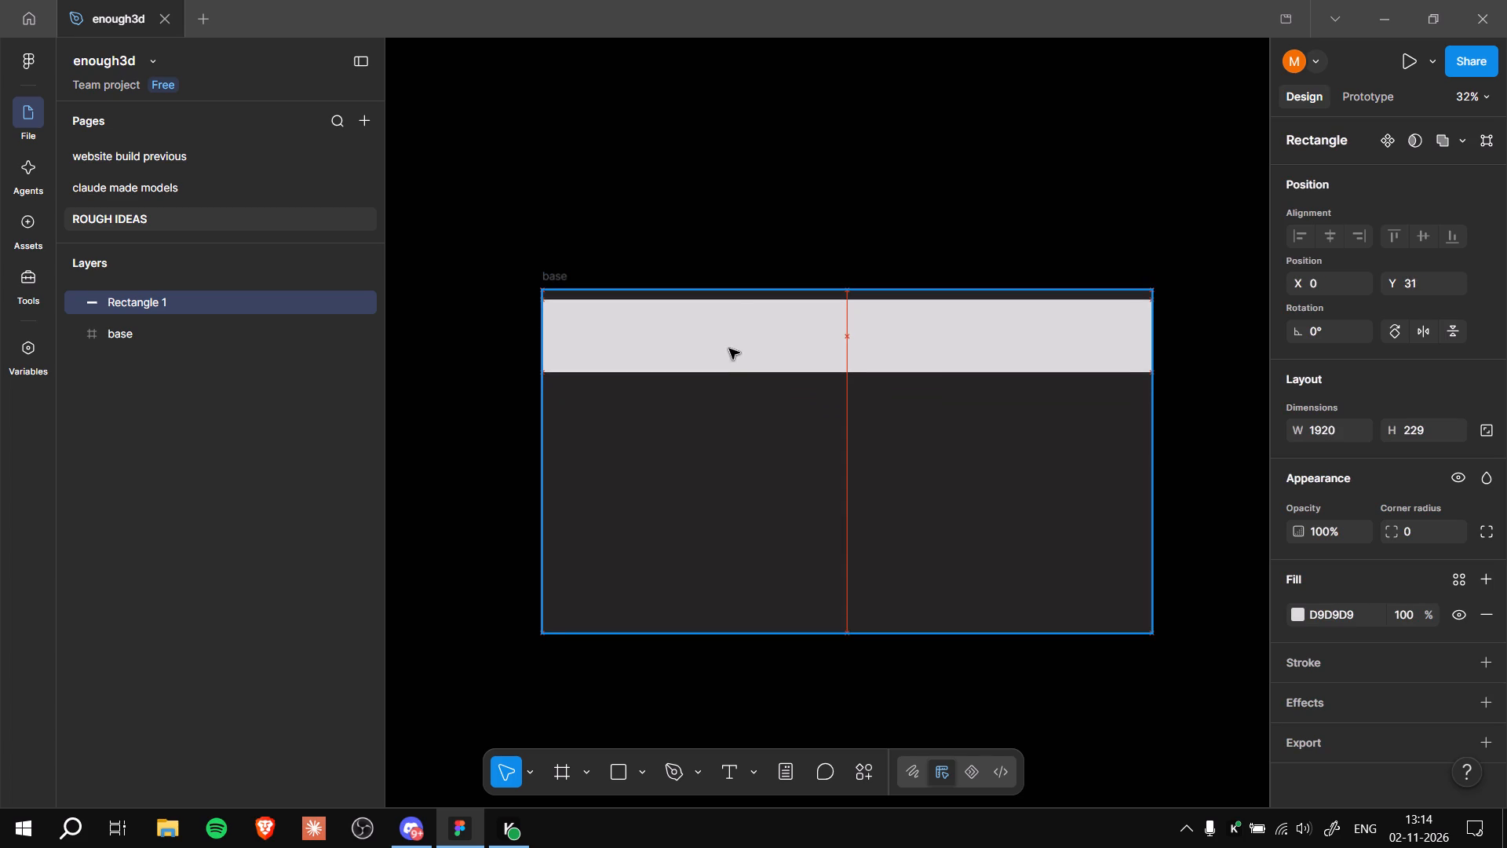
drag(729, 349, 730, 343)
drag(862, 363, 862, 361)
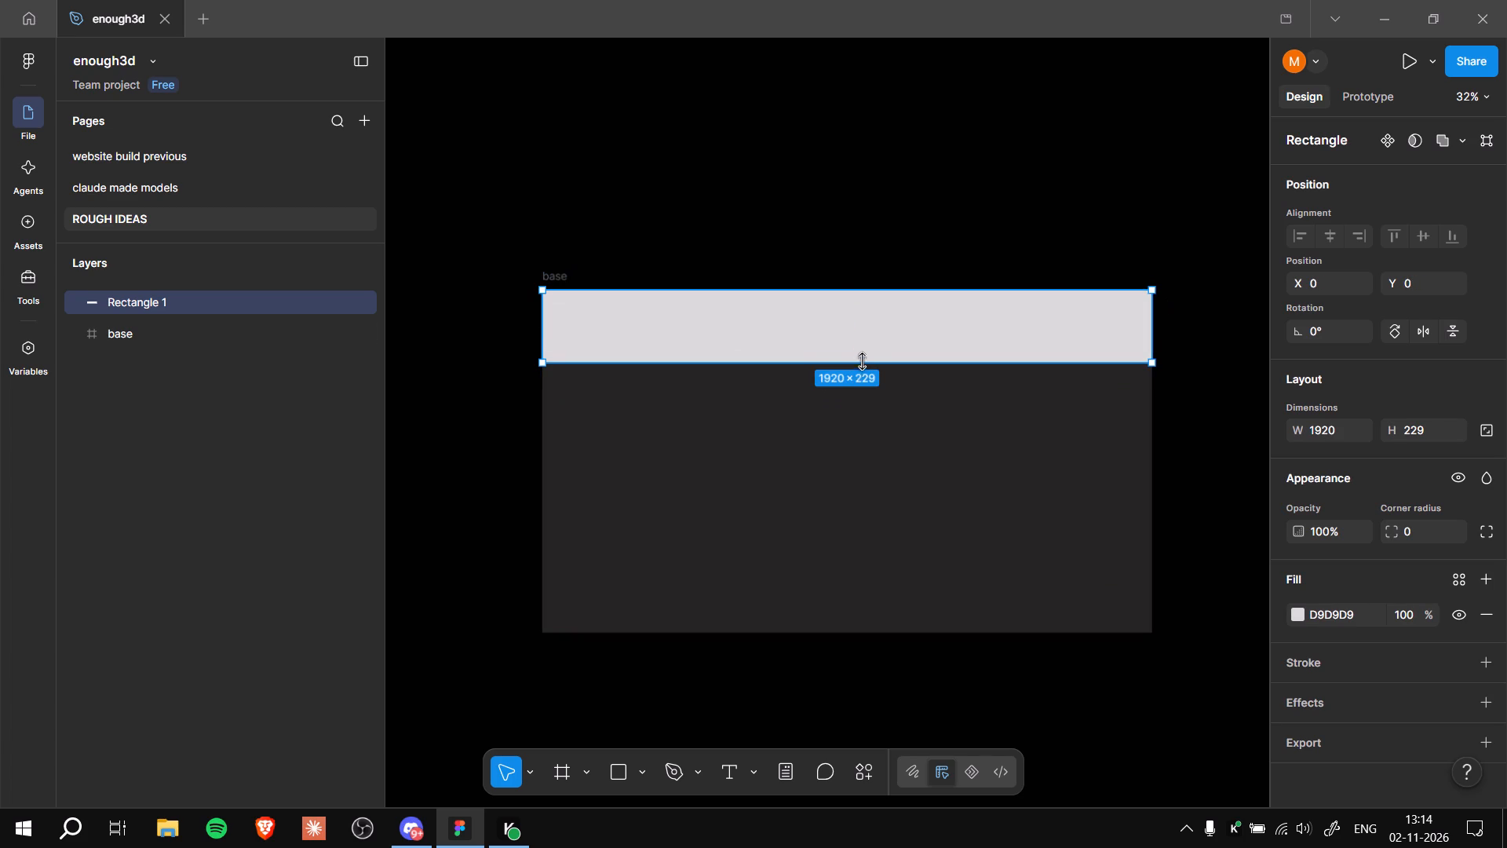
drag(862, 361, 861, 320)
click(945, 226)
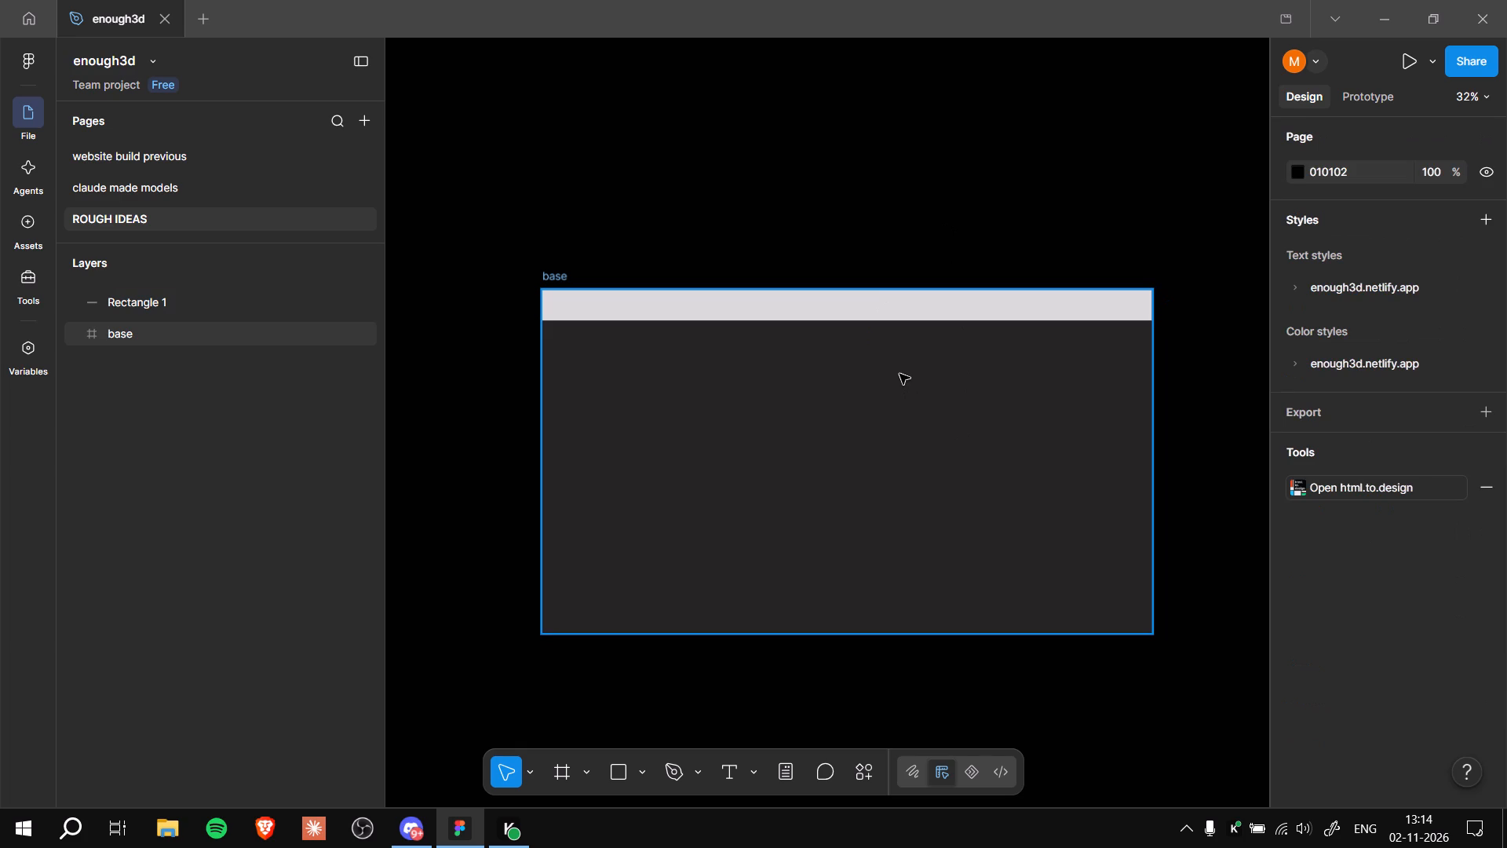
Change the top bar rectangle's fill to 262424 by sampling the colour from the base frame.
click(899, 374)
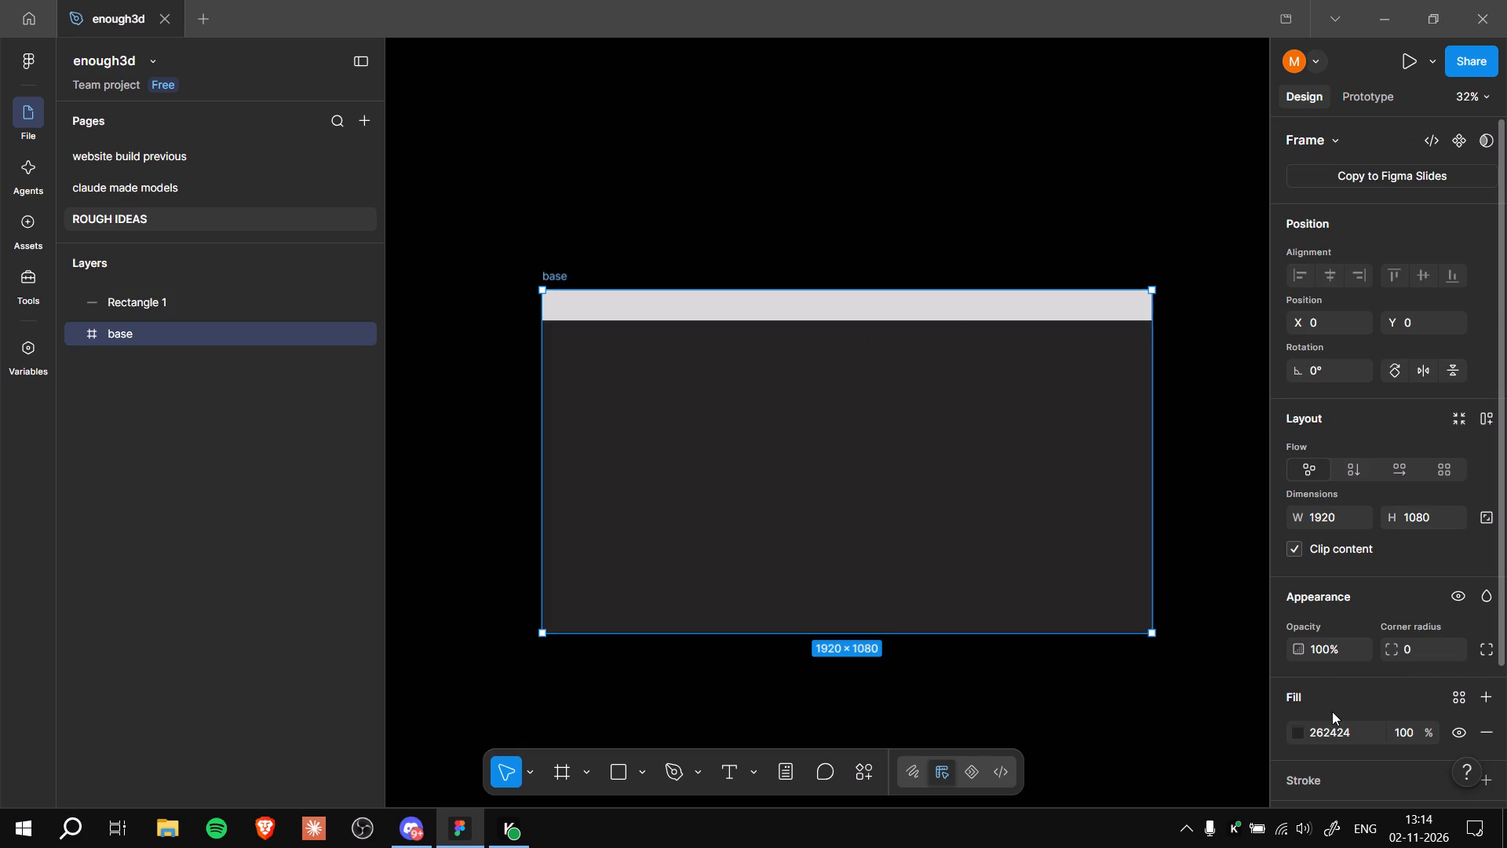
click(955, 320)
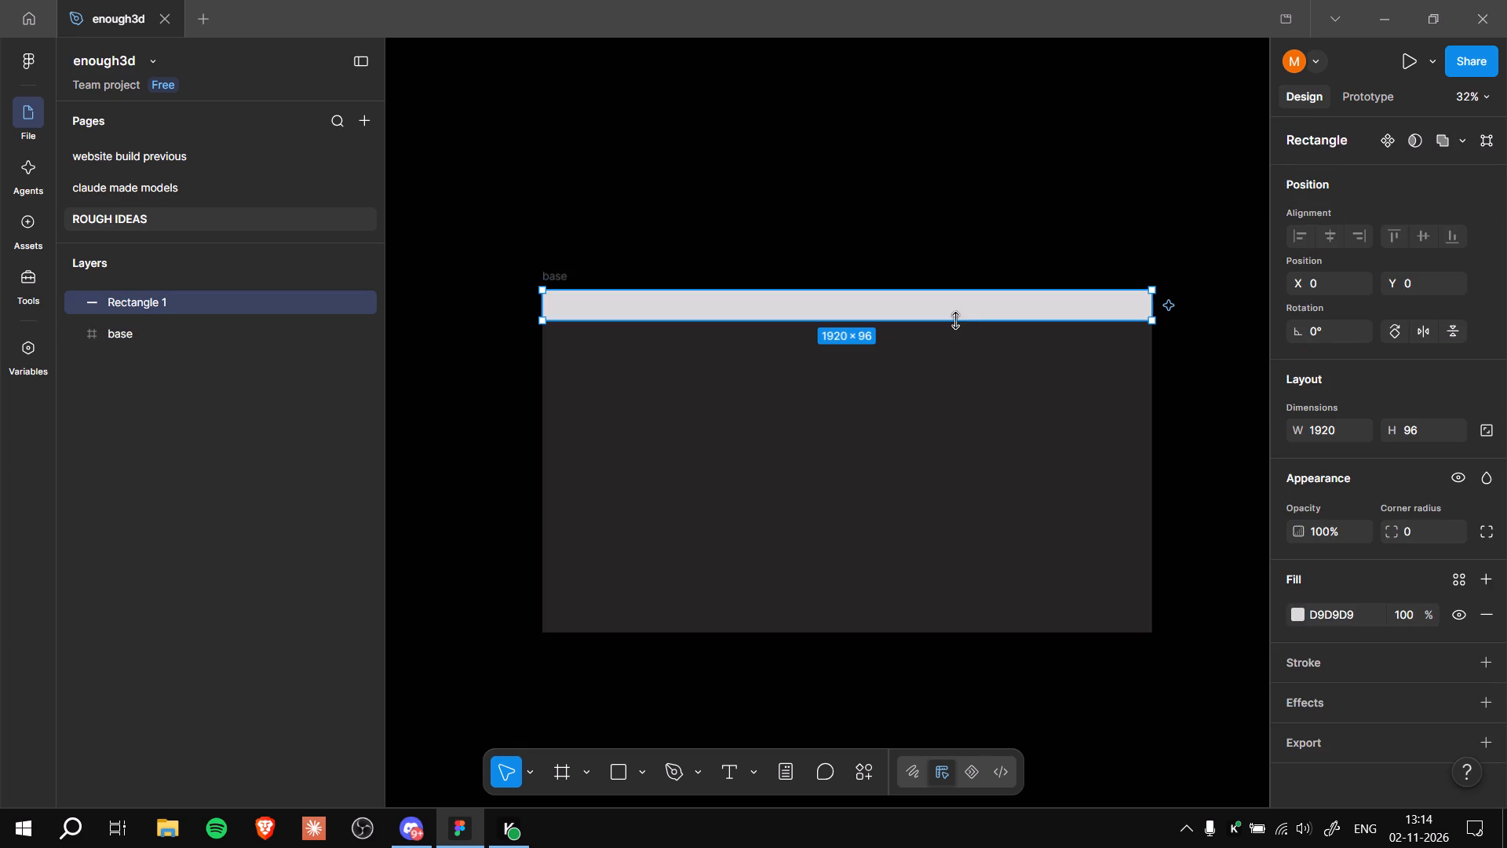
click(1298, 609)
click(1057, 638)
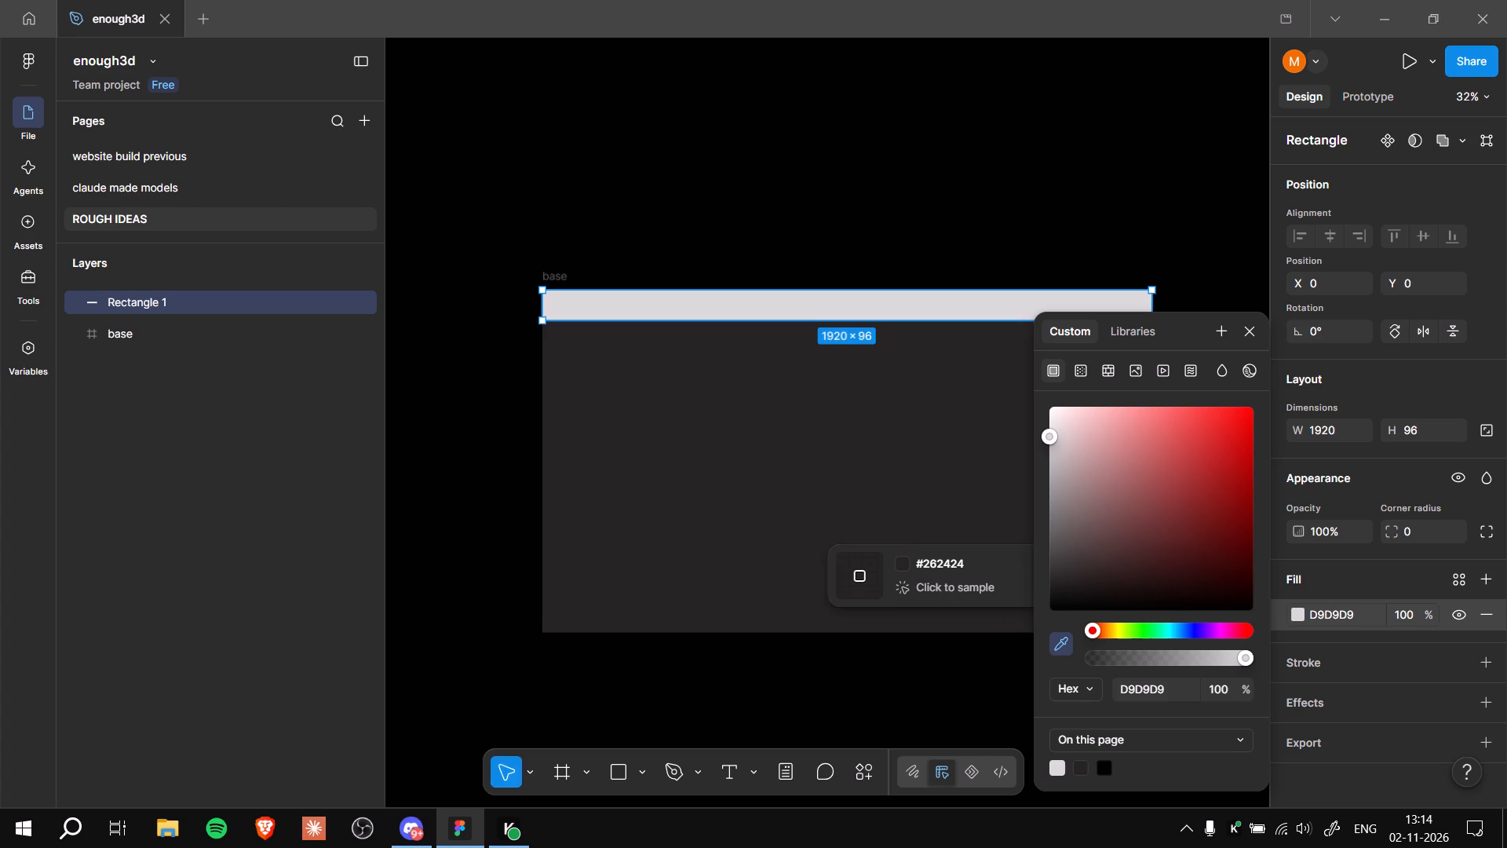
click(822, 535)
click(822, 674)
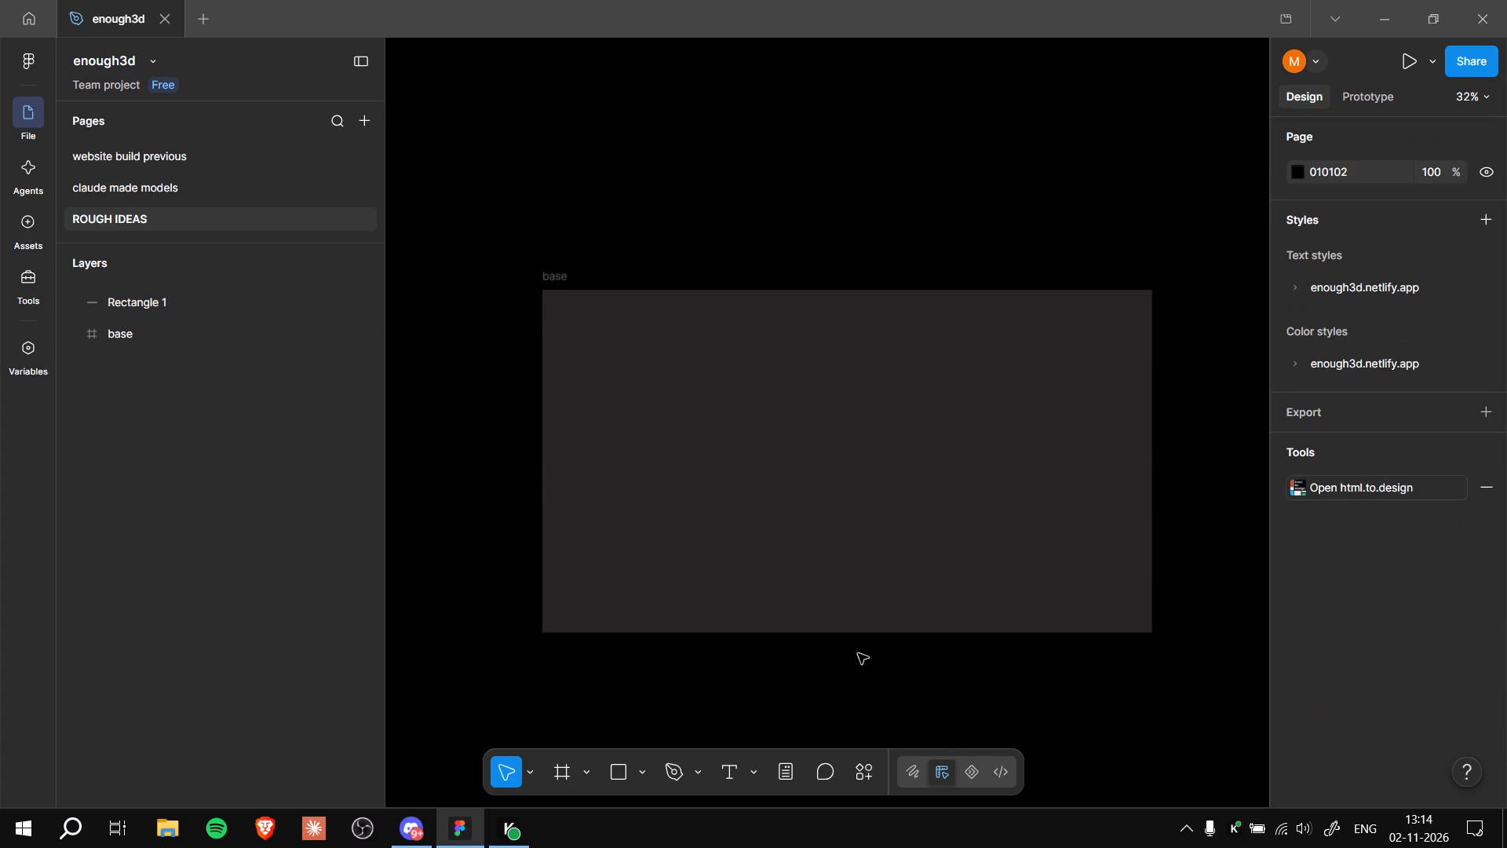
Darken the base frame's fill to 1C1B1B so it contrasts with the top bar.
click(1038, 544)
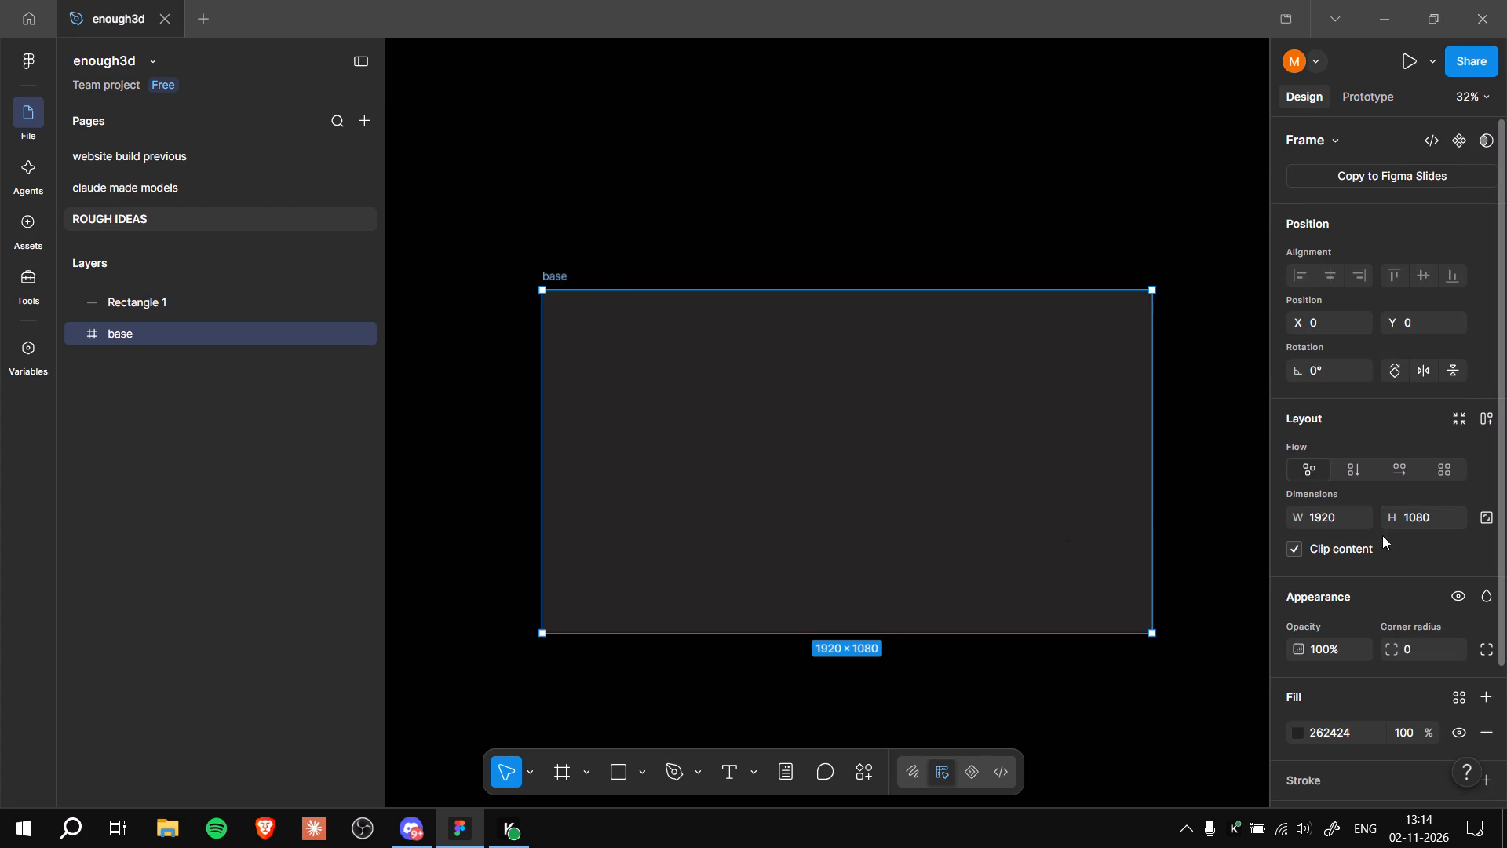
click(1304, 732)
double_click(1064, 590)
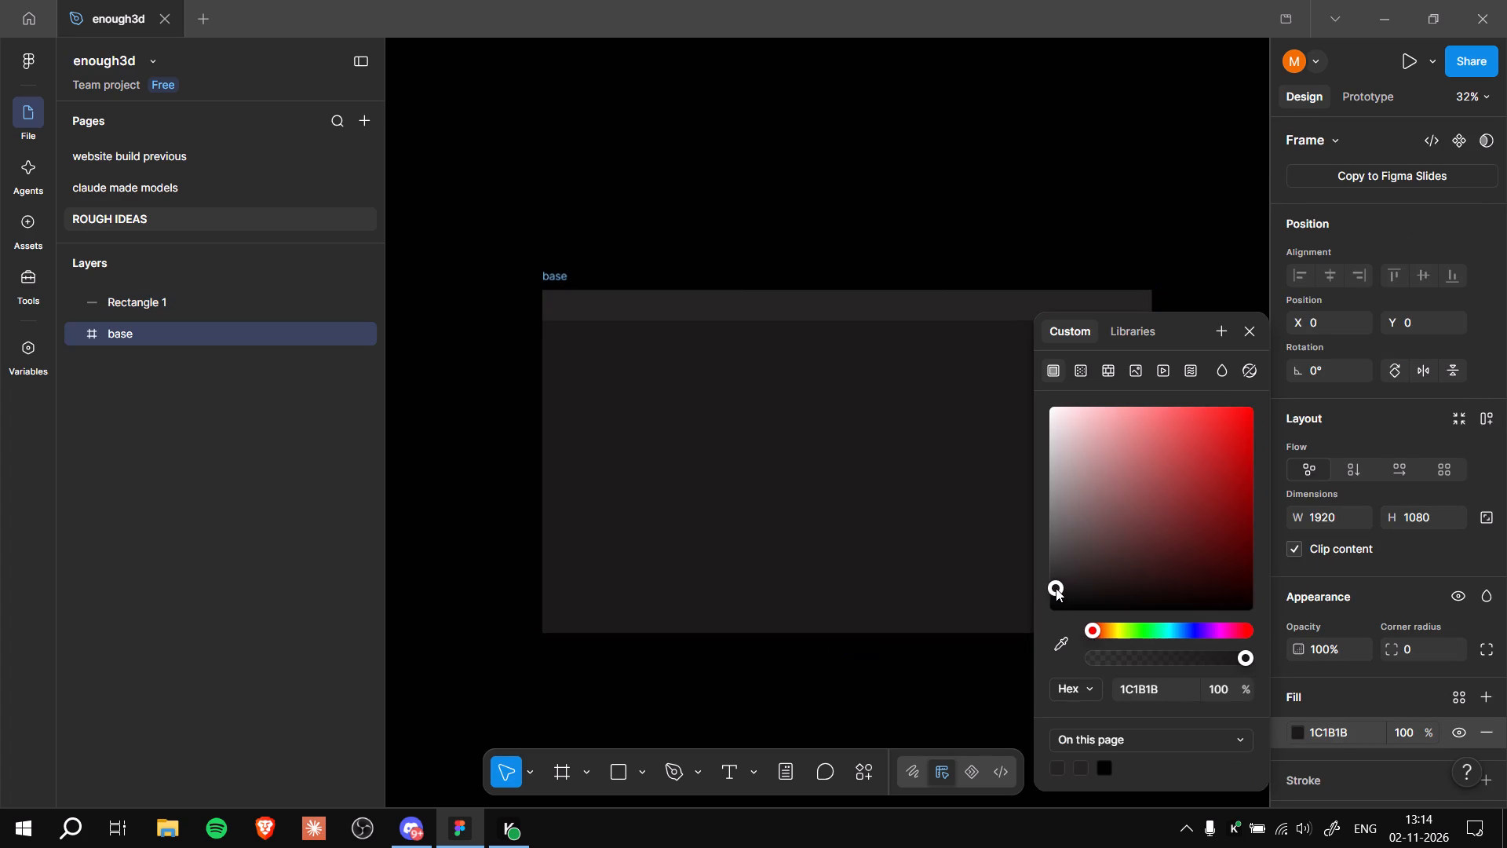
click(1169, 245)
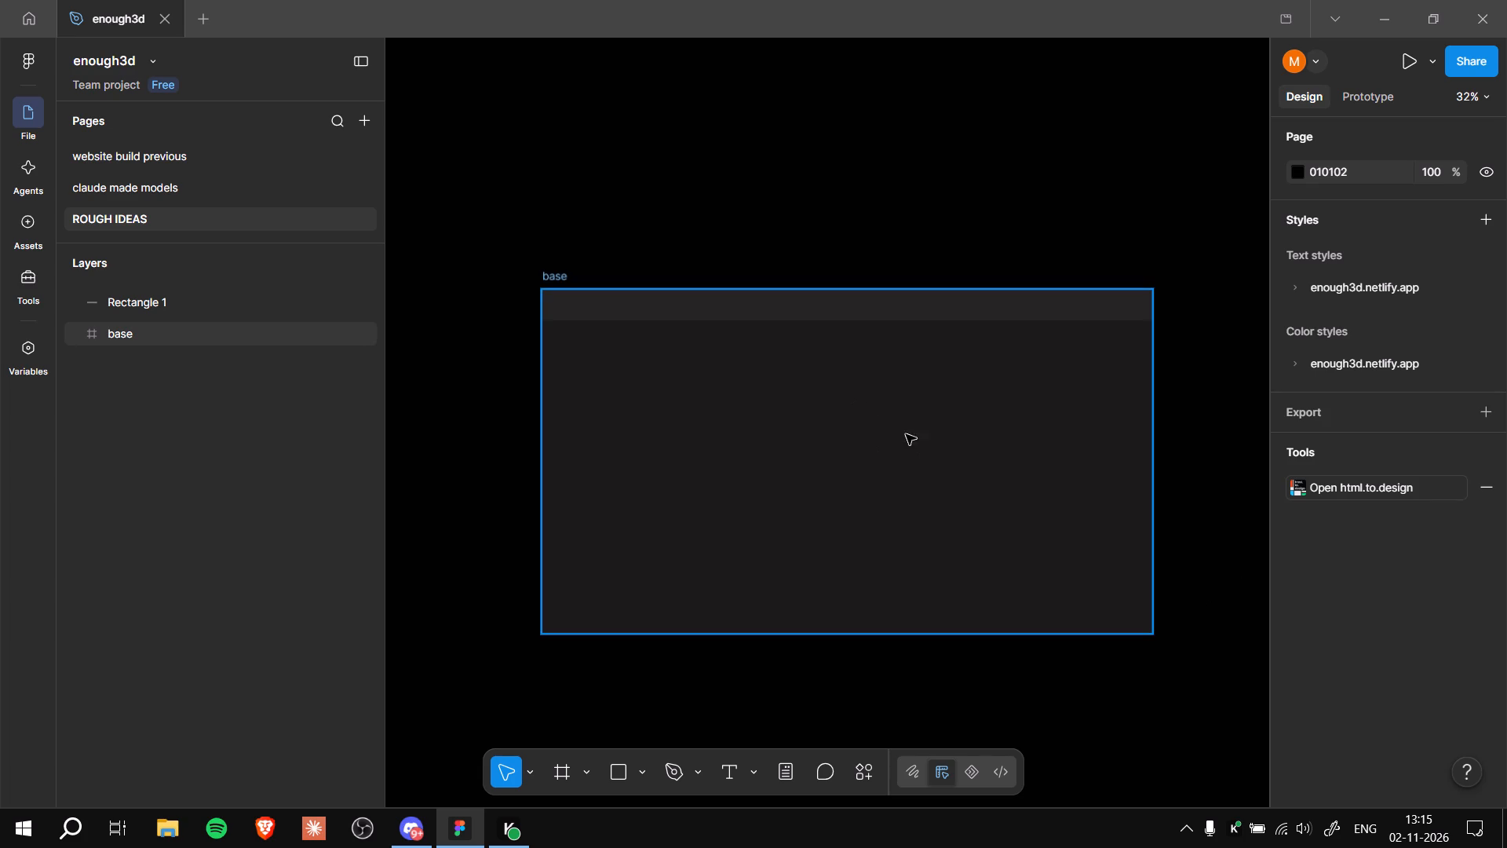
Add a text box about 373 × 60 at the left end of the top bar and enter the text Enough#D.
ctrl+scroll(772, 207, up, 4)
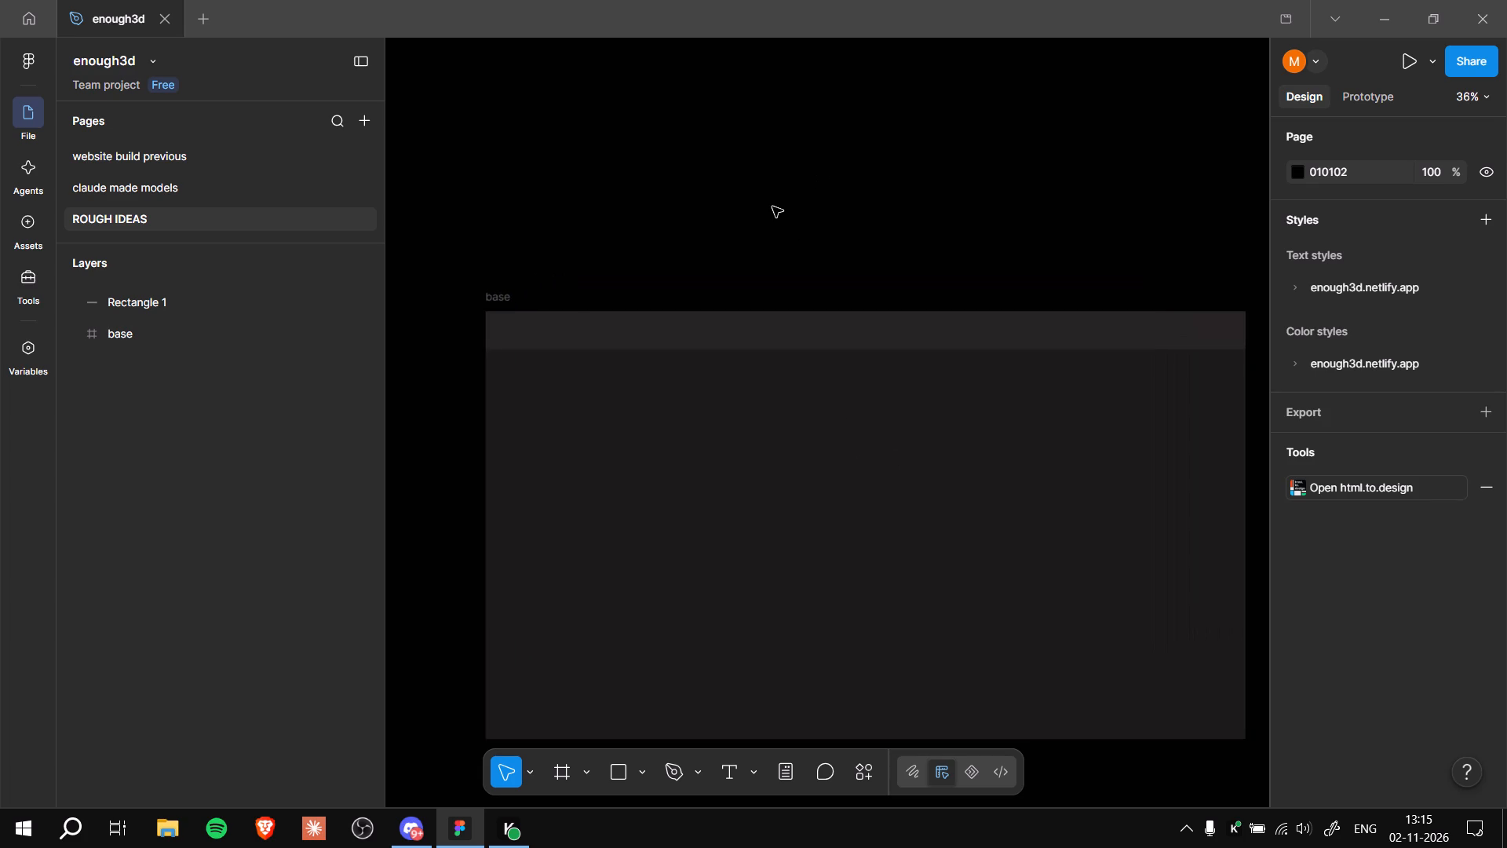
ctrl+scroll(801, 221, up, 1)
ctrl+middle_drag(801, 221, 775, 160)
ctrl+scroll(775, 160, down, 1)
ctrl+scroll(775, 160, up, 3)
ctrl+middle_drag(775, 160, 869, 167)
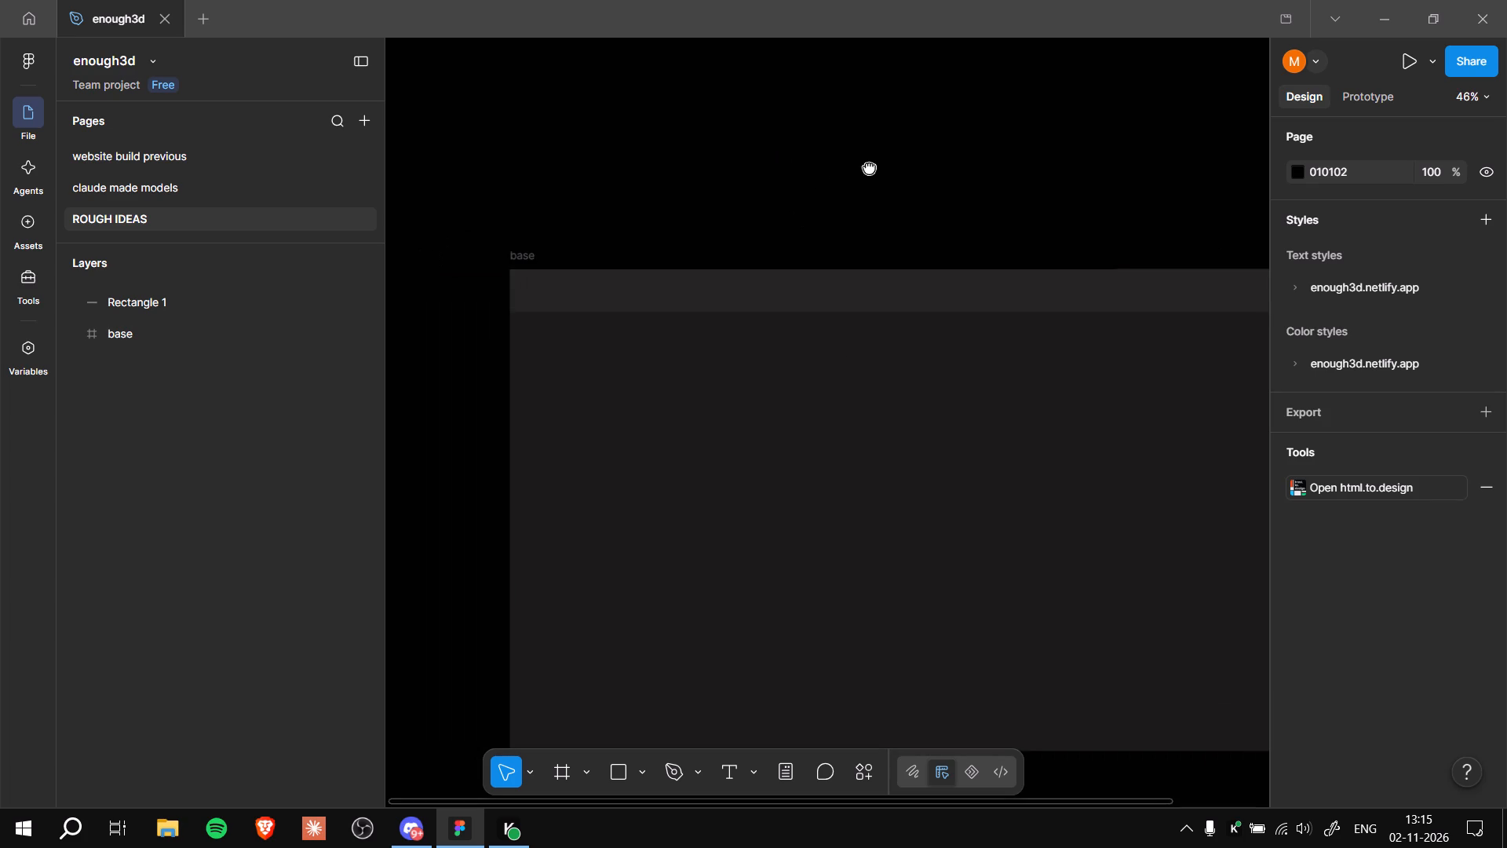
ctrl+middle_drag(869, 167, 871, 167)
ctrl+scroll(871, 167, up, 2)
ctrl+scroll(909, 180, down, 2)
ctrl+middle_drag(892, 174, 808, 172)
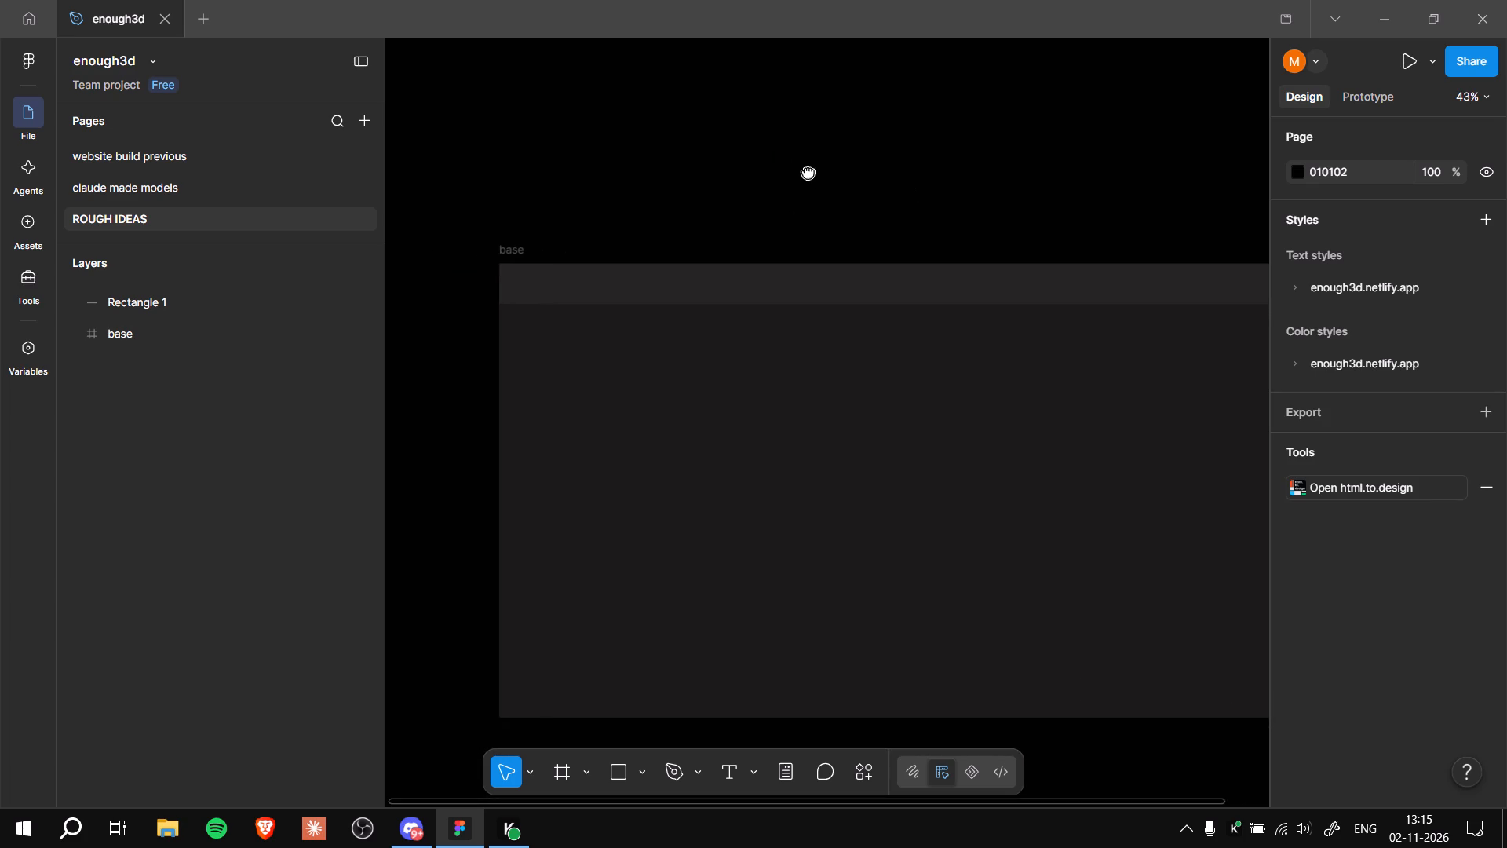
ctrl+middle_drag(808, 172, 802, 172)
click(733, 775)
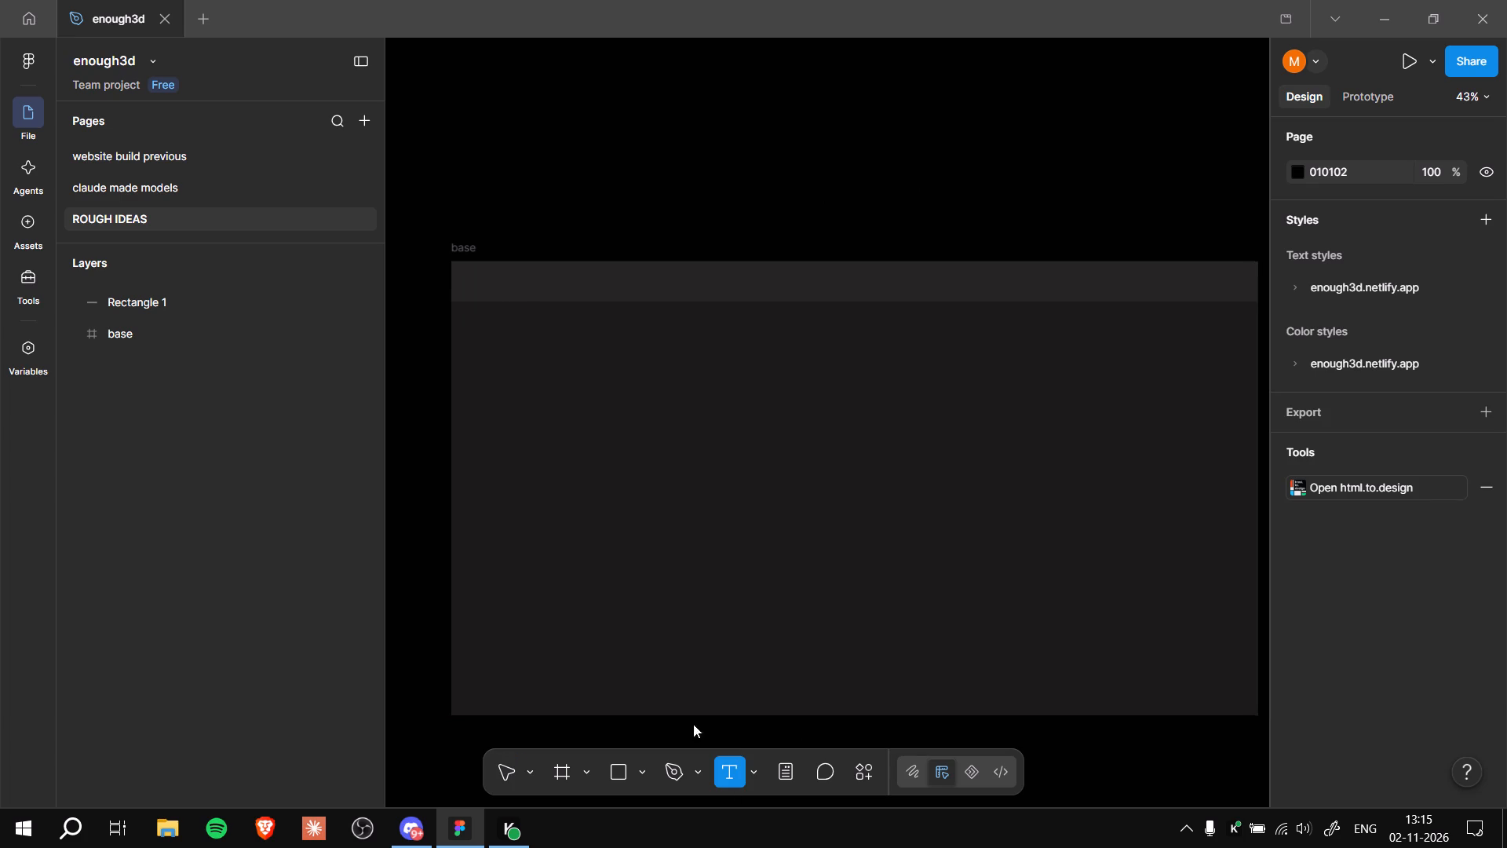
drag(465, 272, 530, 293)
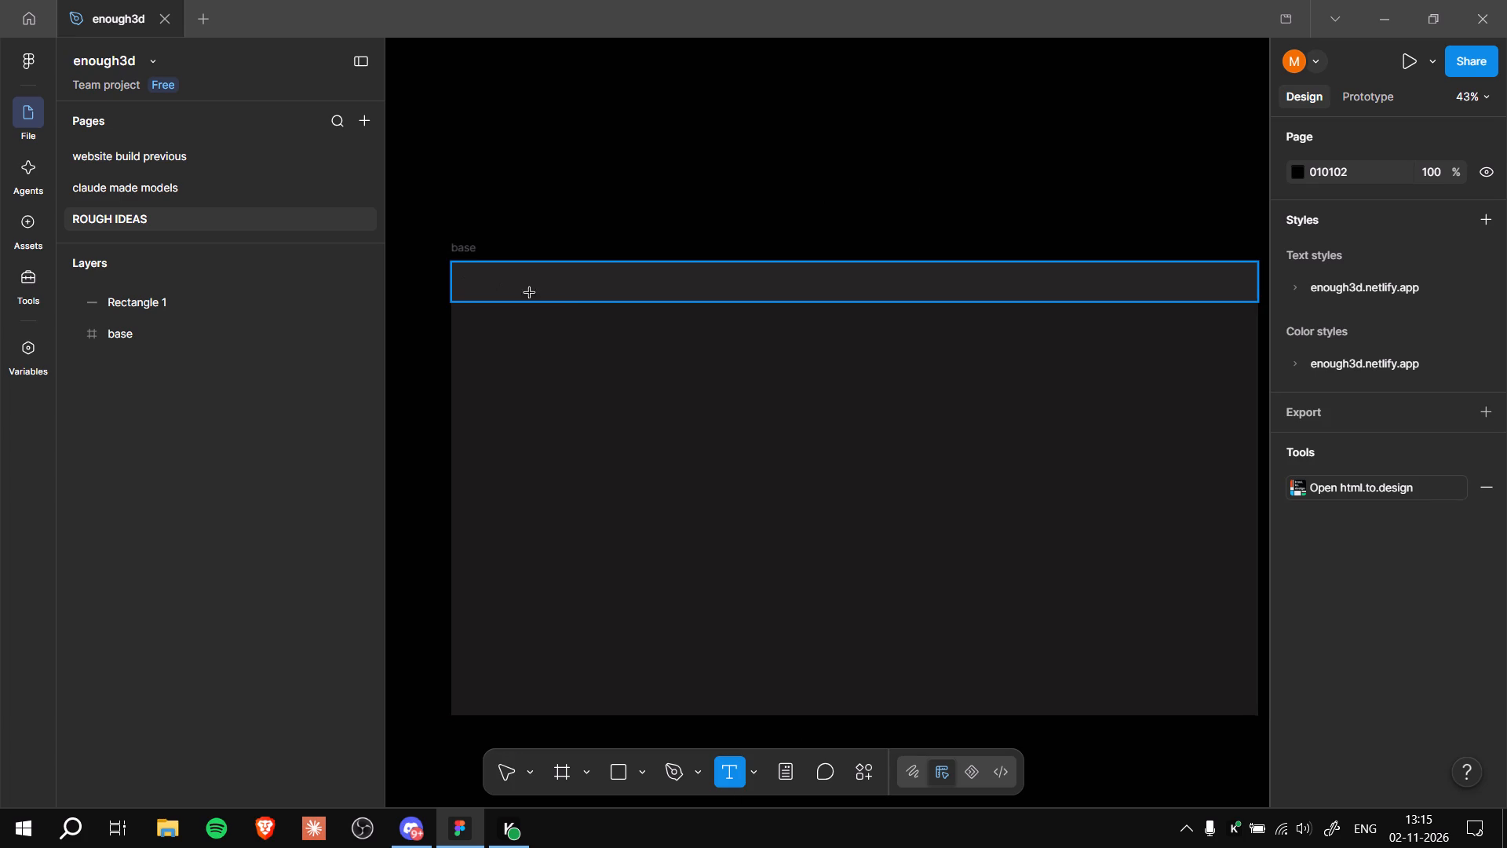
drag(530, 293, 622, 298)
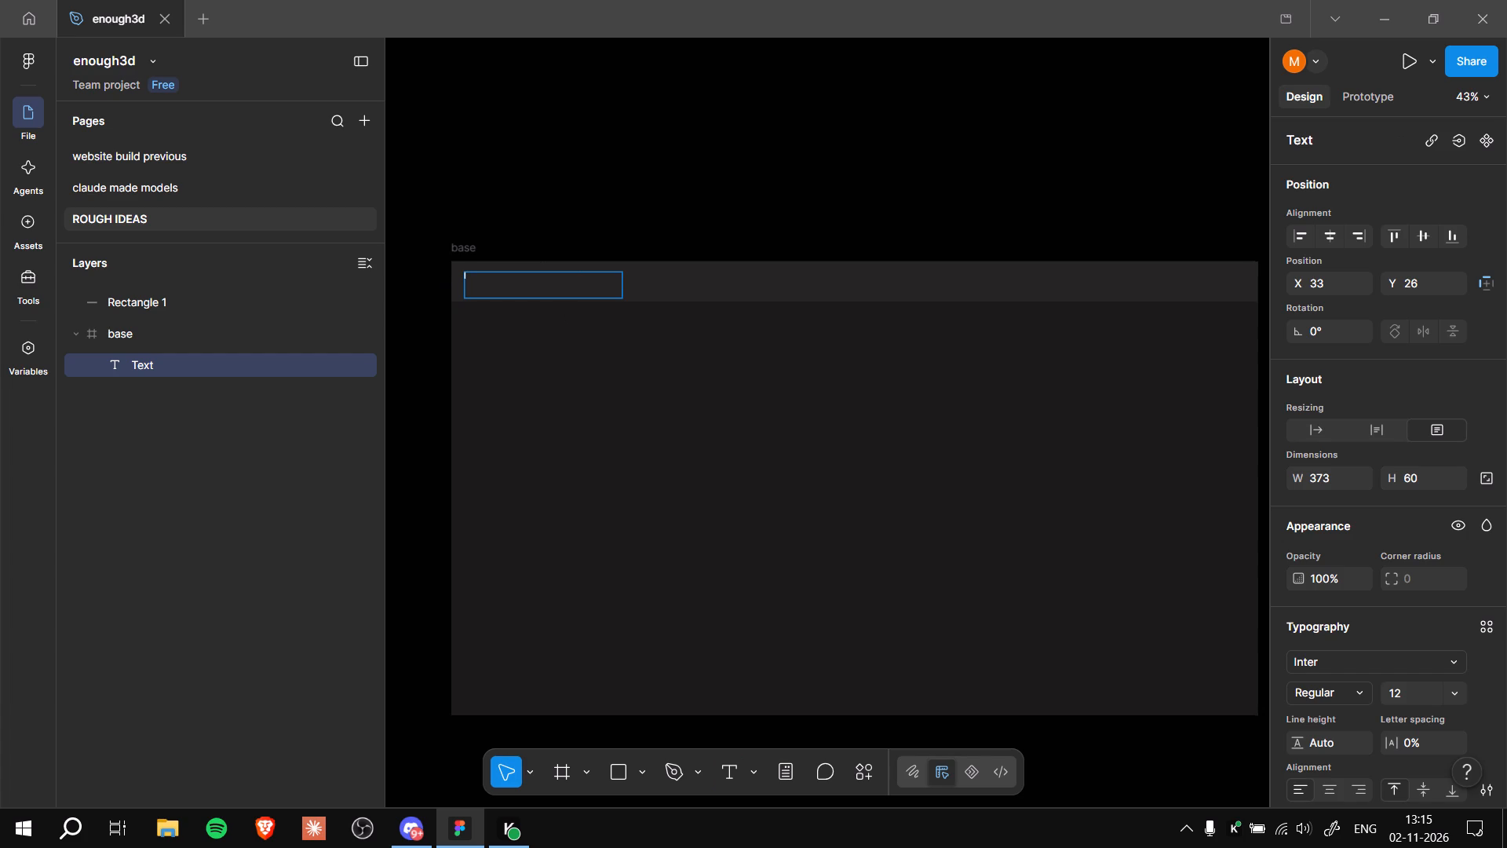
key(e)
text(nough)
text(#D)
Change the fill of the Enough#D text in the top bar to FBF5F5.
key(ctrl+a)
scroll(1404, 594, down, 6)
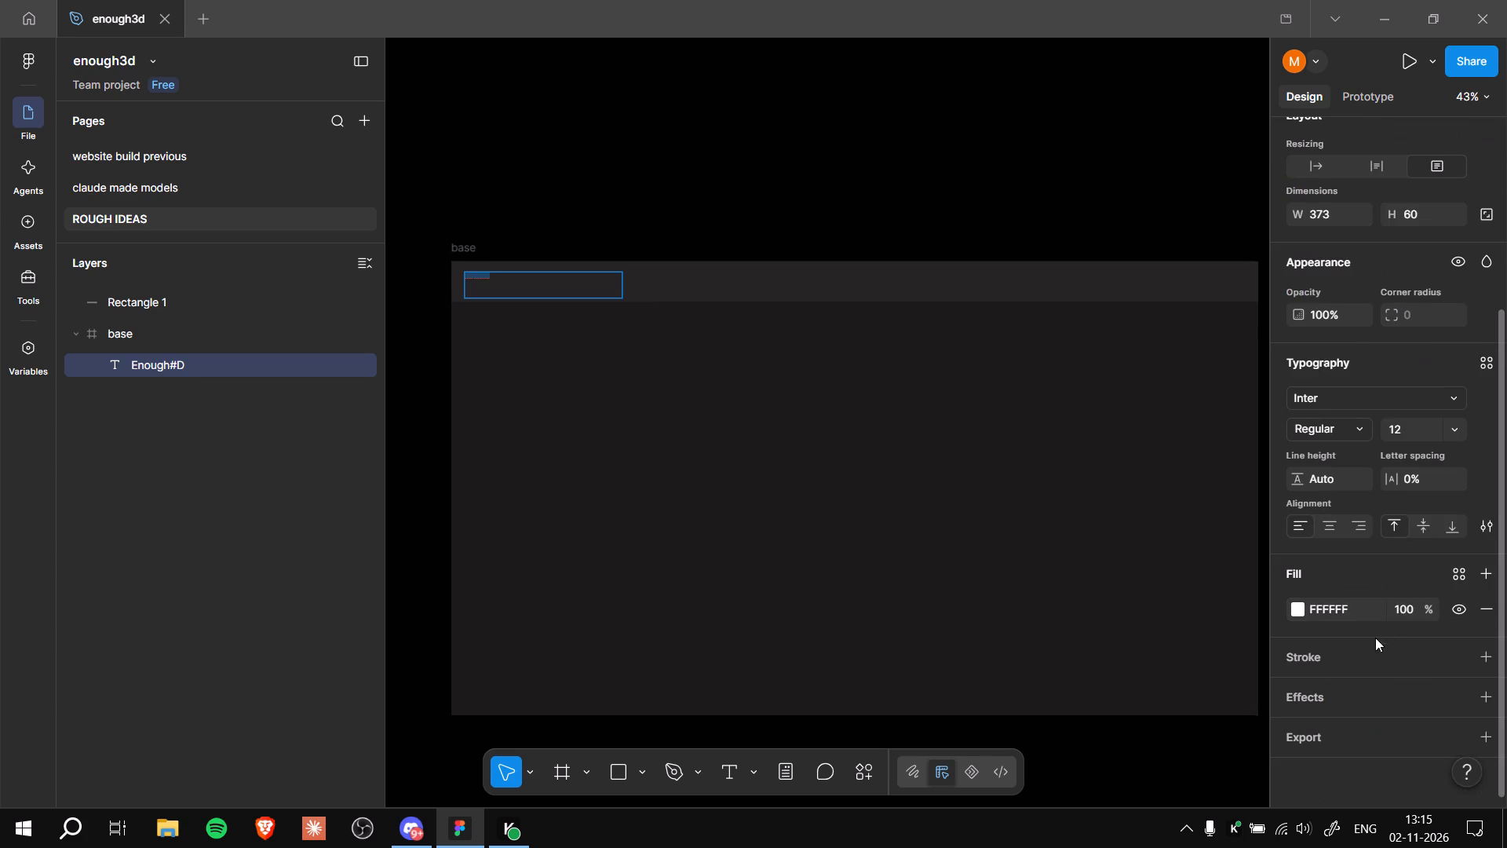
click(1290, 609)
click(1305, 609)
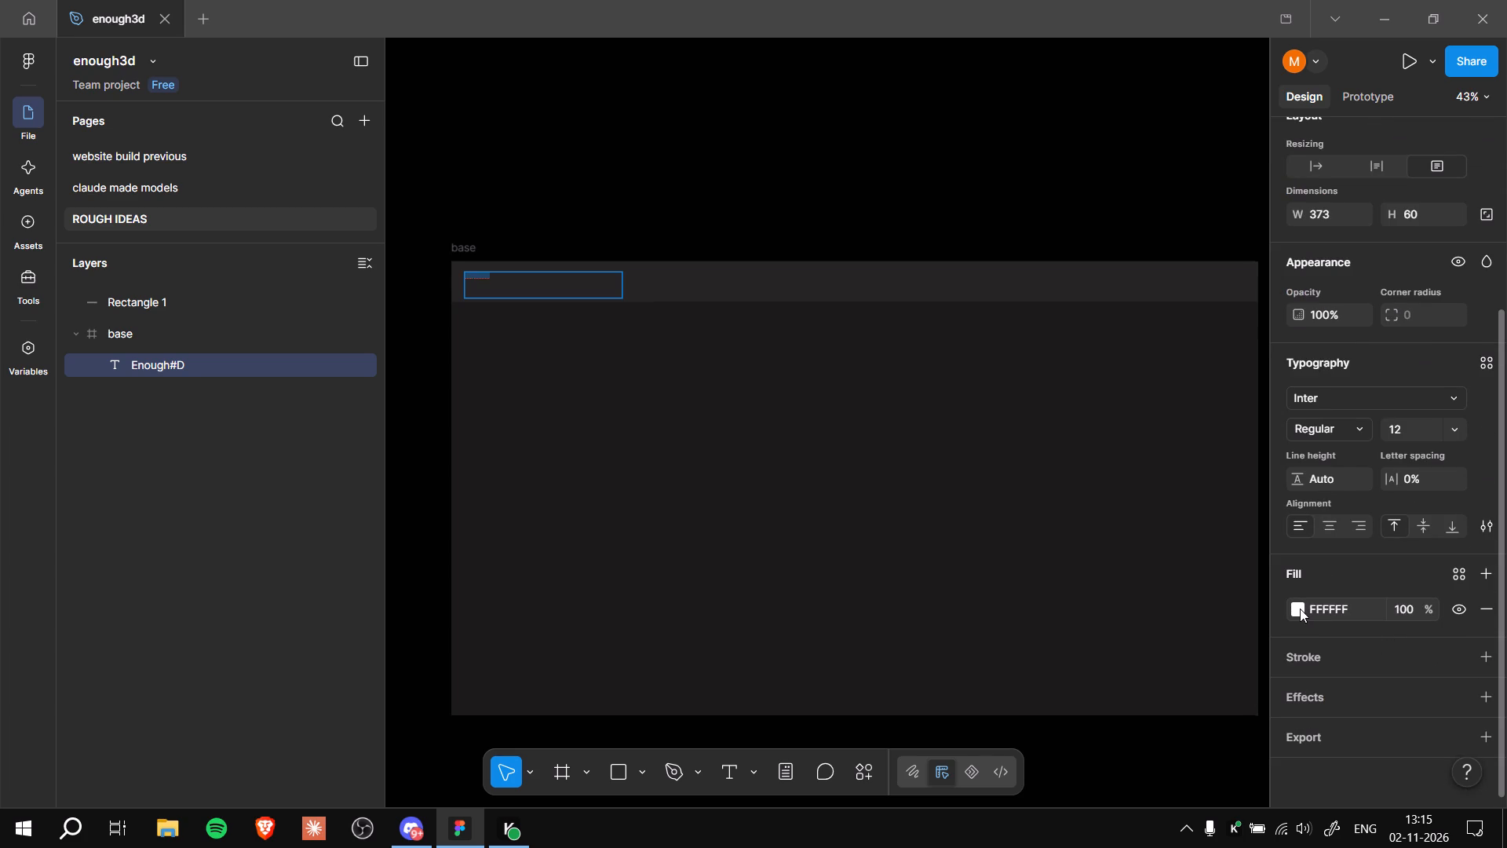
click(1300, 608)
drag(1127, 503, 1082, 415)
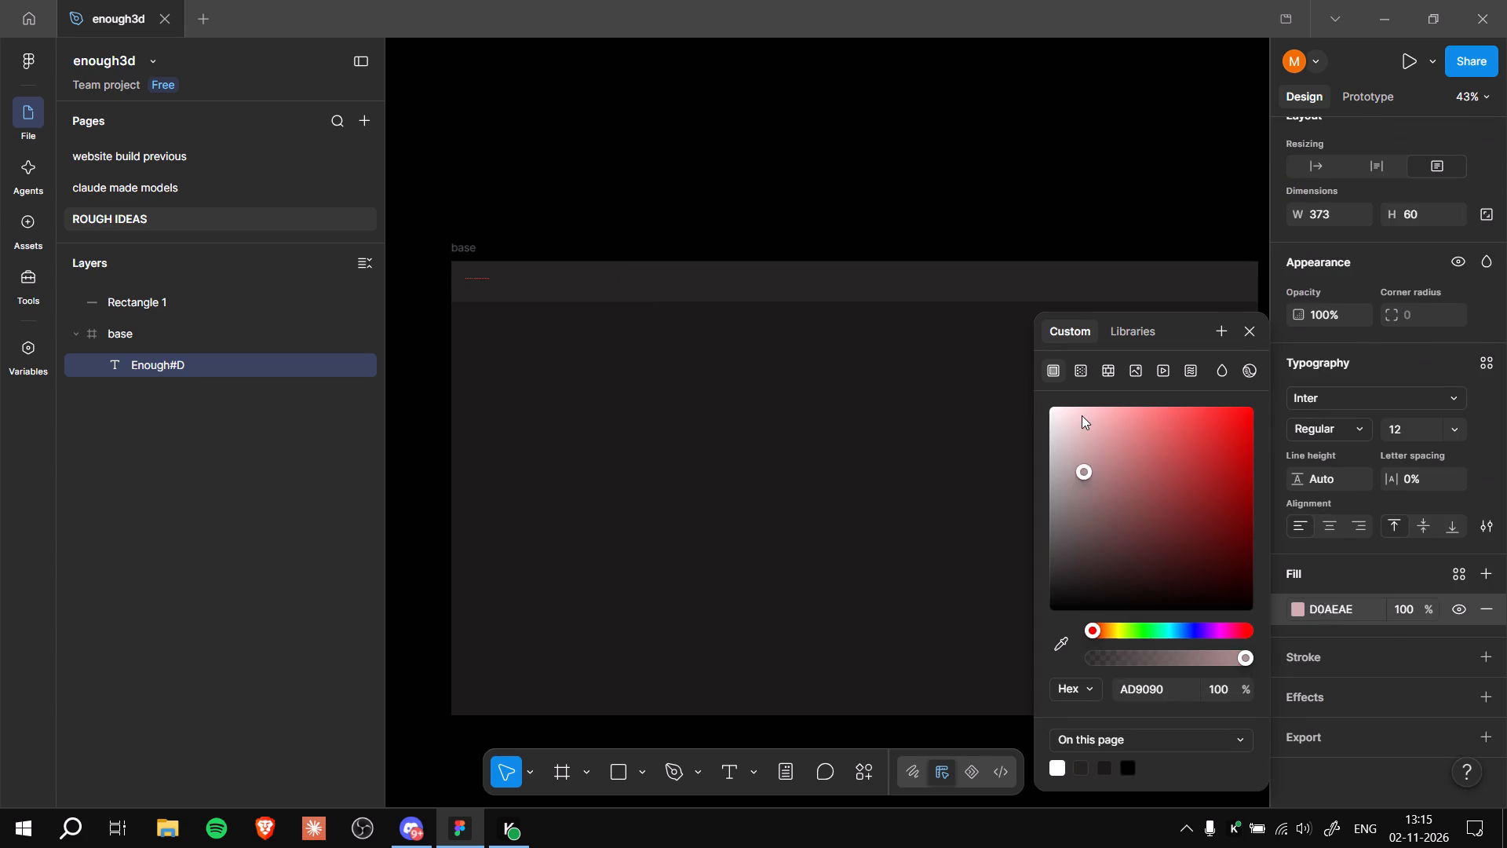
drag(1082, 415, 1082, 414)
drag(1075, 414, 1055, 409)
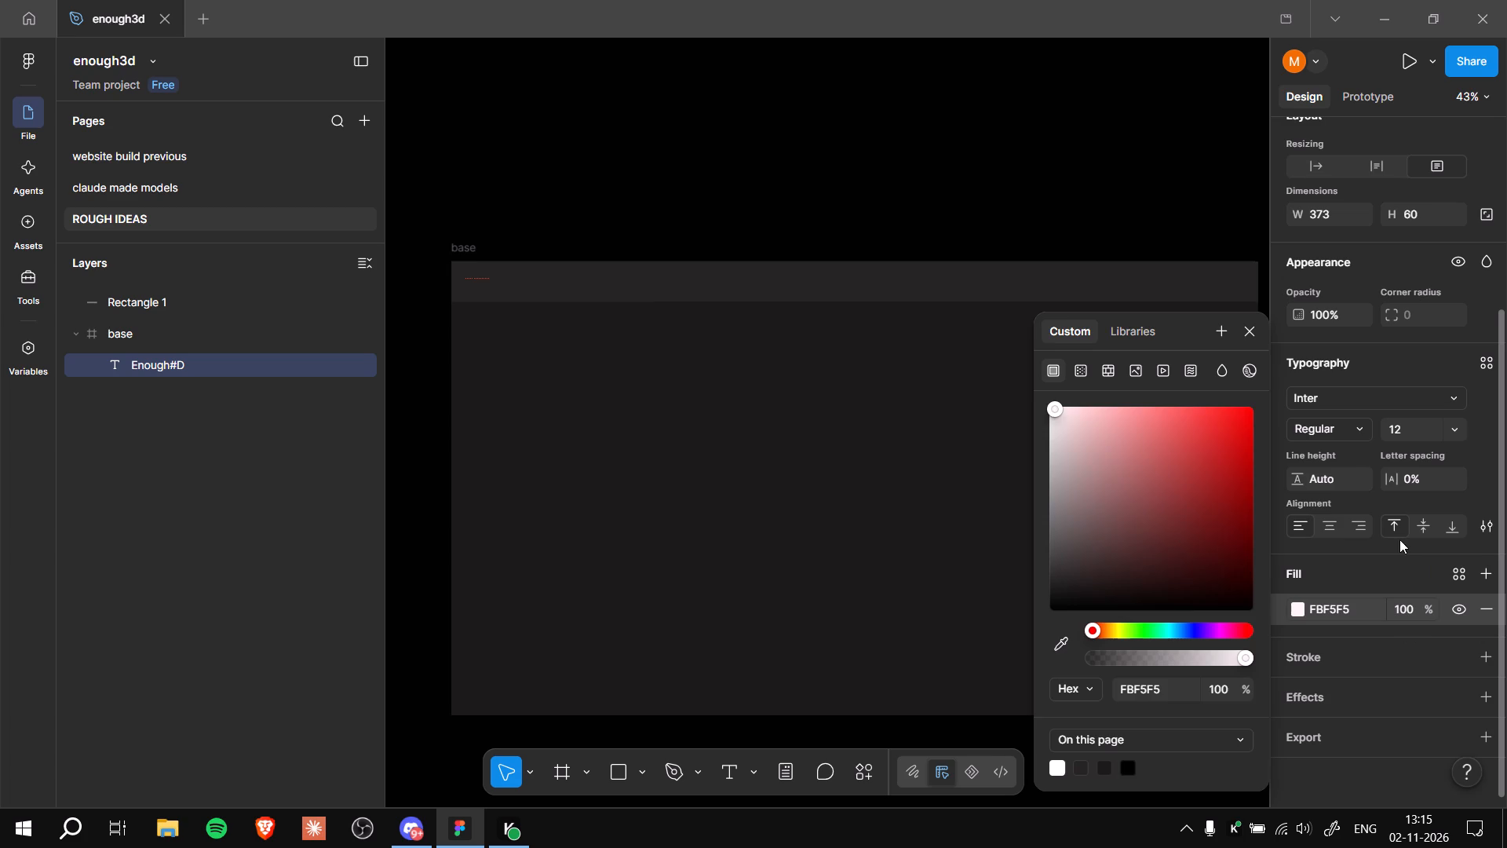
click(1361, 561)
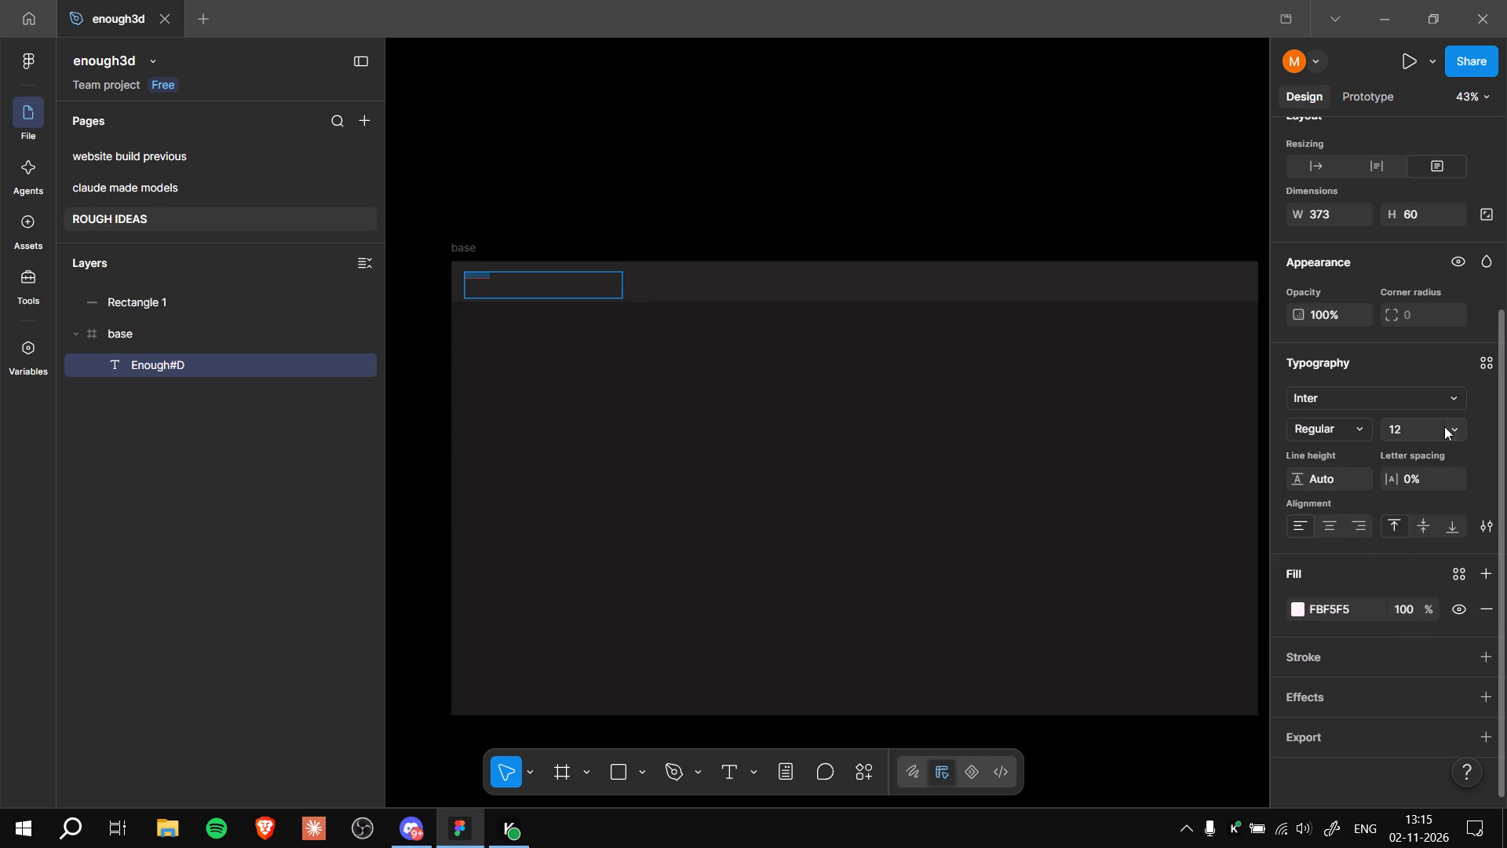
Set the font size of the Enough#D text to 40.
click(1460, 426)
click(1438, 635)
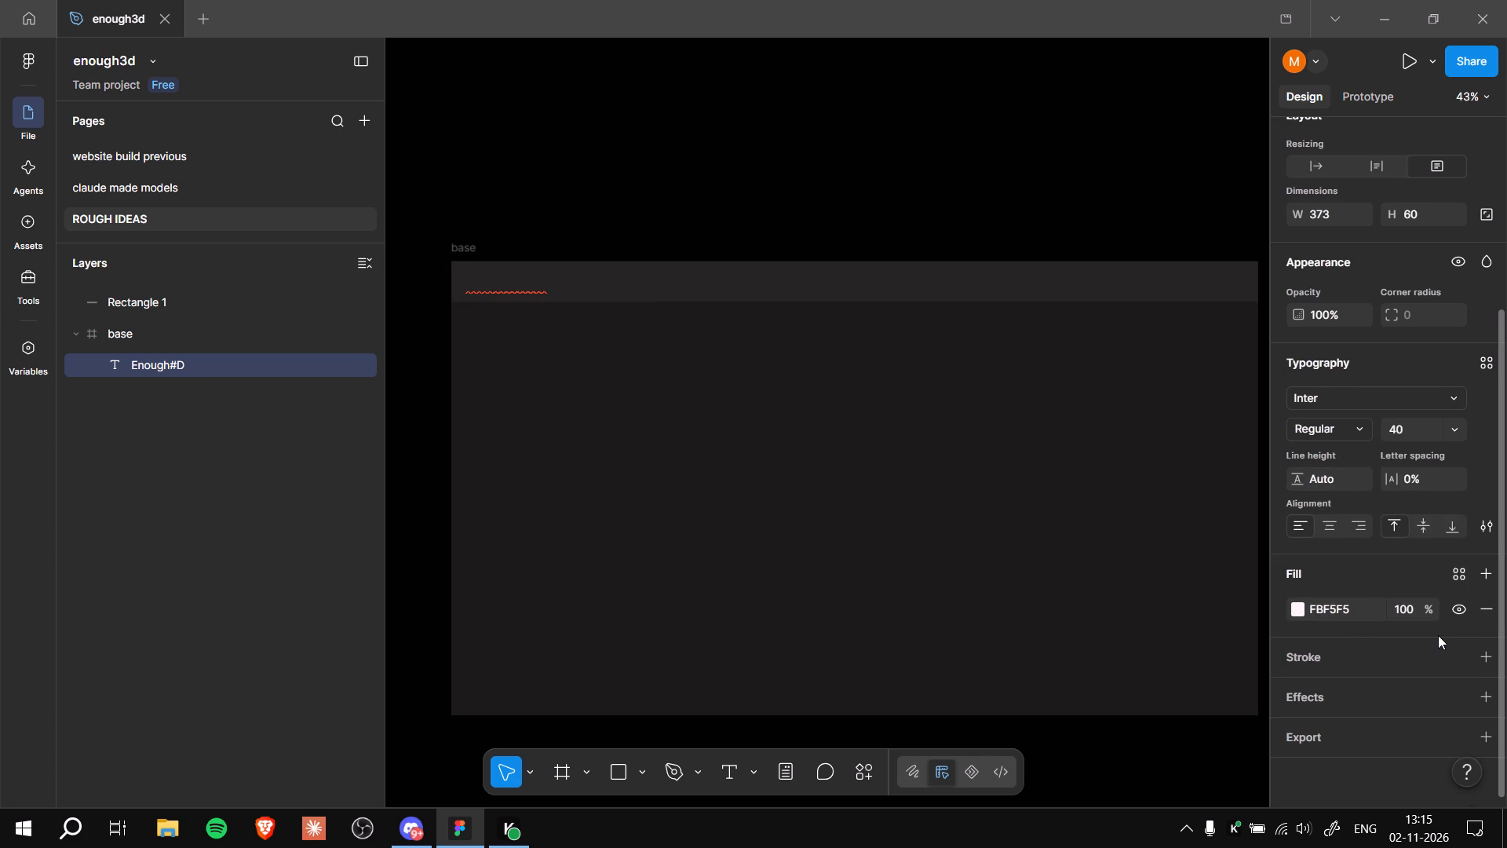
click(556, 280)
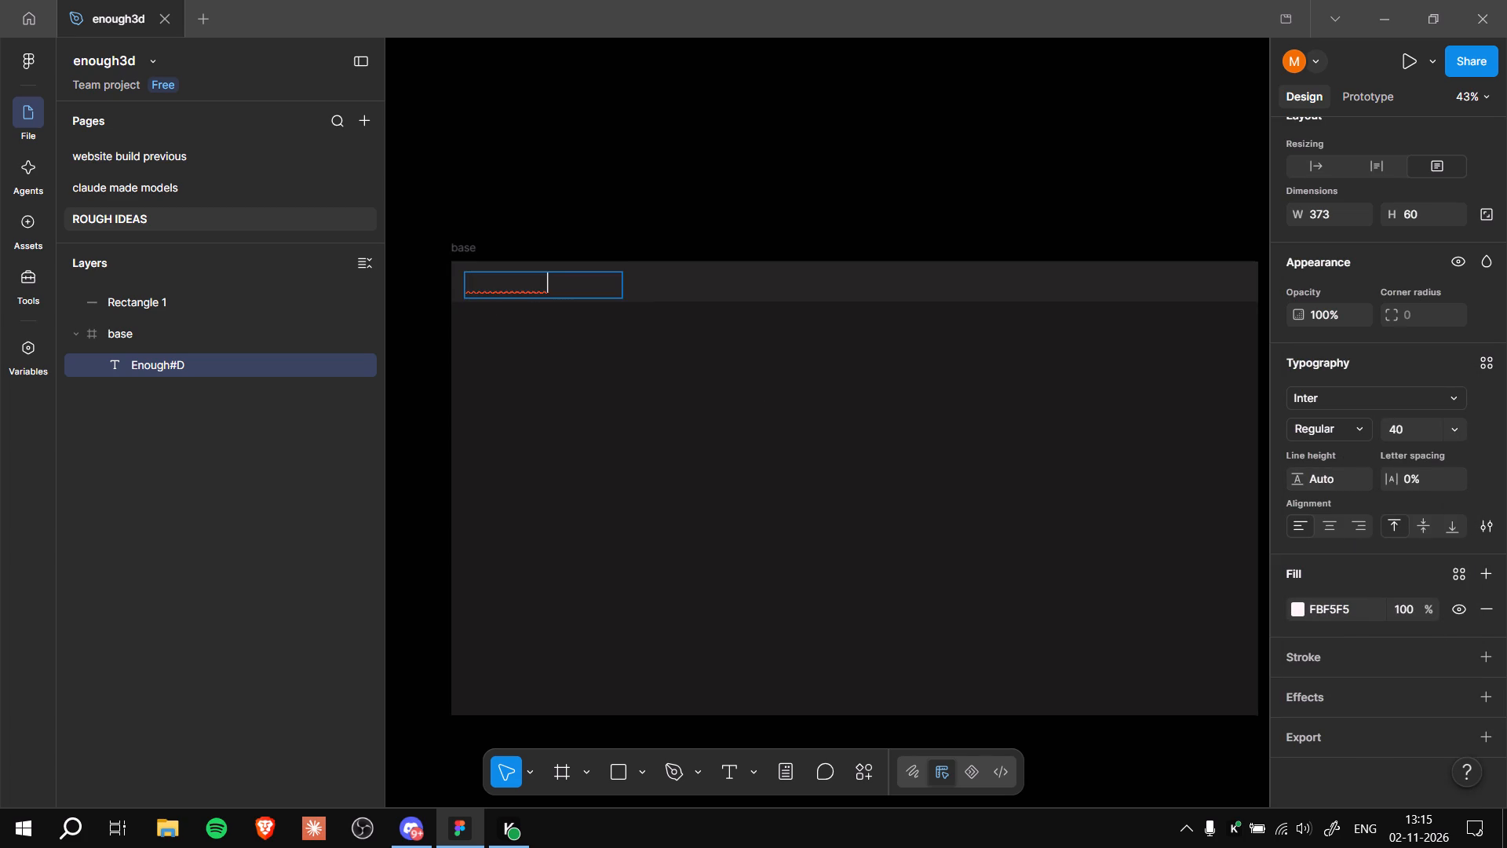
drag(567, 280, 439, 284)
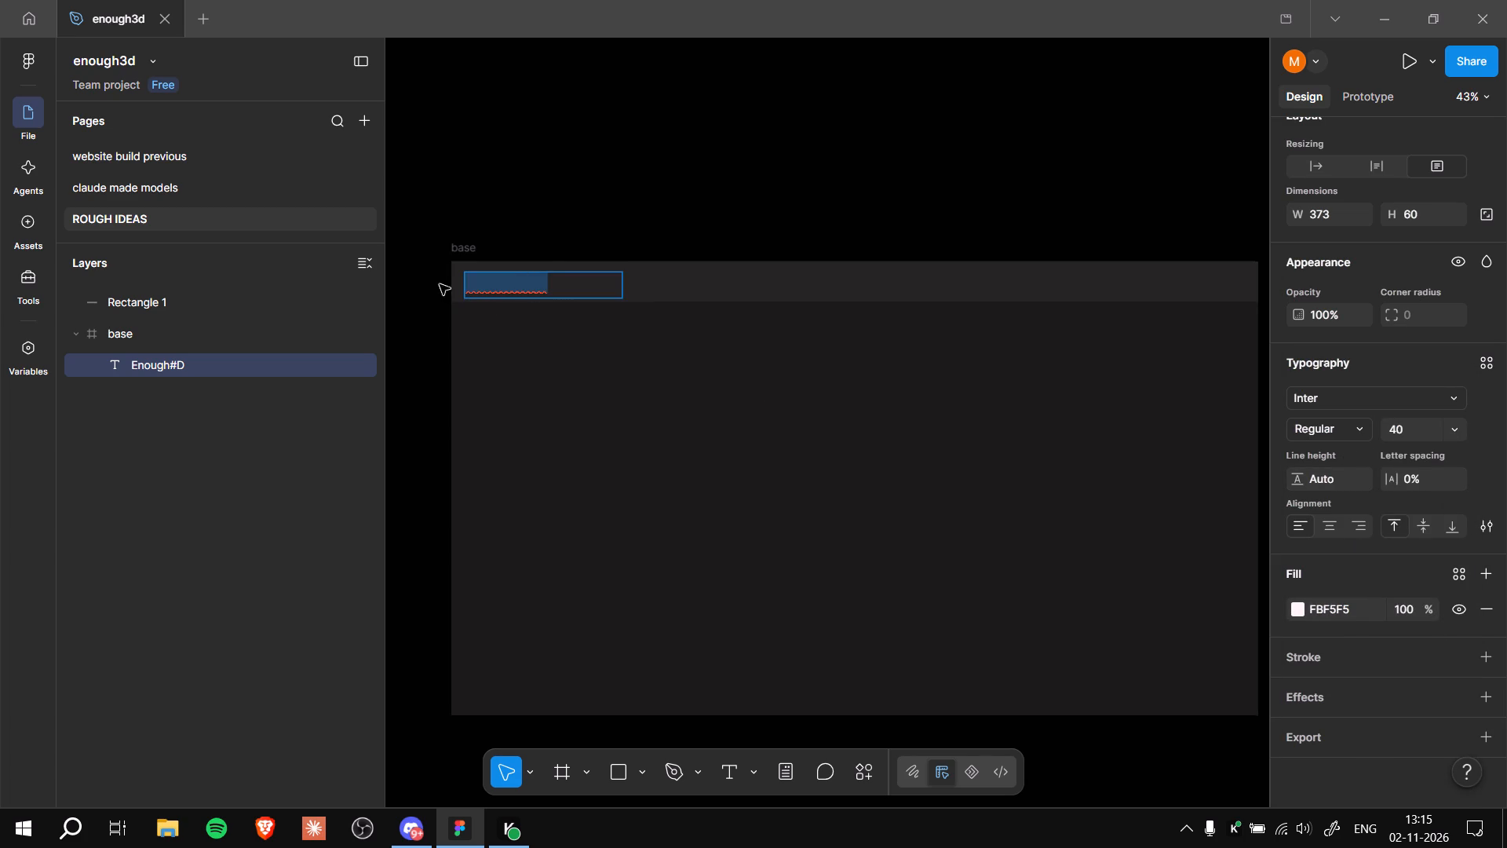
scroll(1345, 565, up, 6)
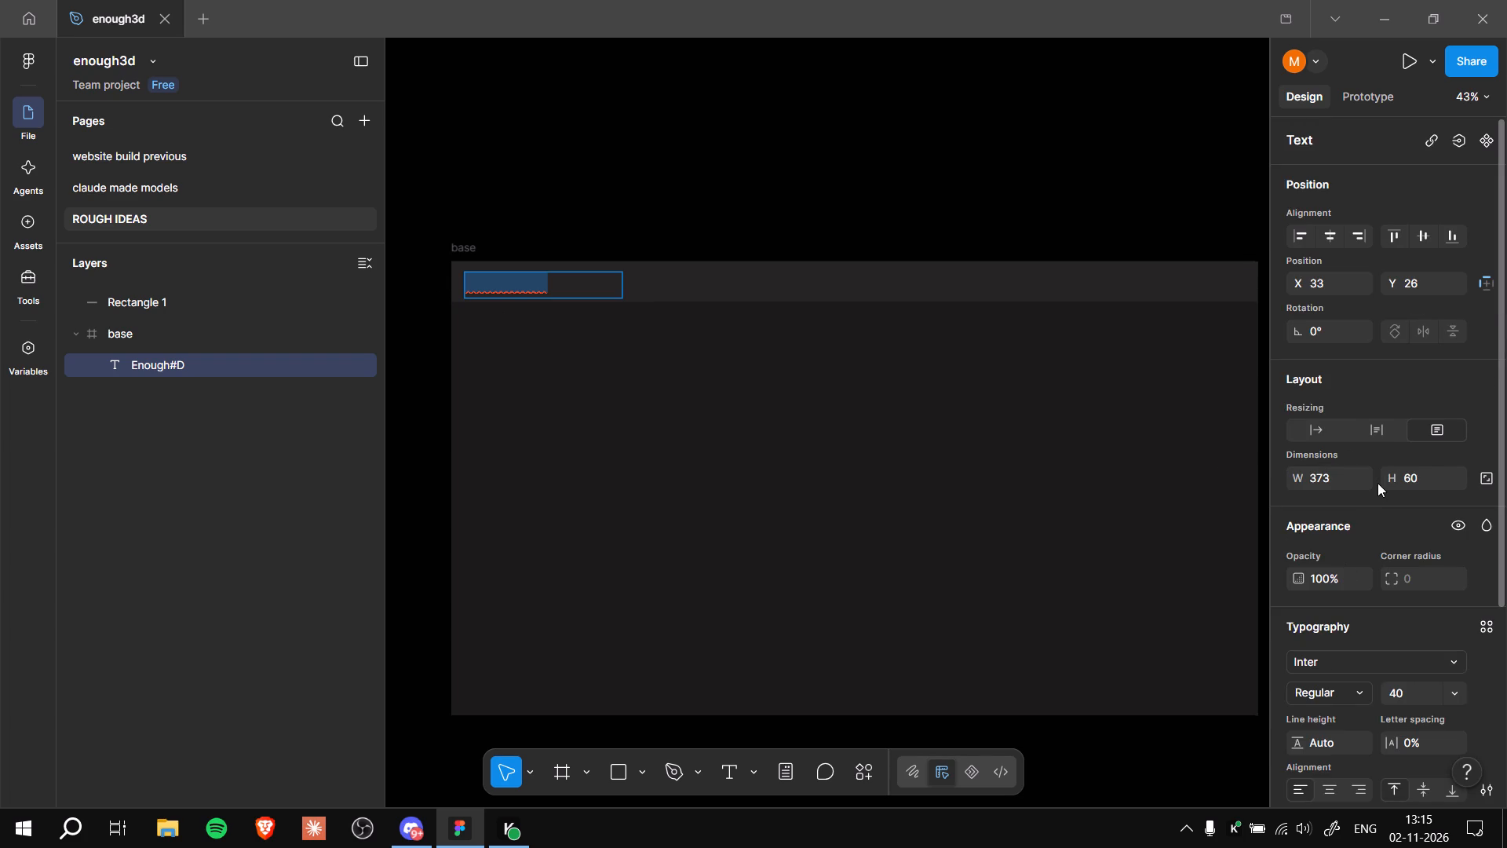
scroll(1377, 483, down, 3)
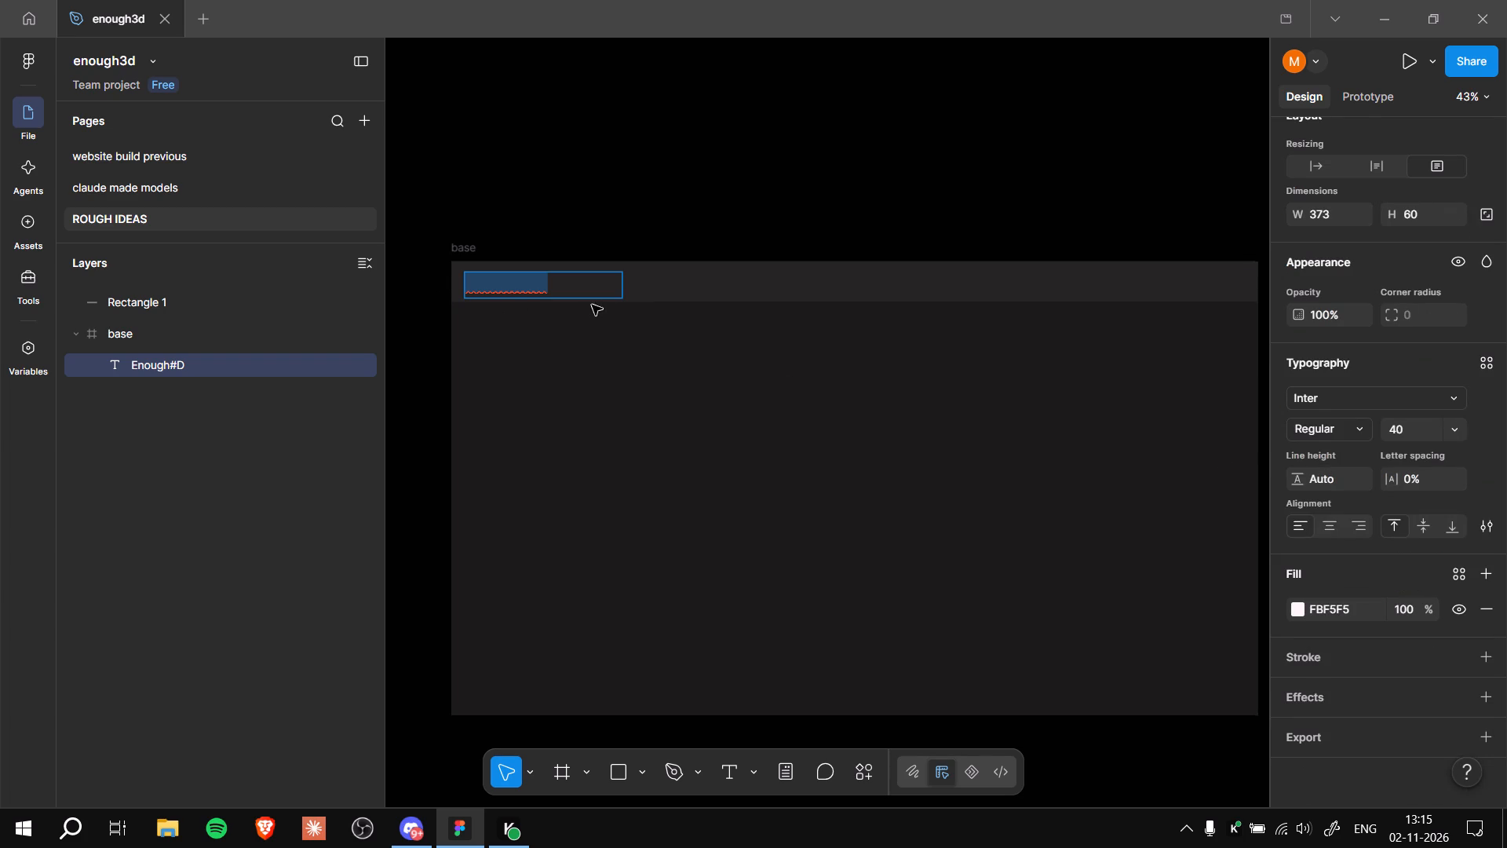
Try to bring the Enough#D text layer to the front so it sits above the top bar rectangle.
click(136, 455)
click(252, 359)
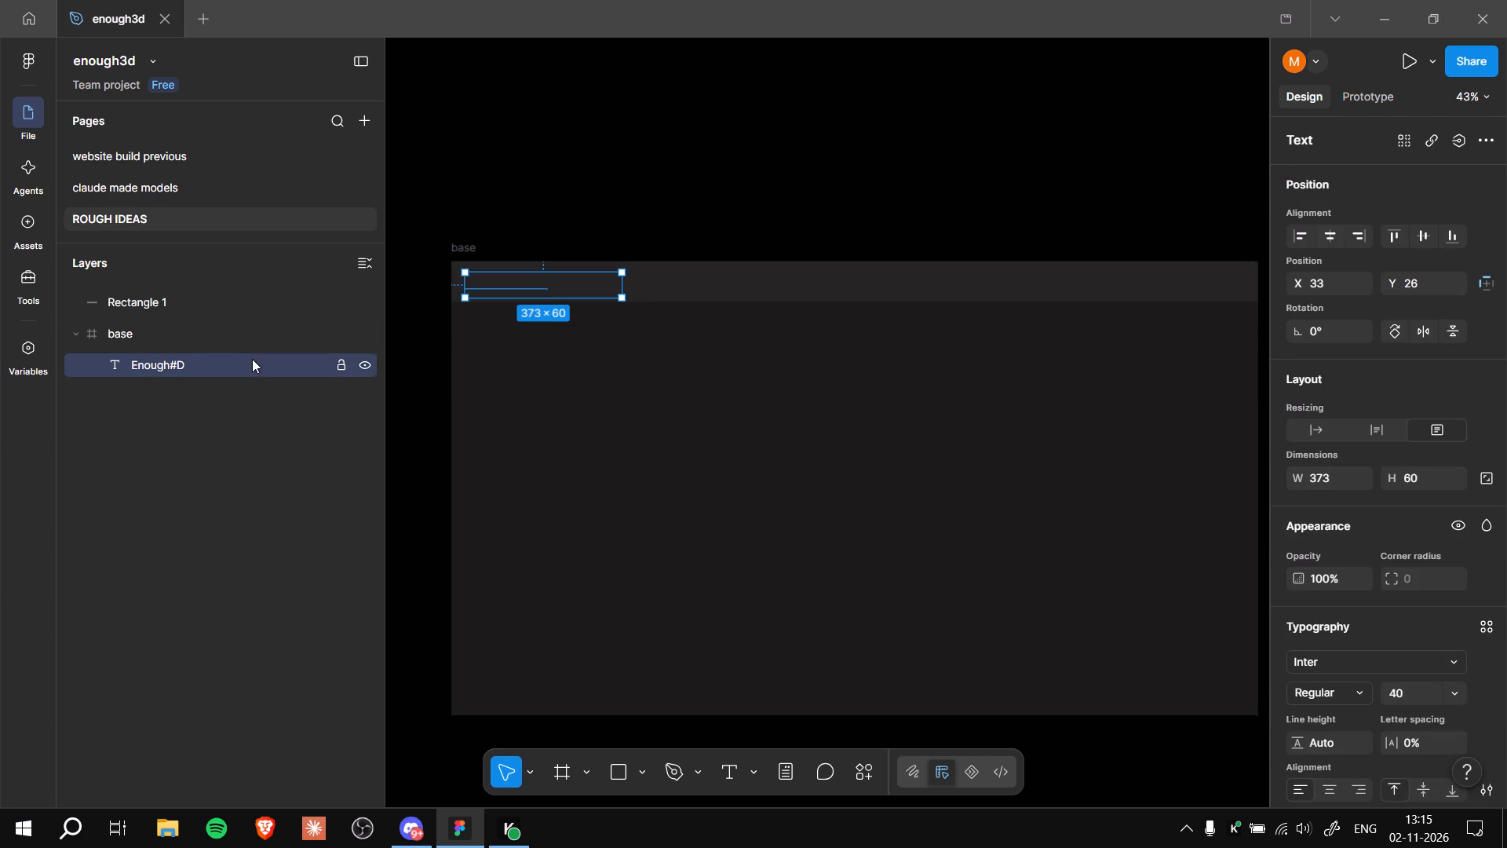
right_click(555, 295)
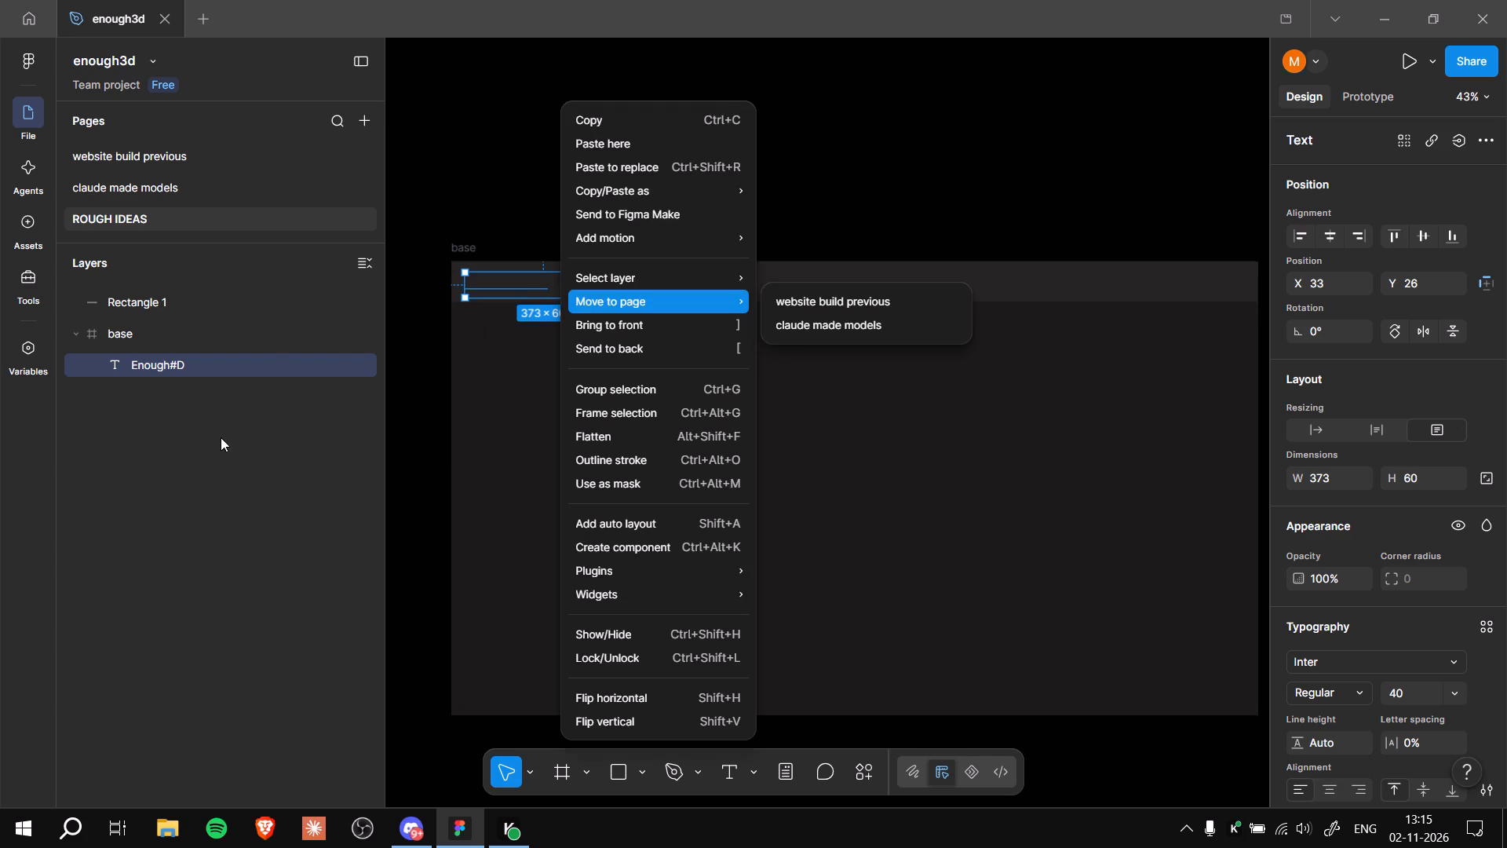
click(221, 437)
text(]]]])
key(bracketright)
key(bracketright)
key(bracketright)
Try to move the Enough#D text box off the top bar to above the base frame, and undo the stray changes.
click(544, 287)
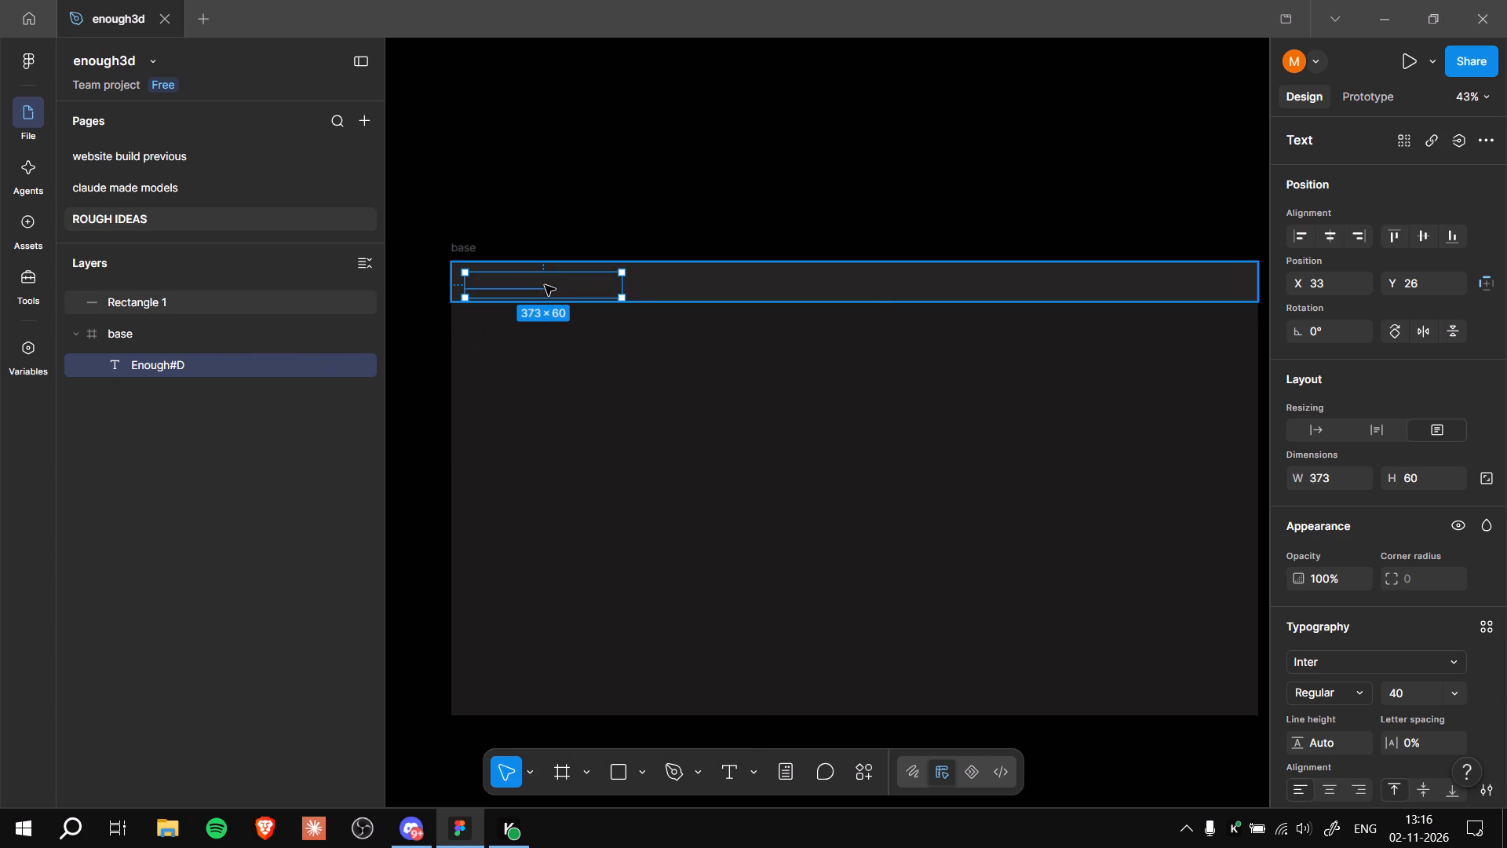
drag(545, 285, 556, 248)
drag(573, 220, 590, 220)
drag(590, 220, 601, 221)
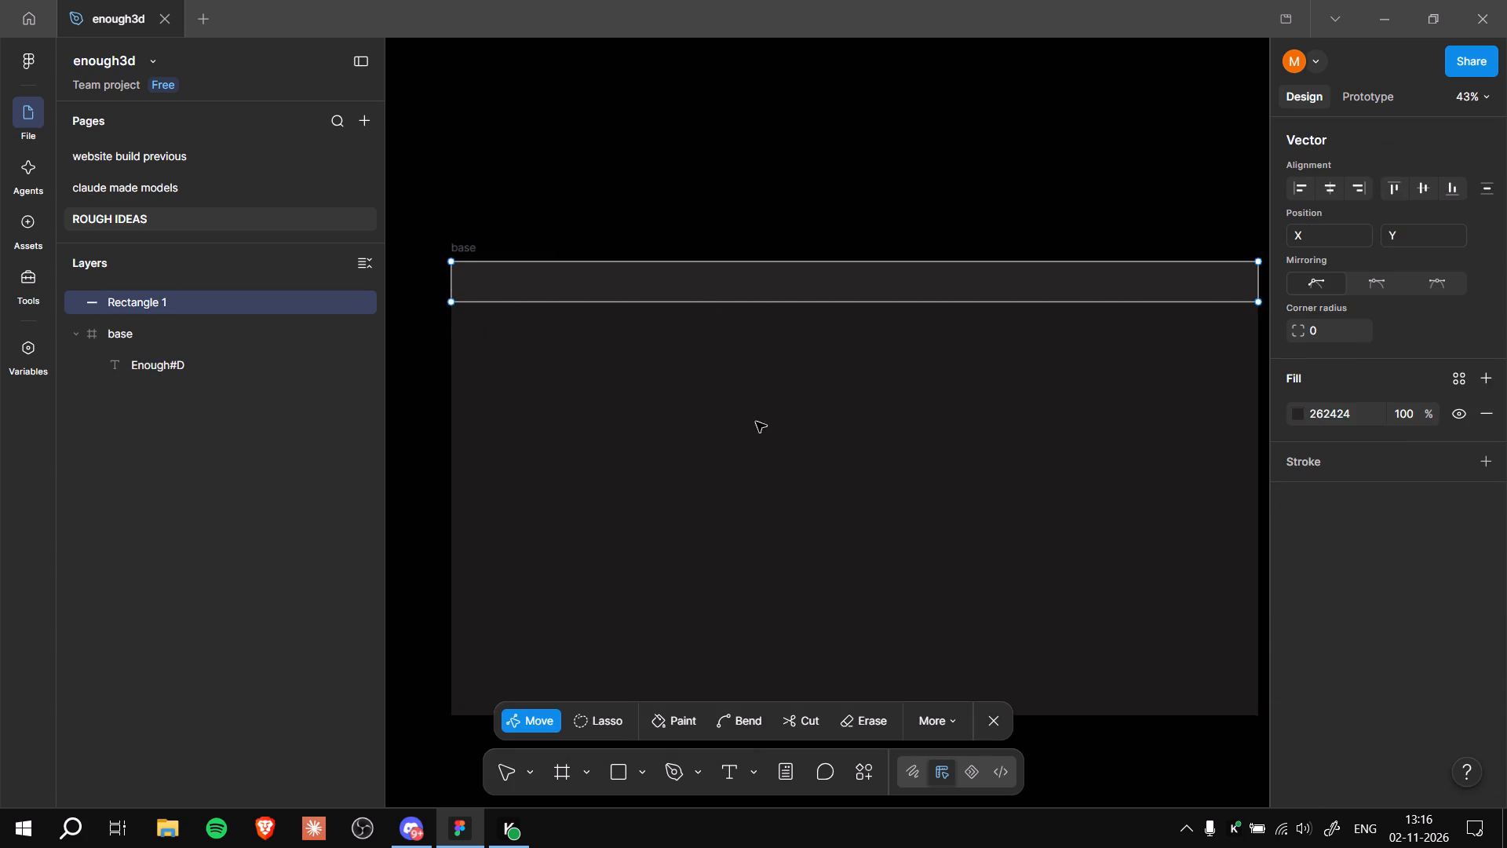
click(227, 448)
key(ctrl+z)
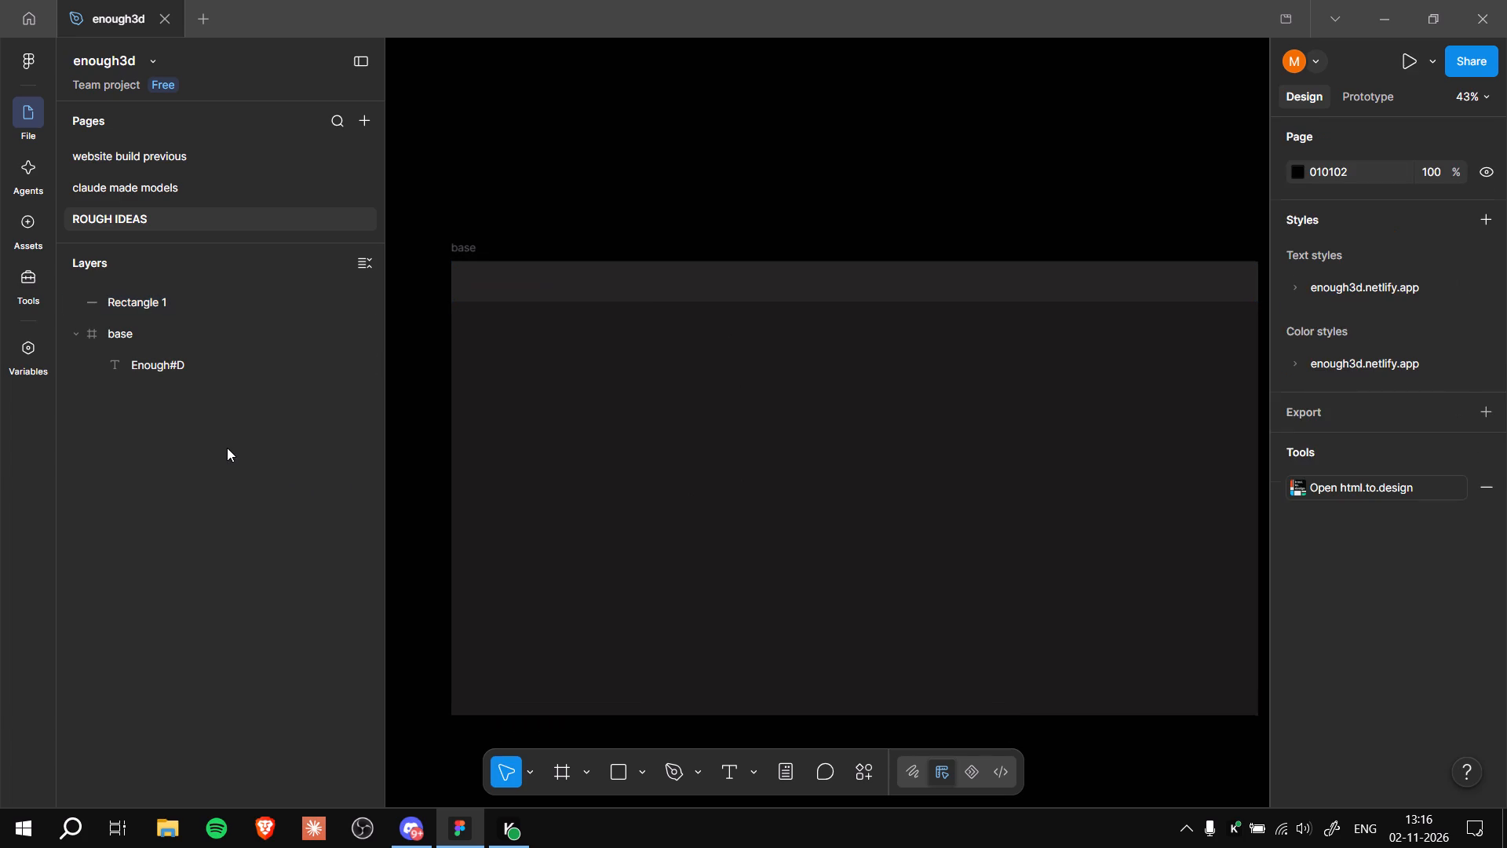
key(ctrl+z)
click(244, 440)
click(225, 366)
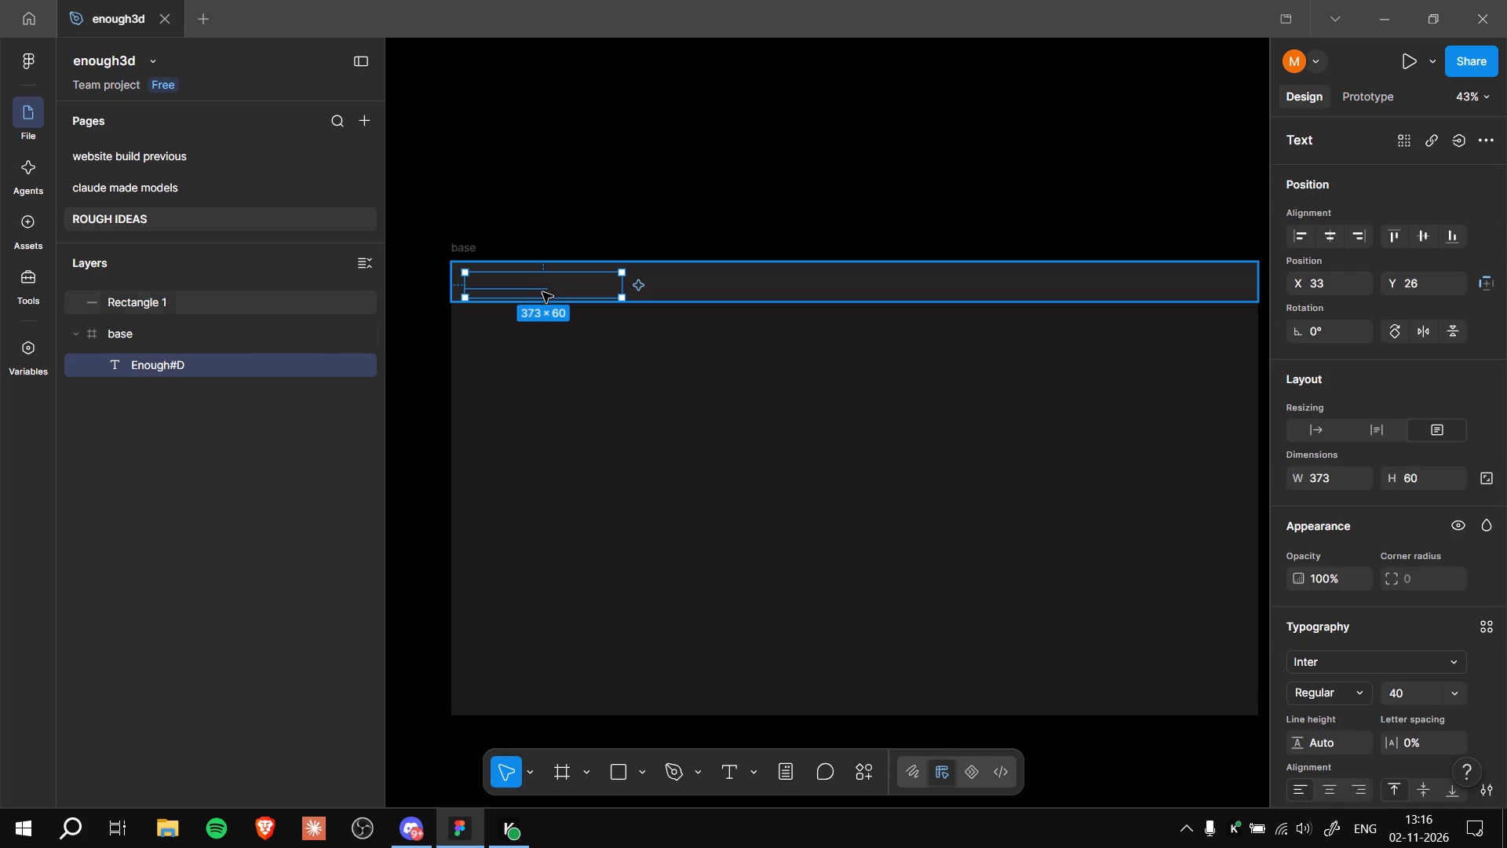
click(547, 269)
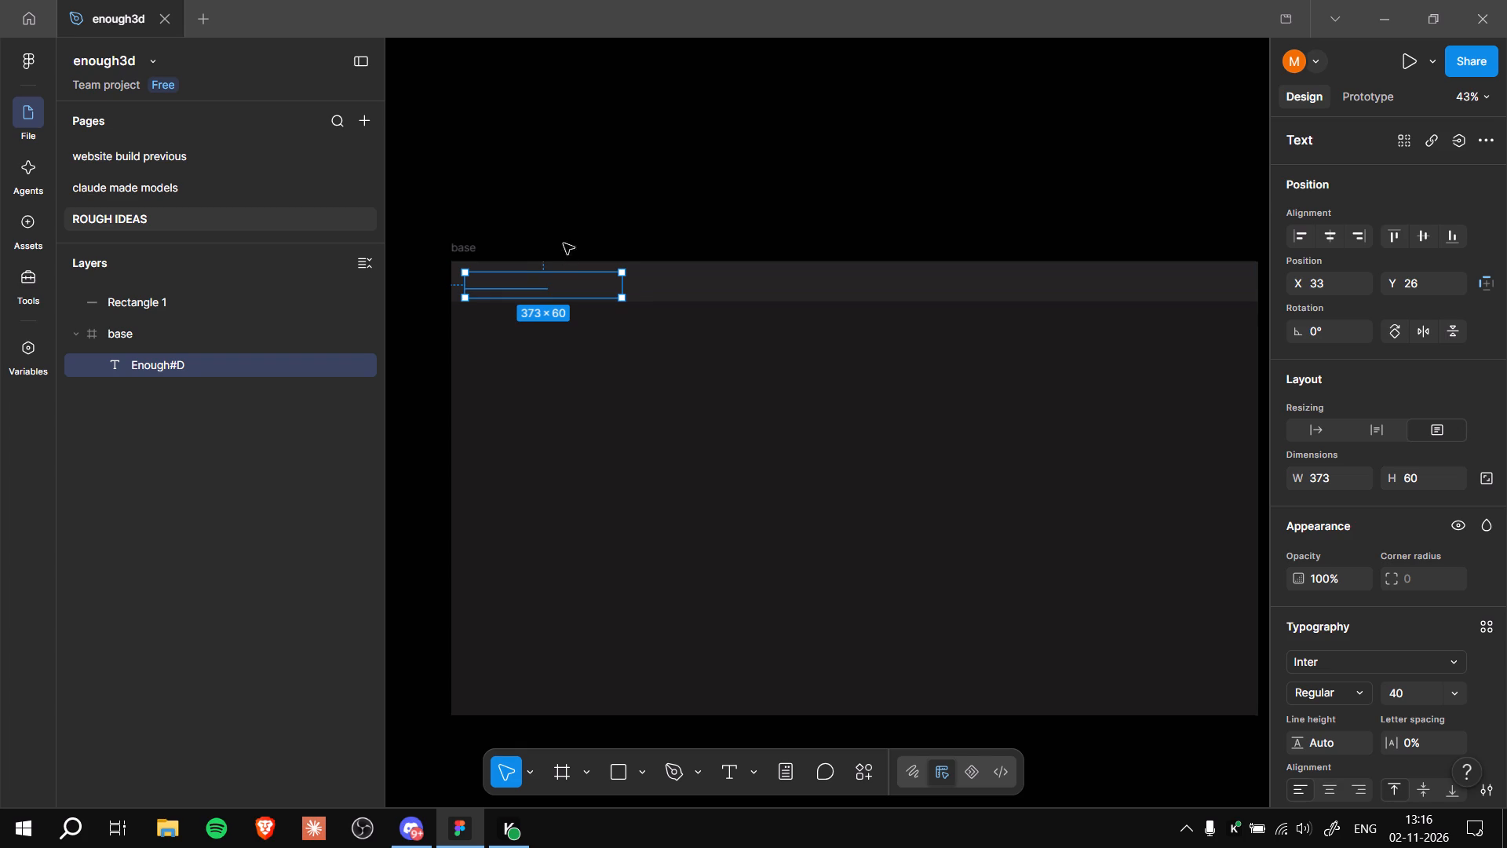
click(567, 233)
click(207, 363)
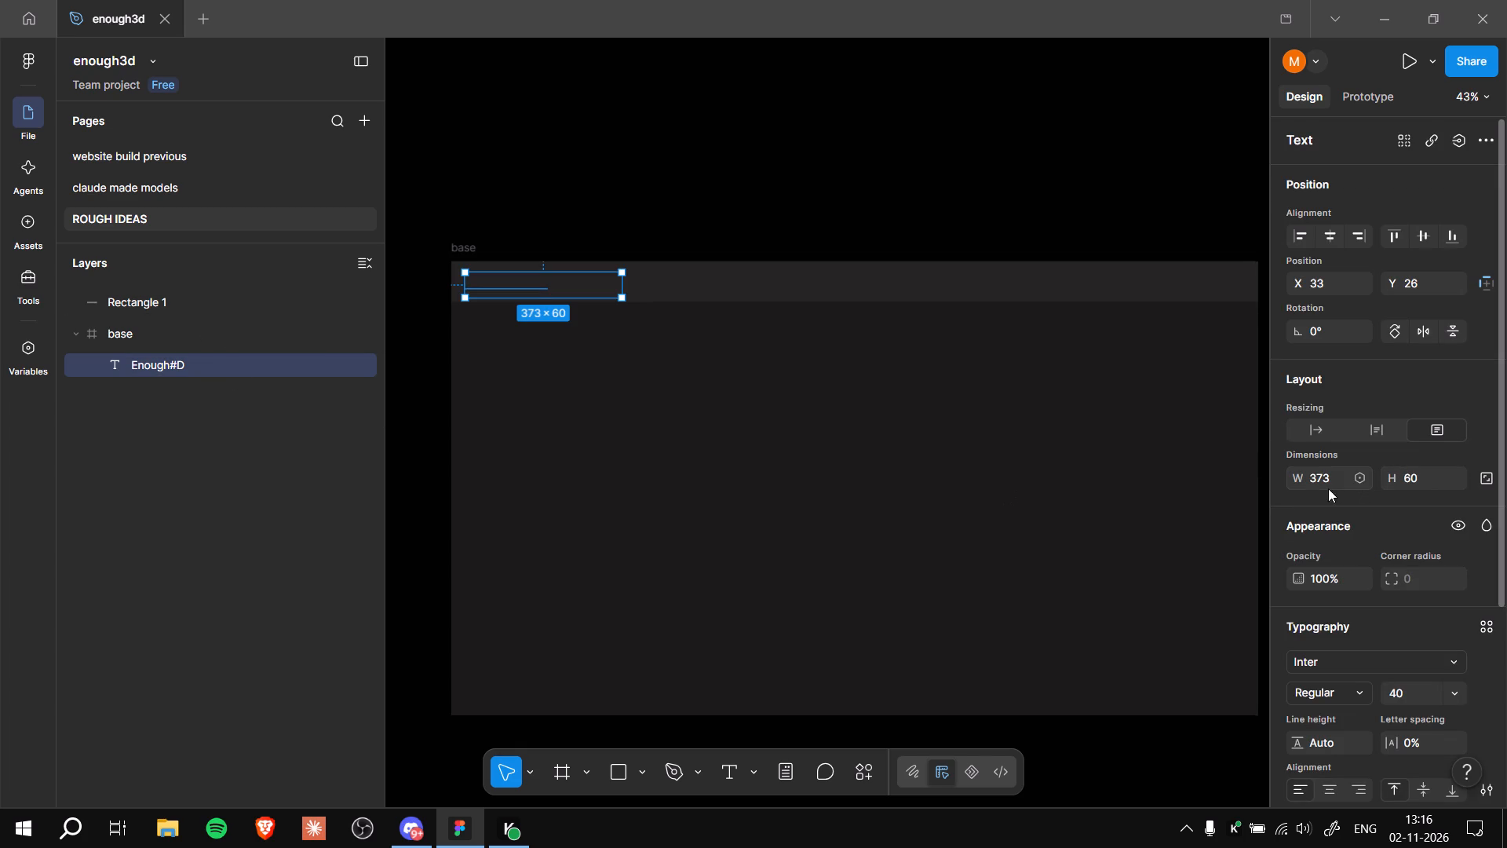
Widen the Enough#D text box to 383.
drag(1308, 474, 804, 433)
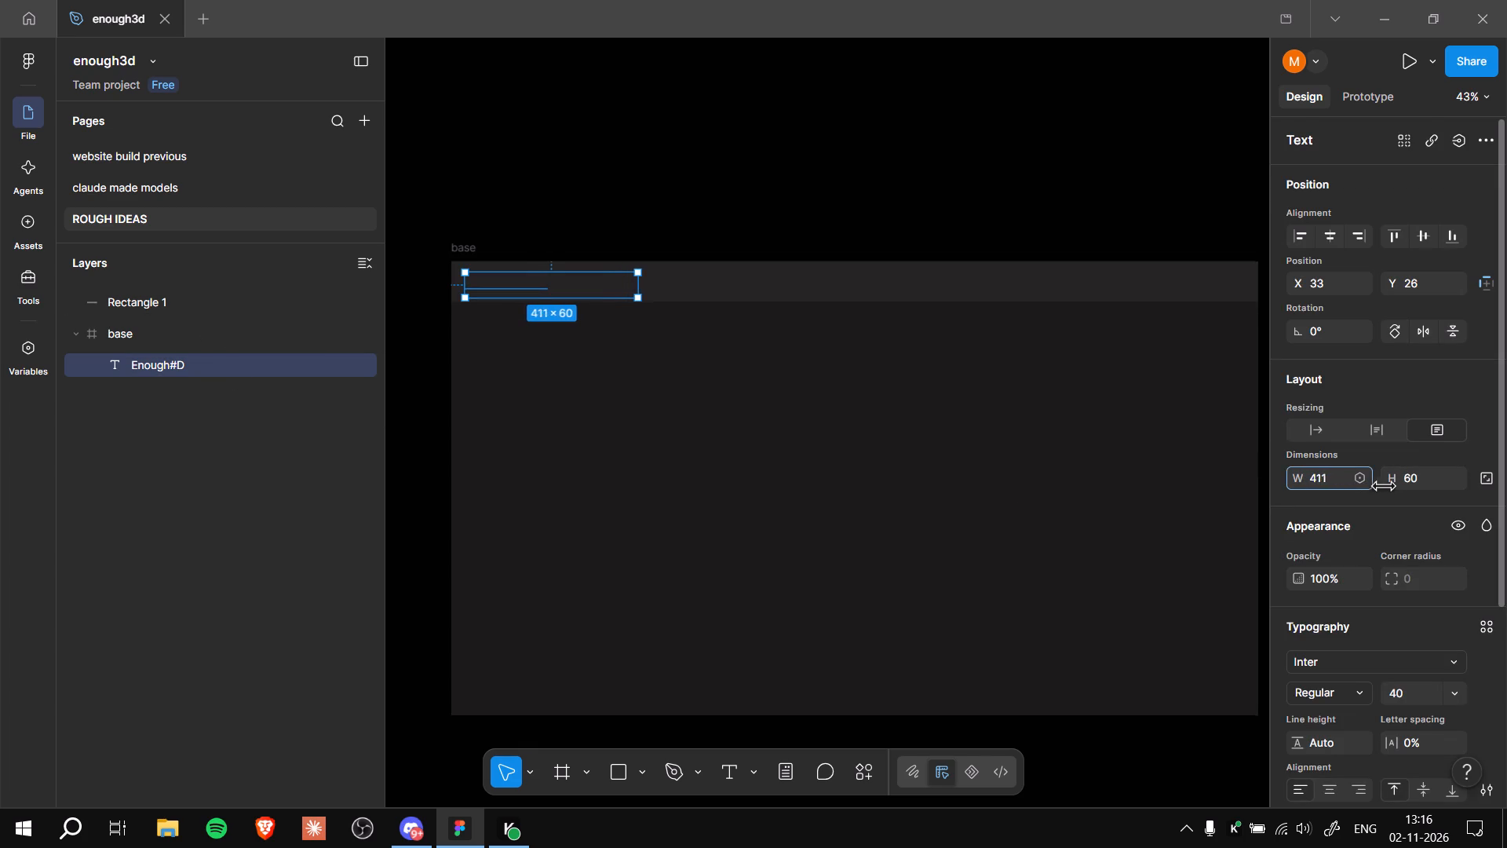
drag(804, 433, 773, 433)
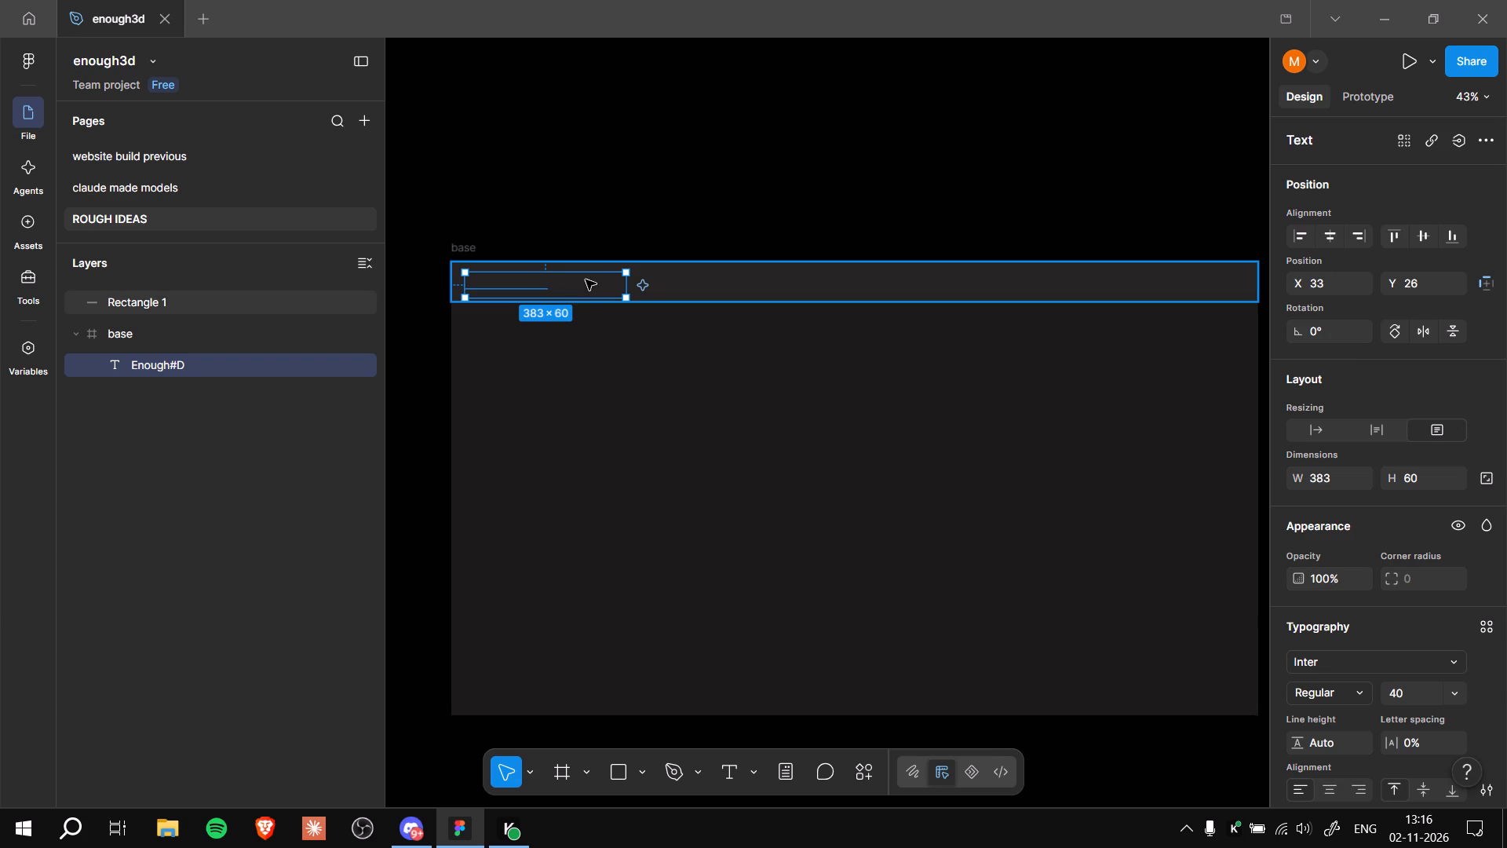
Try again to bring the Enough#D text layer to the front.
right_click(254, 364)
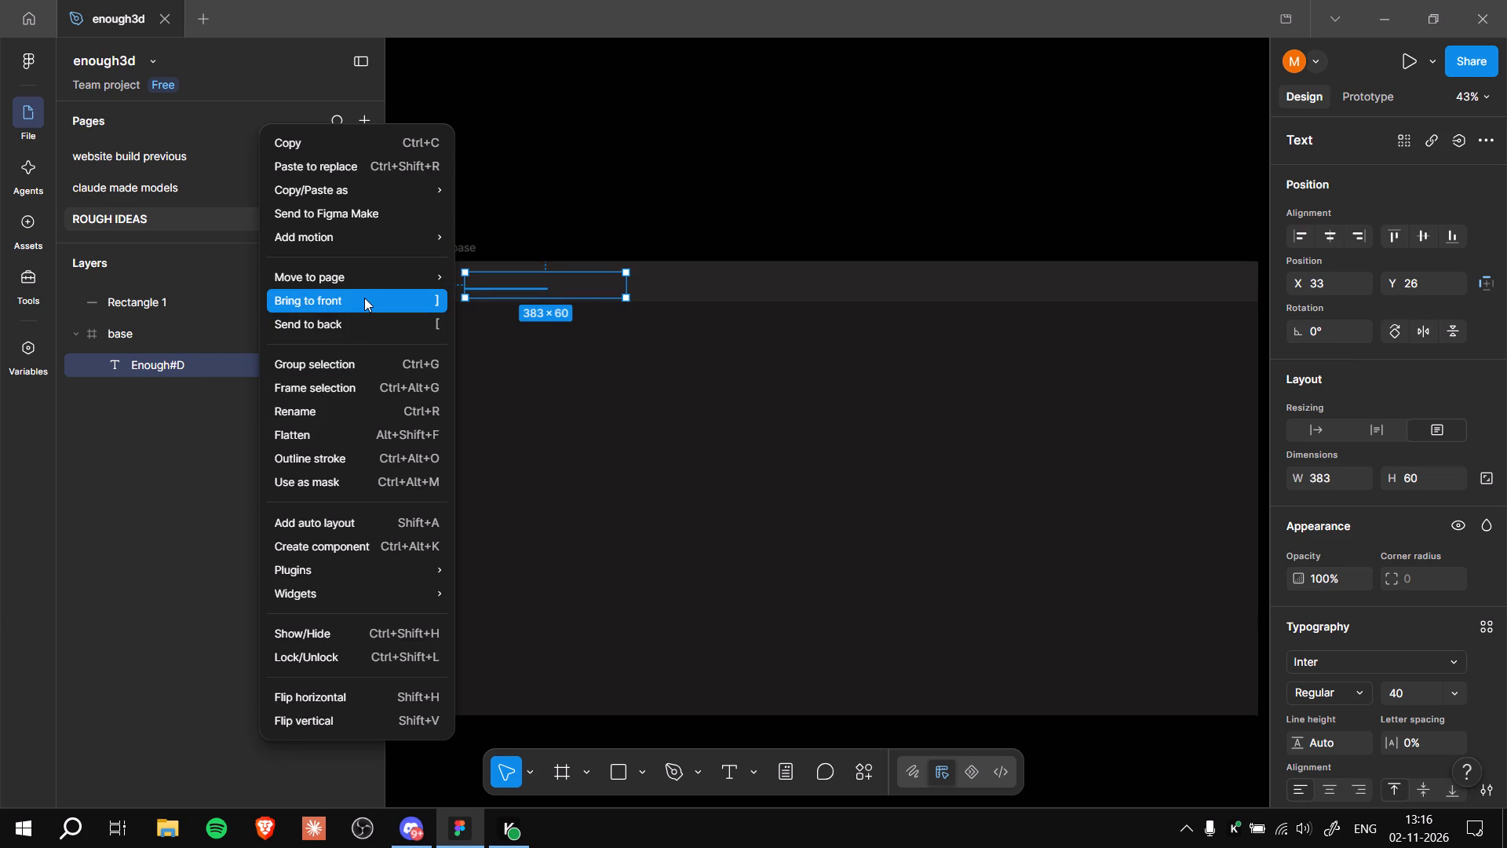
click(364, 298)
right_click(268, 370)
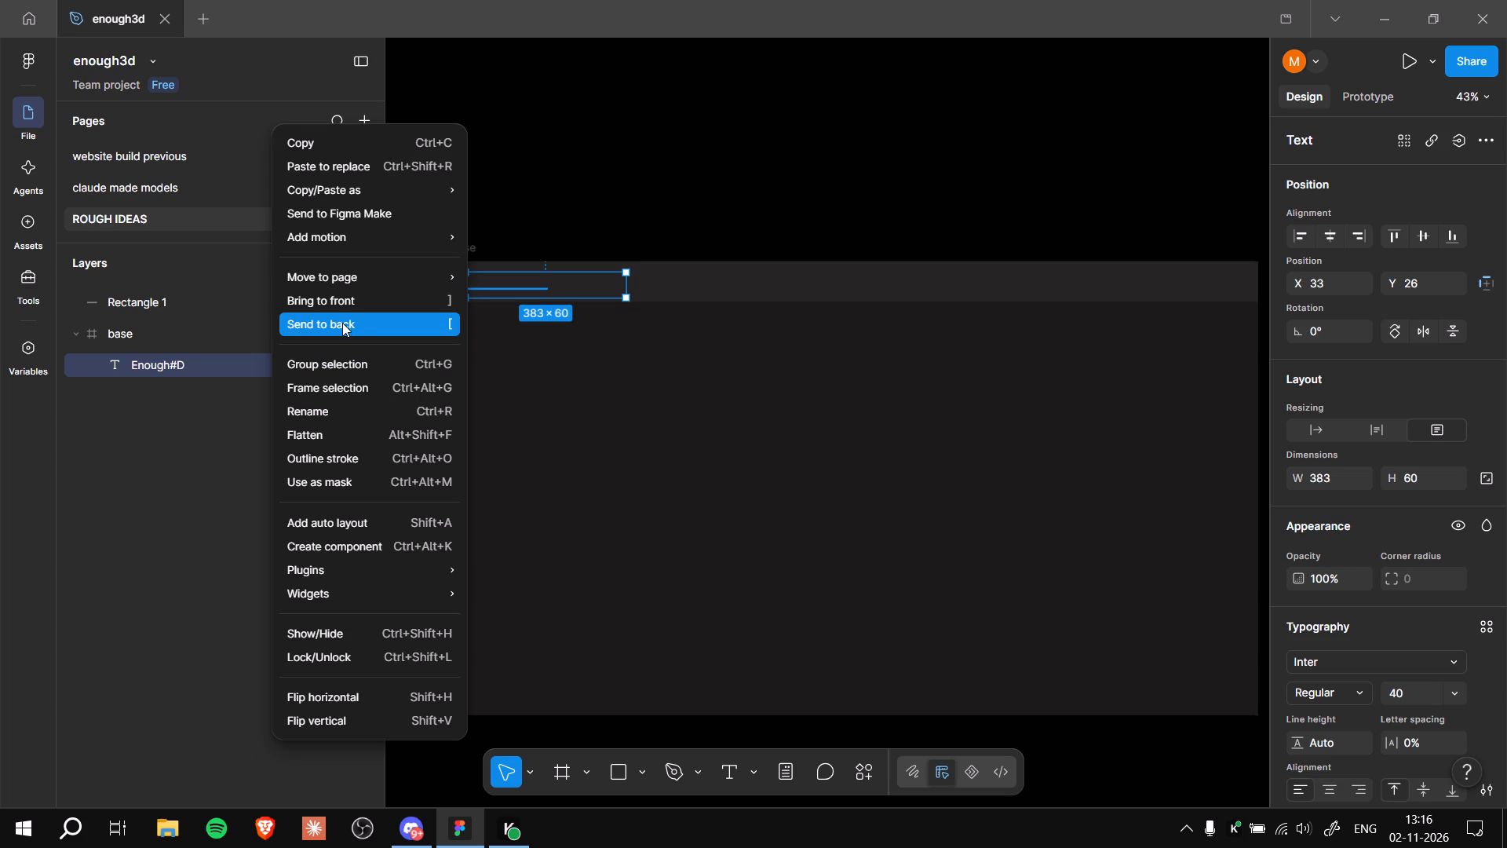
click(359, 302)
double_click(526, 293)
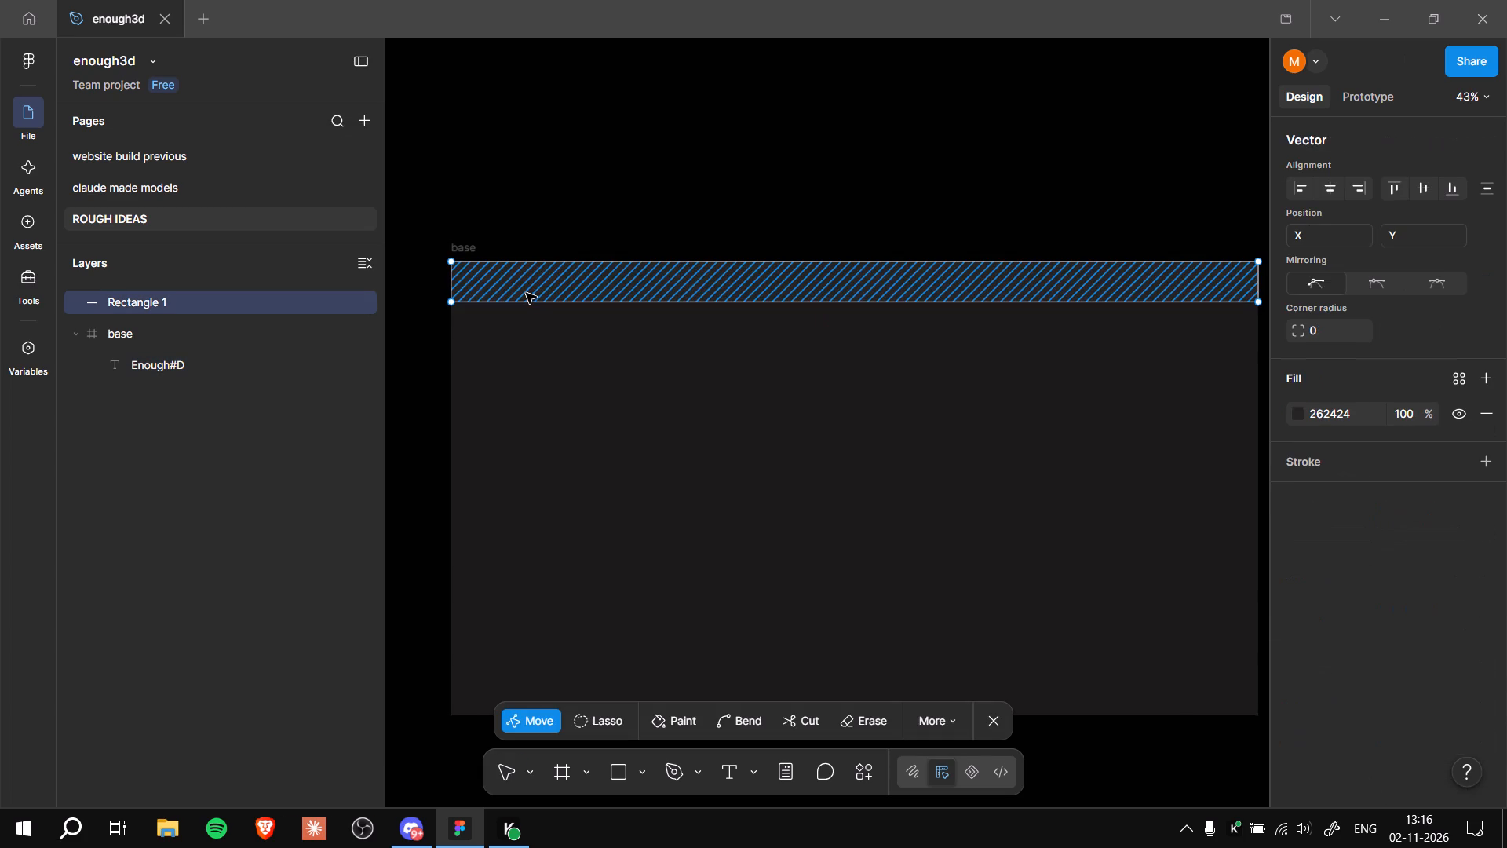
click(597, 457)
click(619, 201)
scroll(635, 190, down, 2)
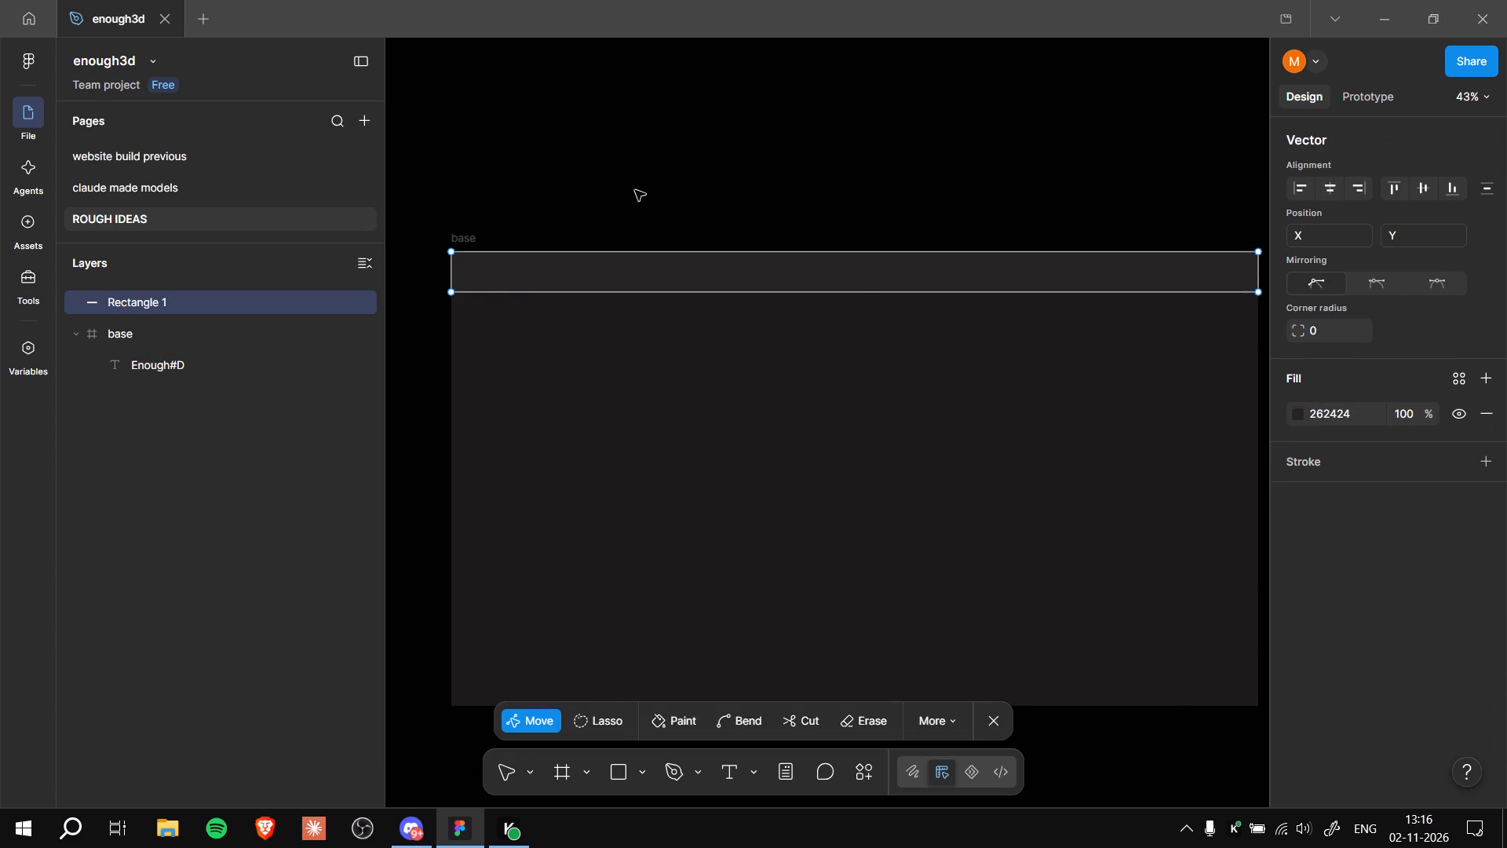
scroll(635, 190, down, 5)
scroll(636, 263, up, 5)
Delete the Enough#D text layer from the base frame.
click(194, 355)
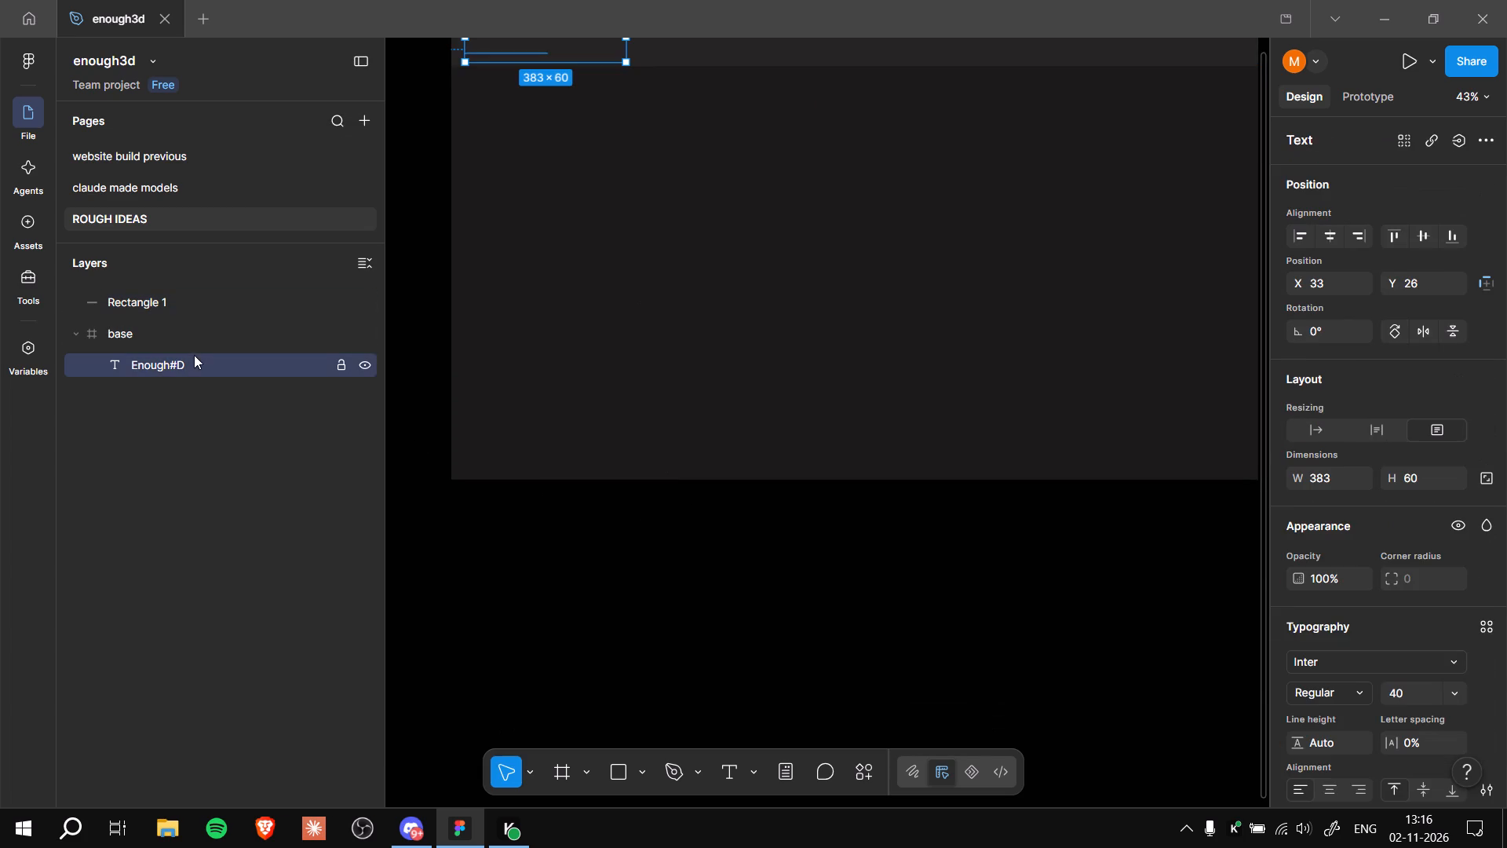
key(Delete)
Draw a new text box about 693 × 296 on the empty canvas below the base frame.
scroll(418, 541, down, 3)
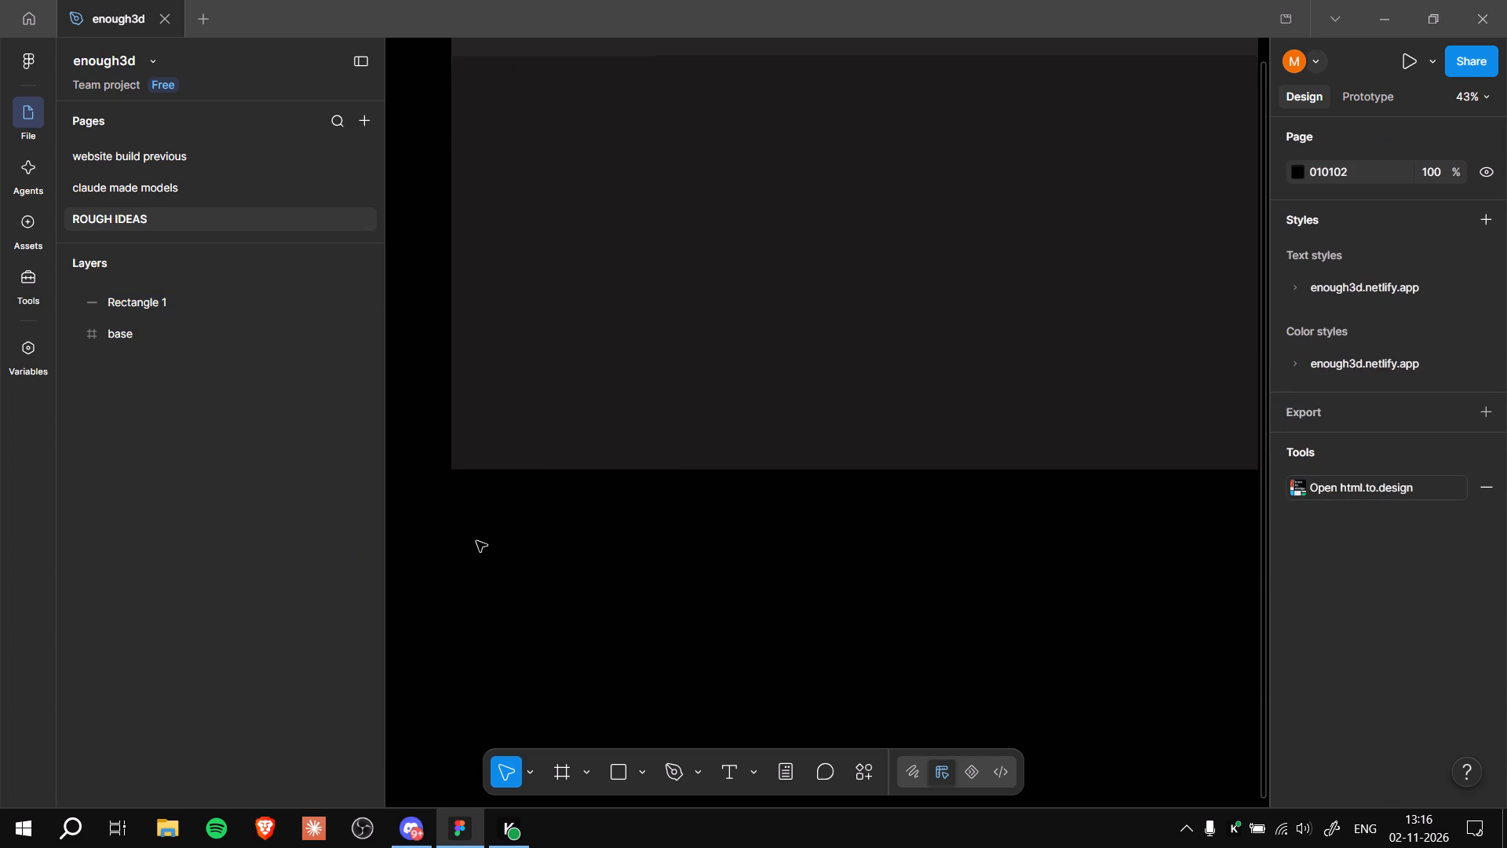
scroll(476, 541, down, 1)
ctrl+scroll(607, 535, down, 2)
ctrl+middle_drag(637, 589, 659, 509)
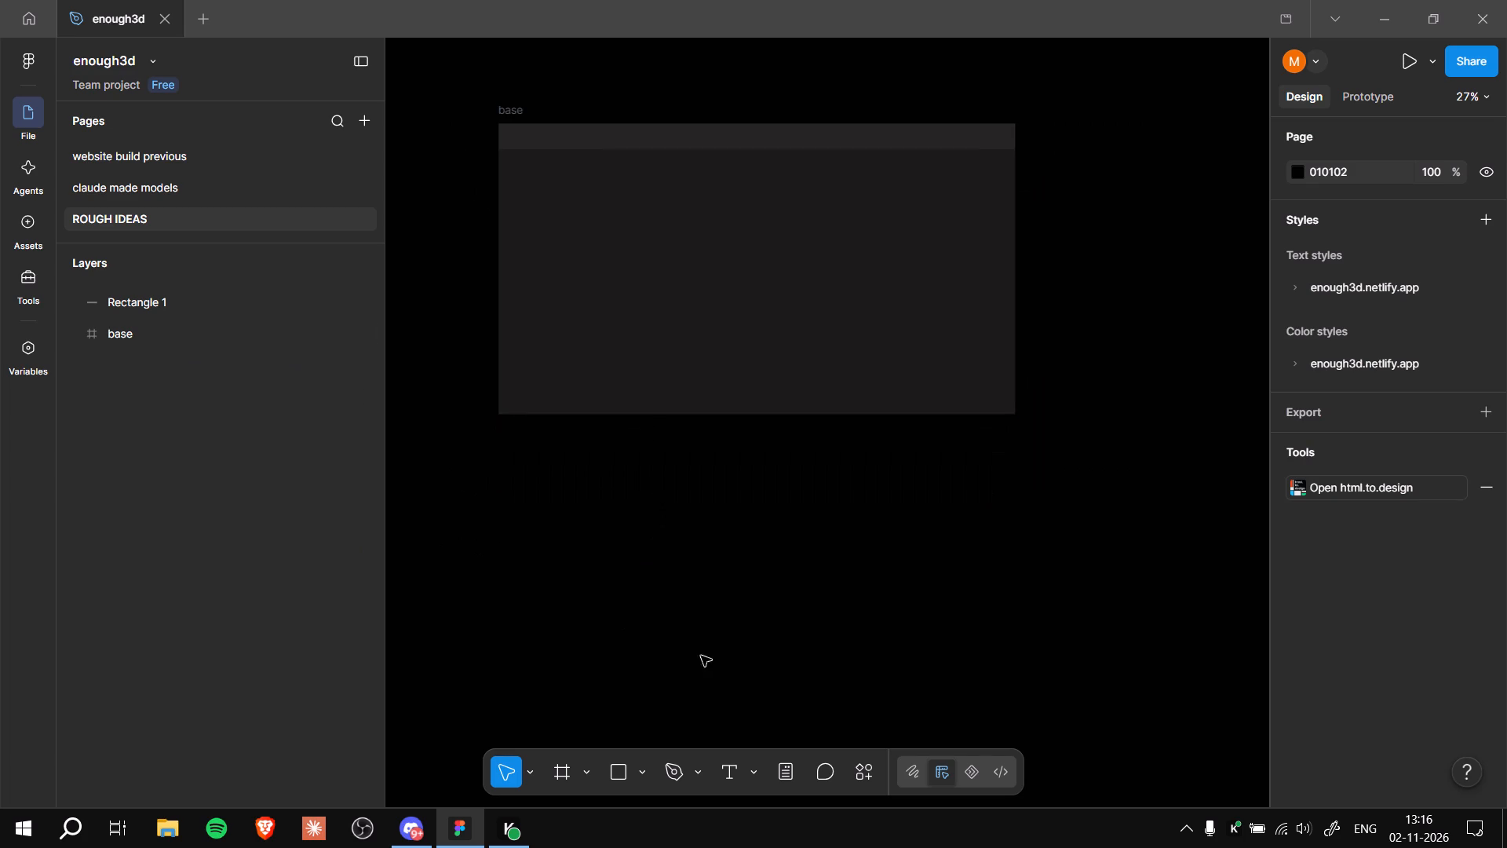
click(723, 771)
drag(487, 543, 663, 615)
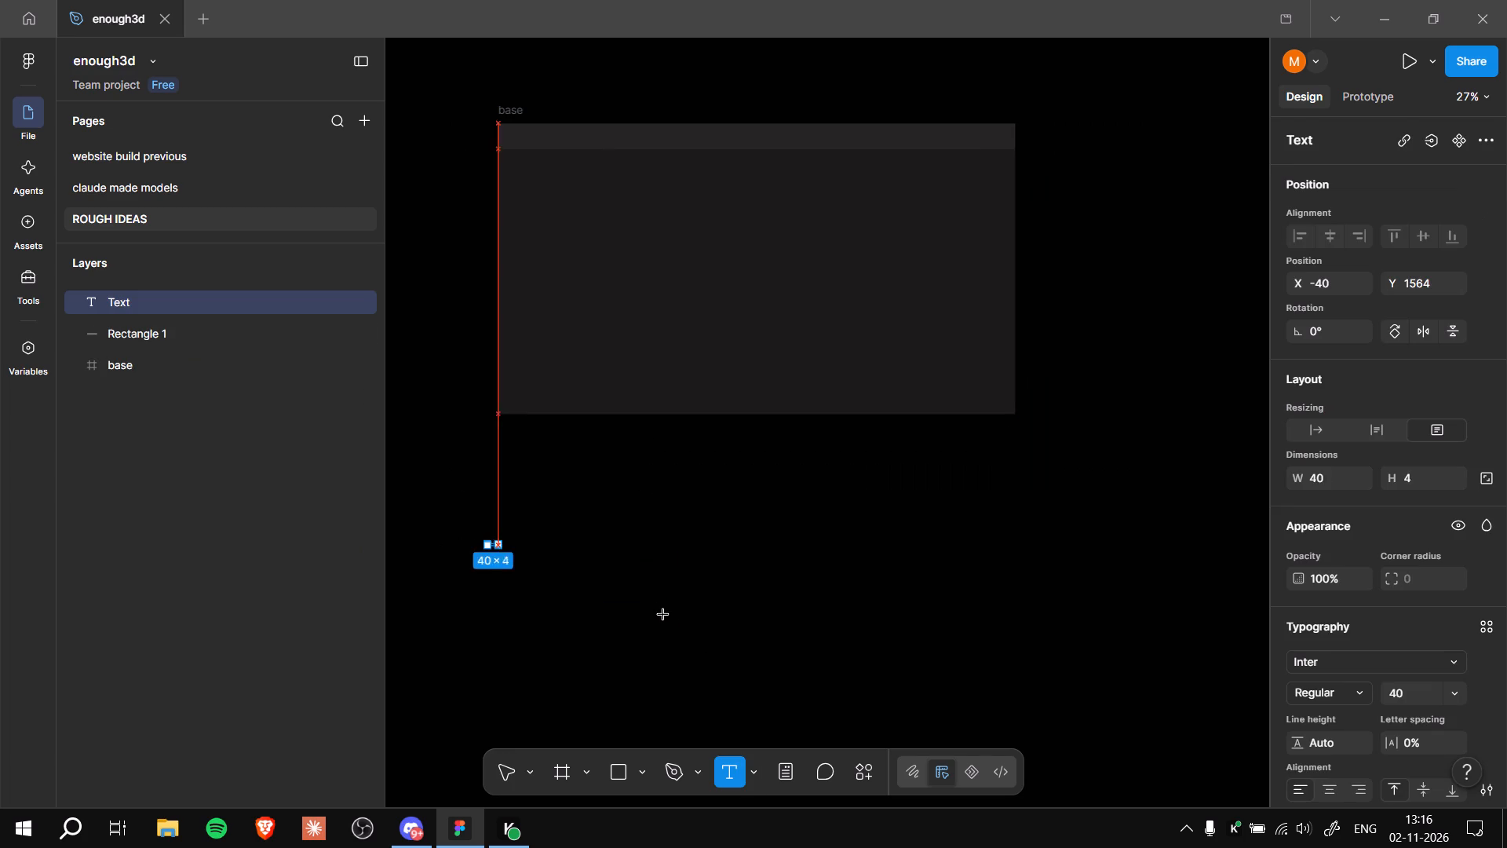
drag(663, 615, 674, 623)
Enter the brand text Enough3D in the new text box below the base frame.
key(shift+e)
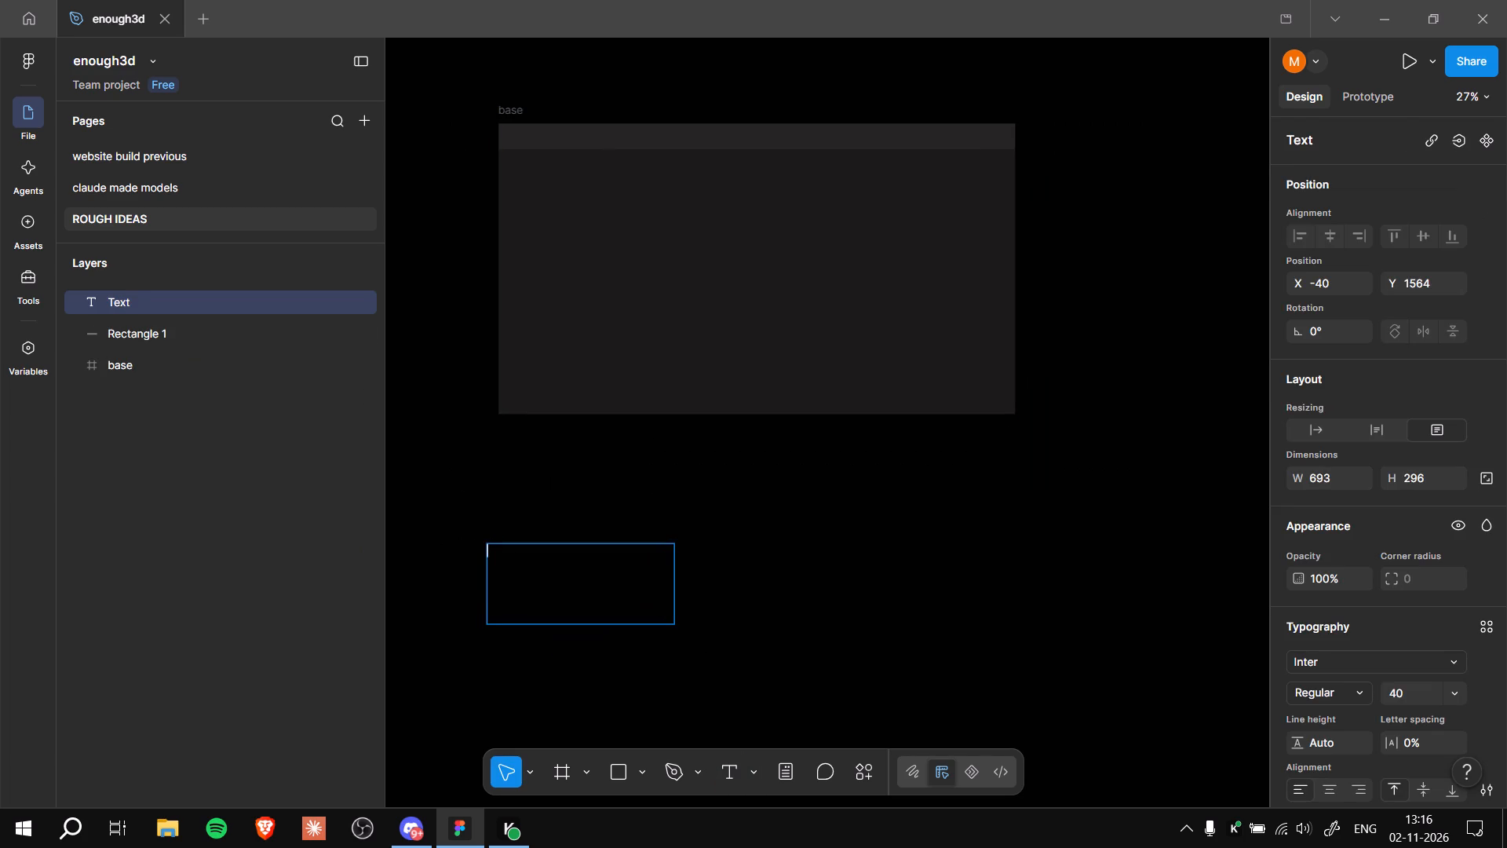
text(nough)
text(#D)
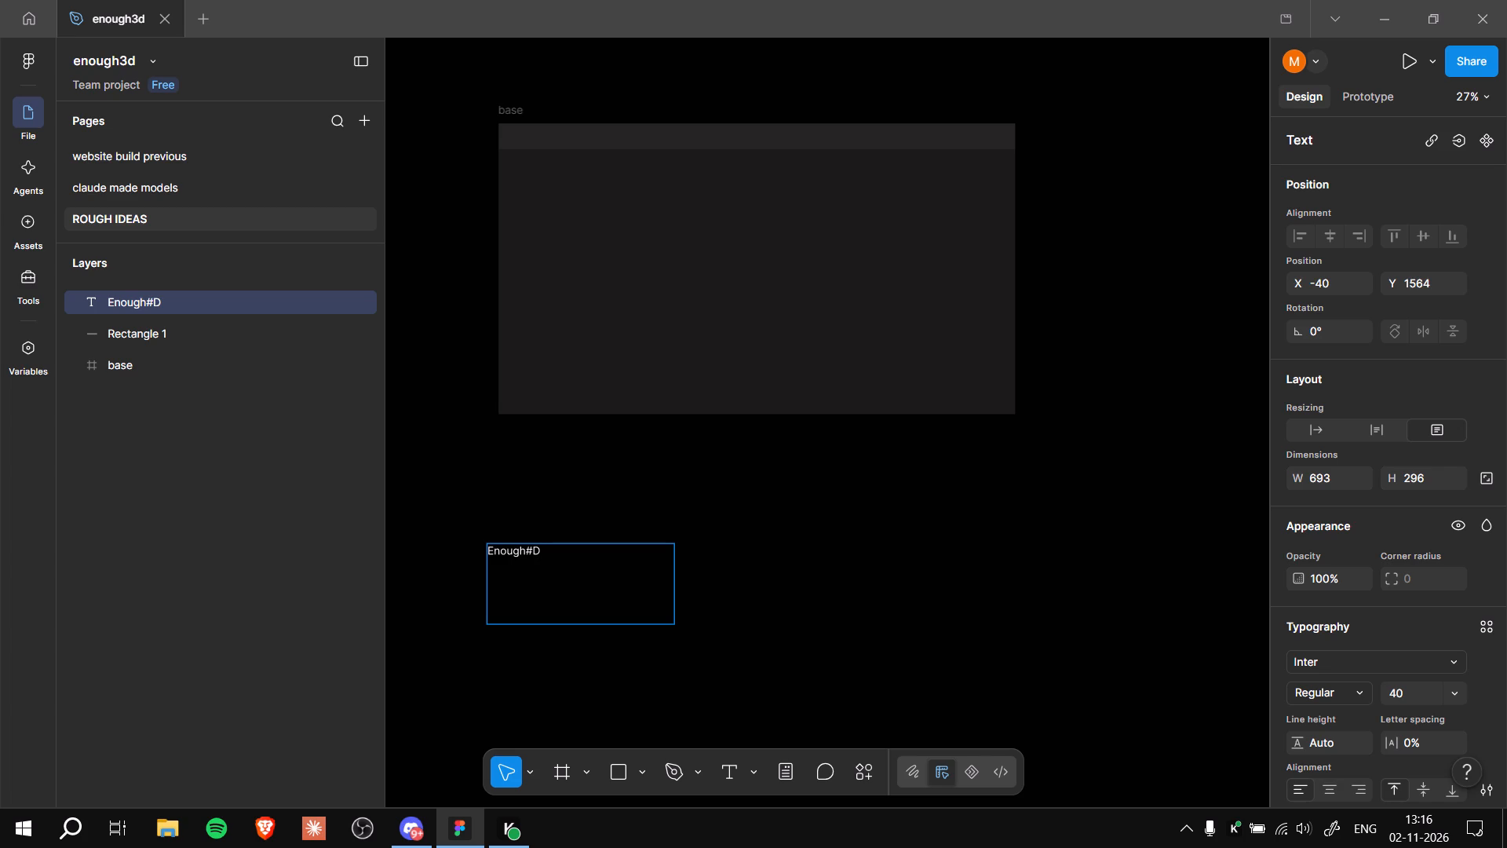
key(BackSpace)
key(BackSpace)
text(#d)
key(BackSpace)
key(BackSpace)
key(shift+numbersign)
key(BackSpace)
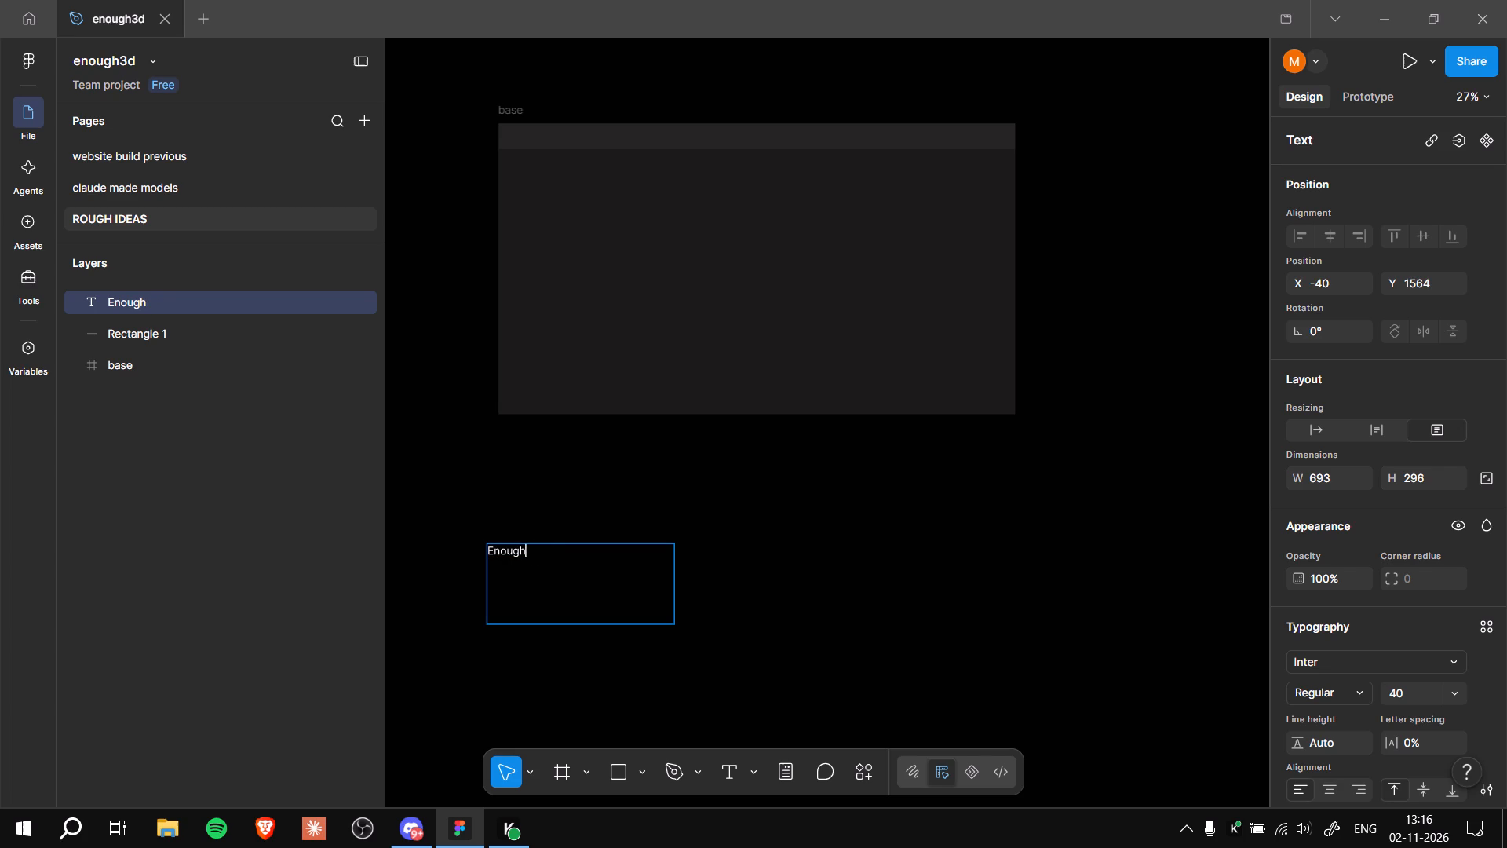
text(3D)
Browse the available fonts for an alternative typeface for the Enough3D text, from Inter back towards the fonts starting with C.
drag(553, 558, 487, 550)
drag(487, 550, 483, 550)
scroll(1460, 616, down, 2)
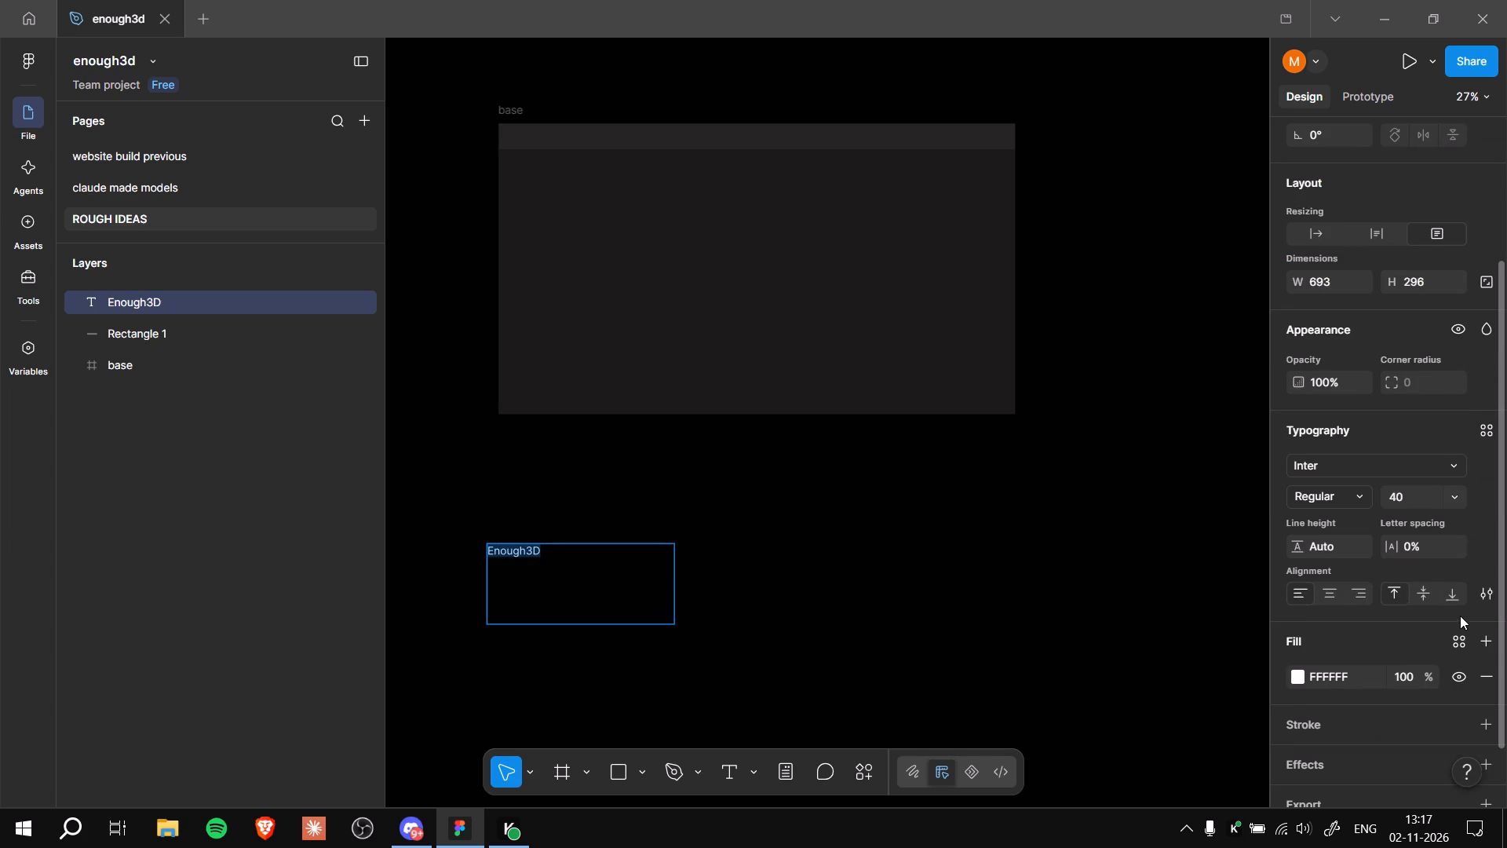
click(564, 560)
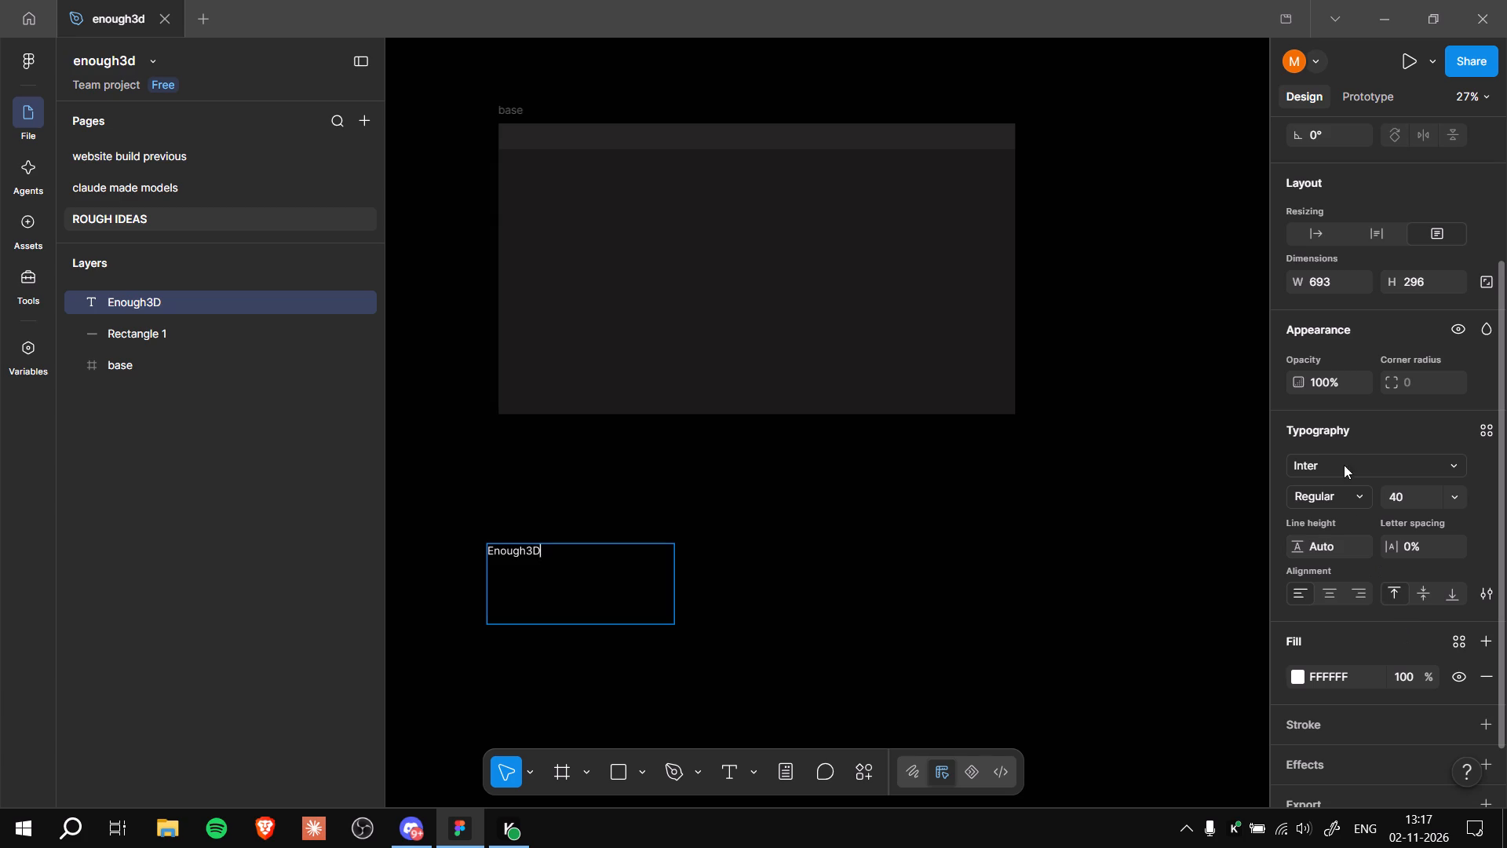
click(1378, 462)
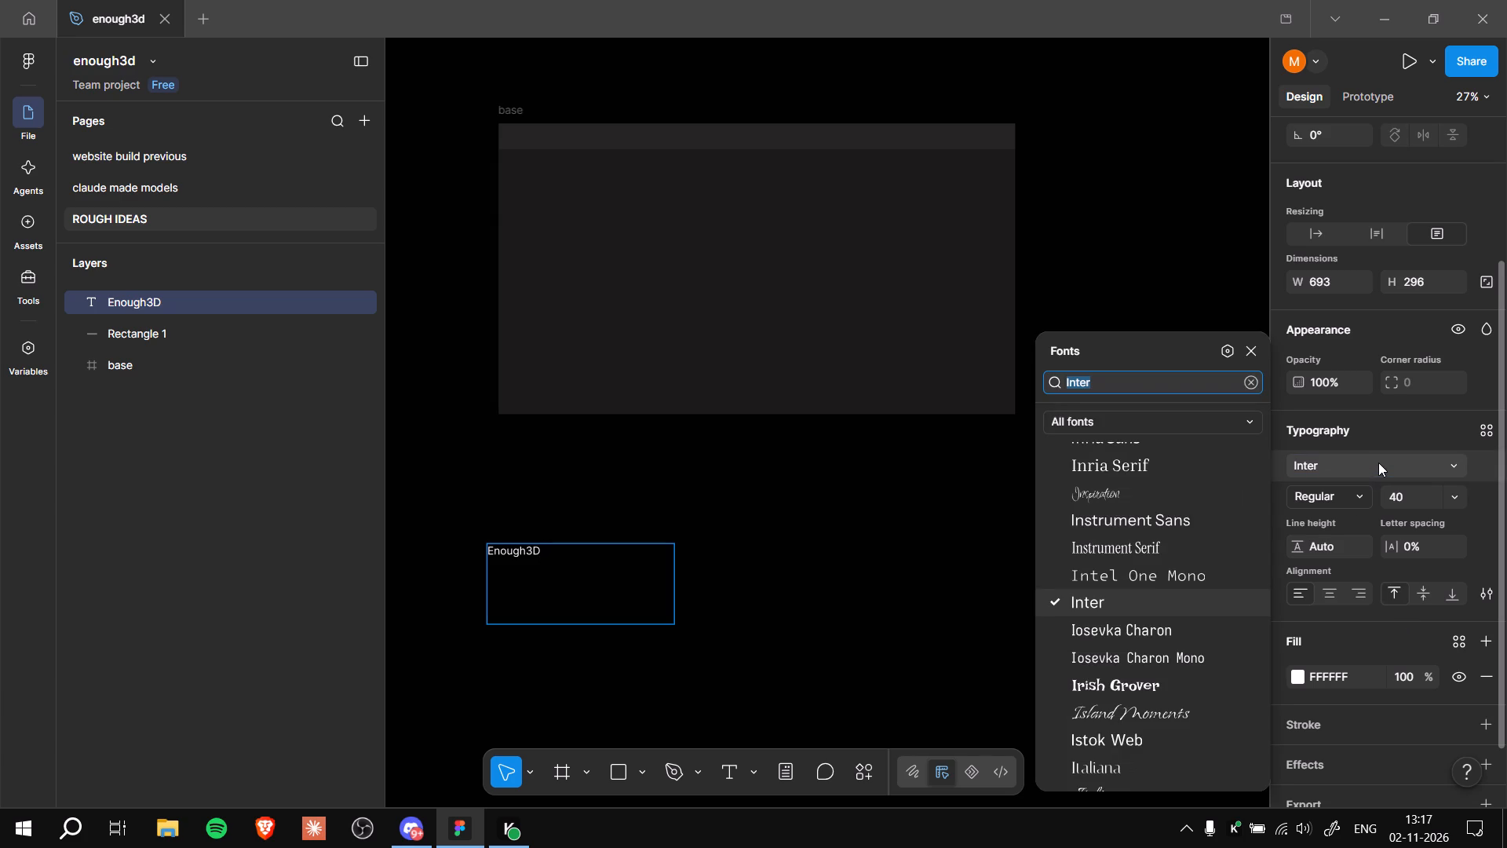
scroll(1126, 636, up, 15)
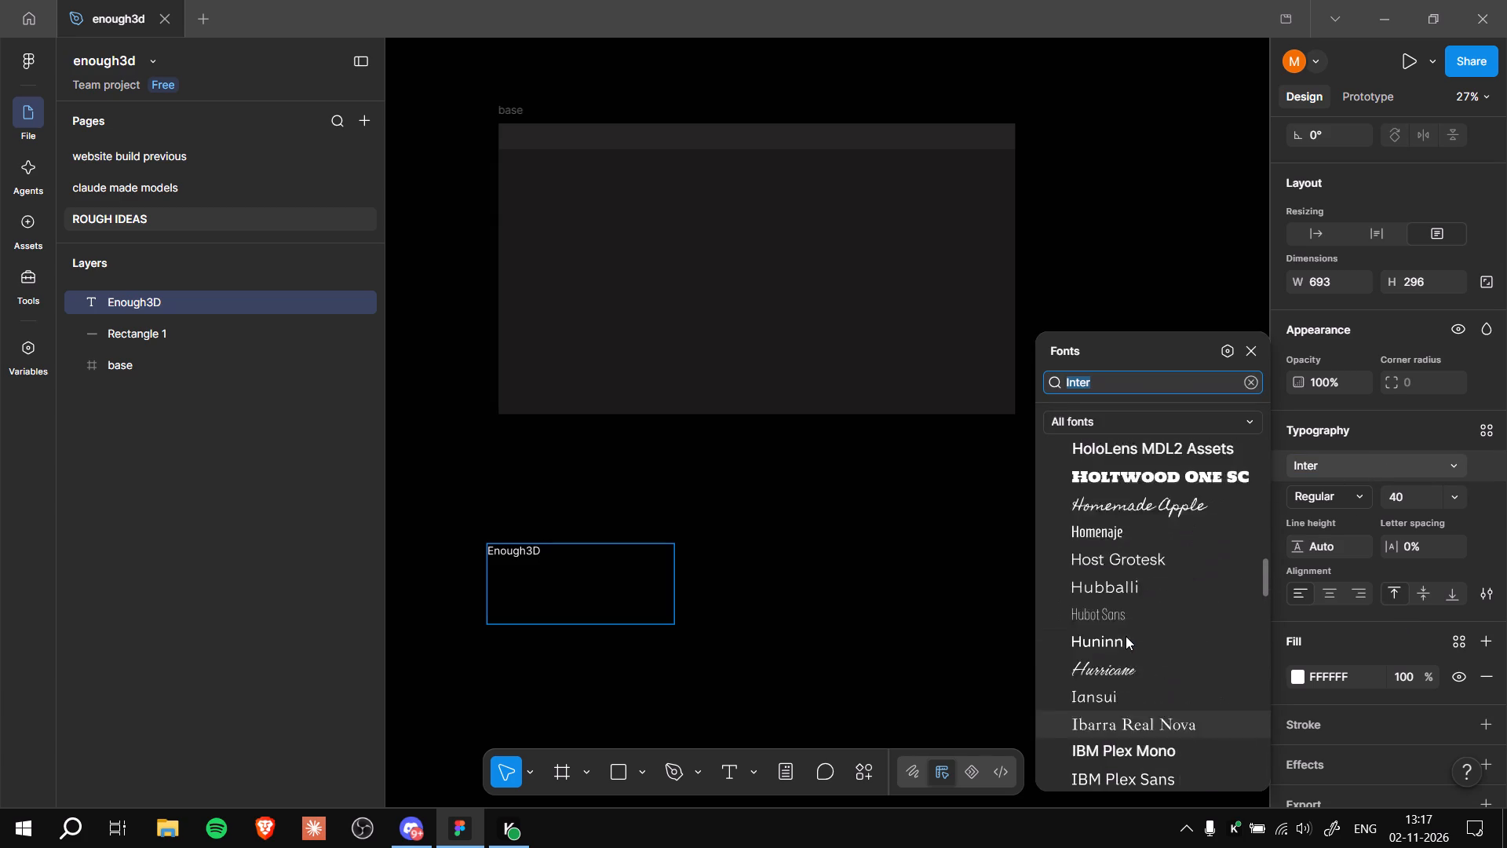
scroll(1126, 636, up, 16)
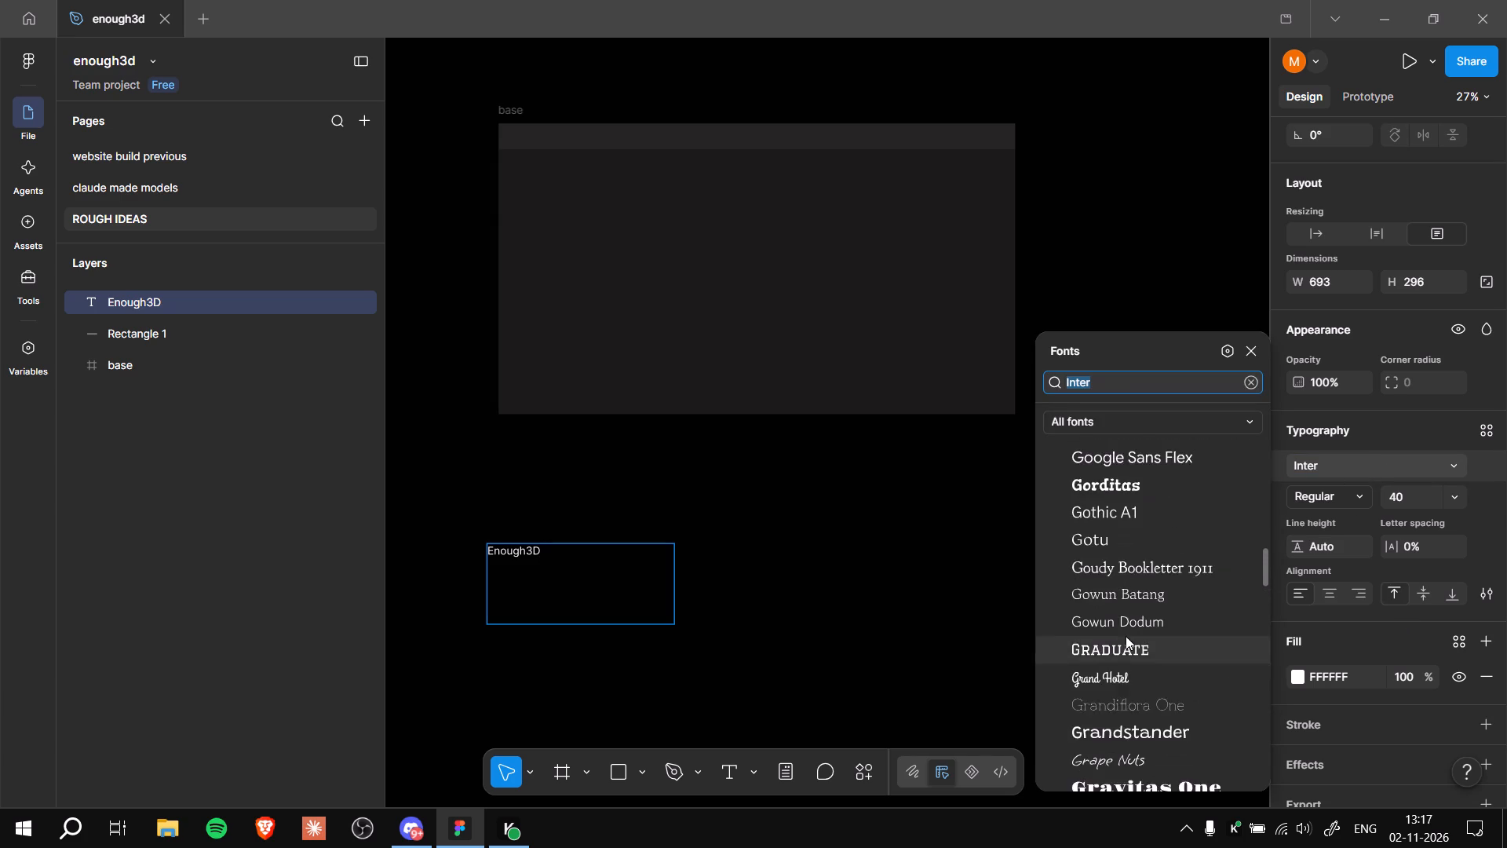
scroll(1126, 636, up, 16)
scroll(1147, 585, down, 1)
scroll(1147, 585, up, 5)
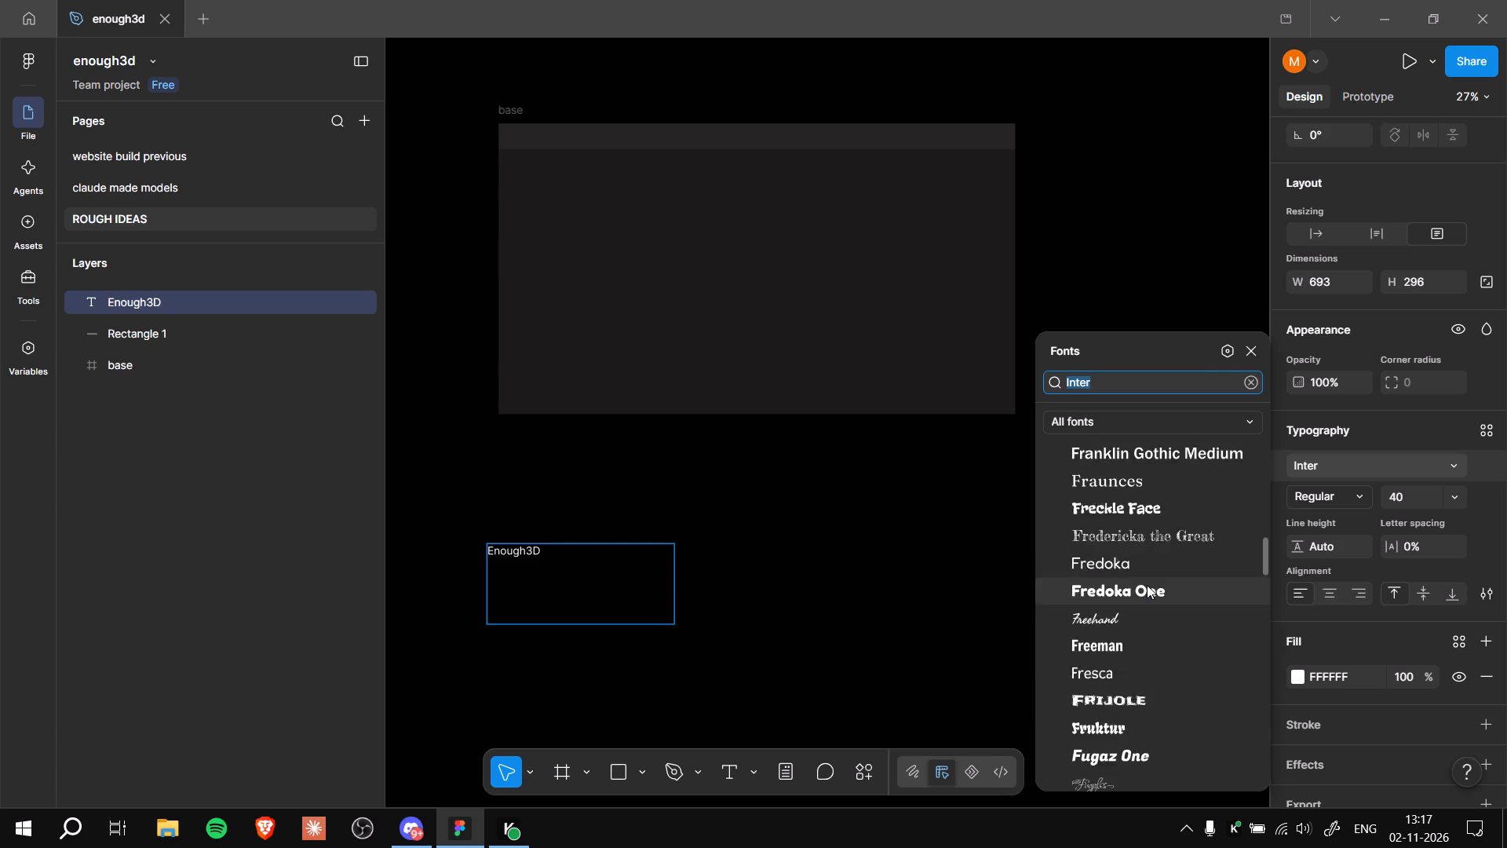
scroll(1147, 585, up, 18)
scroll(1147, 585, up, 19)
scroll(1147, 585, up, 2)
scroll(1144, 517, up, 2)
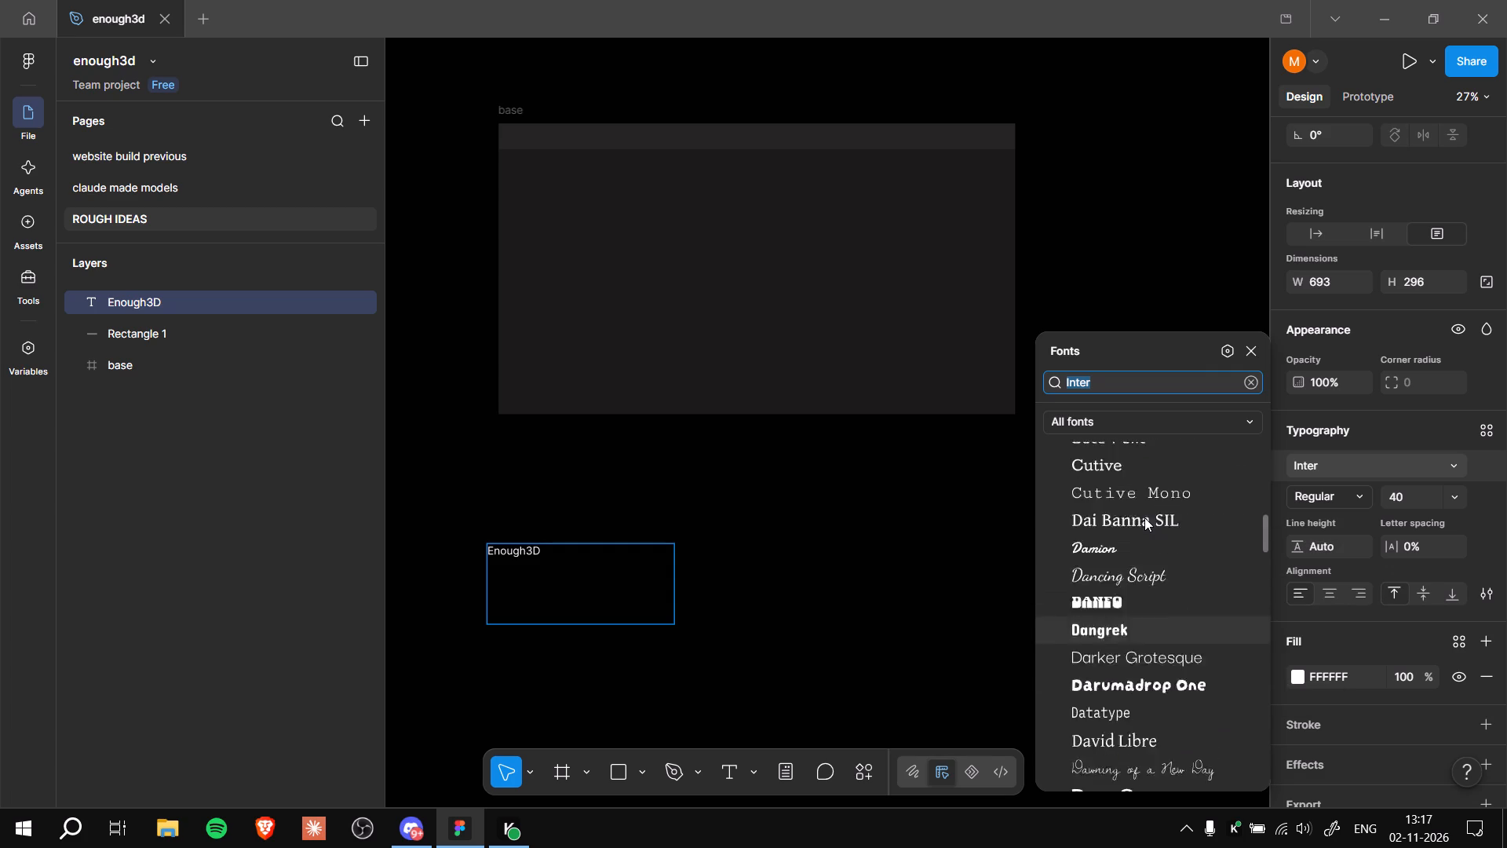
scroll(1144, 517, up, 12)
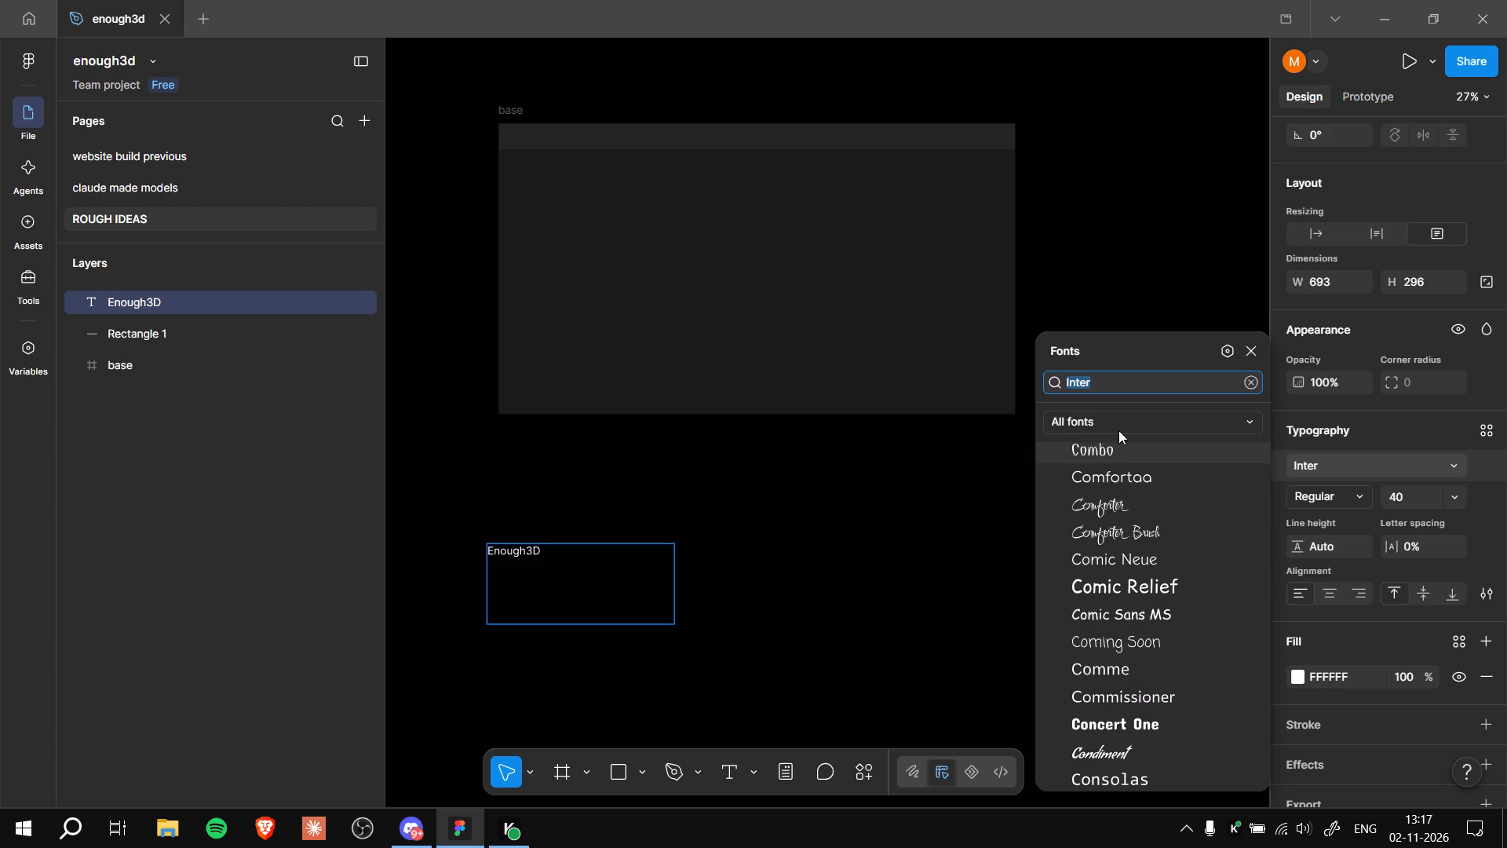
scroll(1115, 567, up, 17)
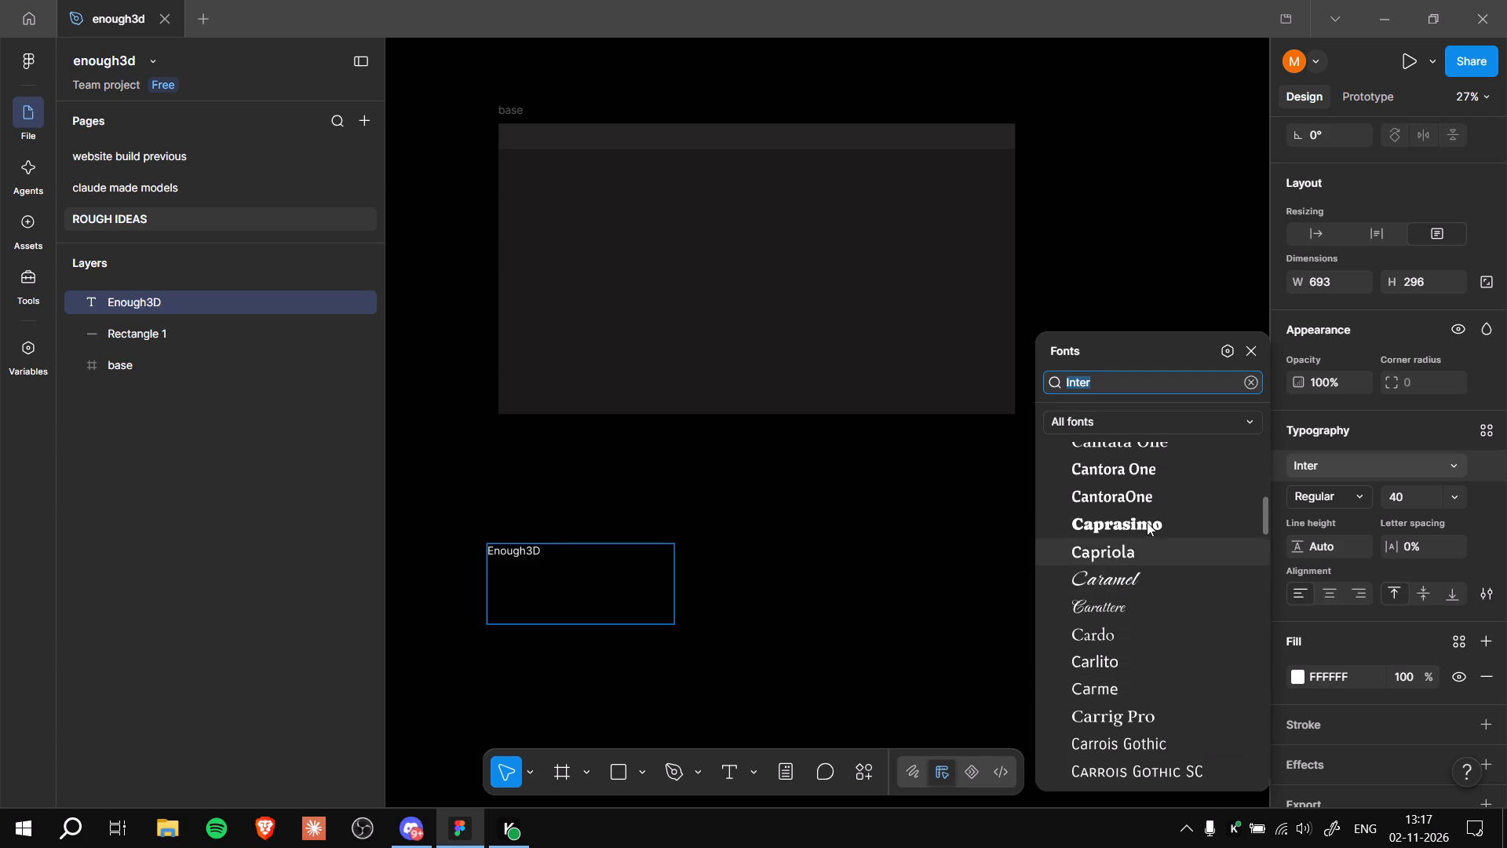
click(1402, 437)
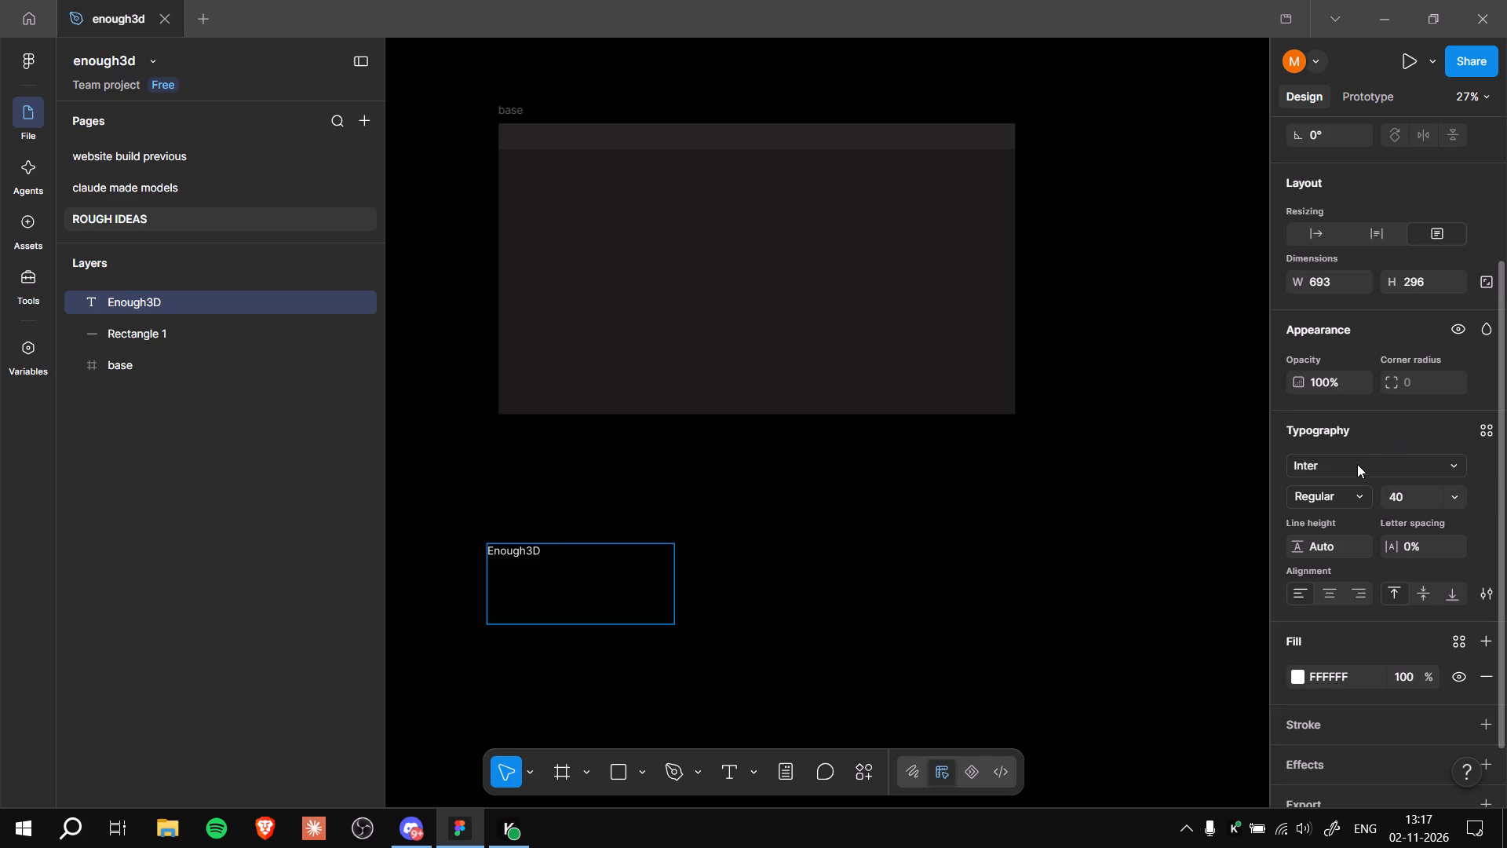
Set the whole Enough3D text to the Bold weight of Inter.
click(1358, 493)
click(1337, 563)
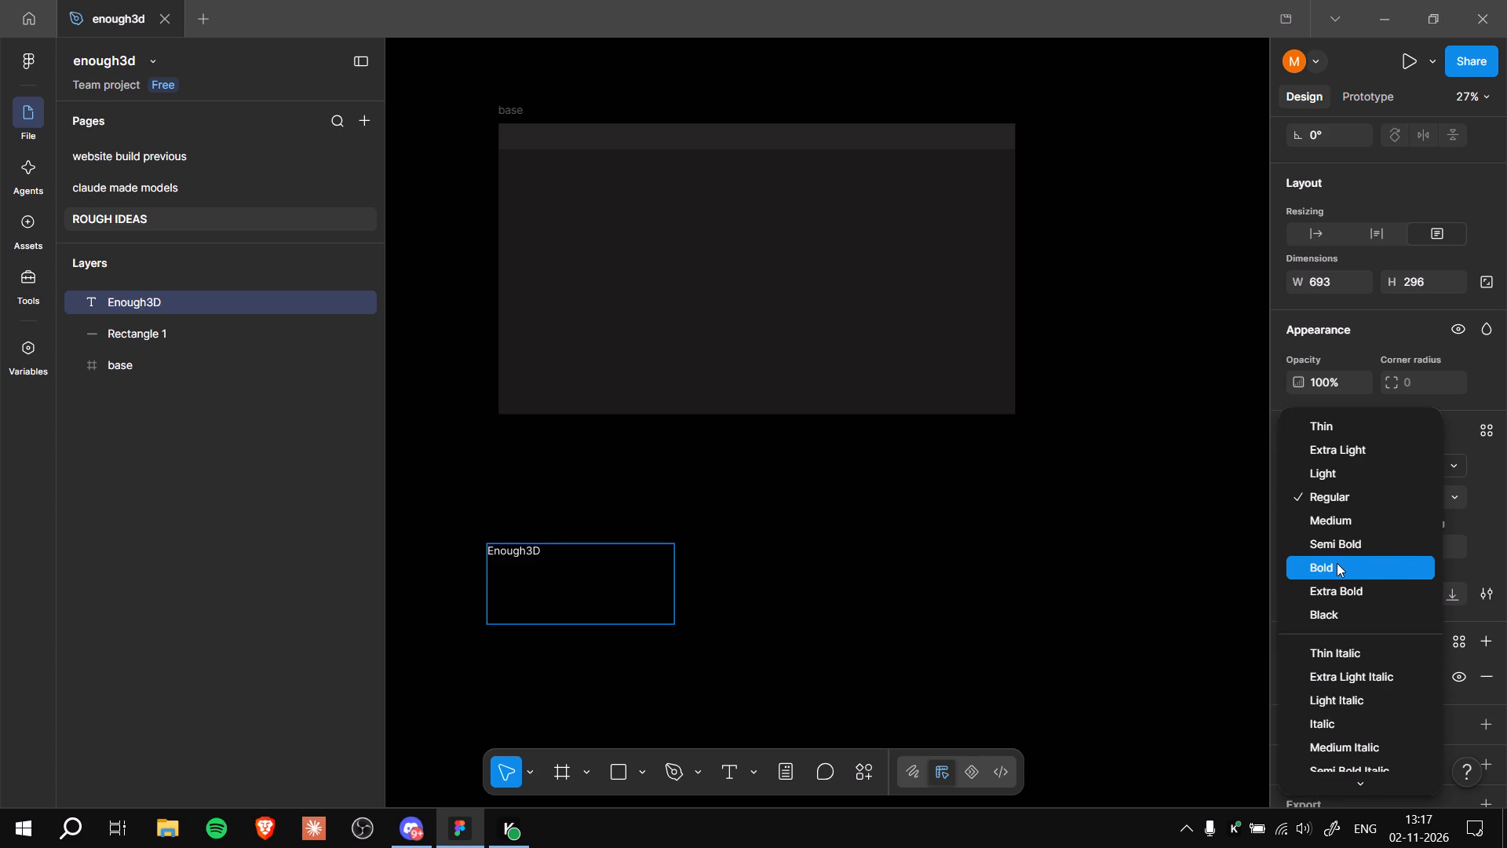
key(ctrl+a)
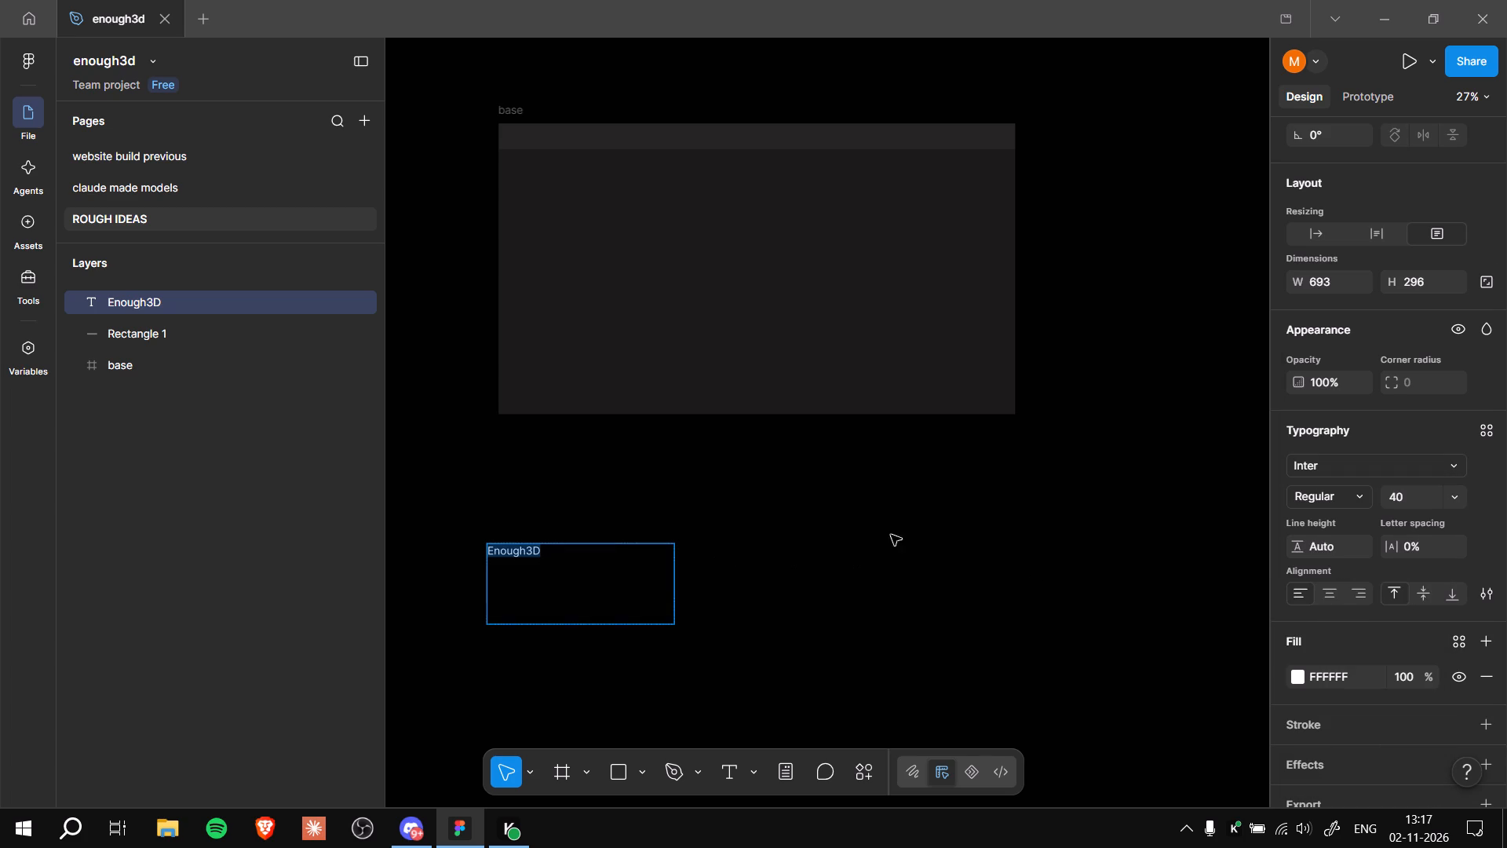
click(1352, 493)
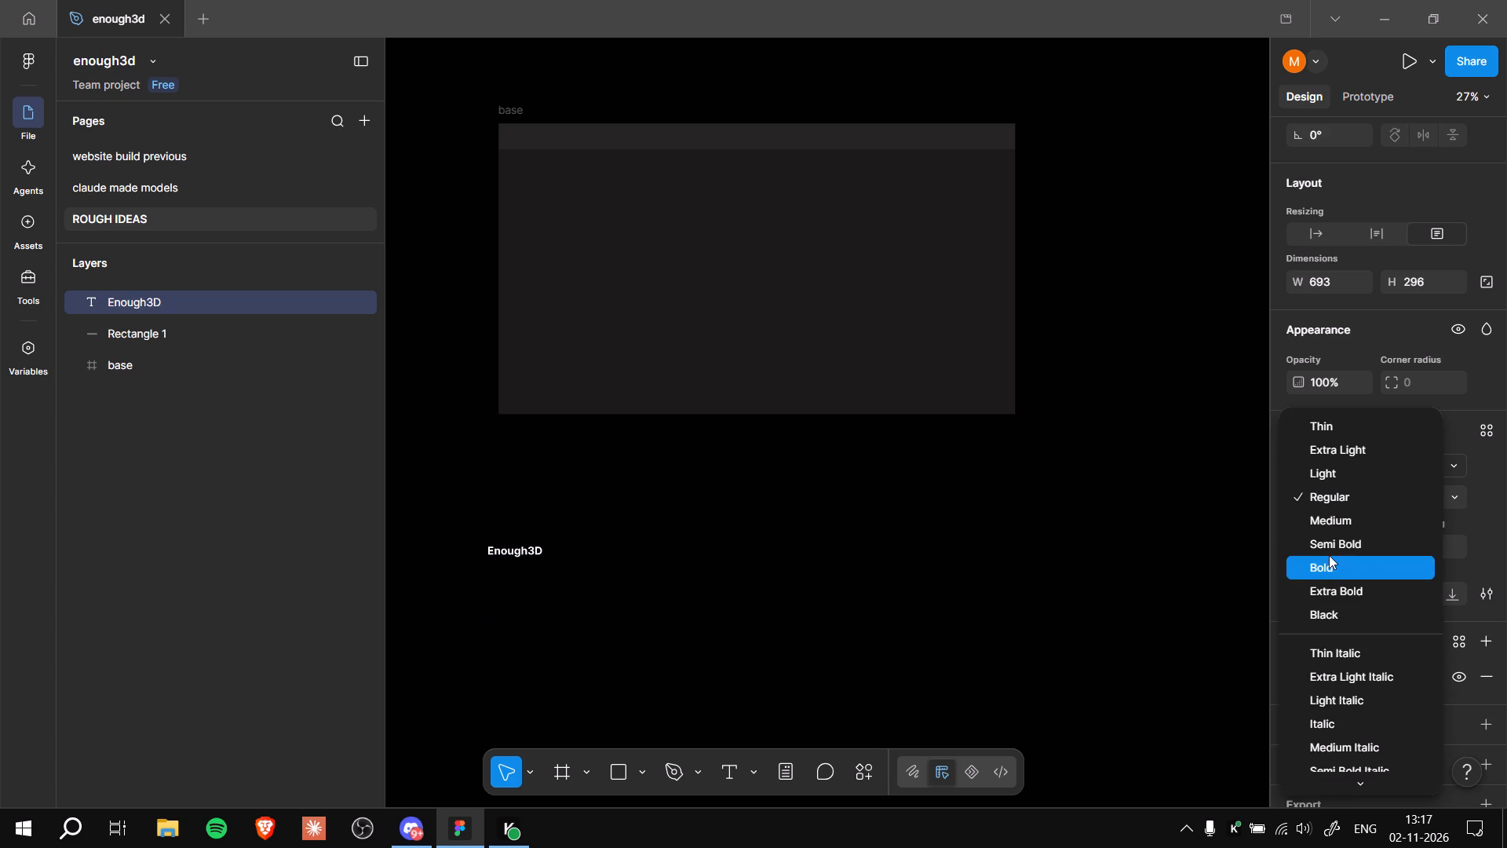
click(1323, 560)
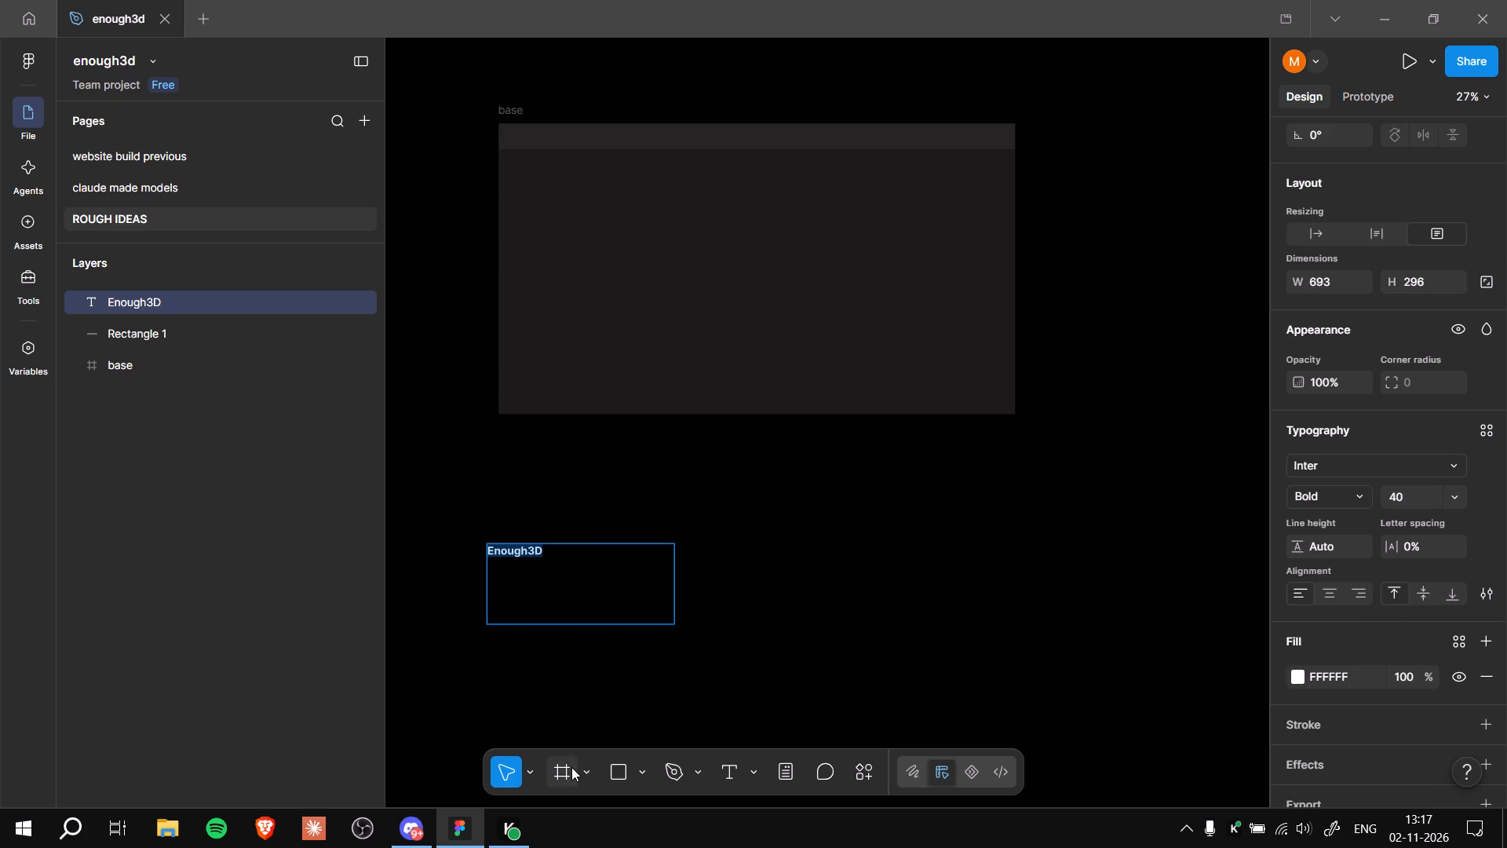
Scale the Enough3D text proportionally with the Scale tool to about 1644 × 702.
click(667, 699)
click(538, 766)
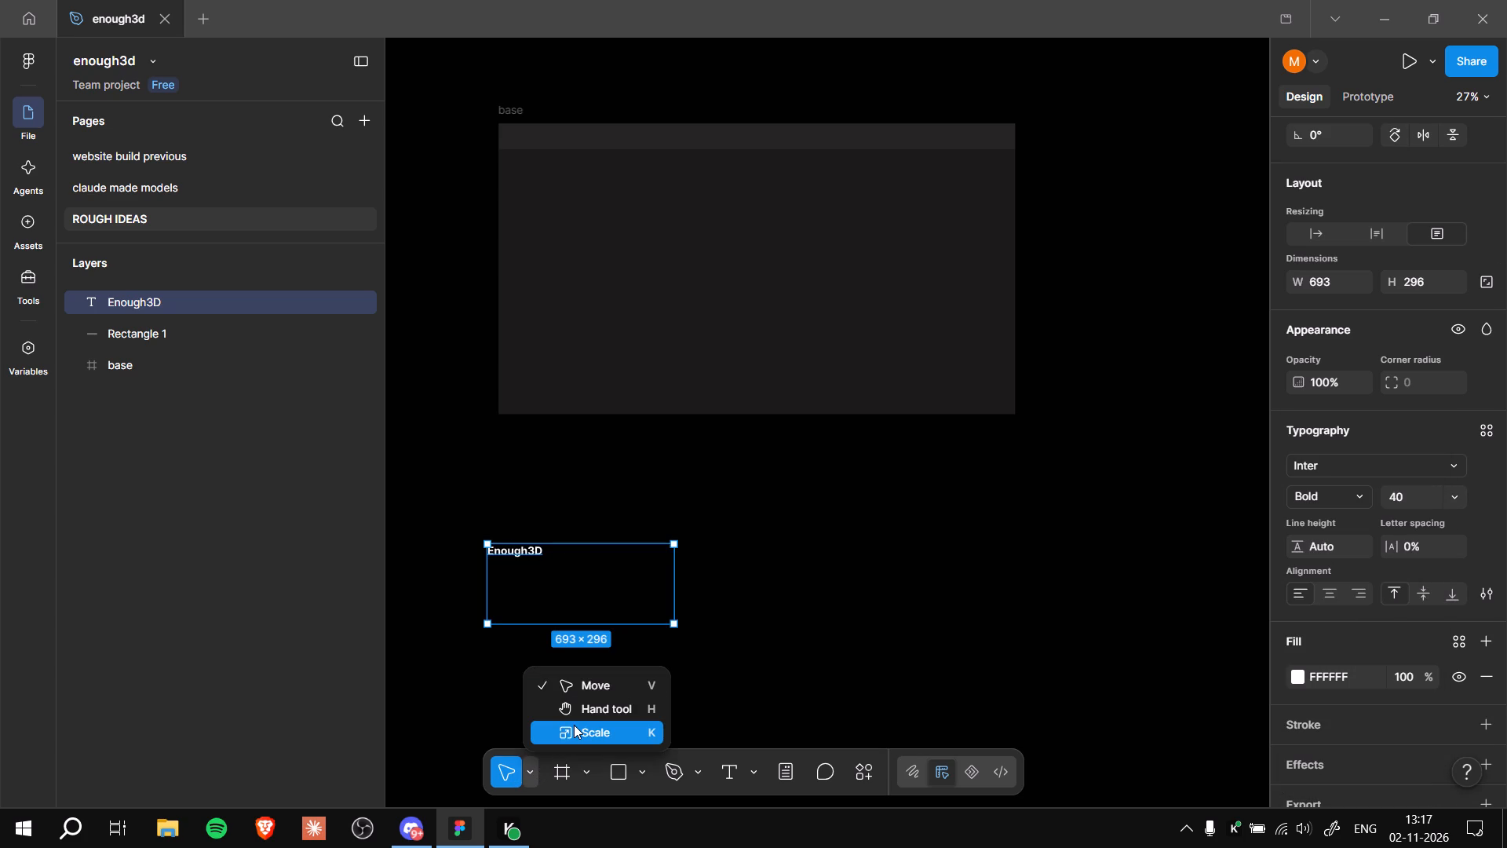
click(574, 725)
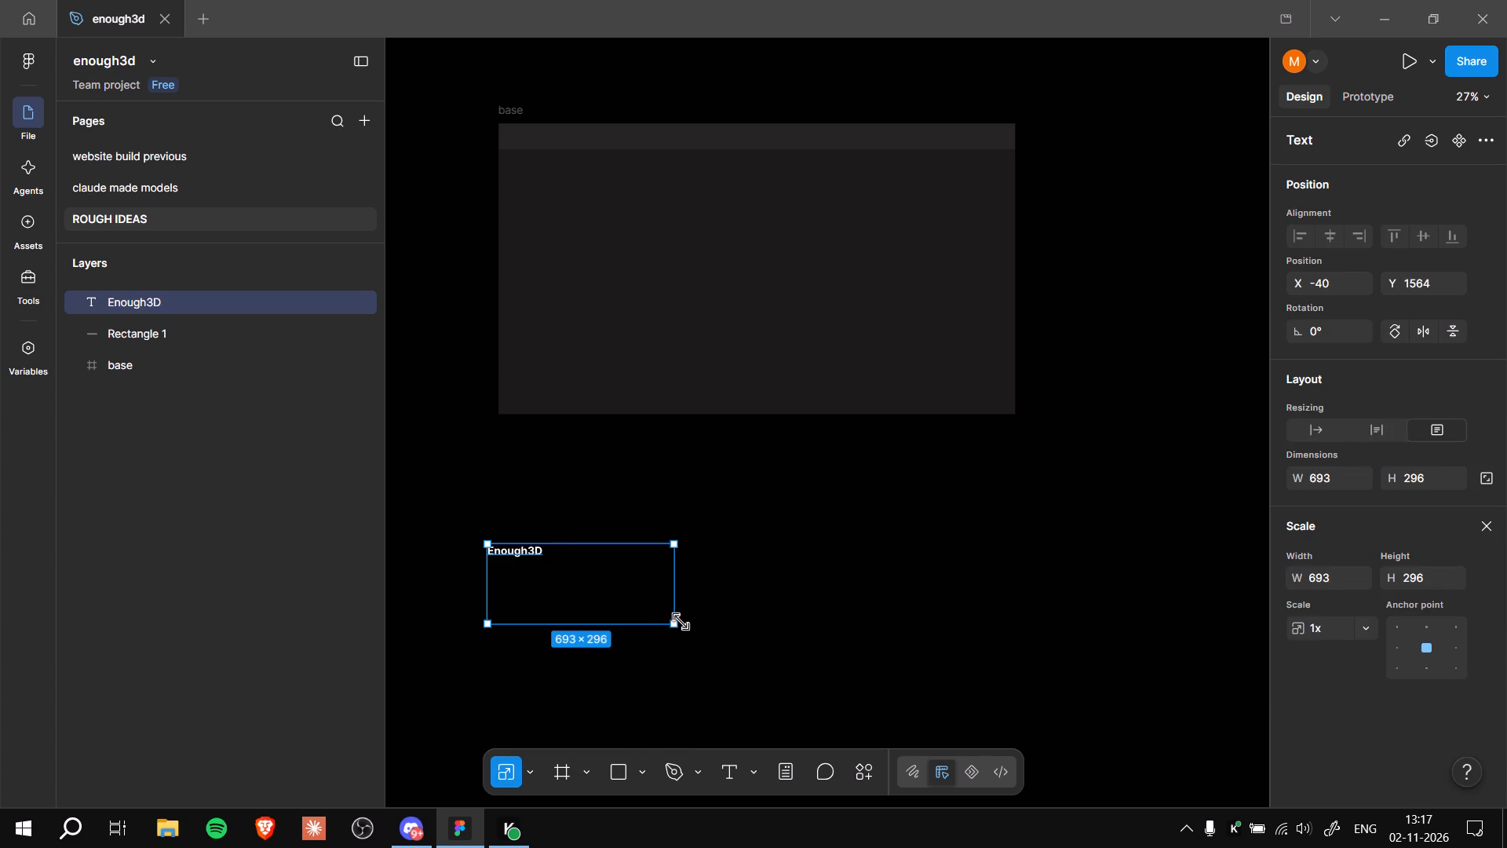
drag(681, 622, 807, 658)
drag(804, 614, 746, 607)
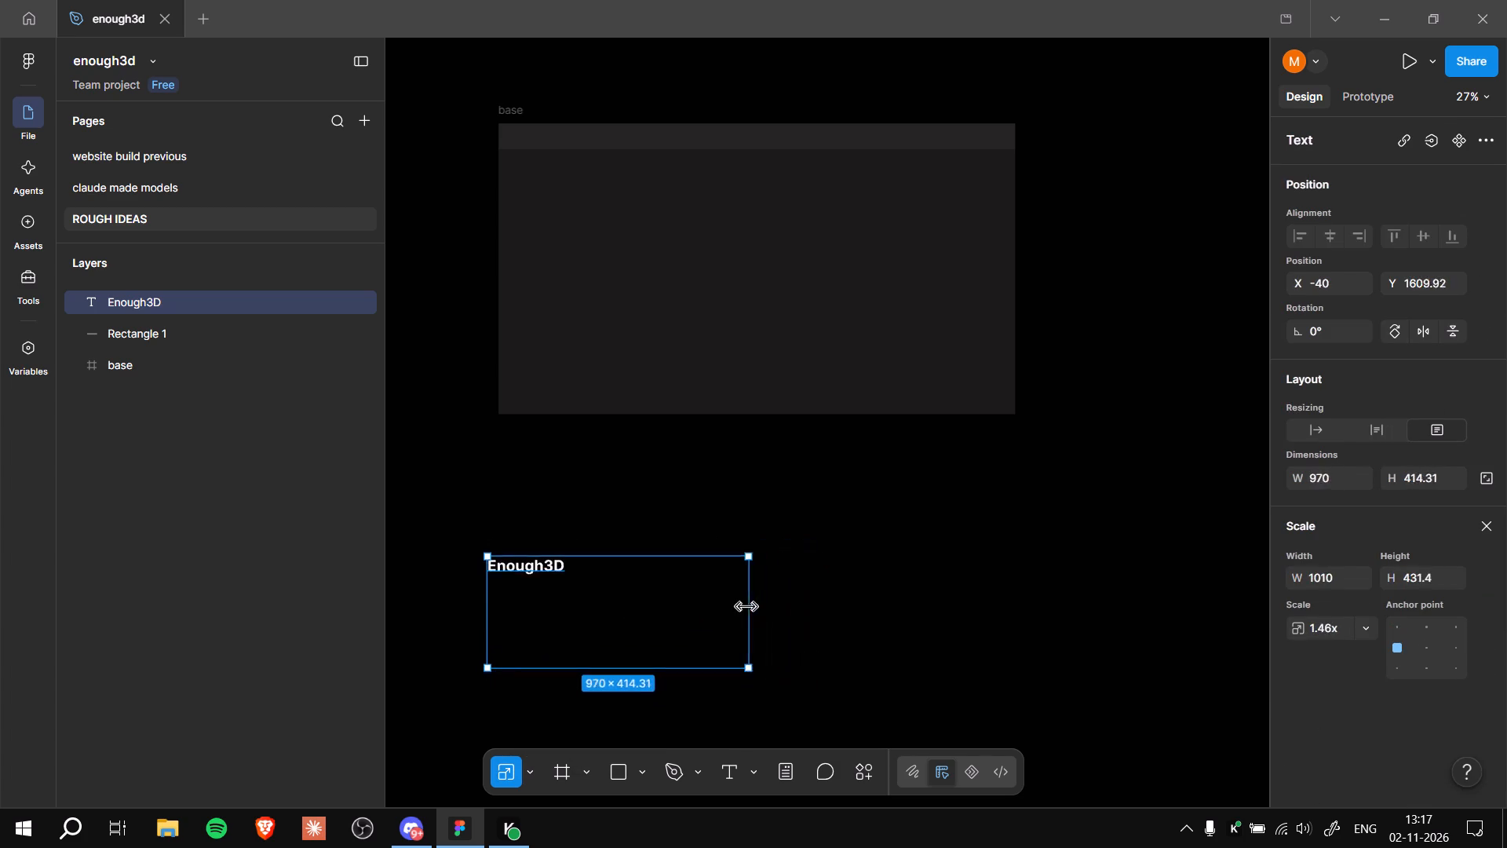
drag(746, 607, 930, 620)
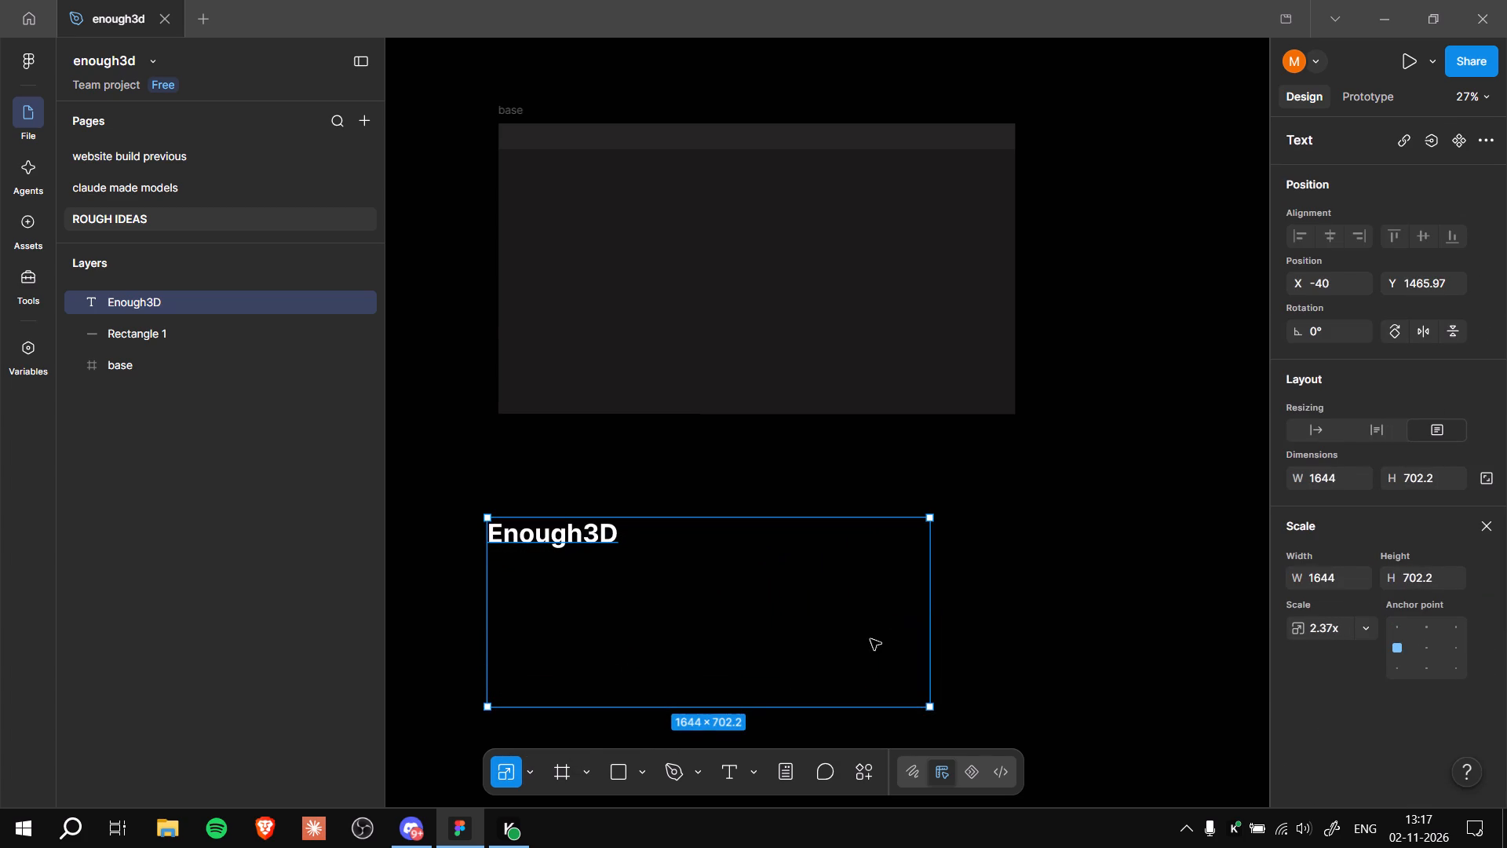
Shrink the Enough3D text box closely around its text to about 547 × 142 without scaling the lettering.
key(v)
drag(934, 606, 635, 611)
drag(585, 711, 571, 563)
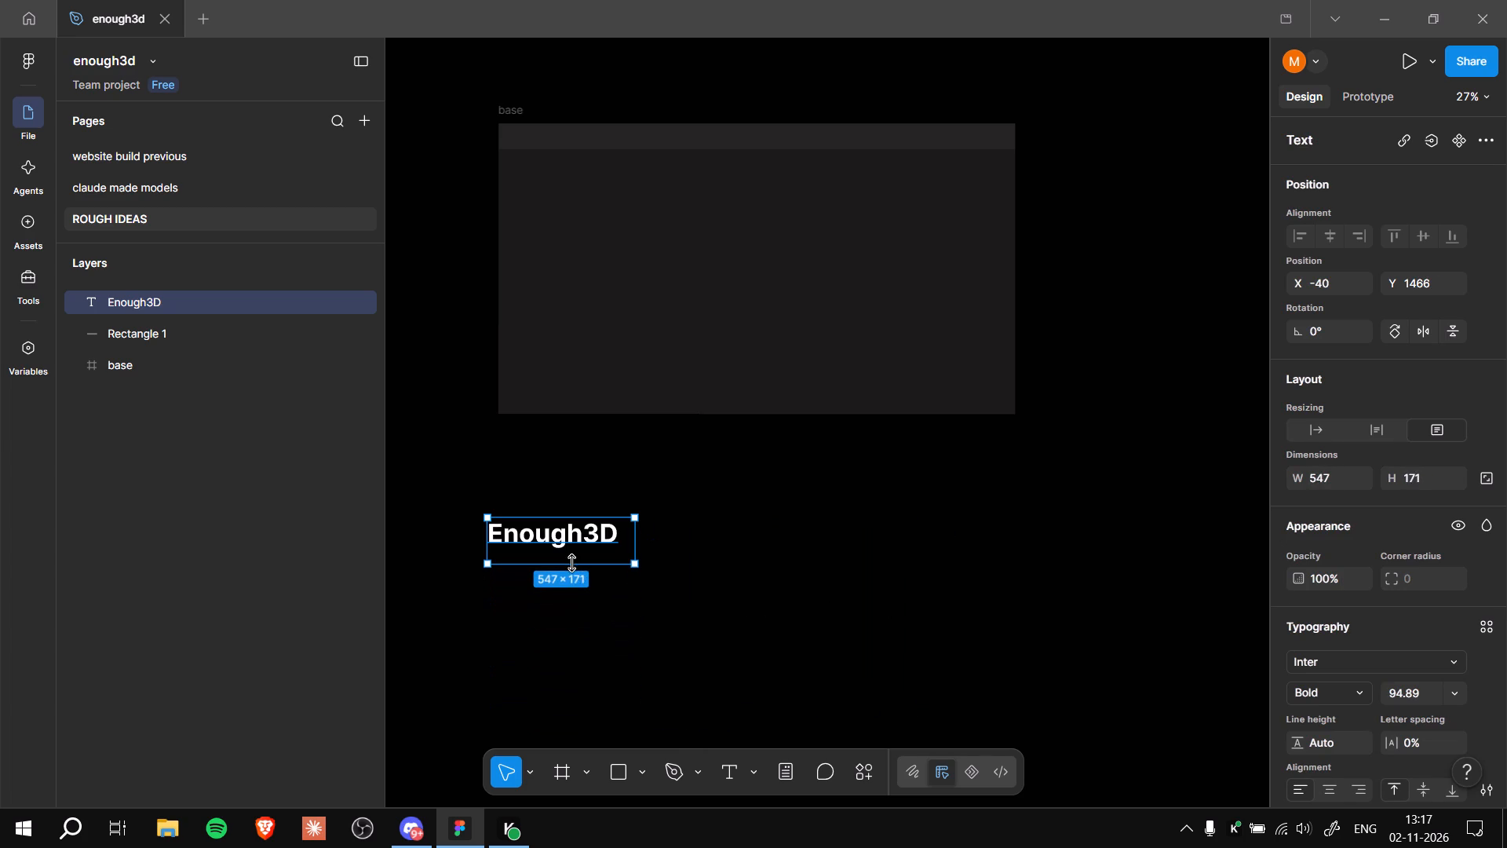
drag(571, 563, 563, 555)
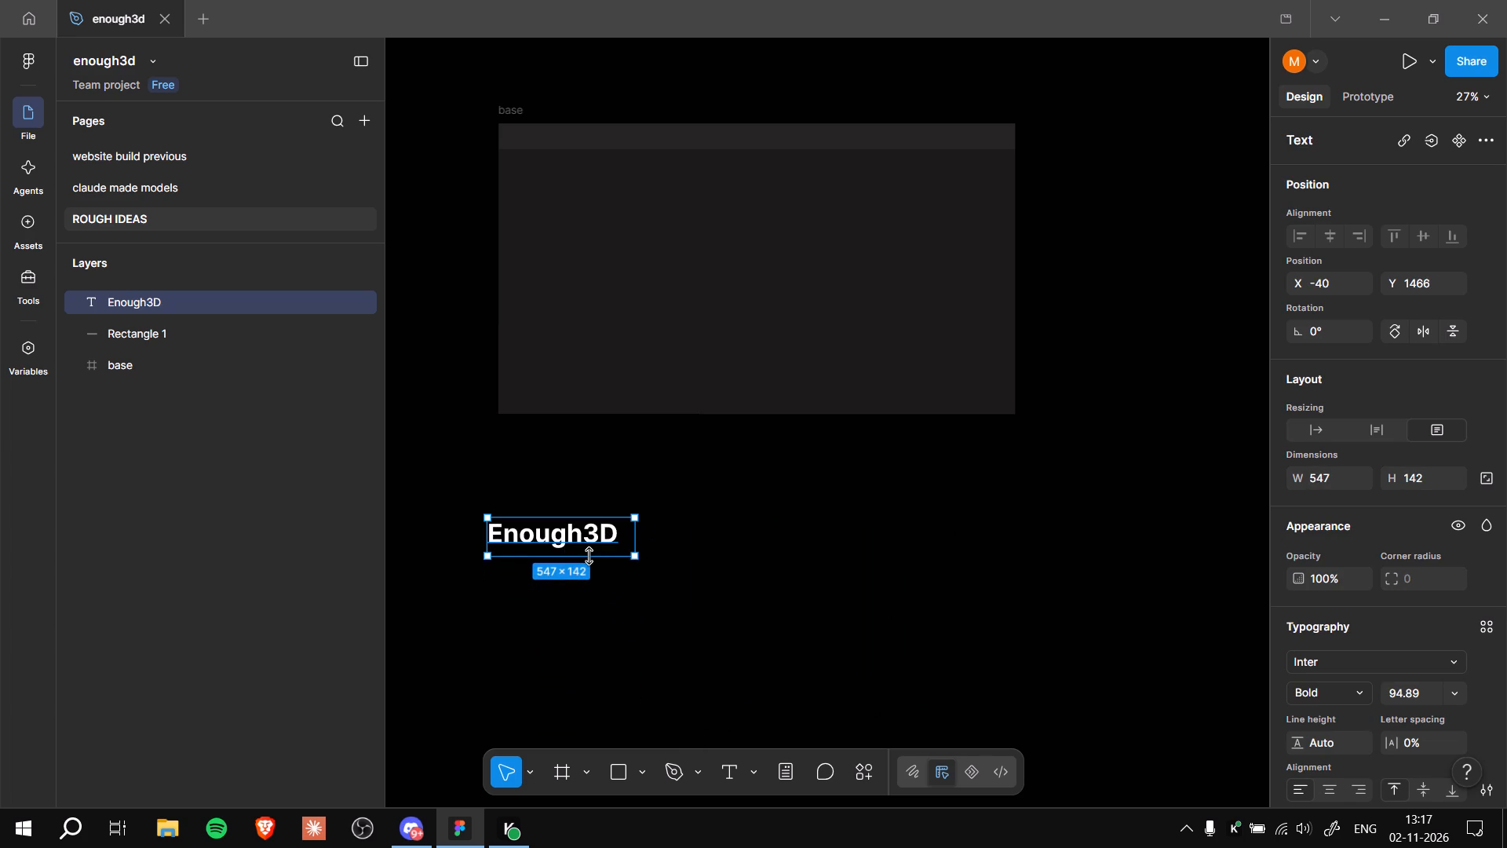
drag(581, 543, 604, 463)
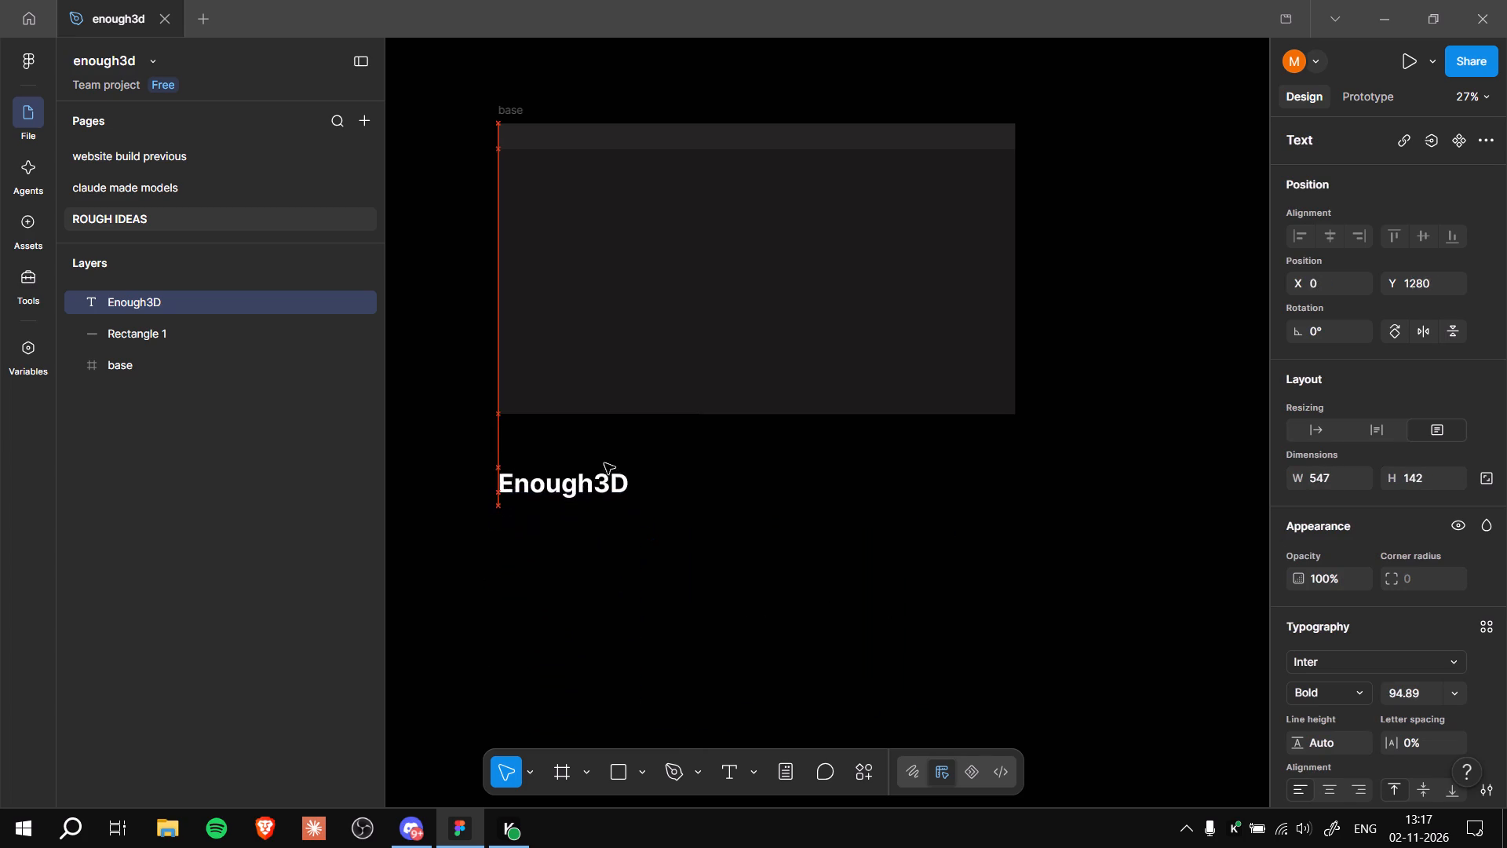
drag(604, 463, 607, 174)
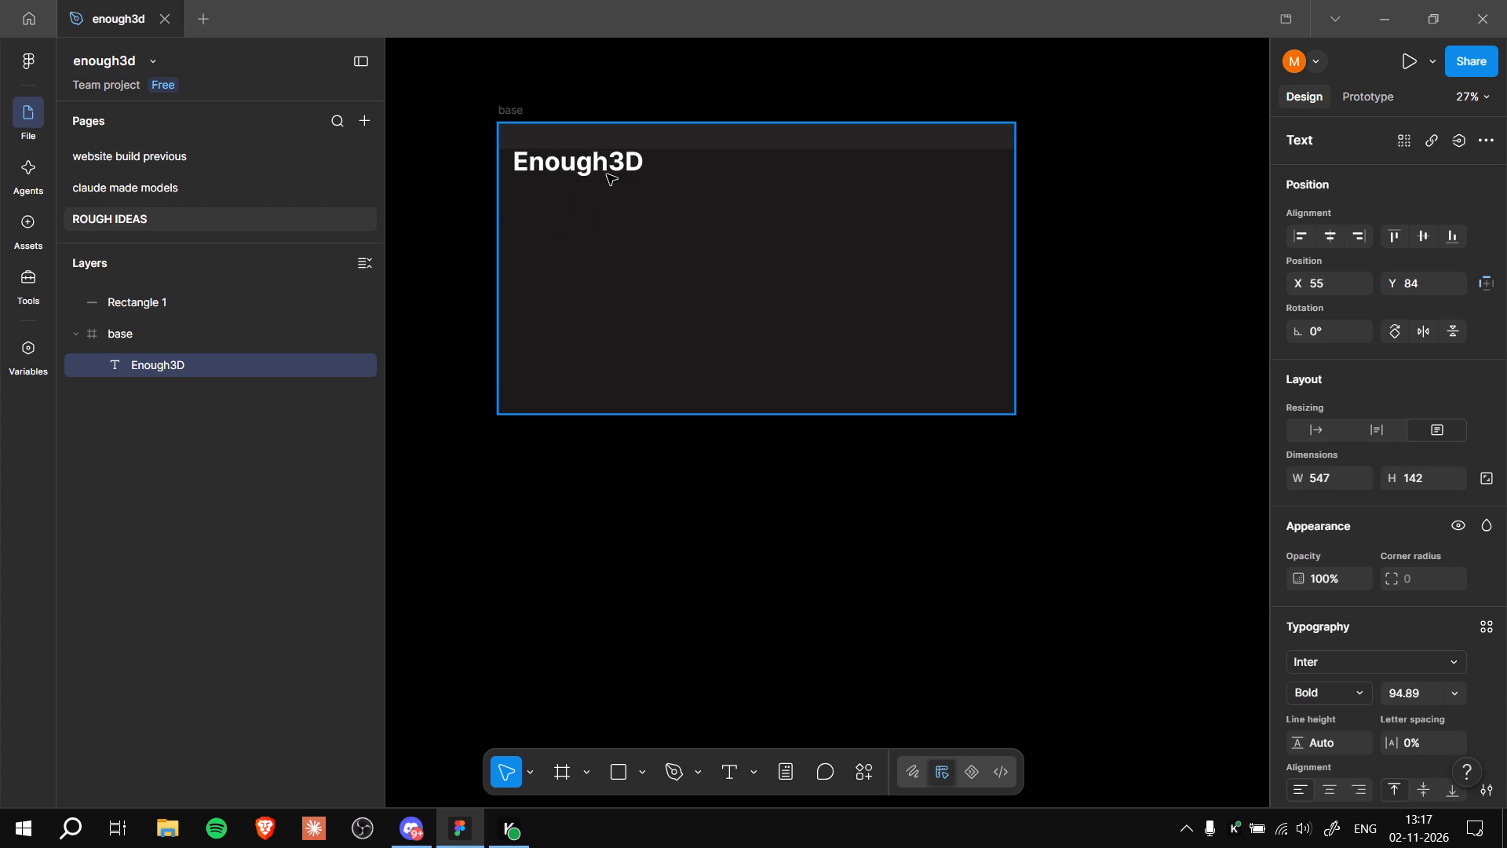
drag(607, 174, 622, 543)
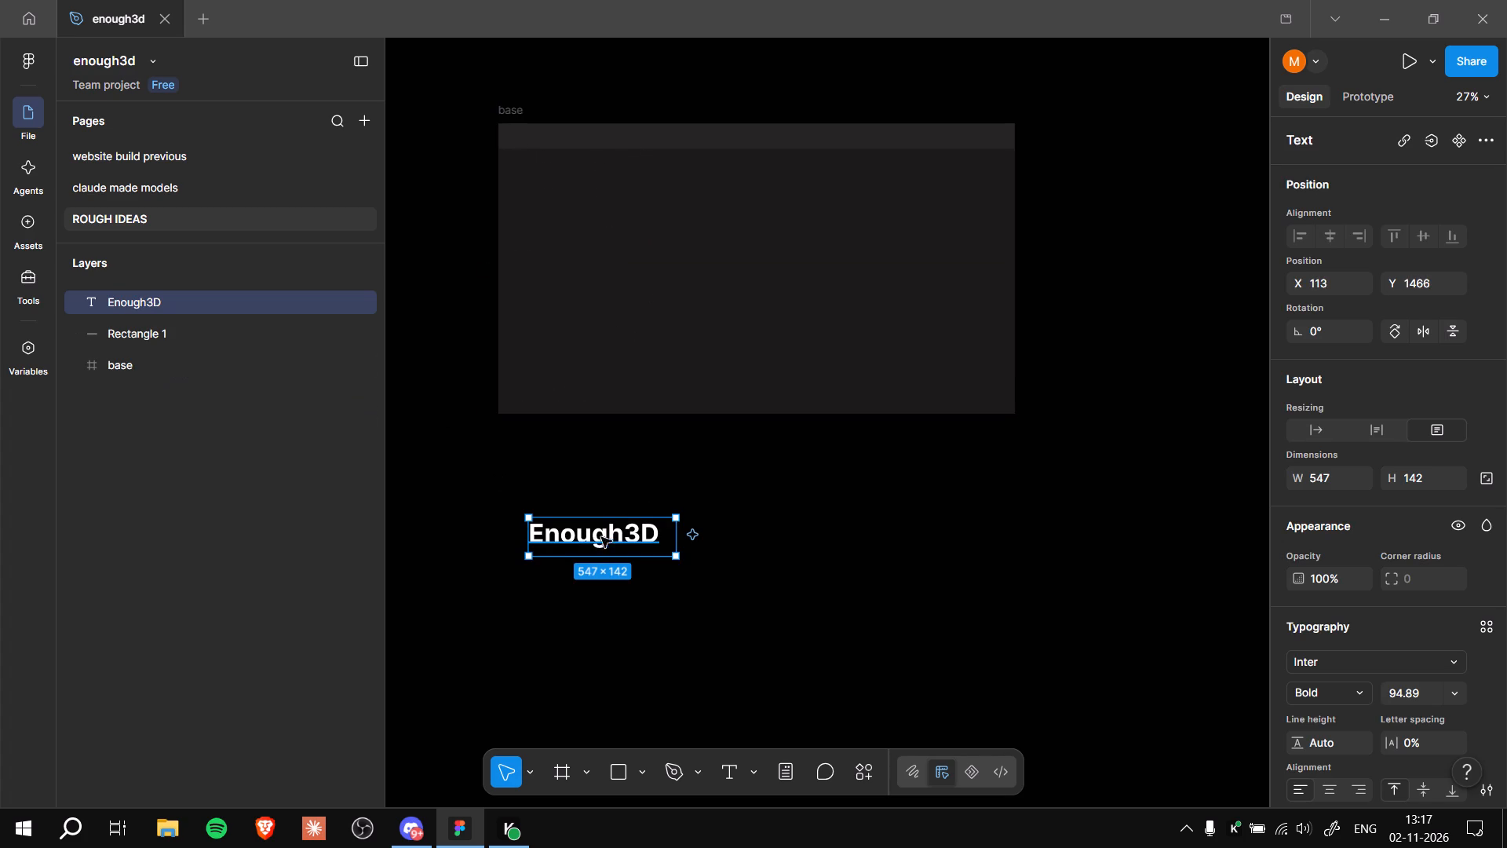
Move the Enough3D text into the base frame over the header bar, at about X 95, Y 29.
drag(604, 528, 600, 140)
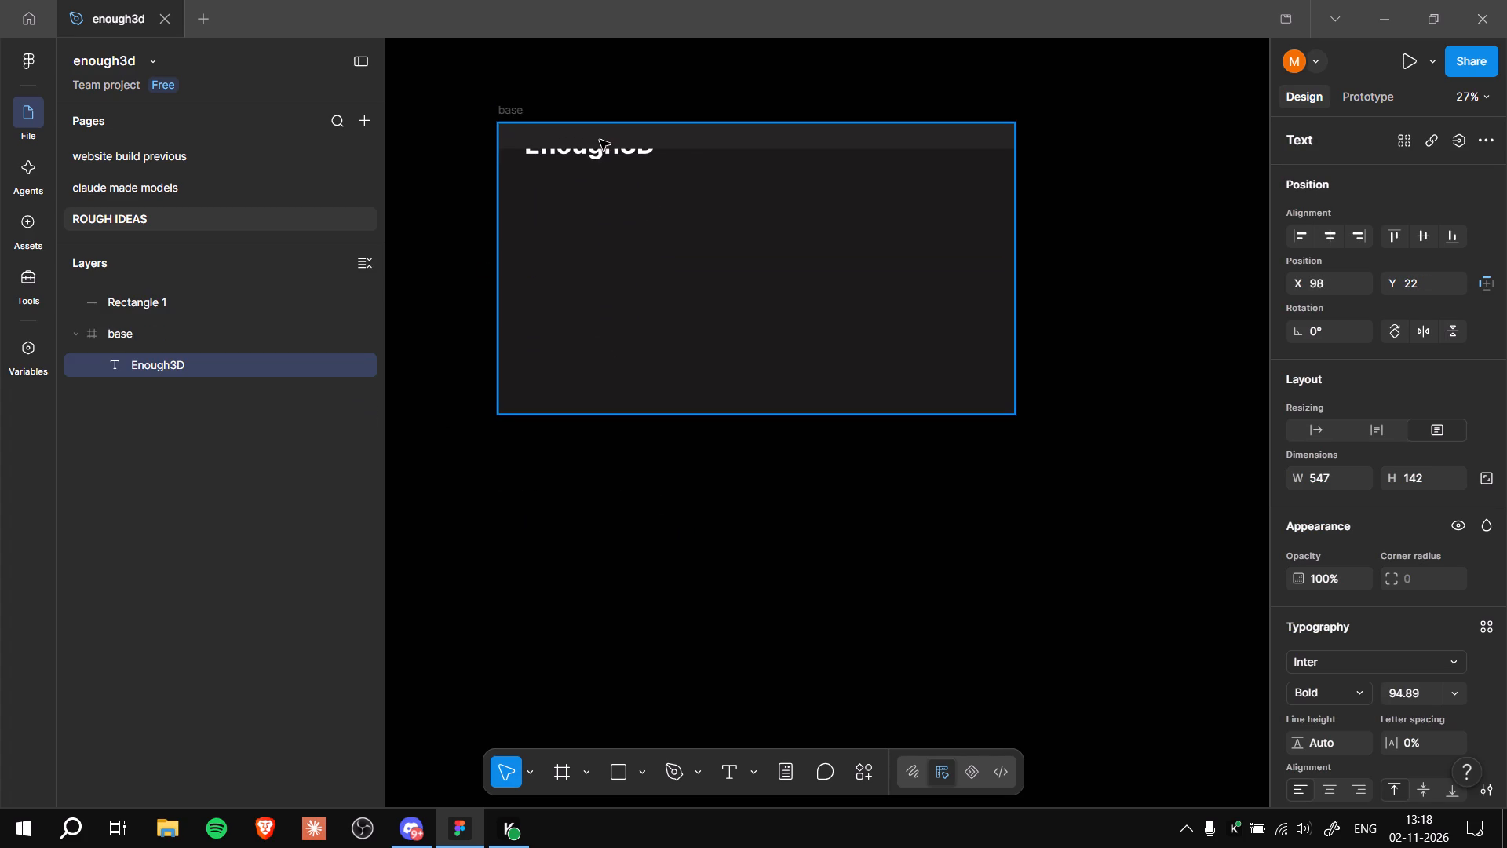
drag(600, 140, 600, 141)
click(621, 545)
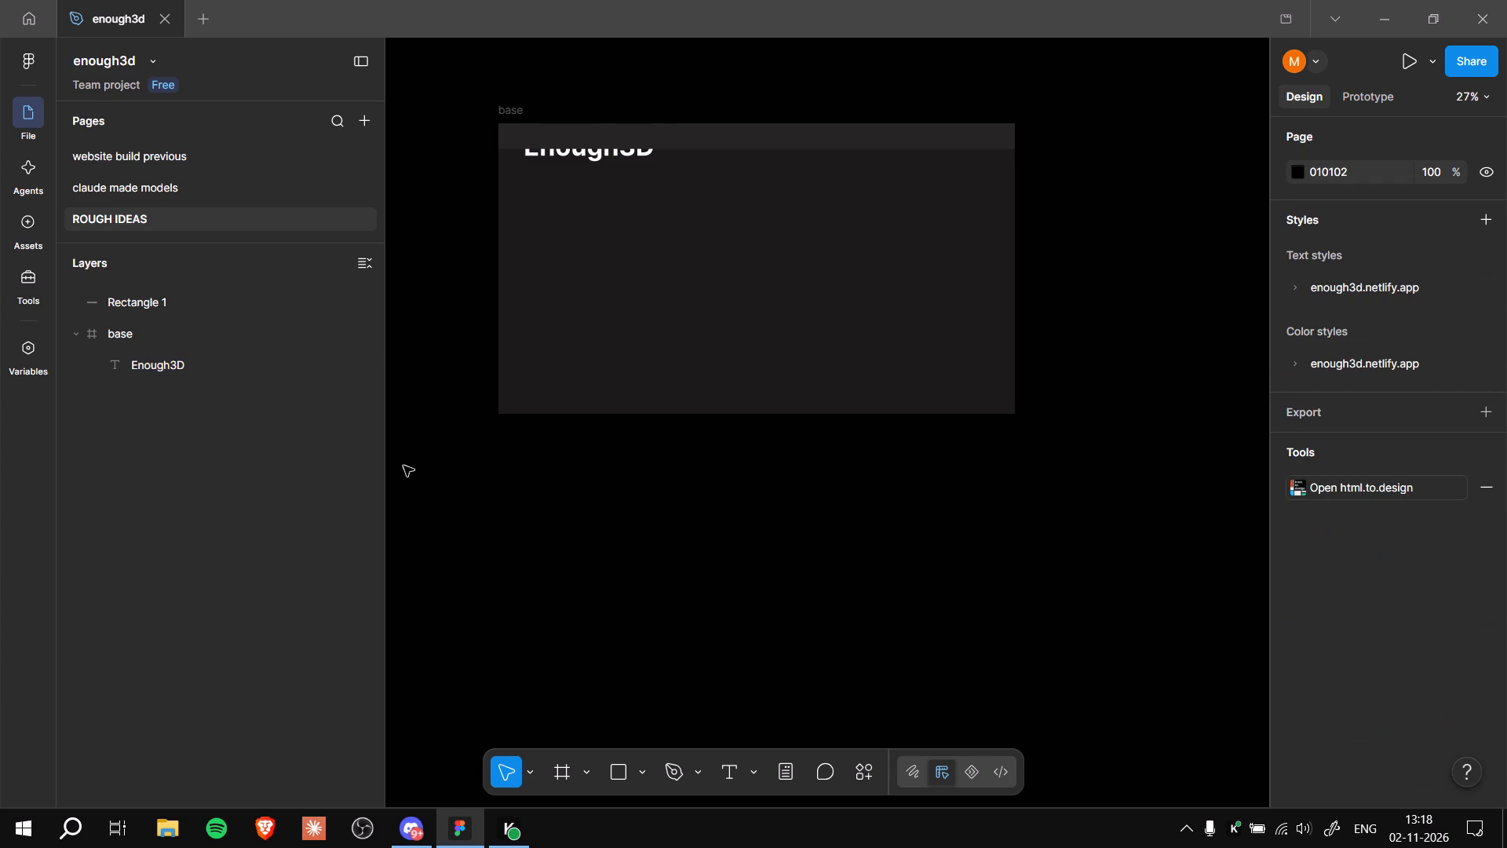
Reorder the Enough3D layer out of the base frame to sit above Rectangle 1.
drag(170, 356, 155, 291)
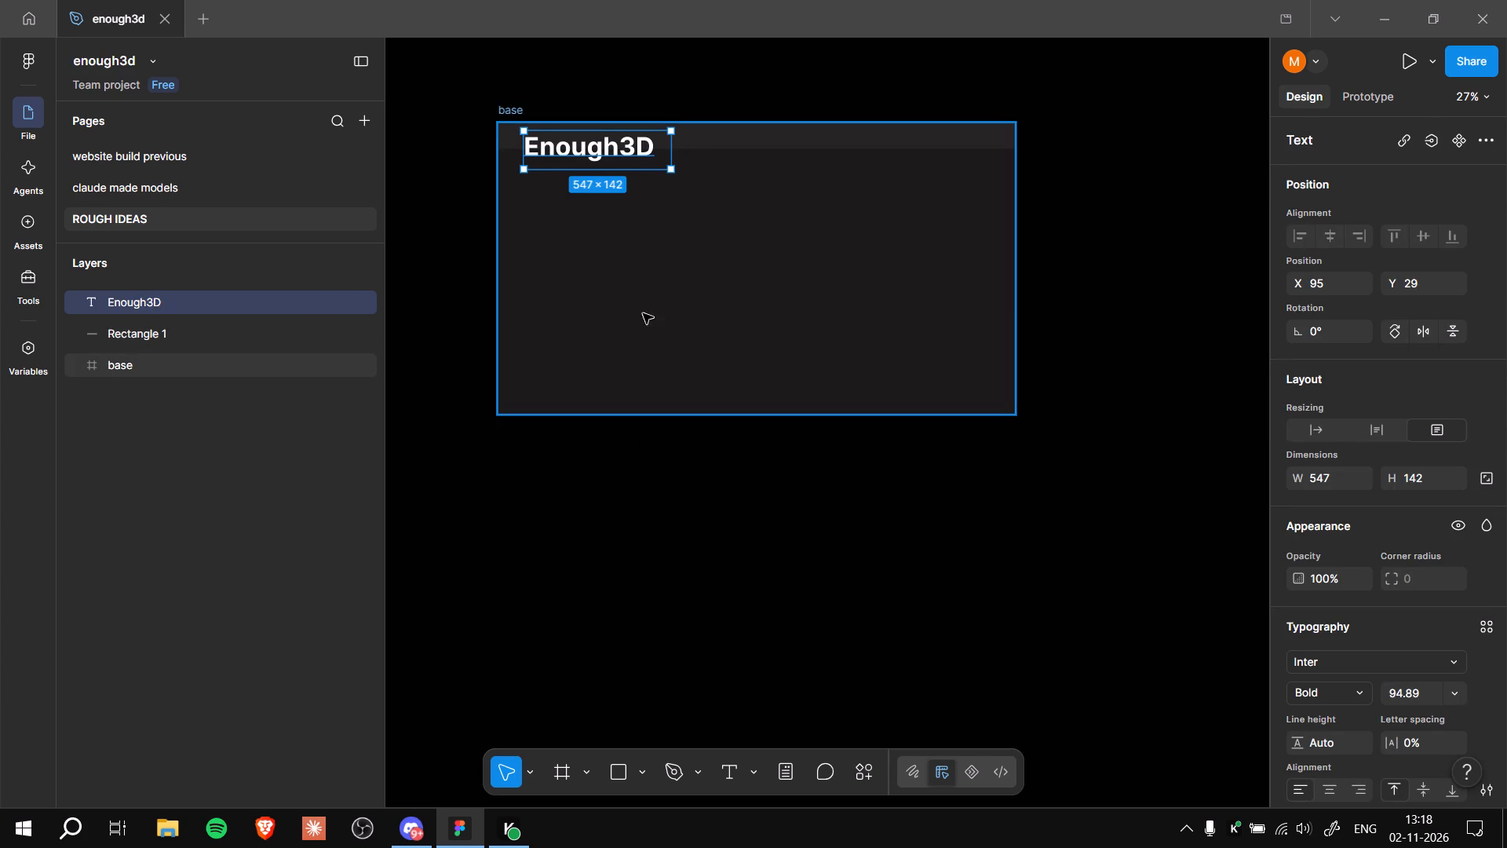
Reposition the Enough3D text near the header bar's left end, at about X 21, Y -10.
ctrl+scroll(656, 254, up, 3)
ctrl+middle_drag(659, 254, 691, 459)
ctrl+scroll(688, 437, up, 4)
ctrl+middle_drag(650, 427, 725, 536)
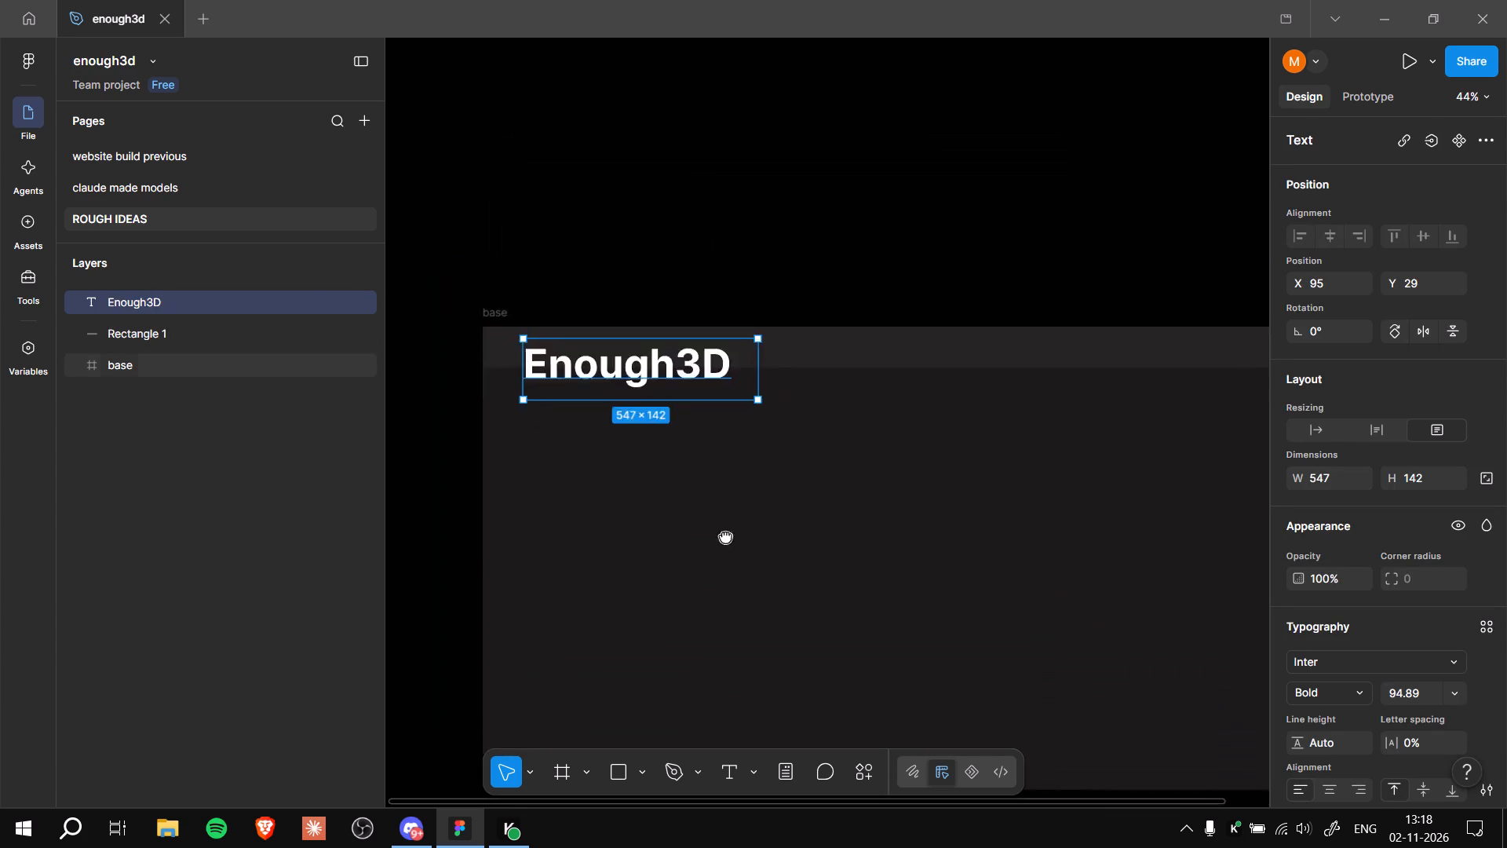
ctrl+middle_drag(725, 536, 750, 576)
ctrl+scroll(750, 535, up, 4)
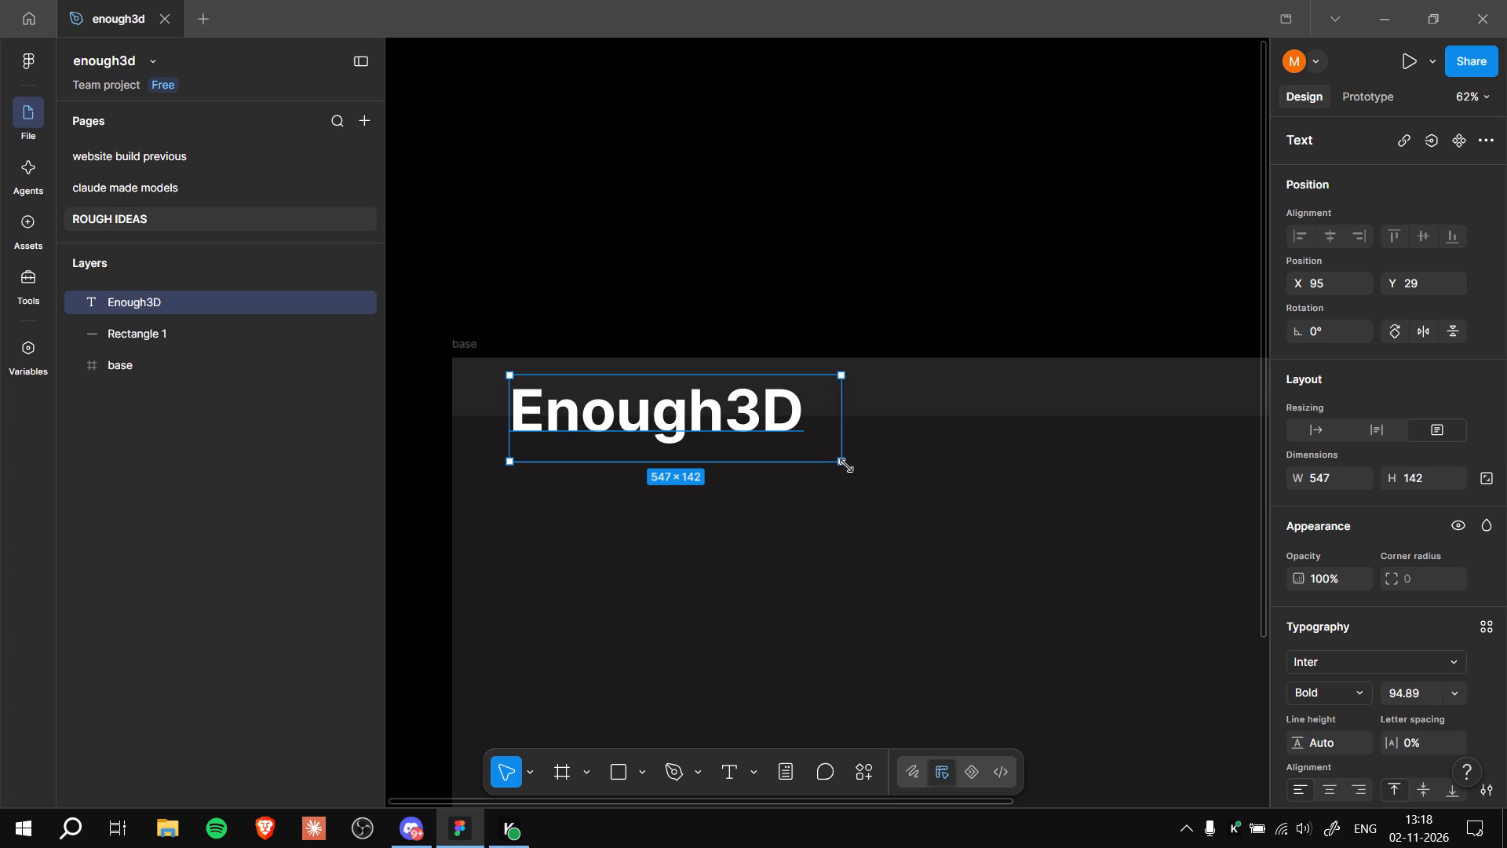
drag(723, 404, 676, 380)
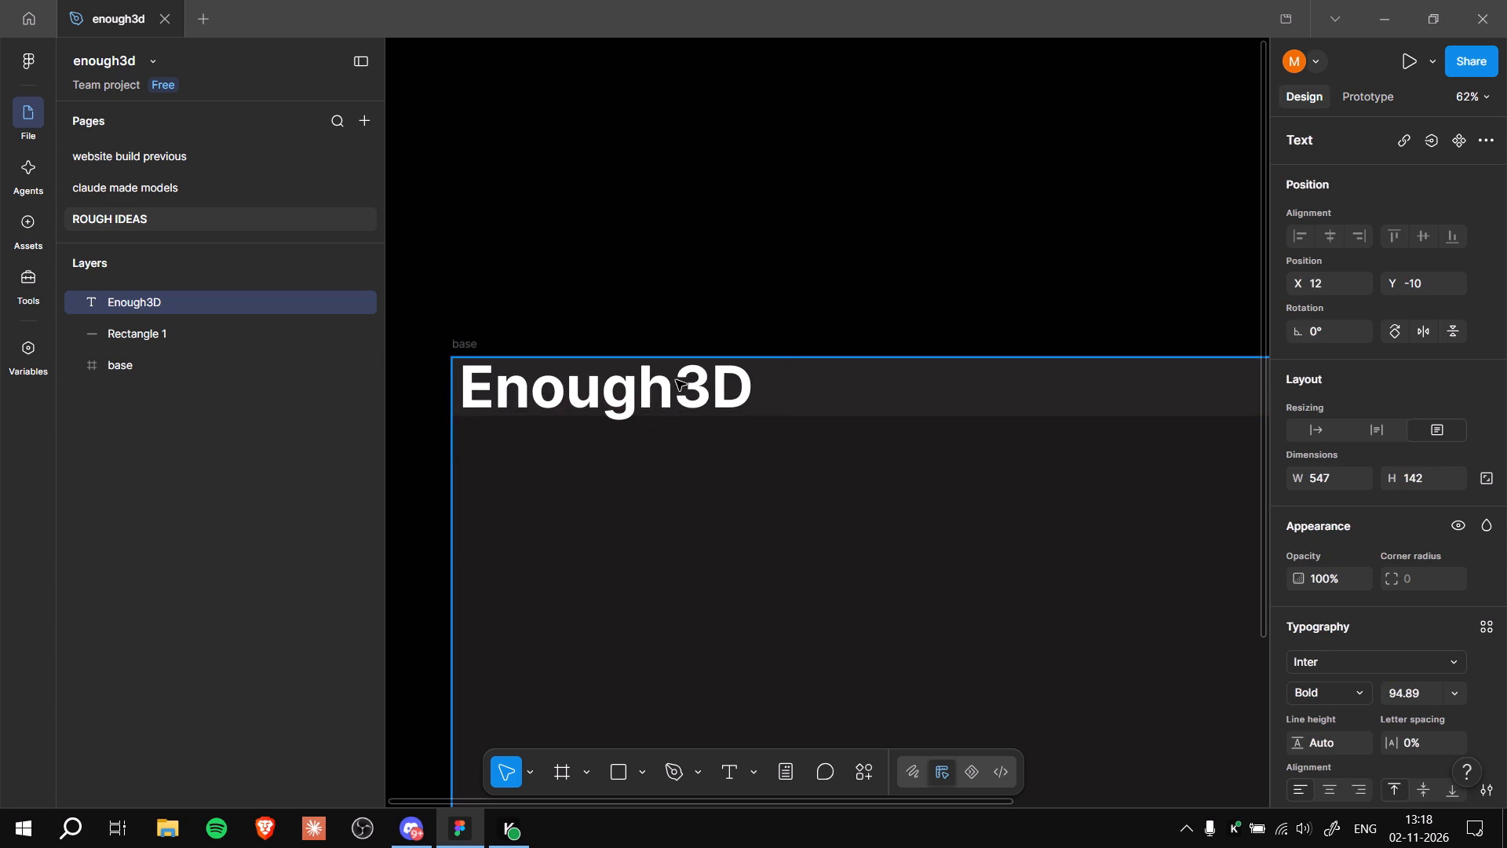
drag(676, 380, 678, 380)
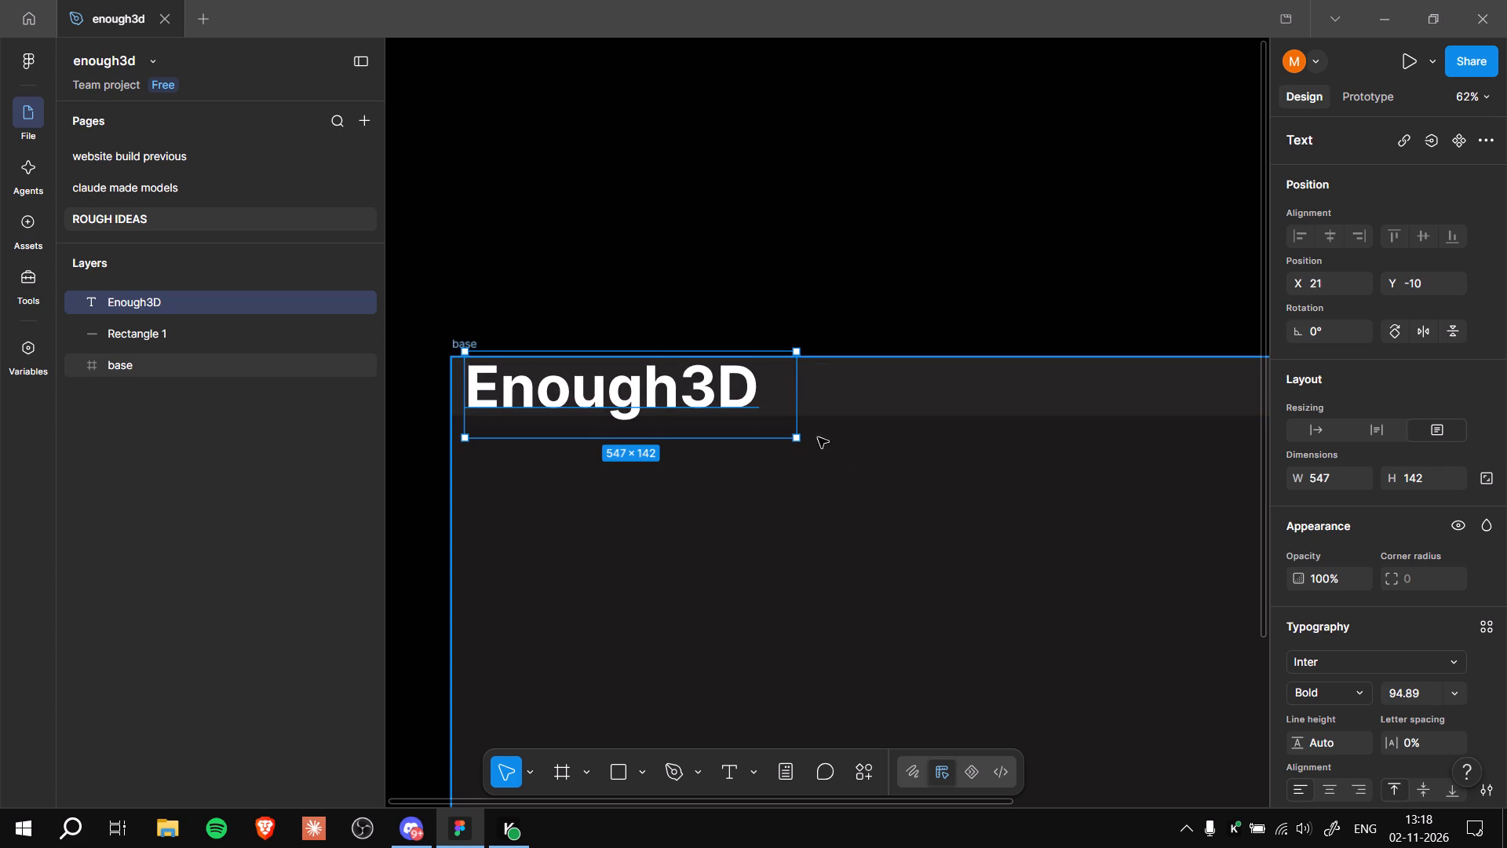
Extend the header rectangle's bottom edge downward to a height of about 106.
scroll(871, 459, down, 2)
ctrl+scroll(872, 460, down, 4)
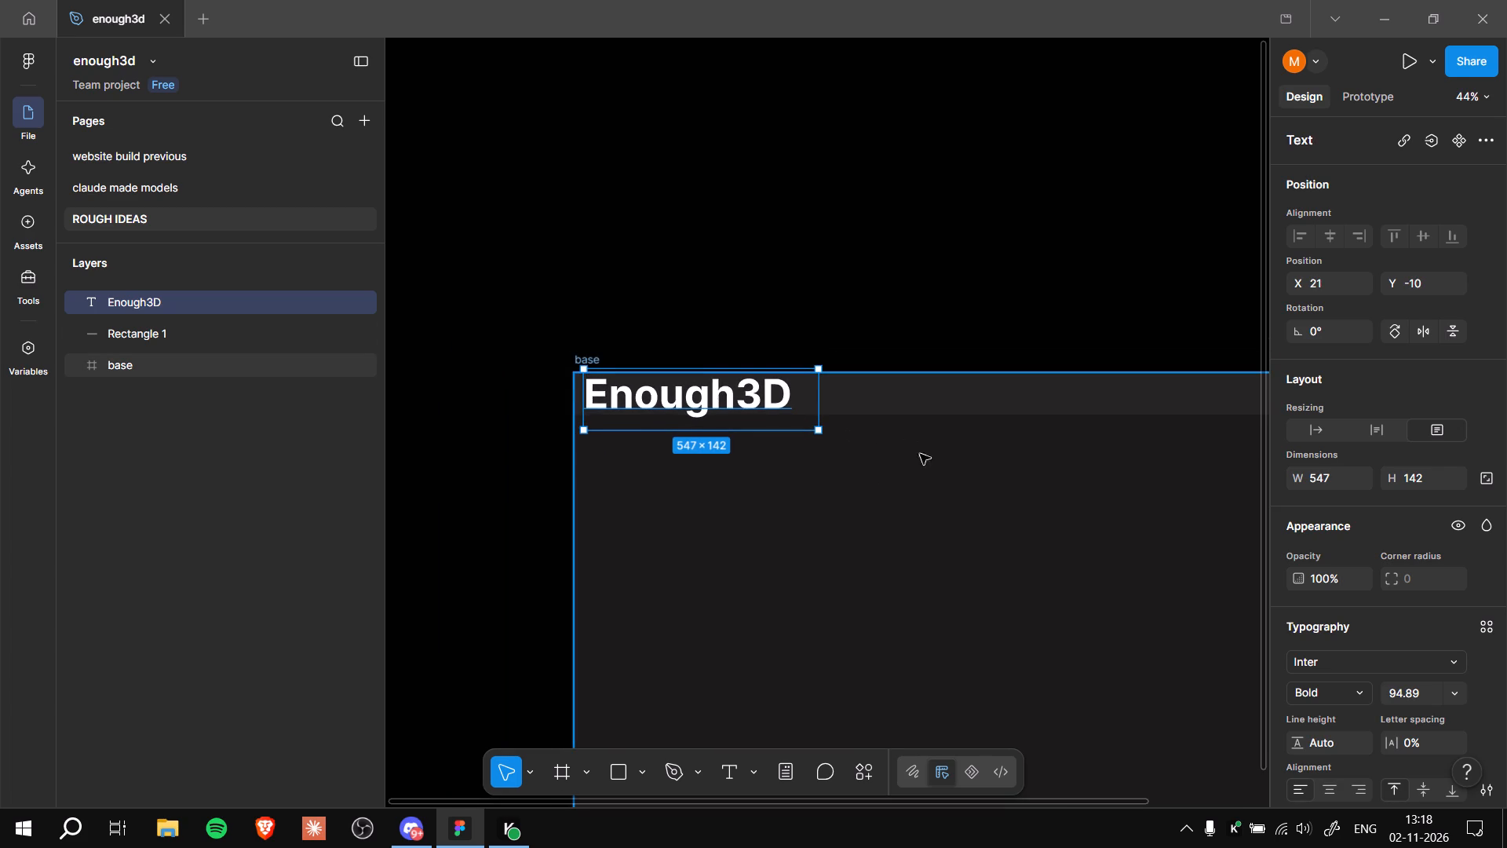
ctrl+scroll(927, 480, down, 3)
click(964, 413)
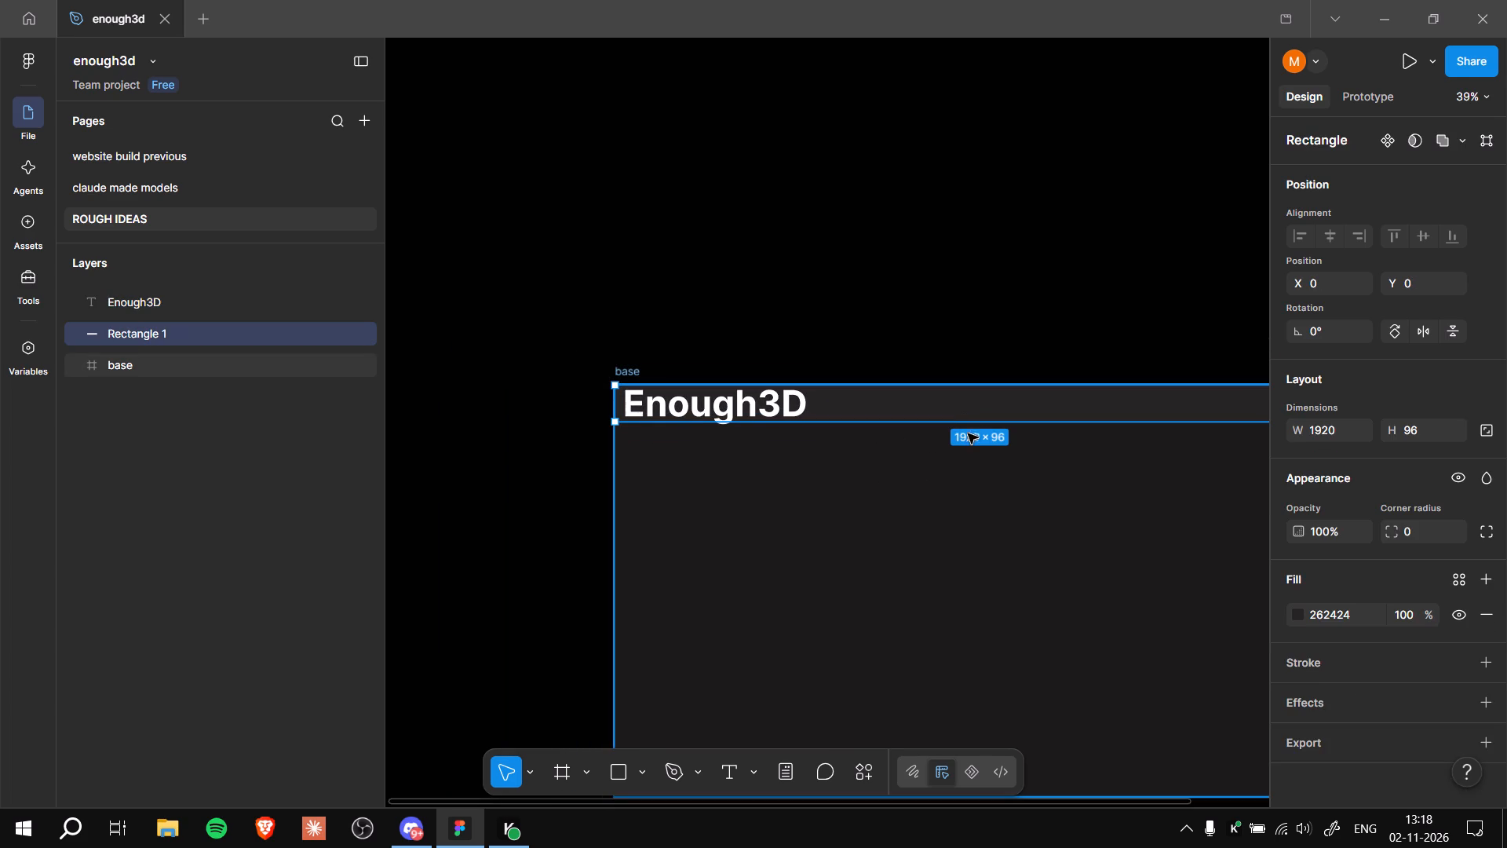
drag(989, 419, 989, 429)
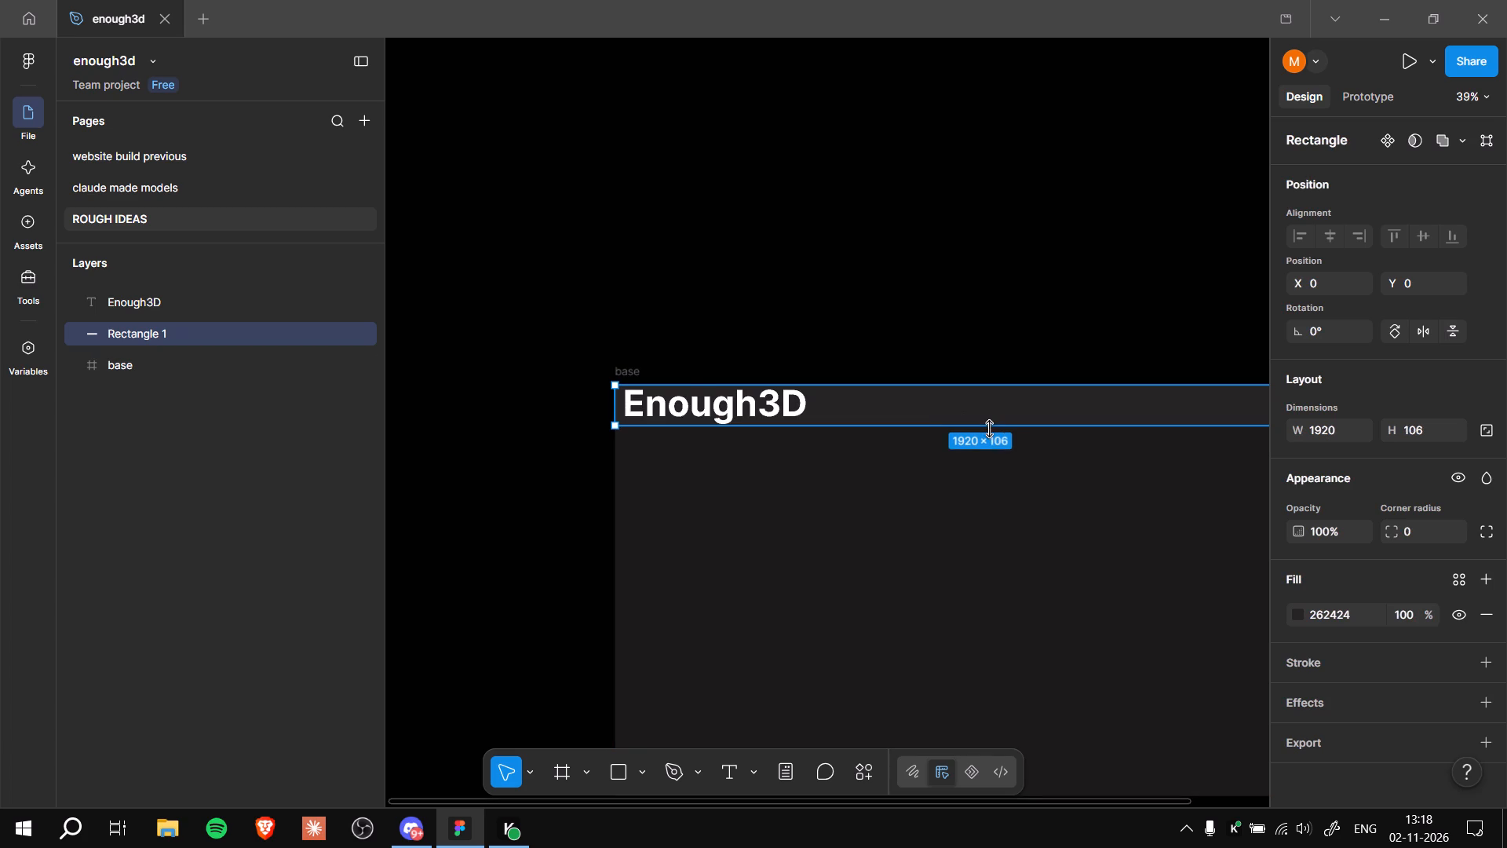
Extend the header rectangle's bottom edge downward to a height of about 132.
drag(989, 429, 989, 440)
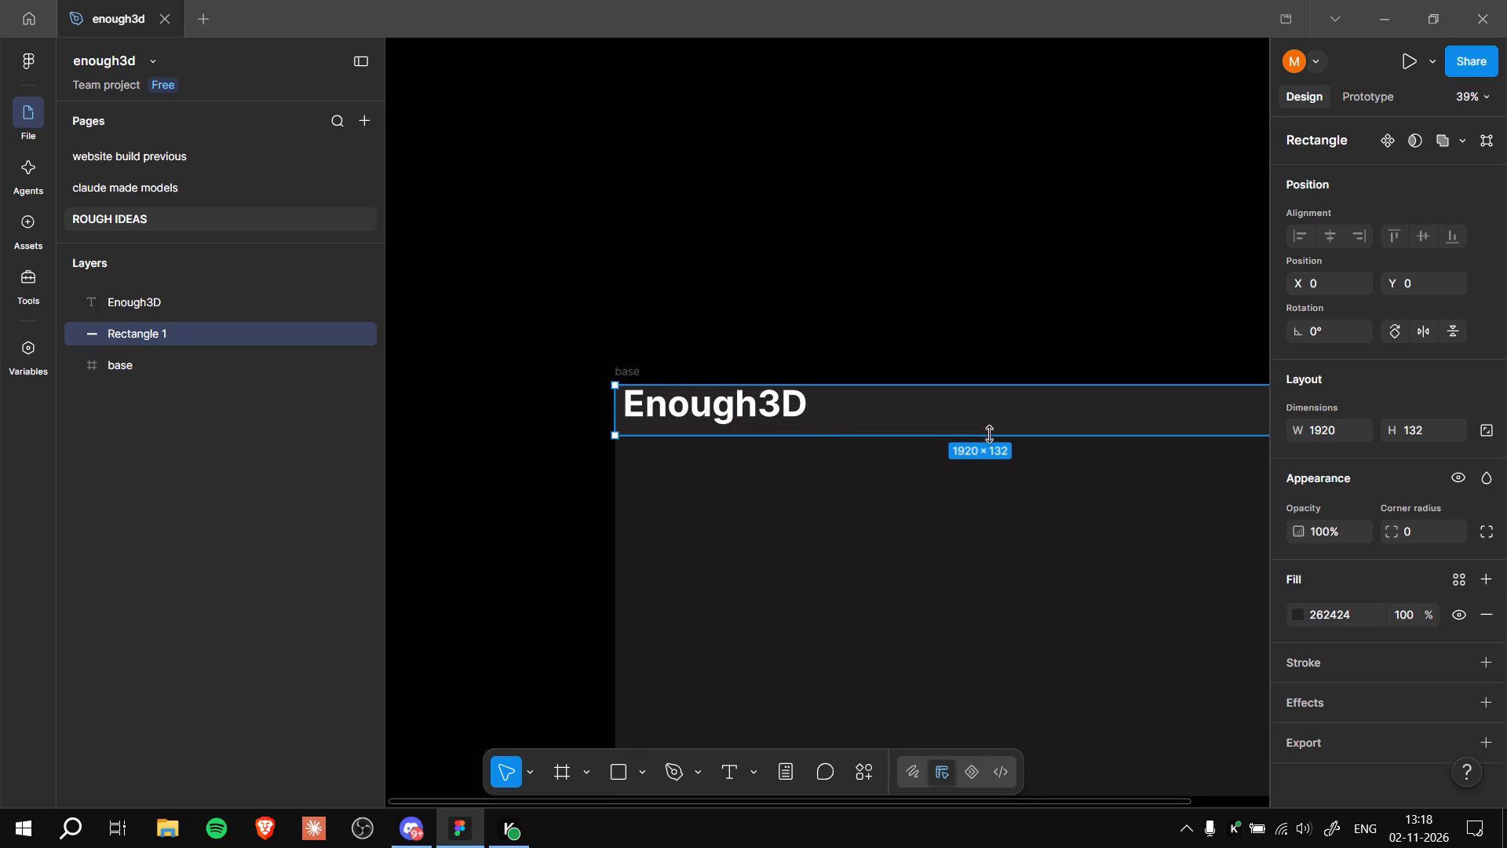
ctrl+scroll(1000, 314, down, 4)
ctrl+middle_drag(1016, 298, 992, 305)
ctrl+click(992, 305)
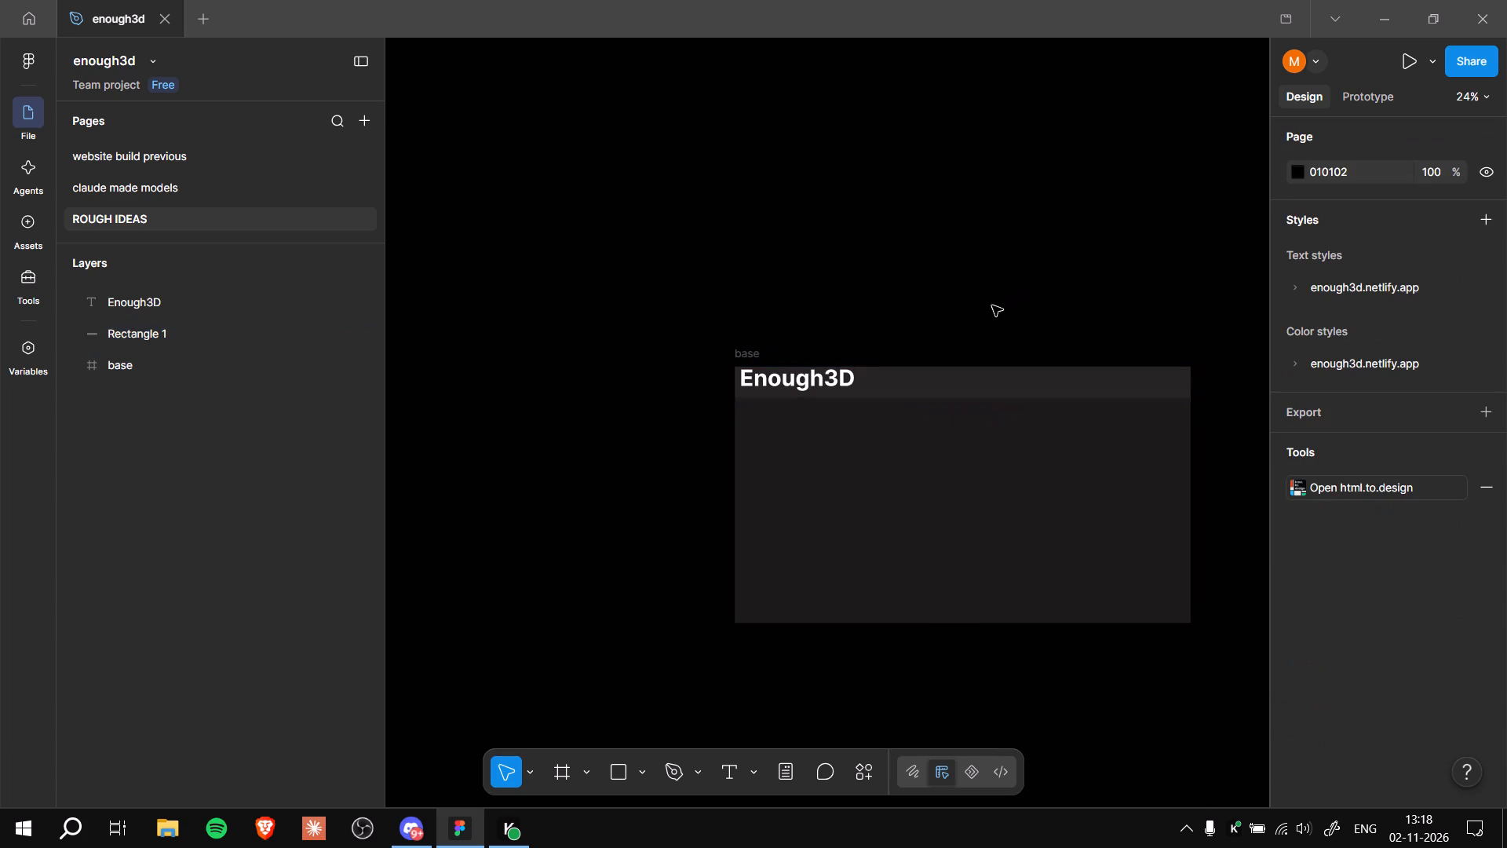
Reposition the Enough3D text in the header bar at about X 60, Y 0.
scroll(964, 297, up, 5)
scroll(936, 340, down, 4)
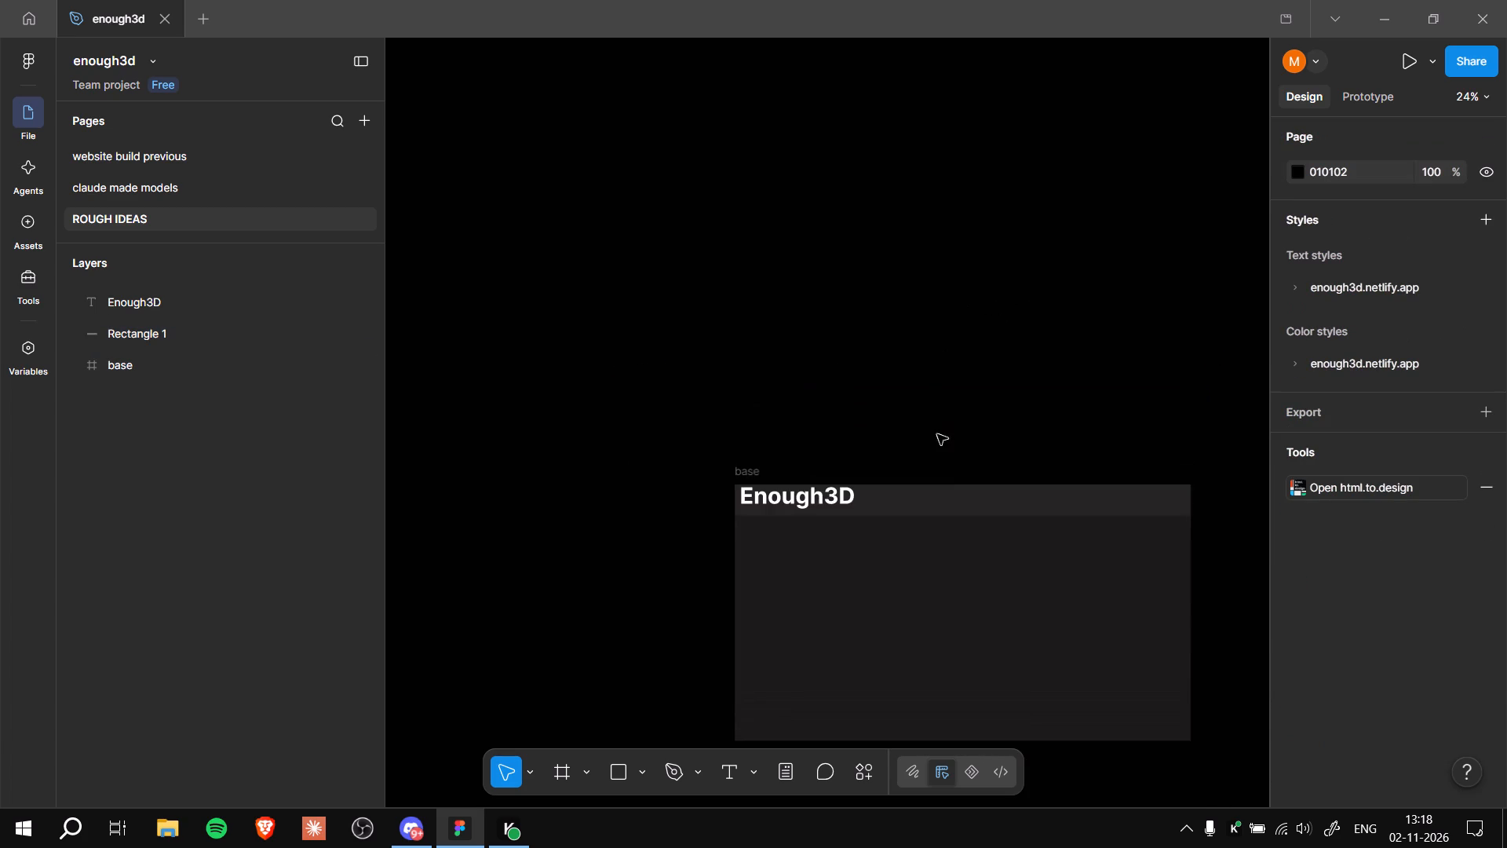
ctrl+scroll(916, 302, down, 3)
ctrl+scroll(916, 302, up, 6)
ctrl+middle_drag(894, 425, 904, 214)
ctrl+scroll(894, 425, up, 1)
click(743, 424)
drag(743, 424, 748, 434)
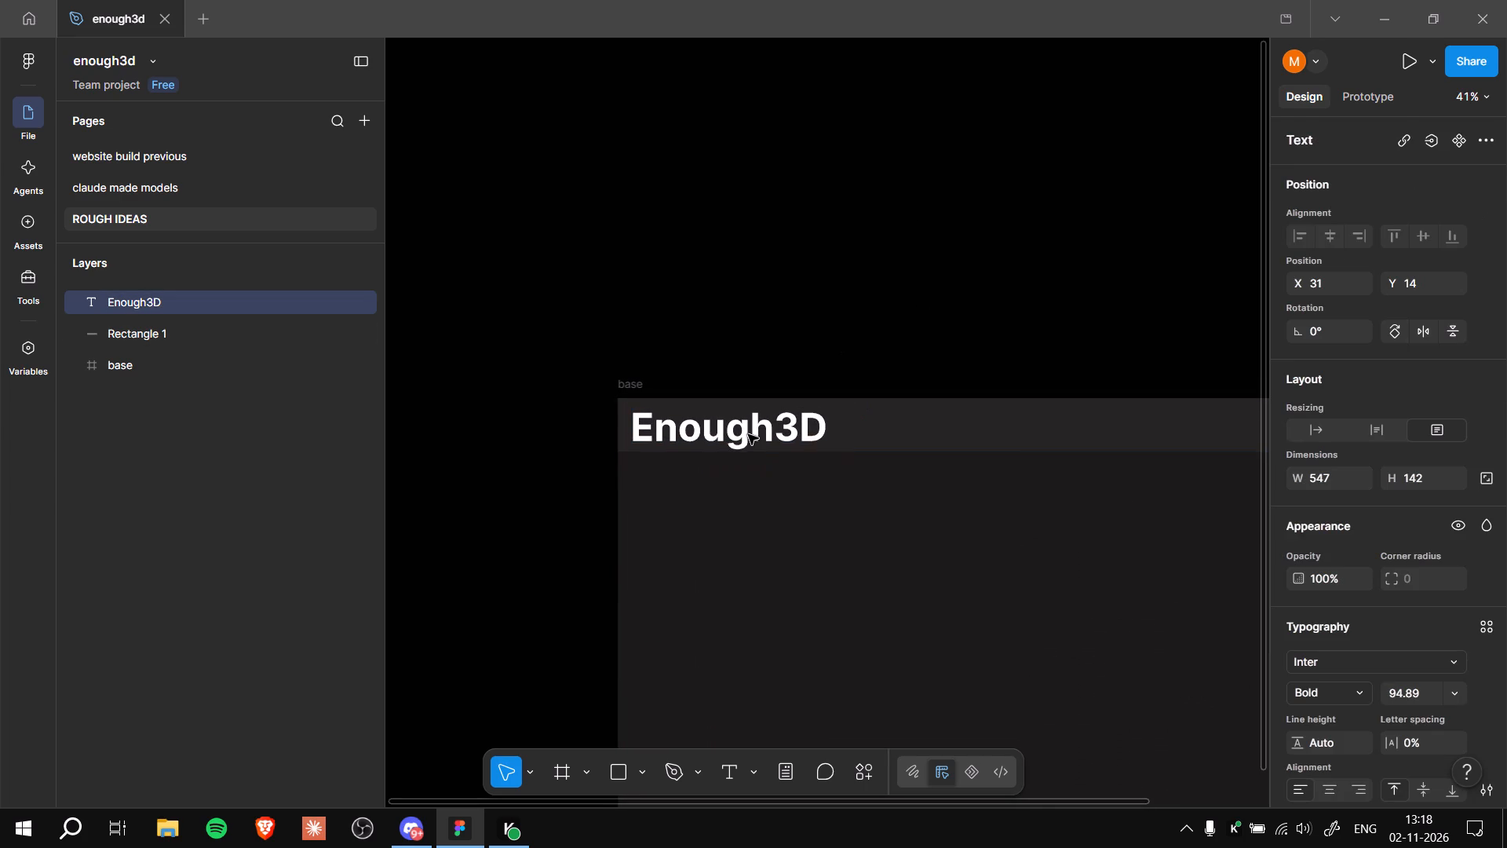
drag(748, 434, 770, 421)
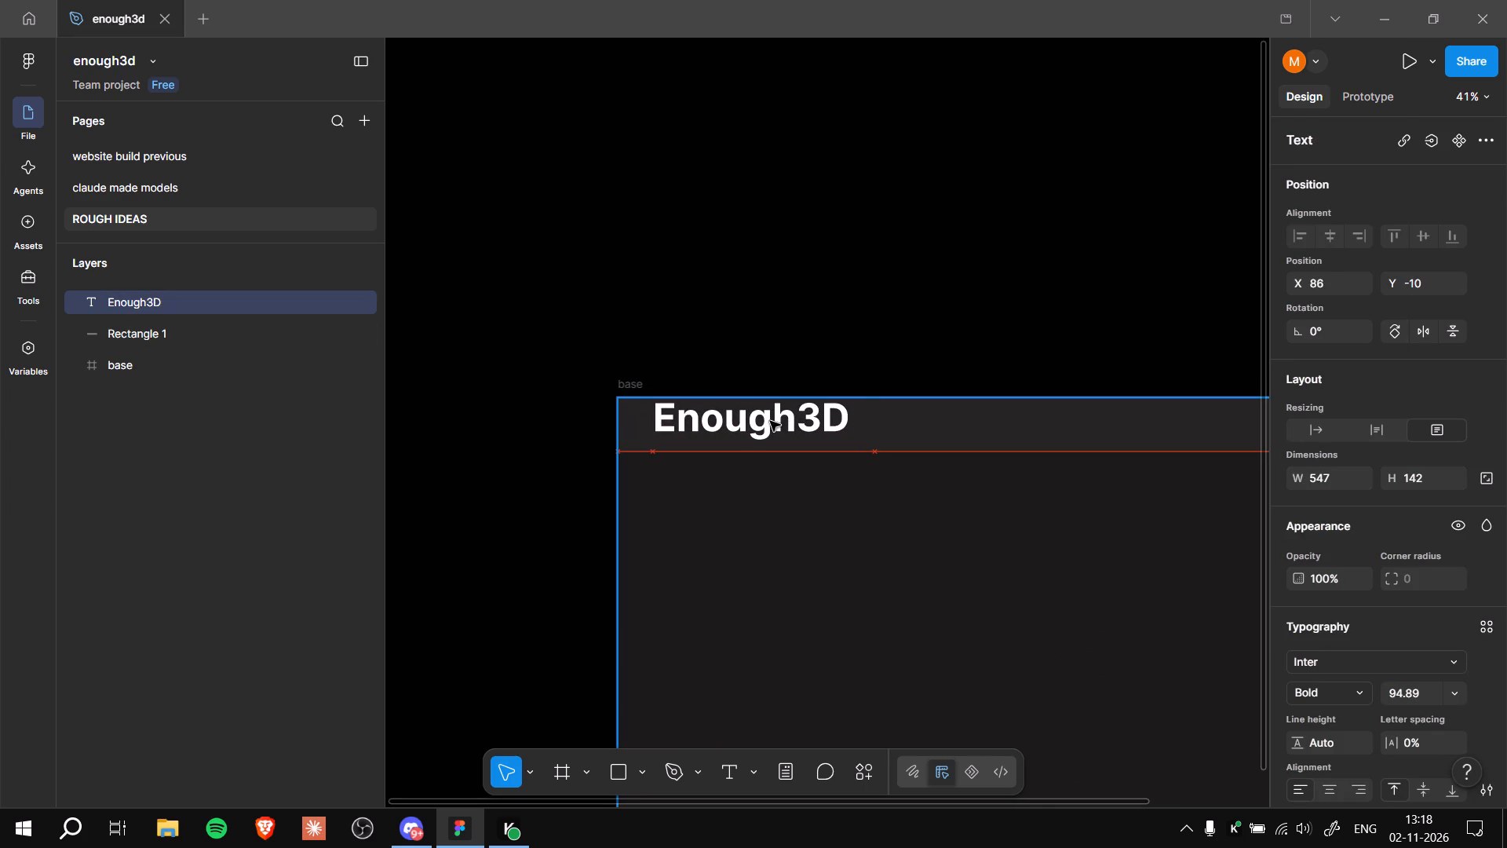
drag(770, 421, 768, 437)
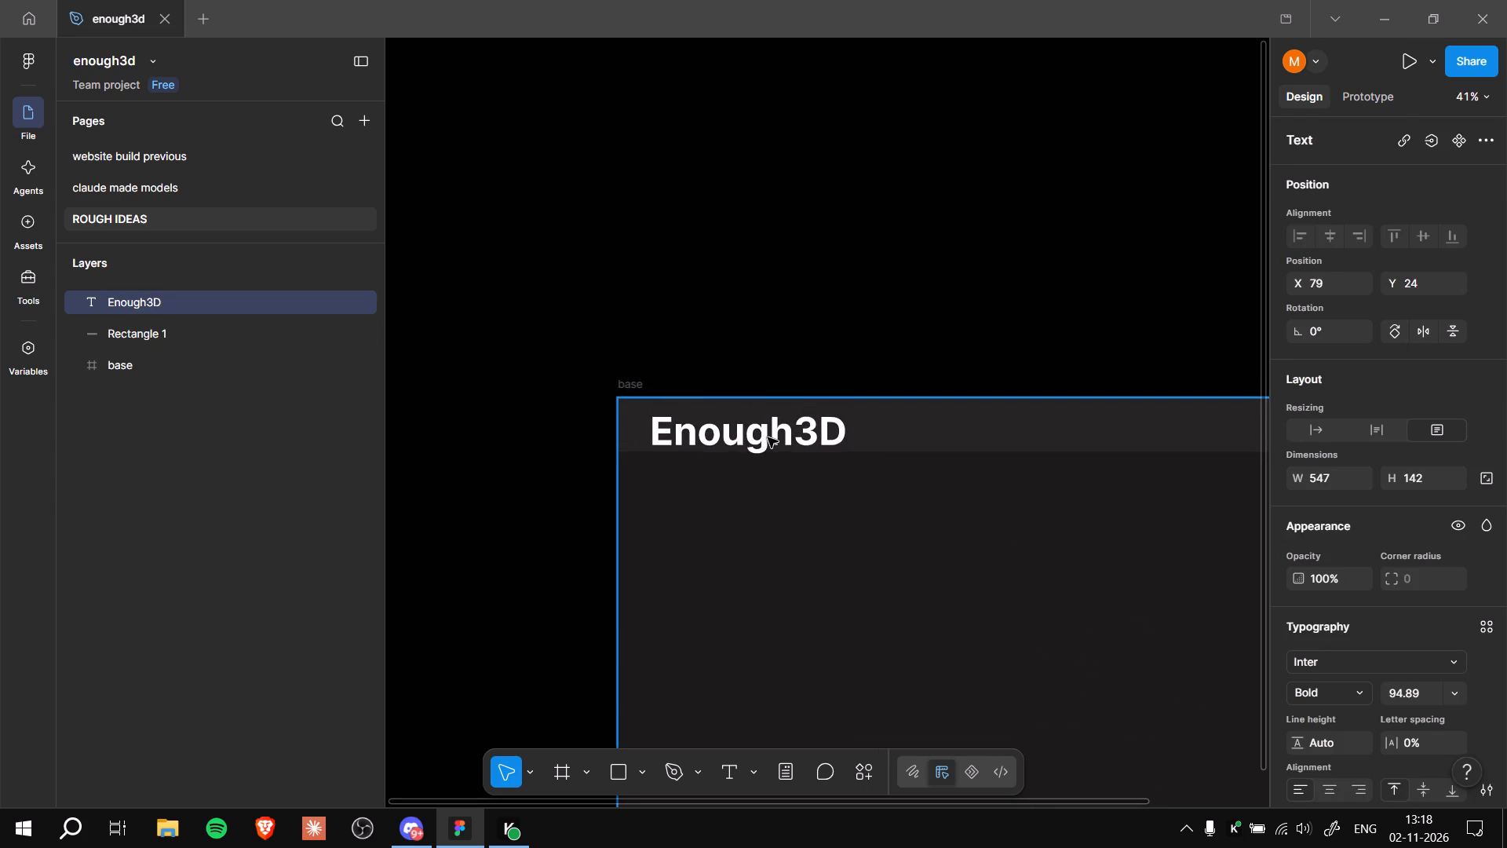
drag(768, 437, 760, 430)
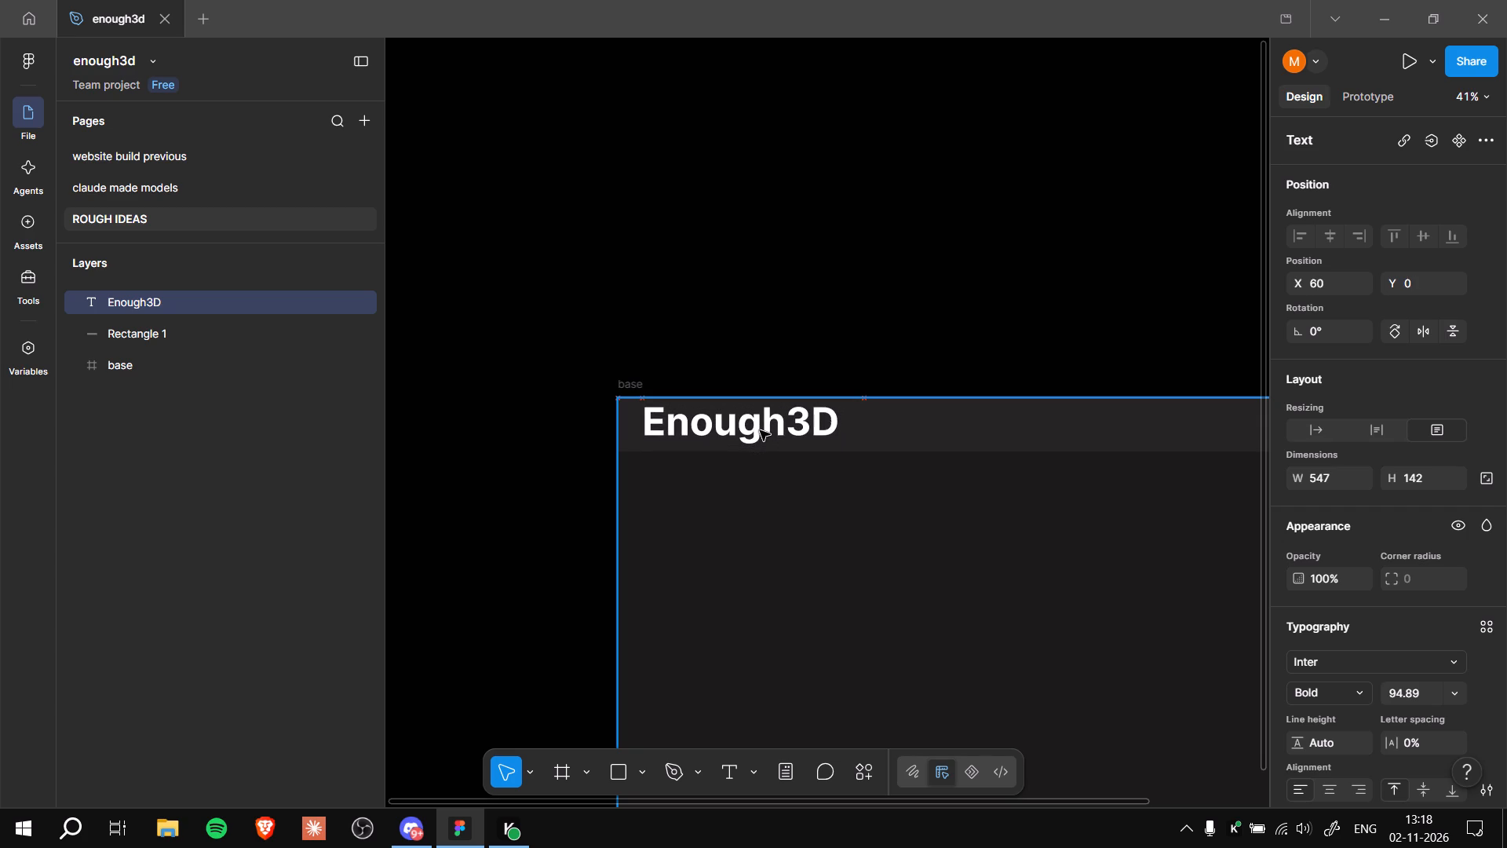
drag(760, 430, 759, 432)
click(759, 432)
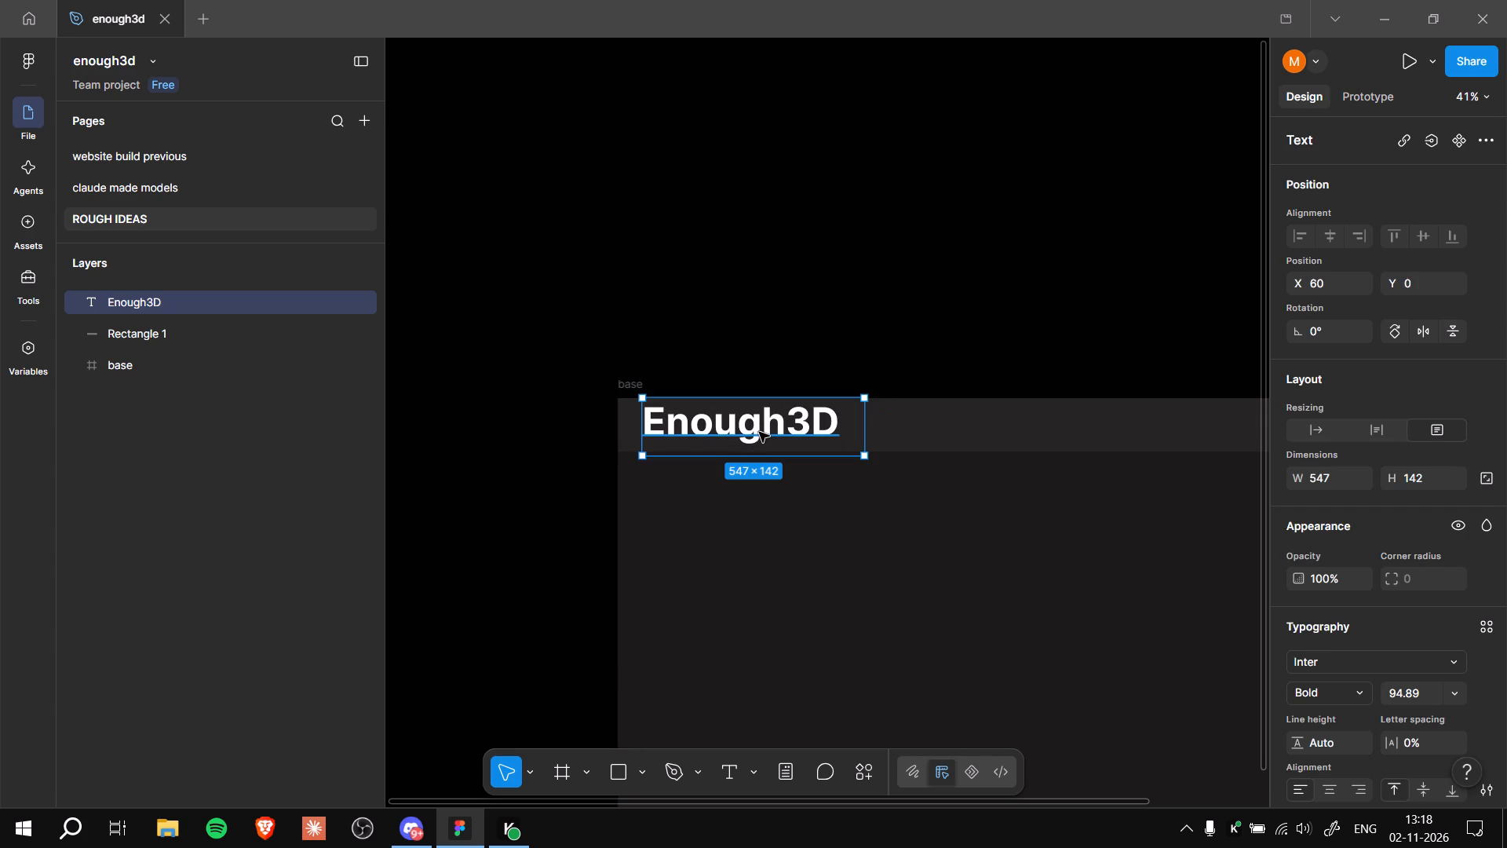
Scale the Enough3D text down proportionally to about 508 × 132 to match the header bar's height.
click(532, 773)
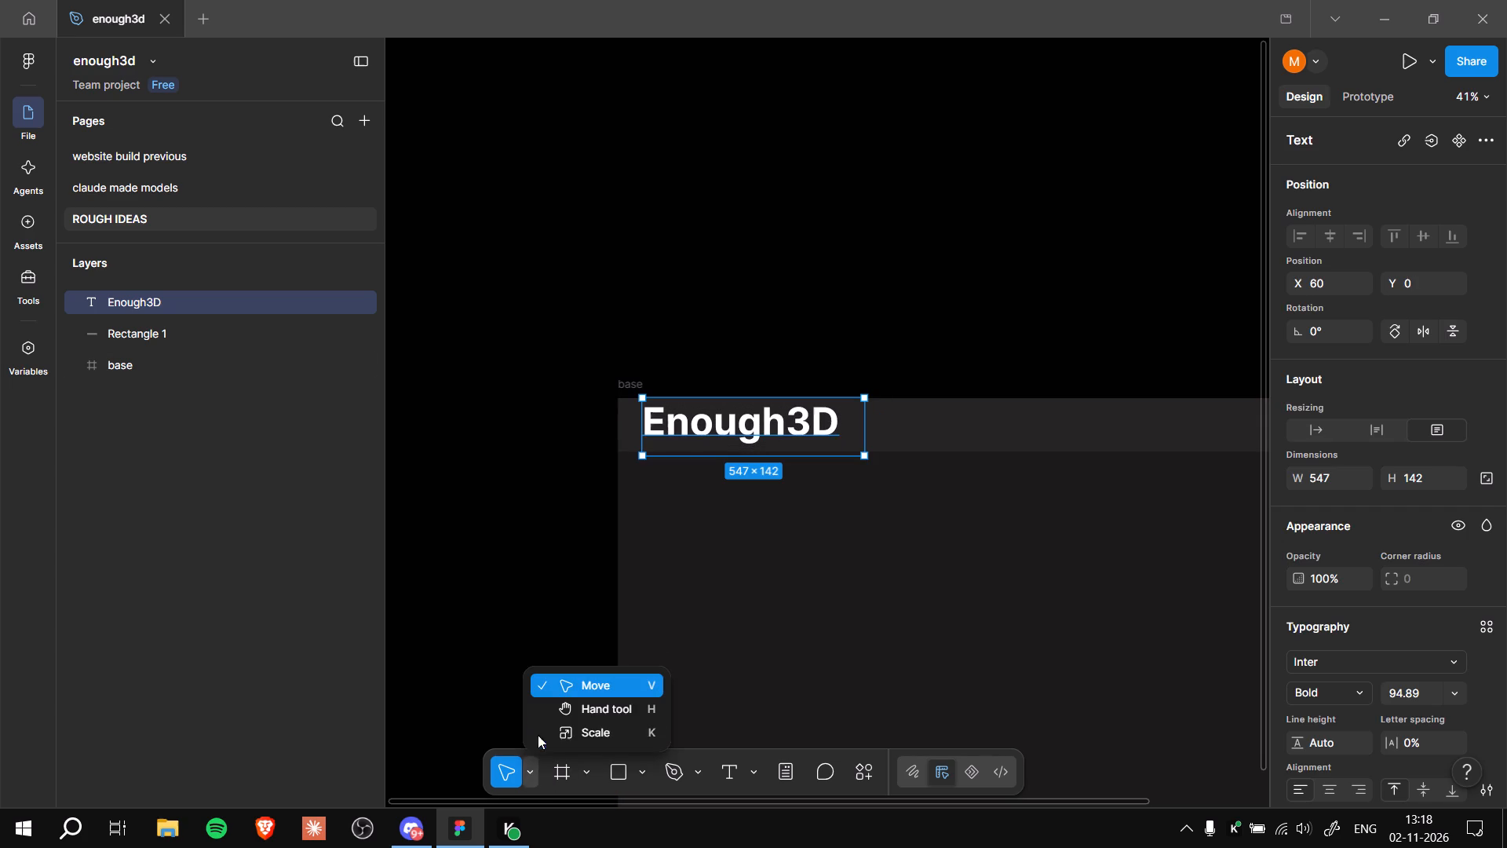
click(590, 737)
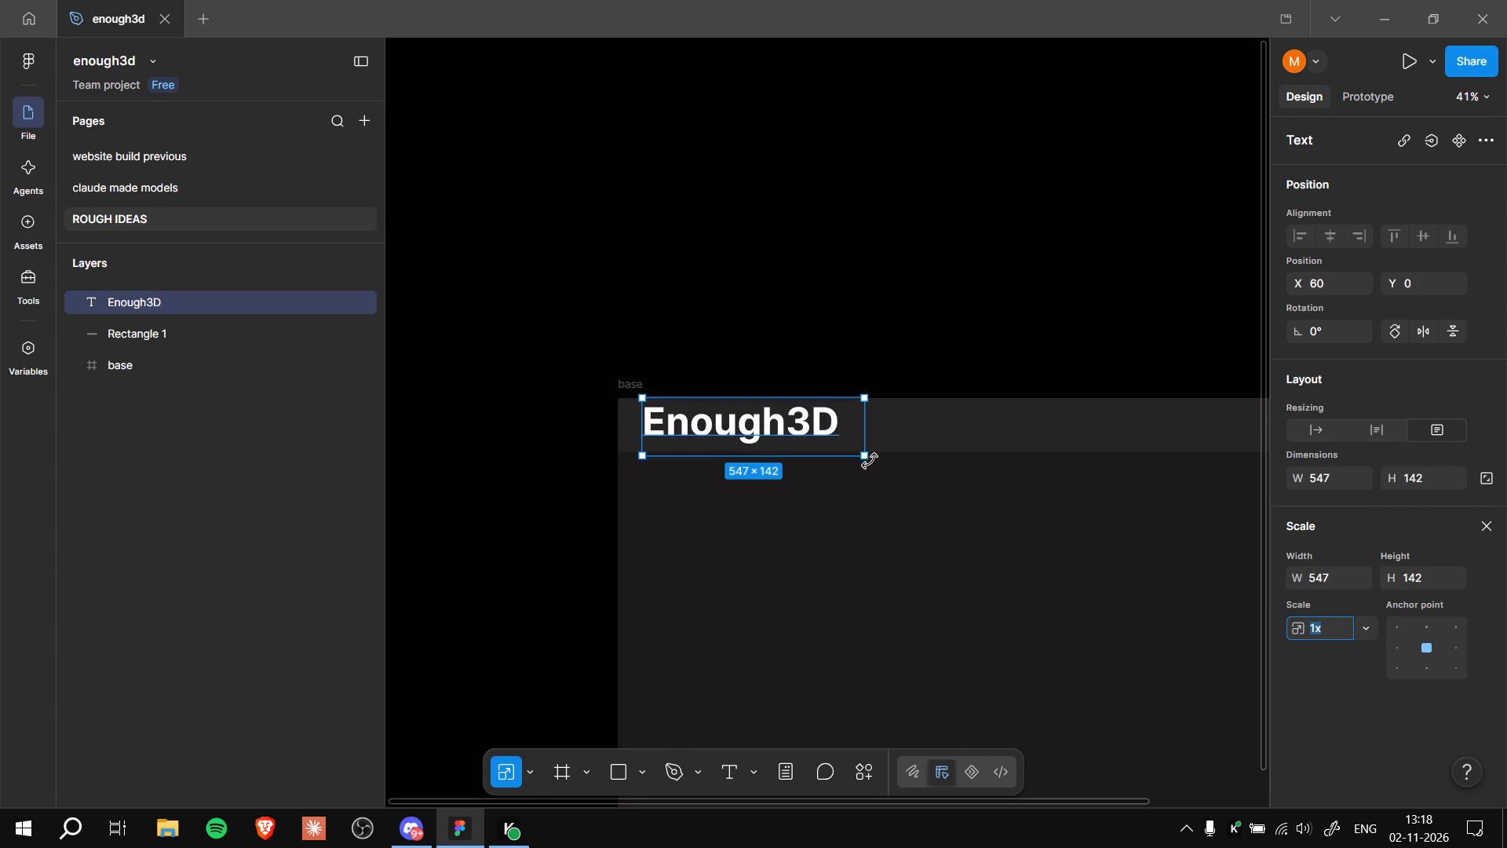
drag(866, 456, 845, 448)
click(790, 423)
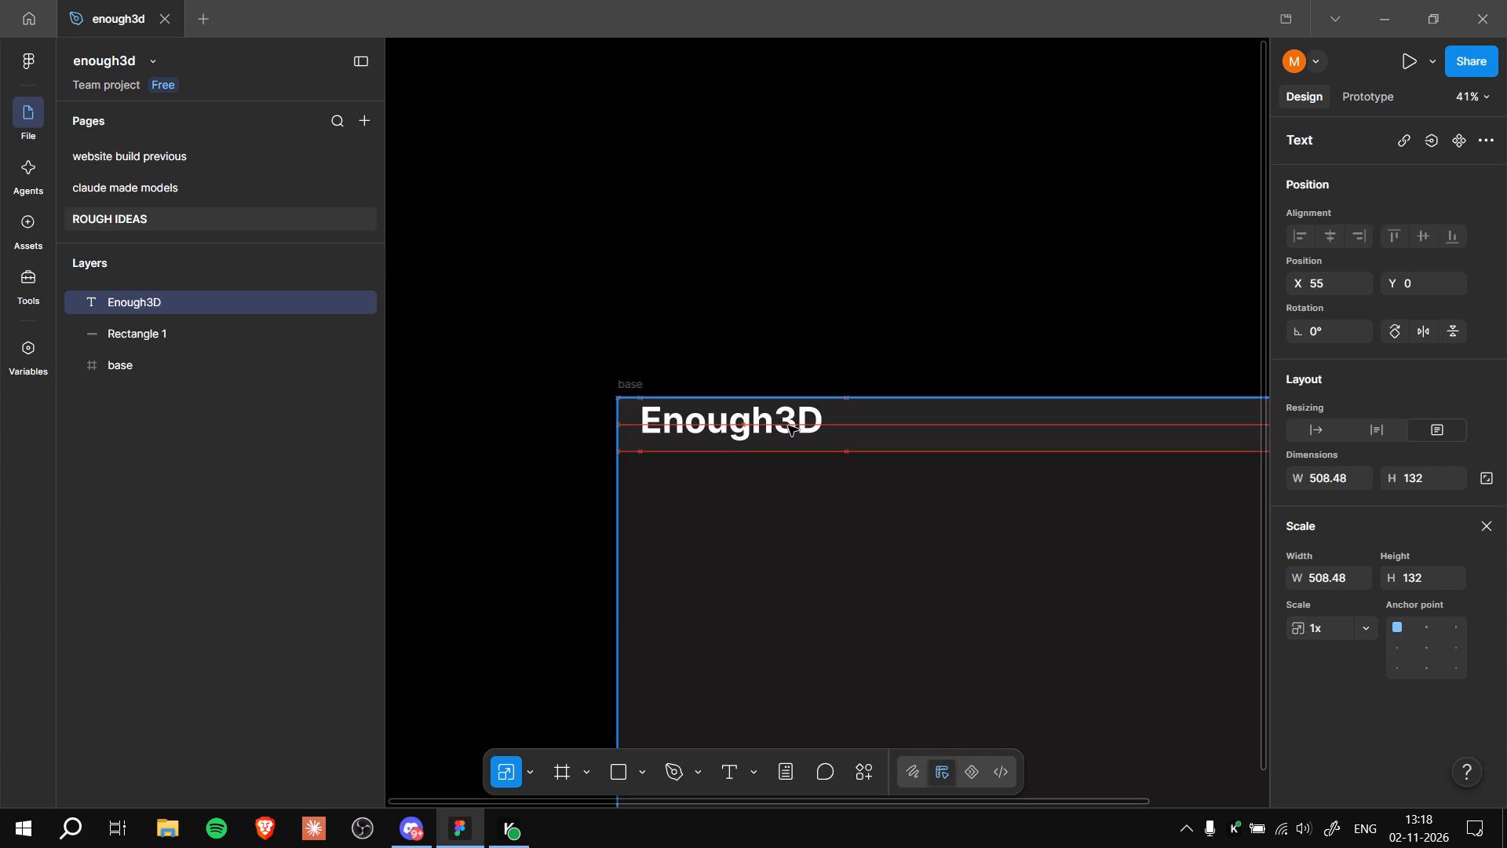
click(789, 426)
click(845, 312)
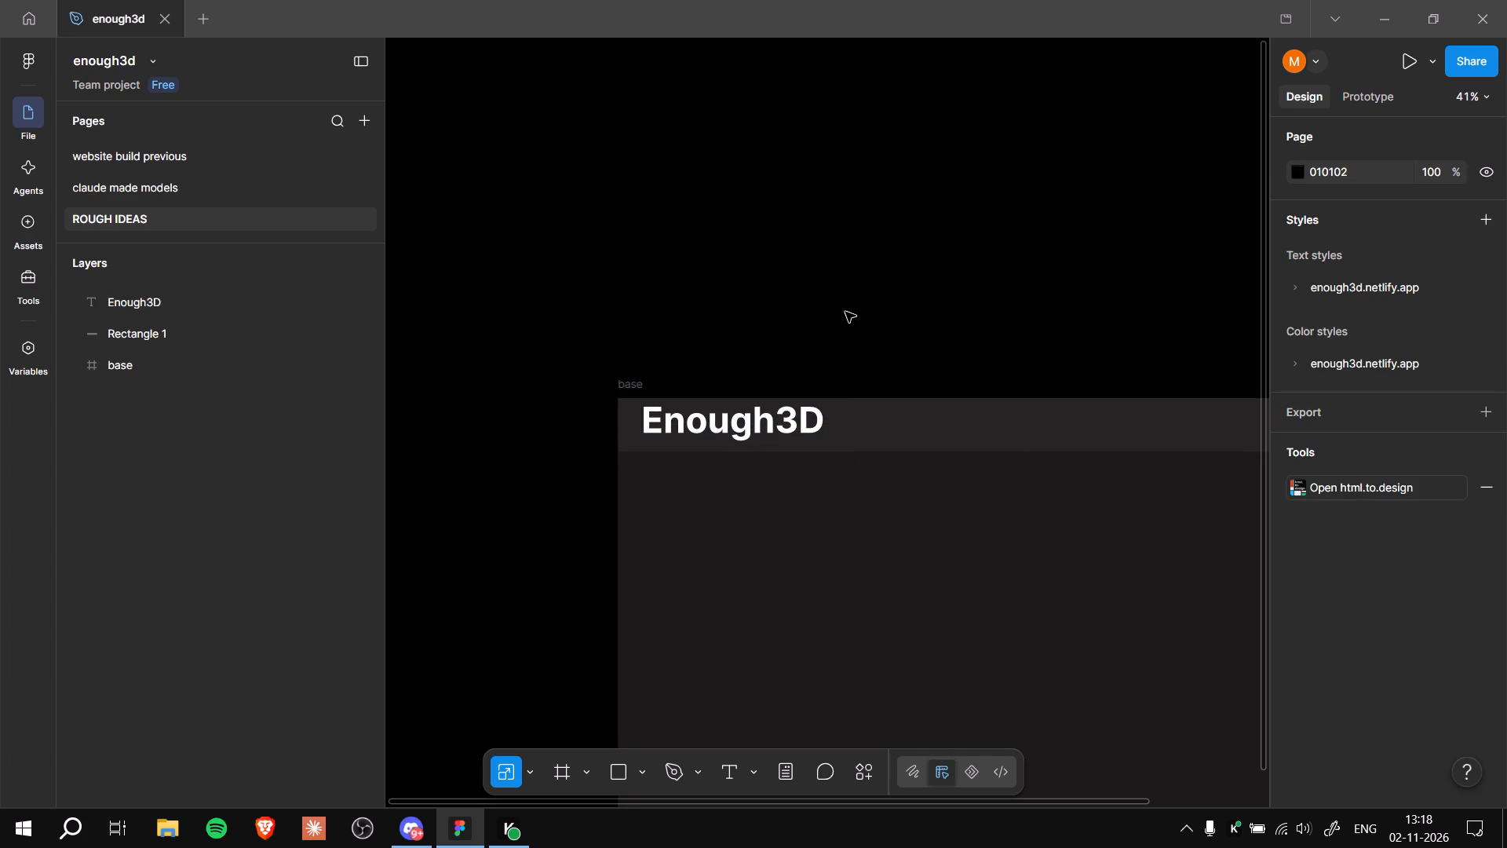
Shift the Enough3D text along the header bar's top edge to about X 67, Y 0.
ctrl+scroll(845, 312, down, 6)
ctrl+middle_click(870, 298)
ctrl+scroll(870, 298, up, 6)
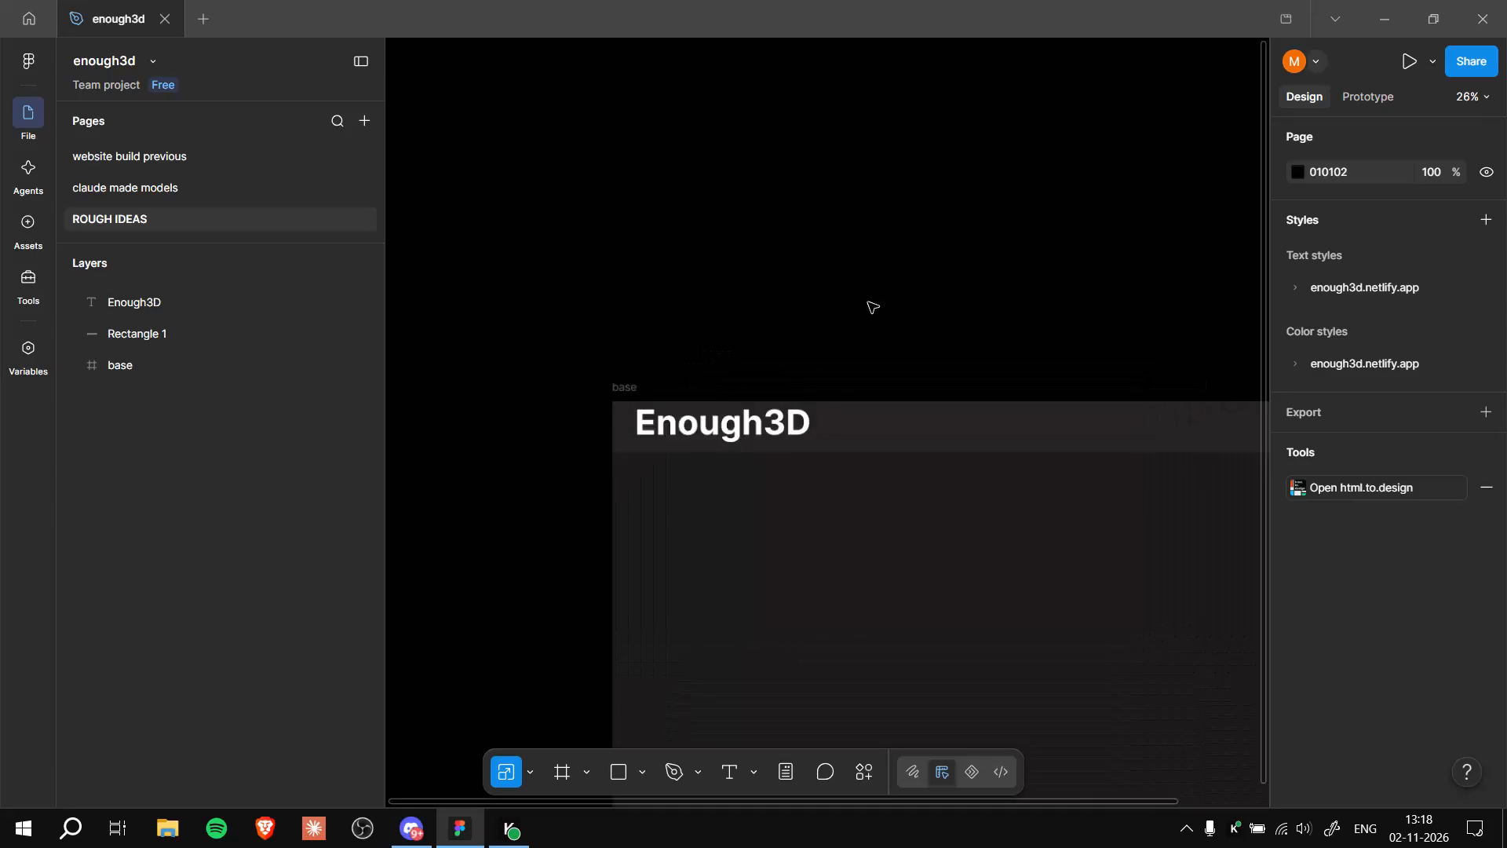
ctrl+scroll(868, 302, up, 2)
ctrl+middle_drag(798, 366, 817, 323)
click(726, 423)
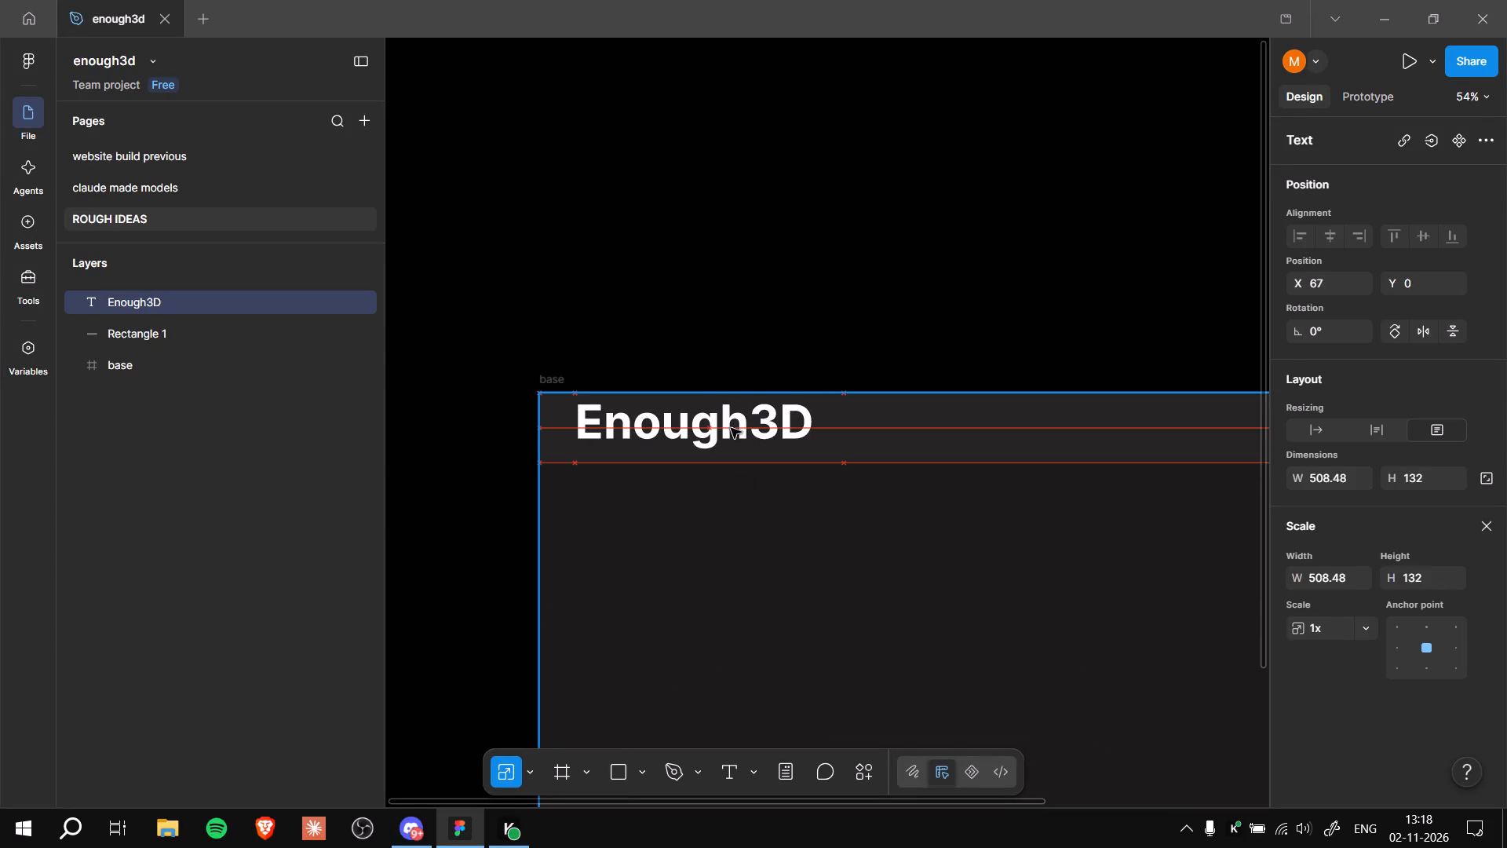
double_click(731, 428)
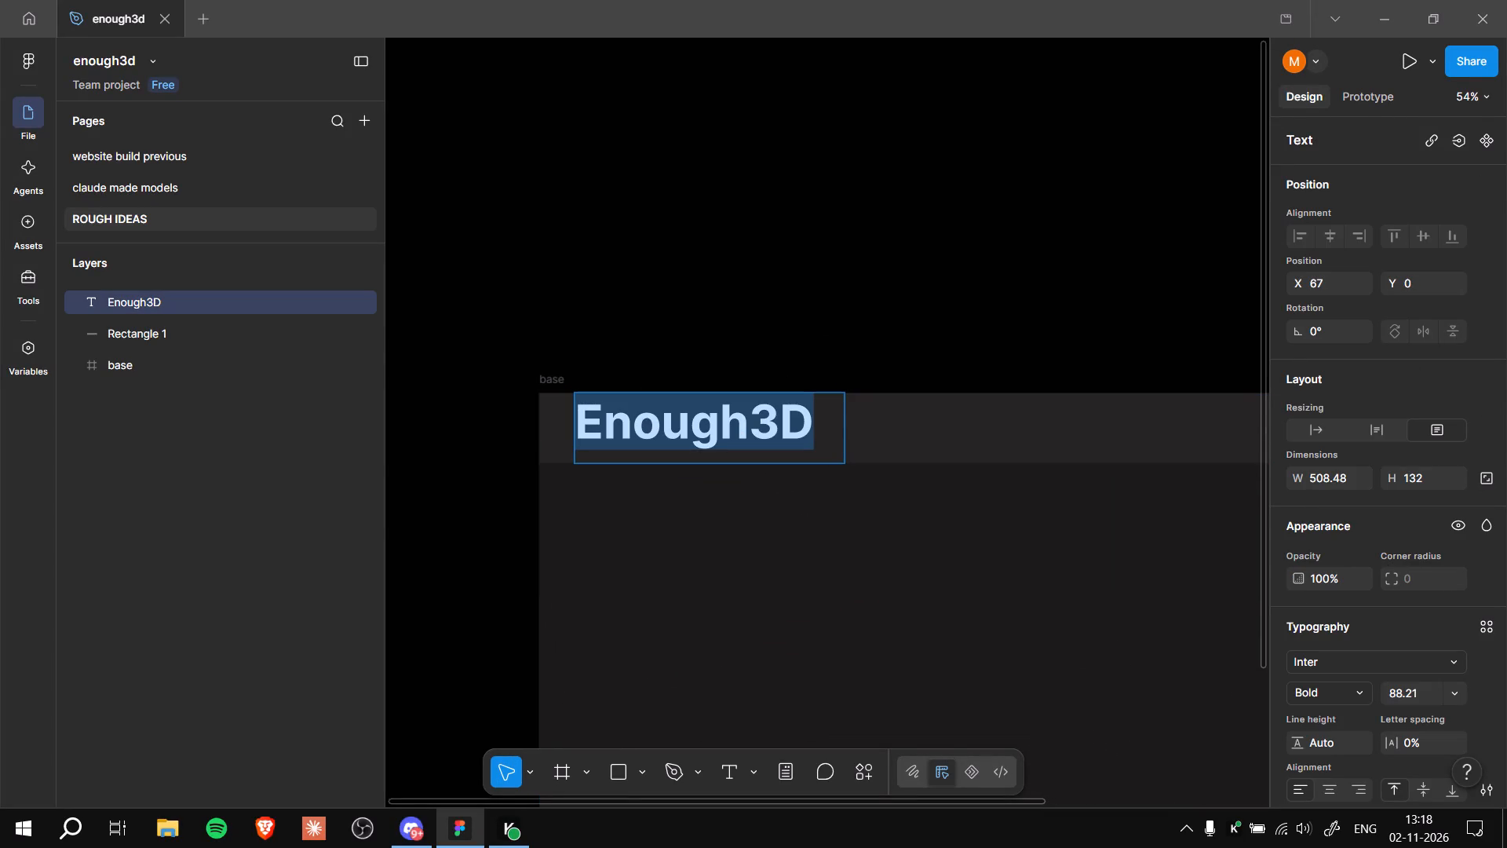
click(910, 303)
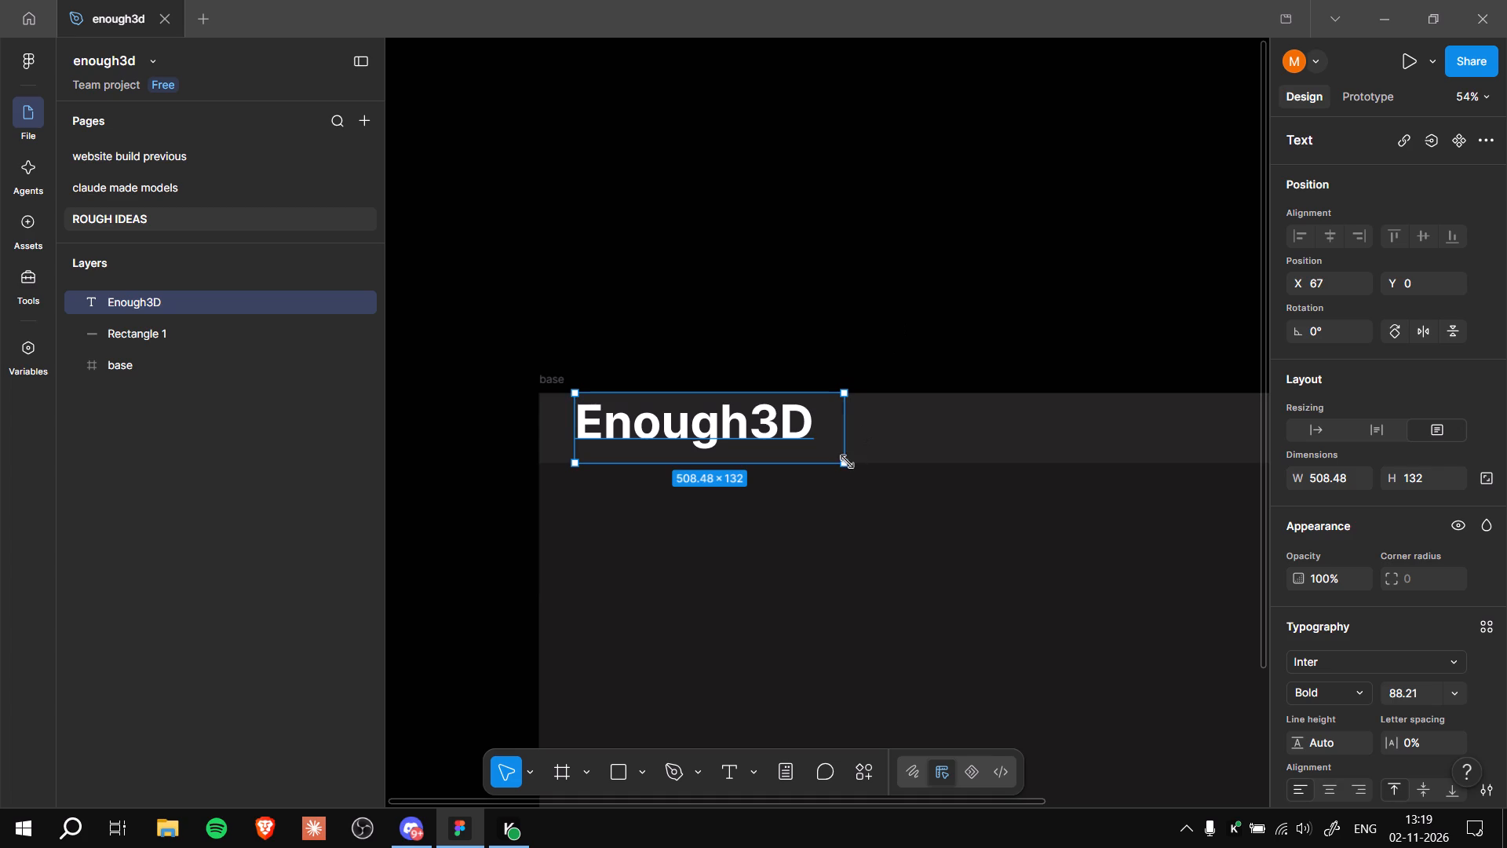
Resize the Enough3D text box to about 485 × 148, keeping the text on one line.
drag(847, 462, 794, 432)
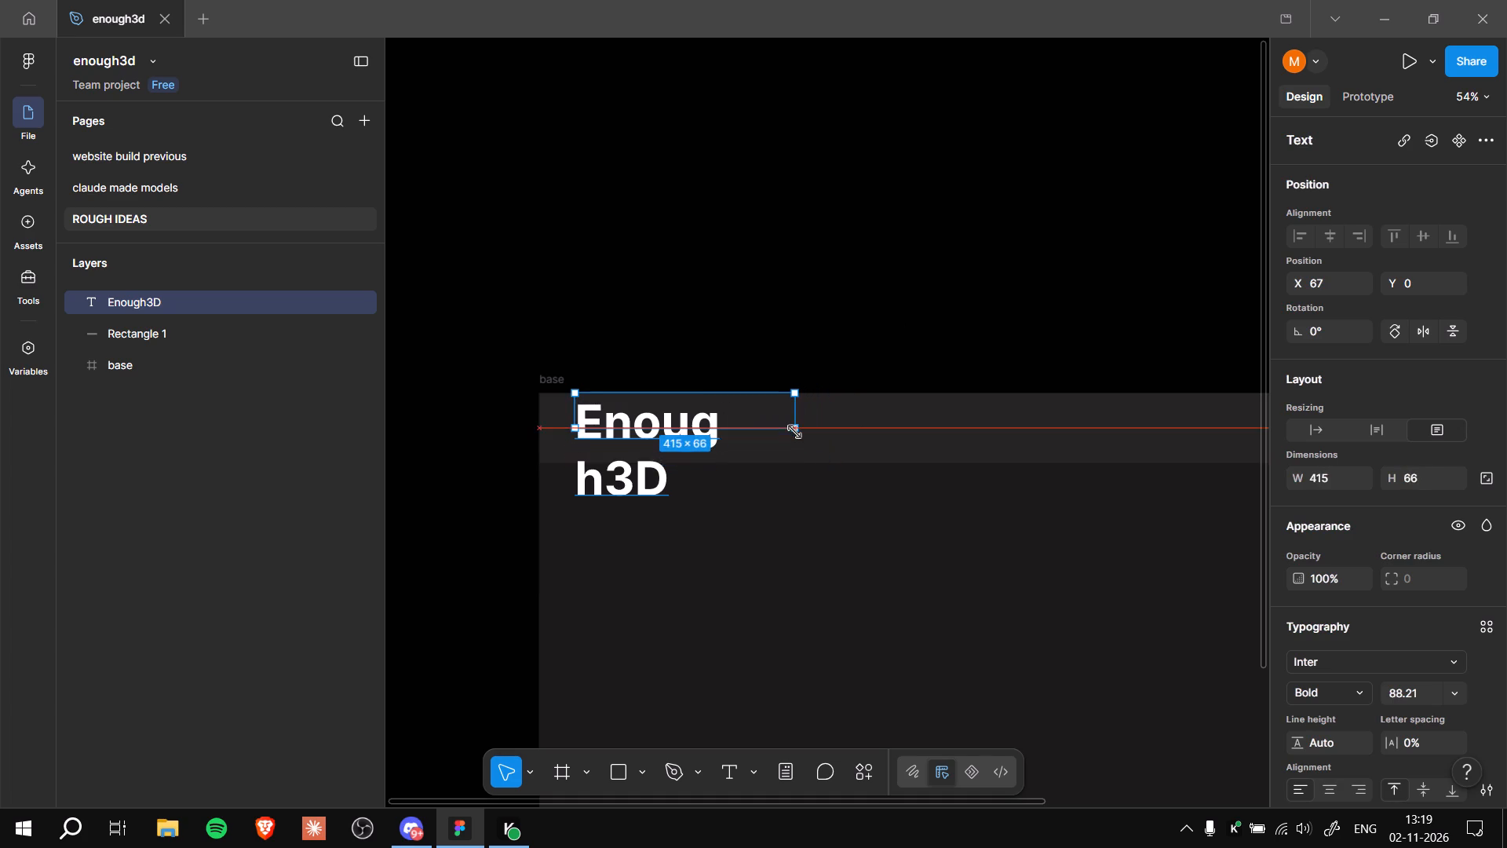
drag(794, 432, 832, 471)
click(832, 471)
Scale the Enough3D text down to about 398 × 121 and move it to about X 58, Y 24.
key(k)
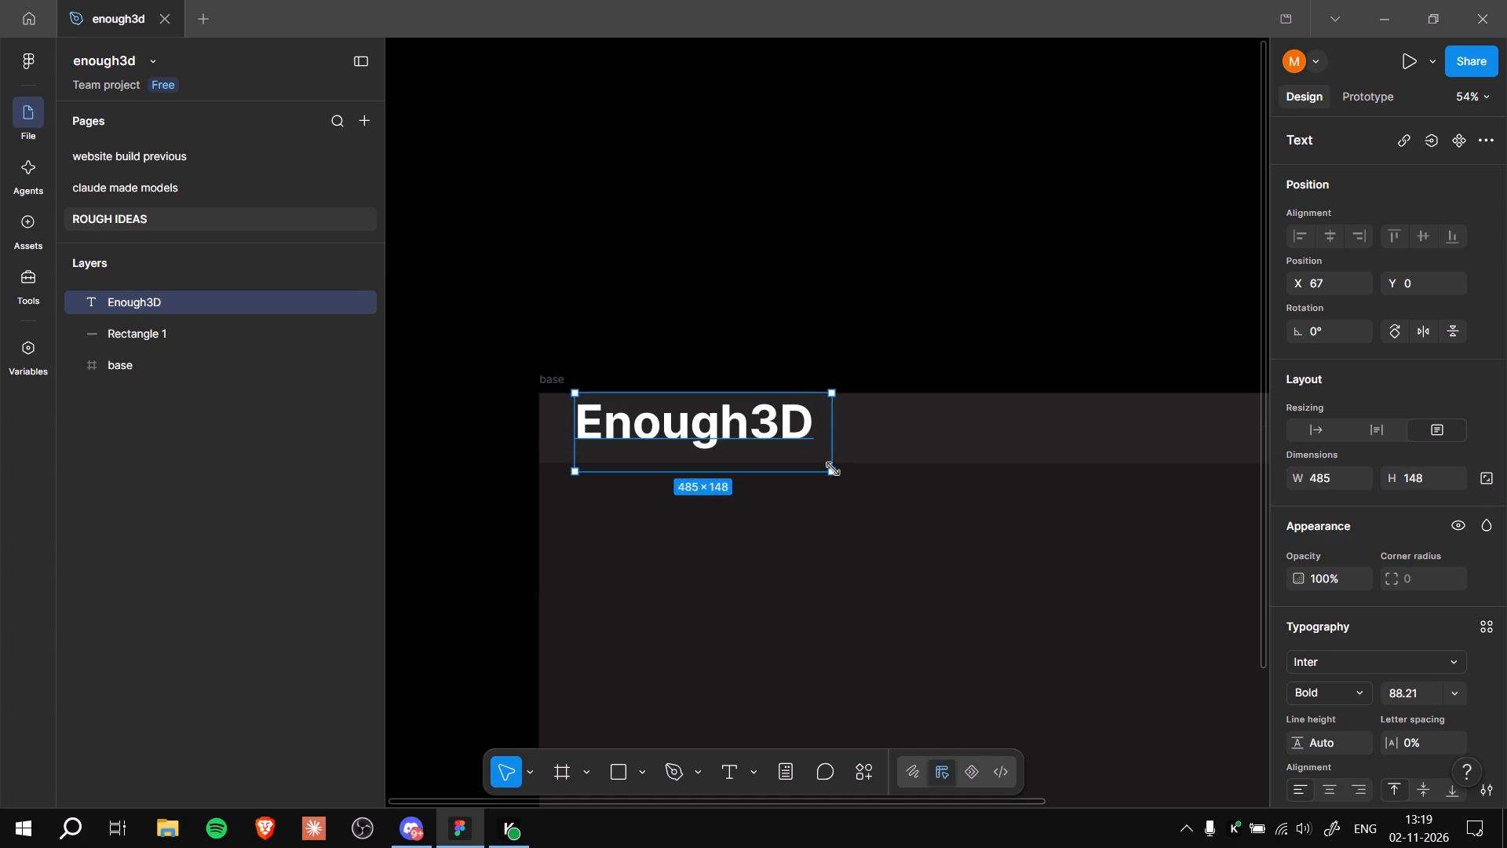
drag(832, 466, 786, 441)
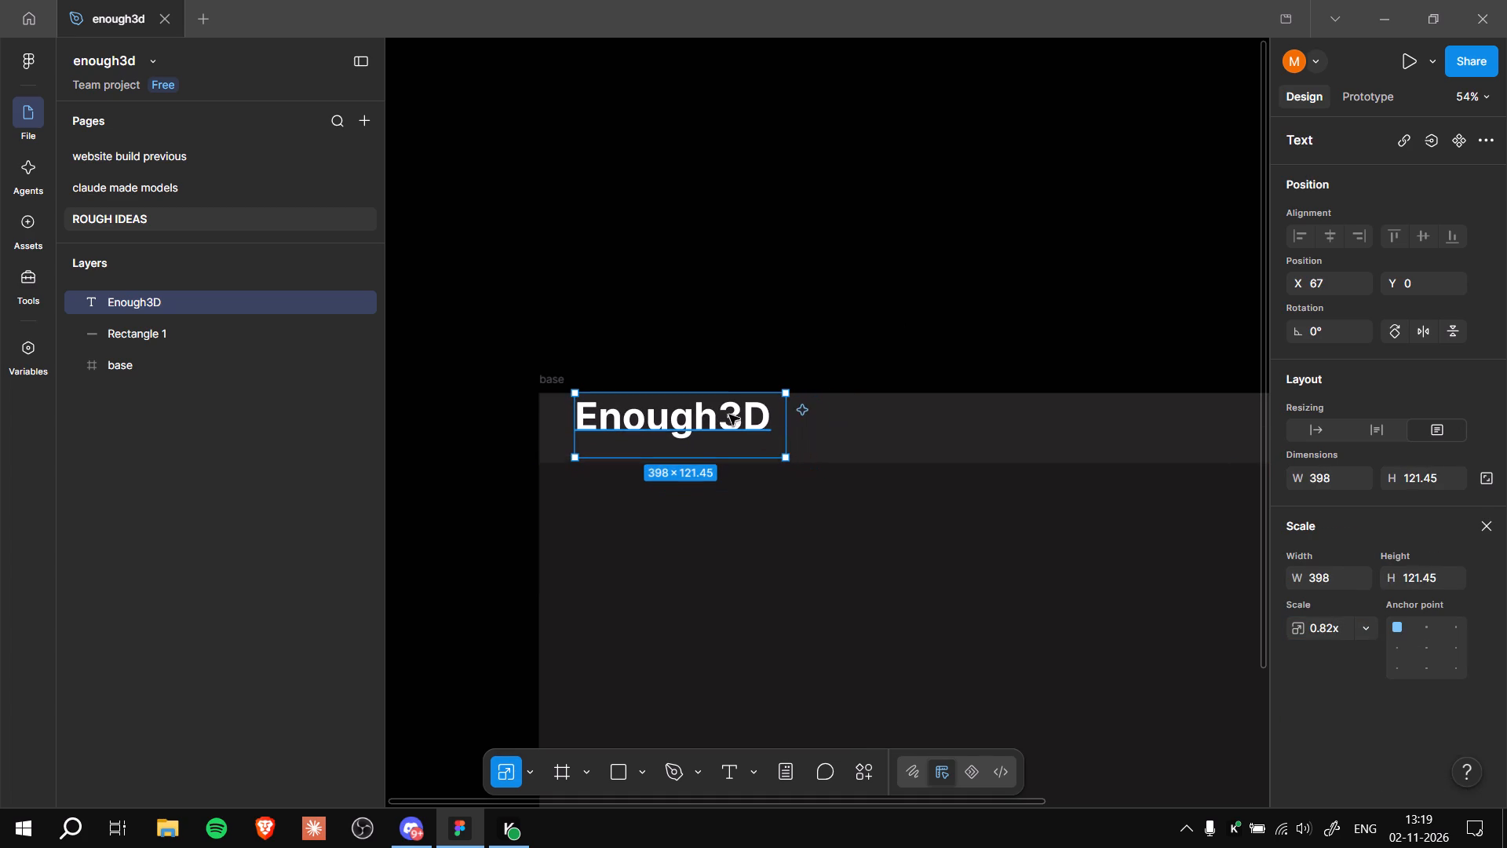
click(720, 415)
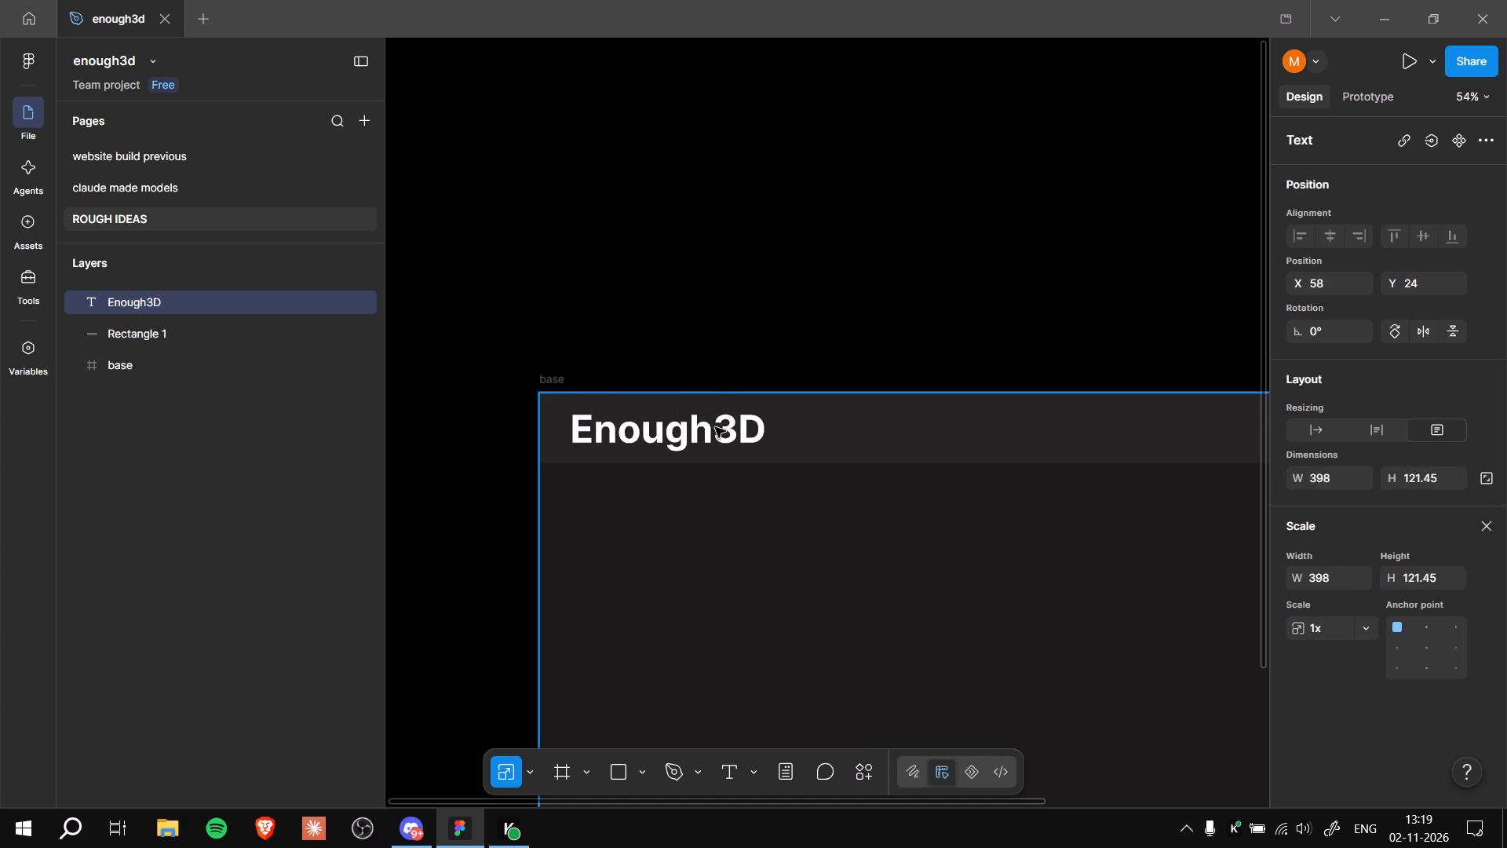
click(779, 277)
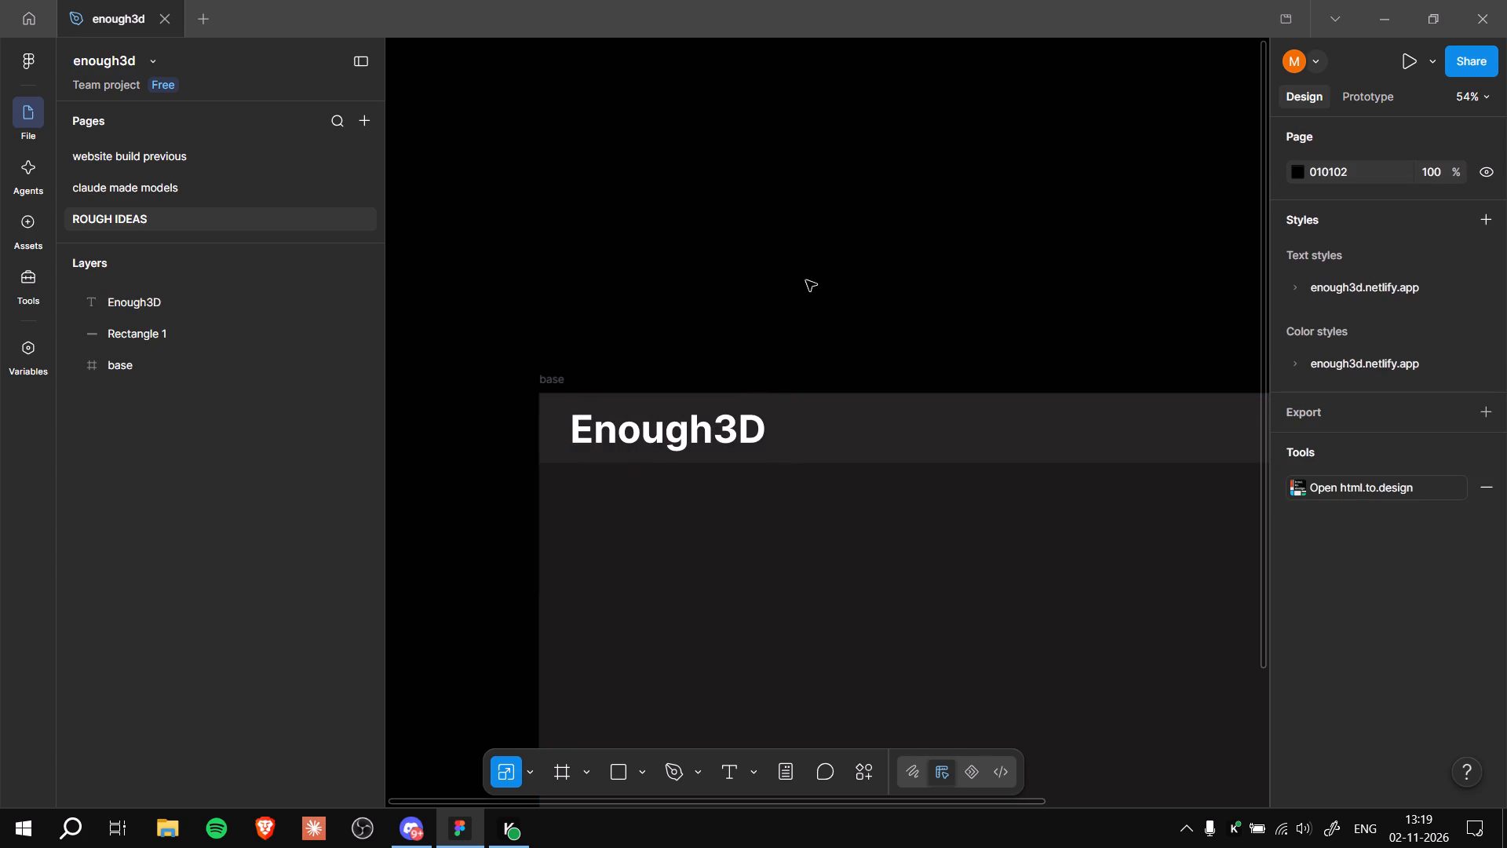
Scale the Enough3D text down further to about 294 × 90.
ctrl+scroll(806, 280, down, 6)
ctrl+middle_drag(854, 255, 737, 265)
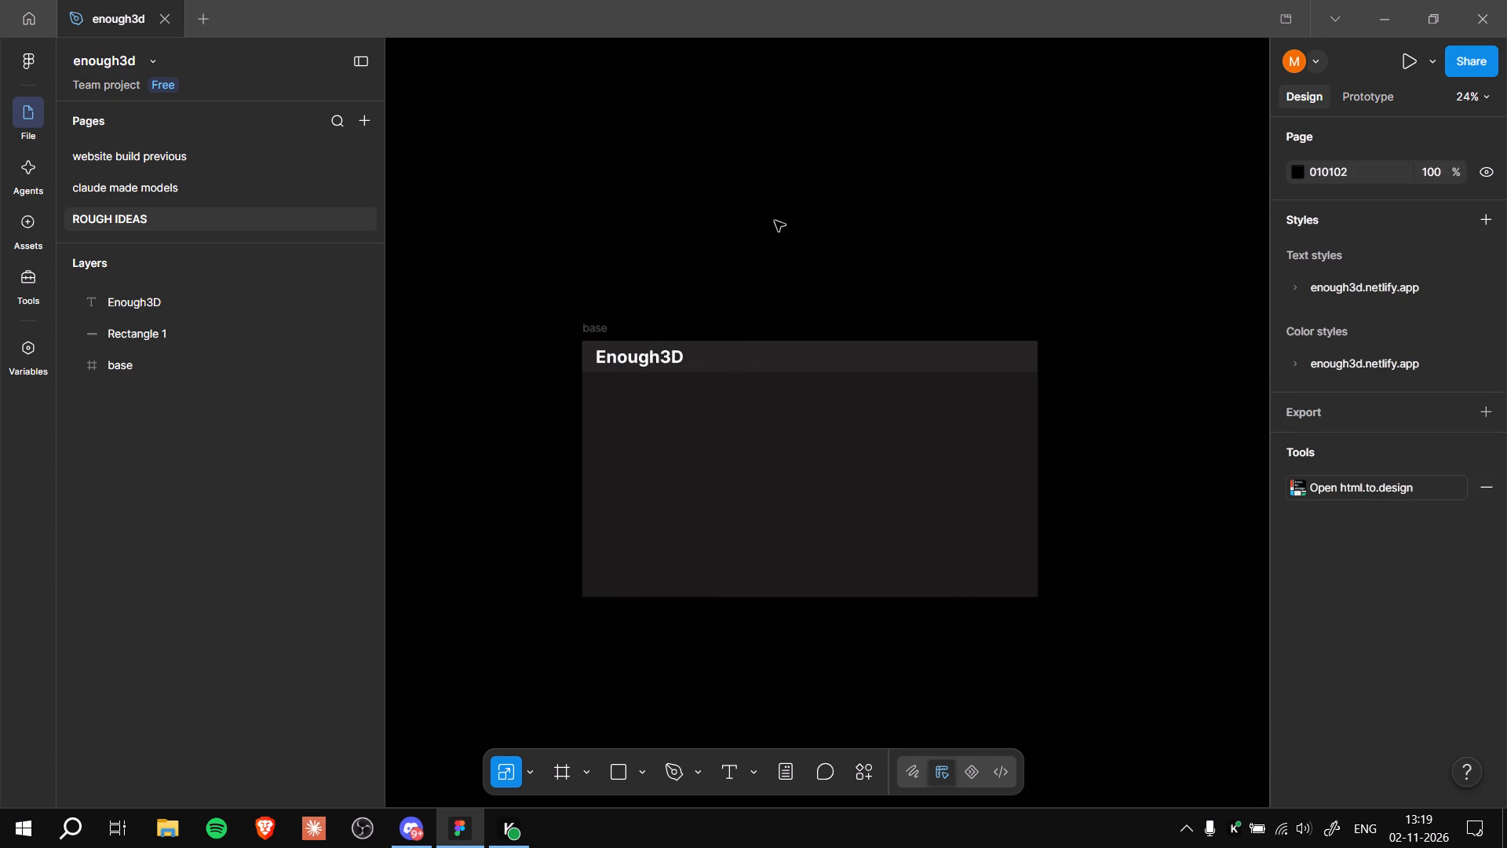
scroll(681, 243, up, 4)
ctrl+scroll(666, 302, up, 9)
ctrl+middle_drag(629, 333, 756, 275)
ctrl+scroll(756, 275, up, 4)
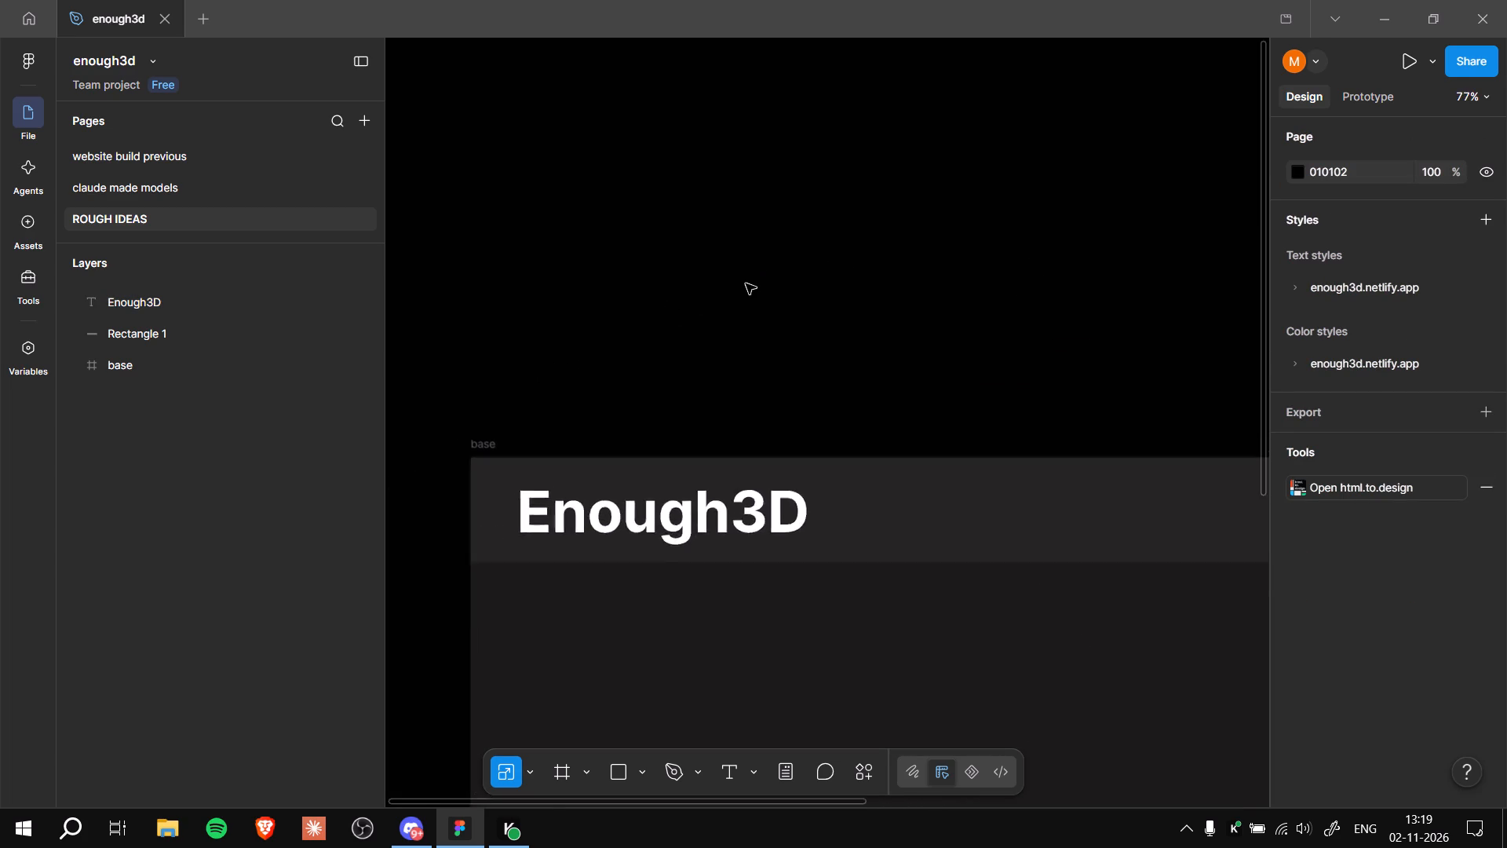
ctrl+scroll(746, 283, up, 1)
ctrl+scroll(746, 283, down, 6)
ctrl+middle_drag(733, 297, 745, 179)
ctrl+scroll(744, 190, down, 1)
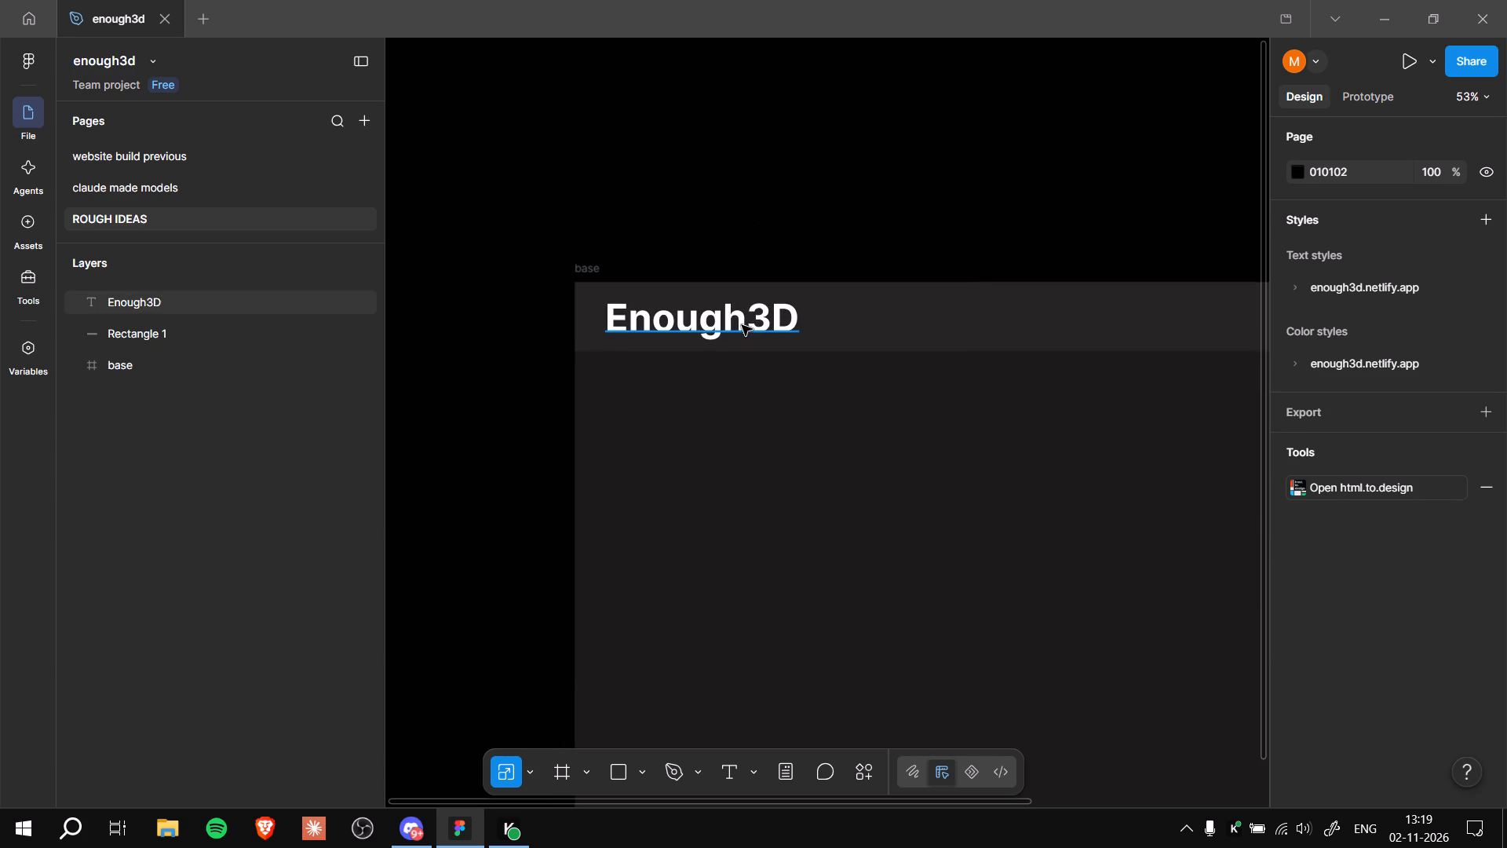
click(742, 325)
drag(816, 351, 782, 338)
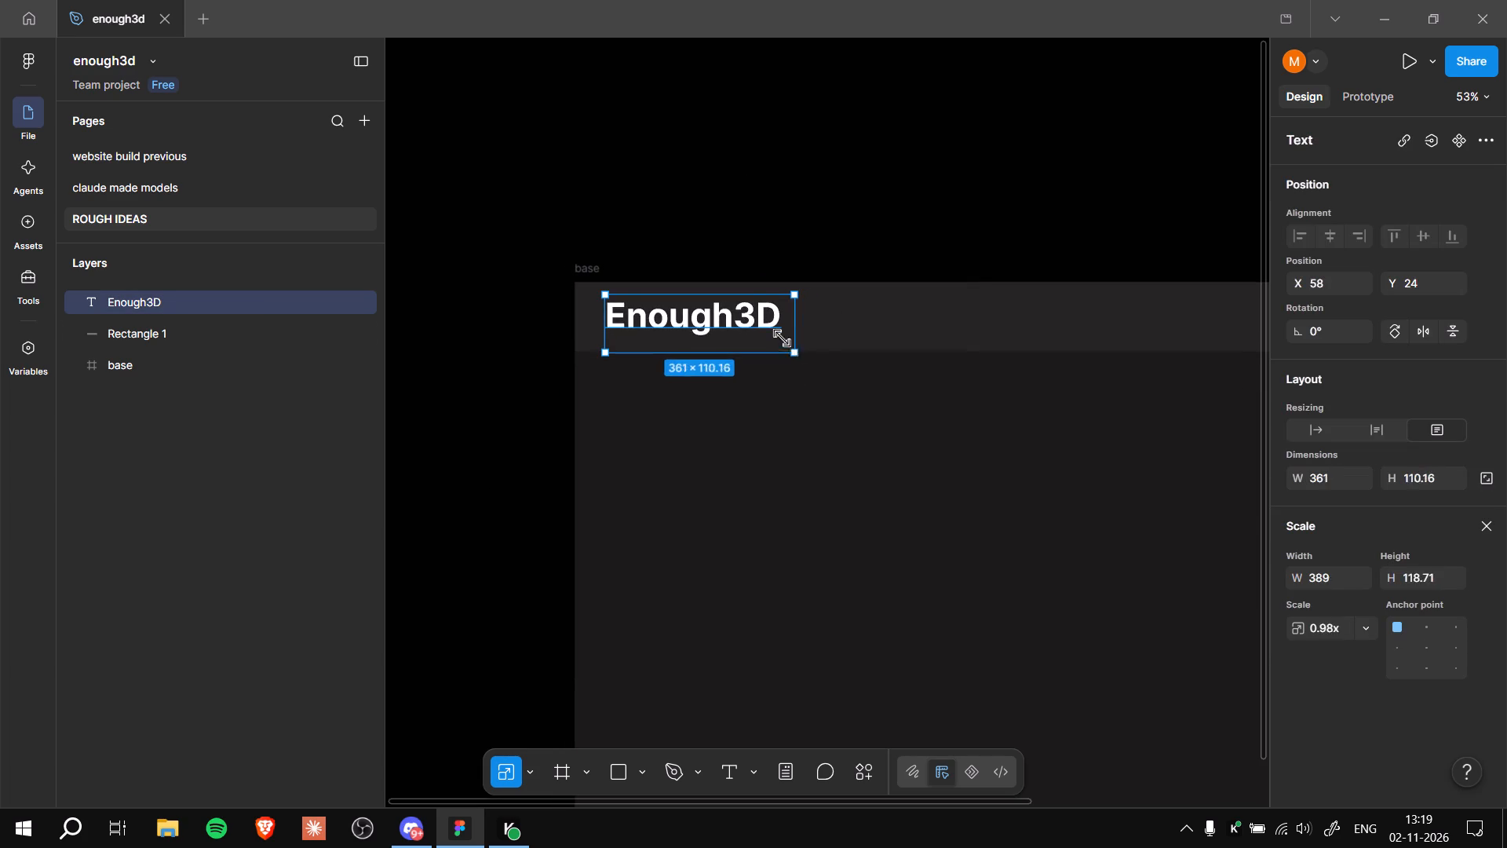
drag(782, 338, 759, 328)
Position the Enough3D text inside the header bar at about X 37, Y 31.
drag(708, 316, 697, 323)
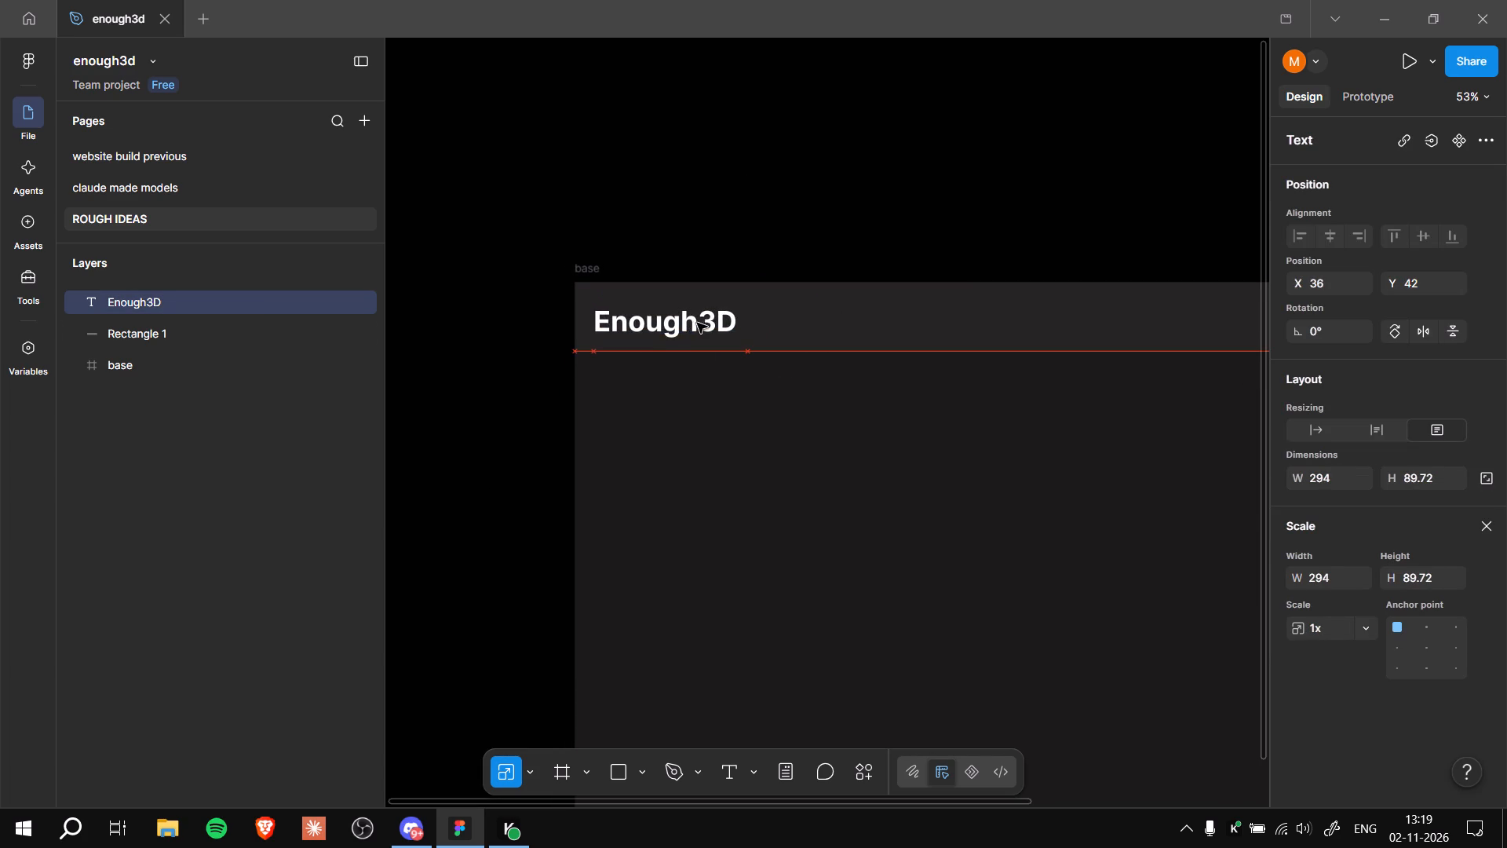
drag(697, 323, 698, 320)
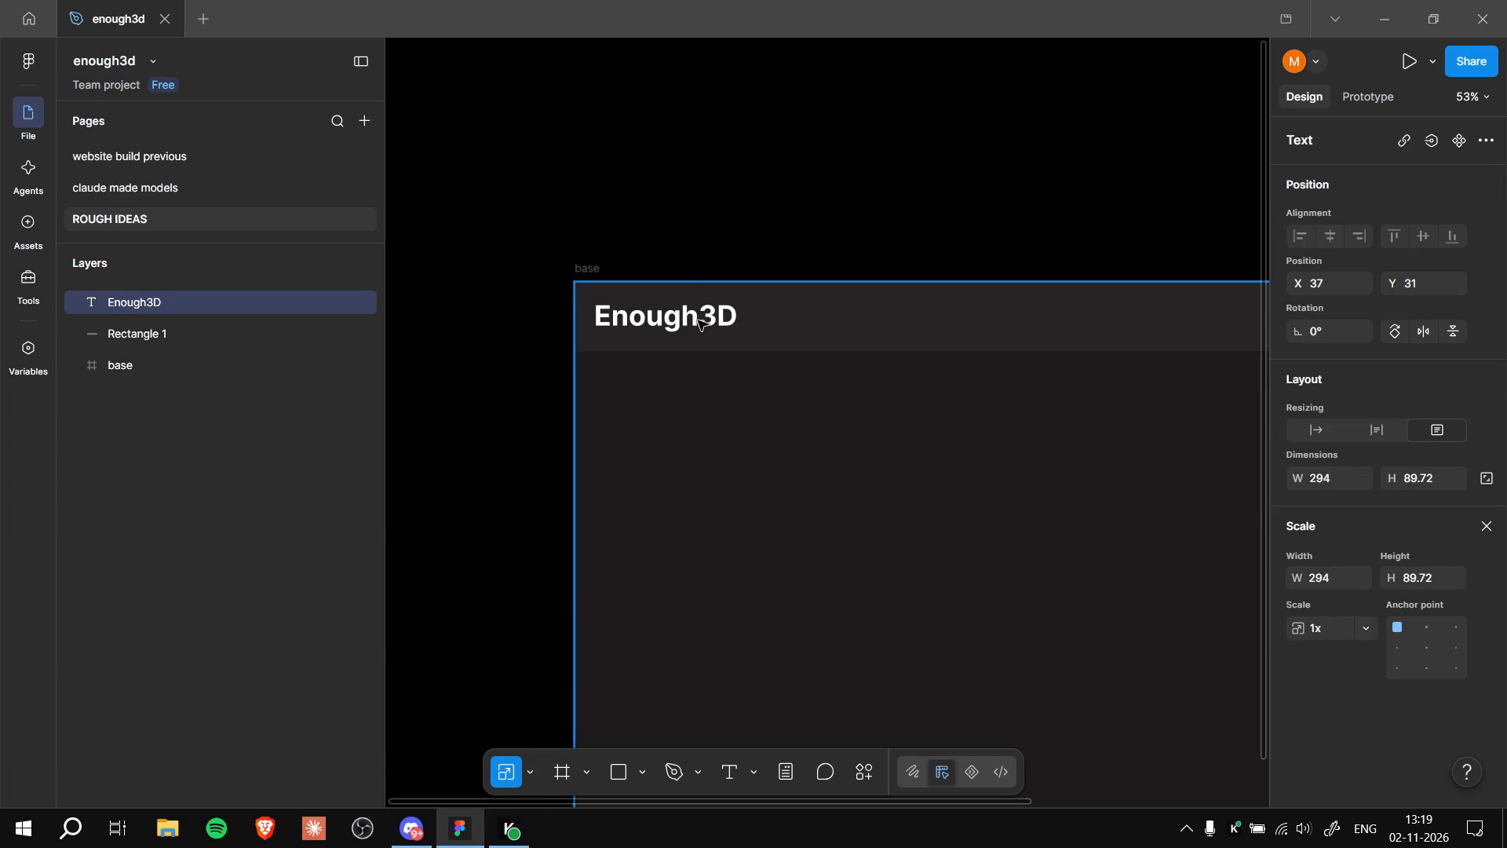
drag(698, 320, 698, 320)
click(812, 206)
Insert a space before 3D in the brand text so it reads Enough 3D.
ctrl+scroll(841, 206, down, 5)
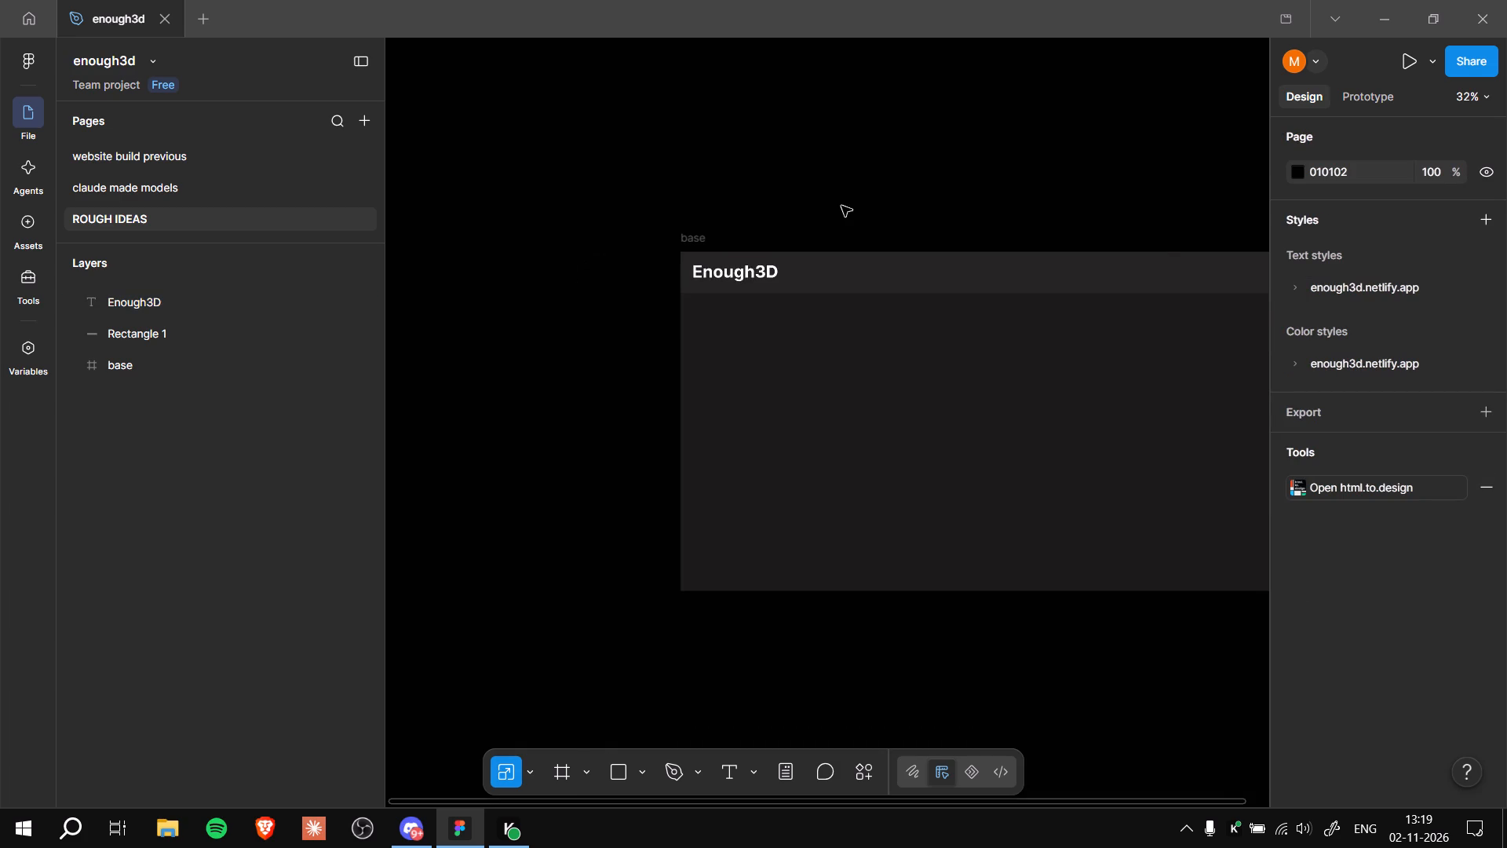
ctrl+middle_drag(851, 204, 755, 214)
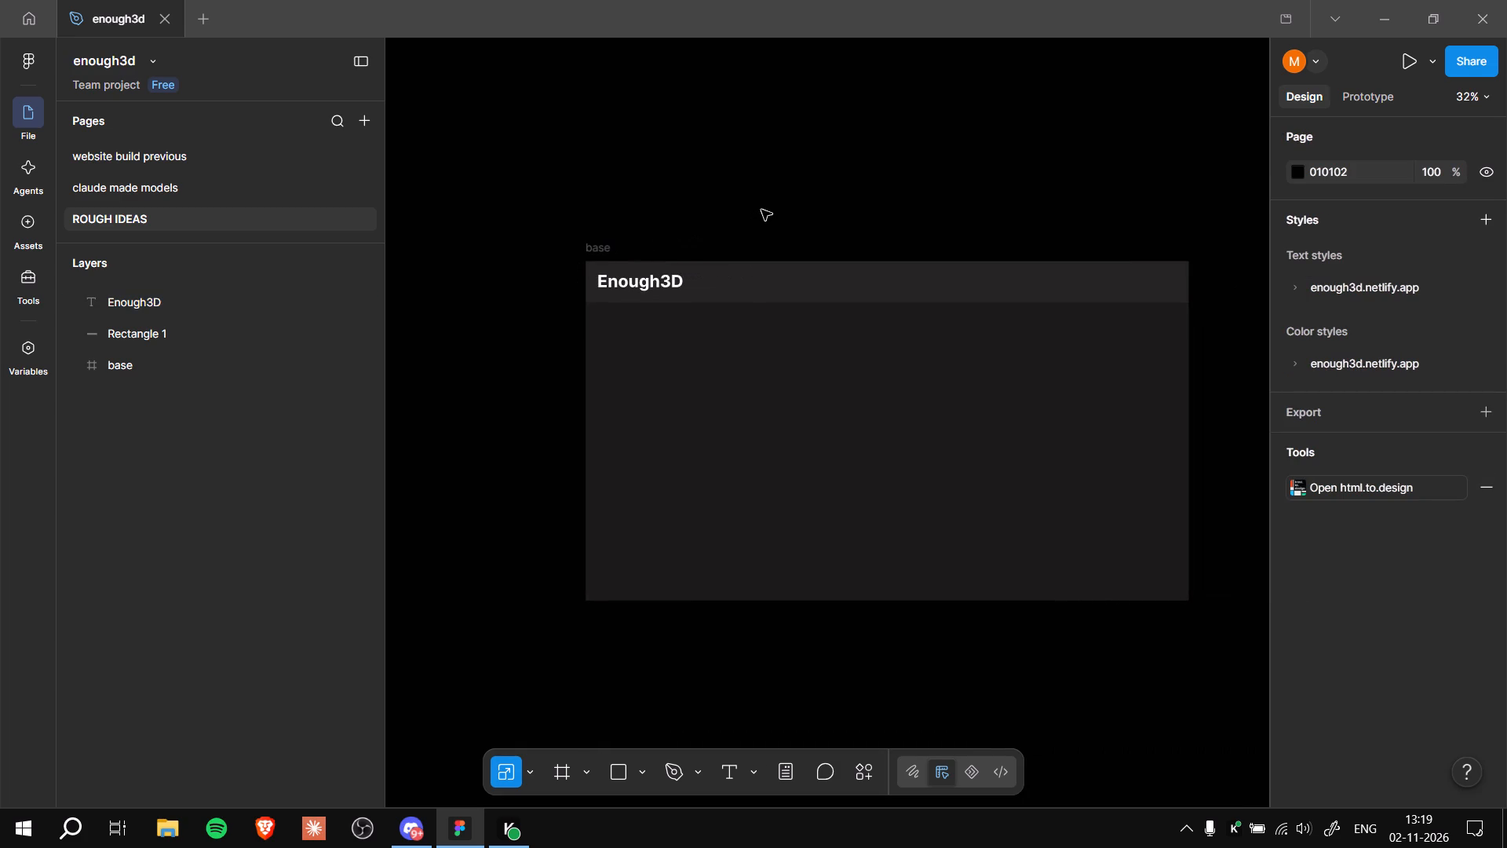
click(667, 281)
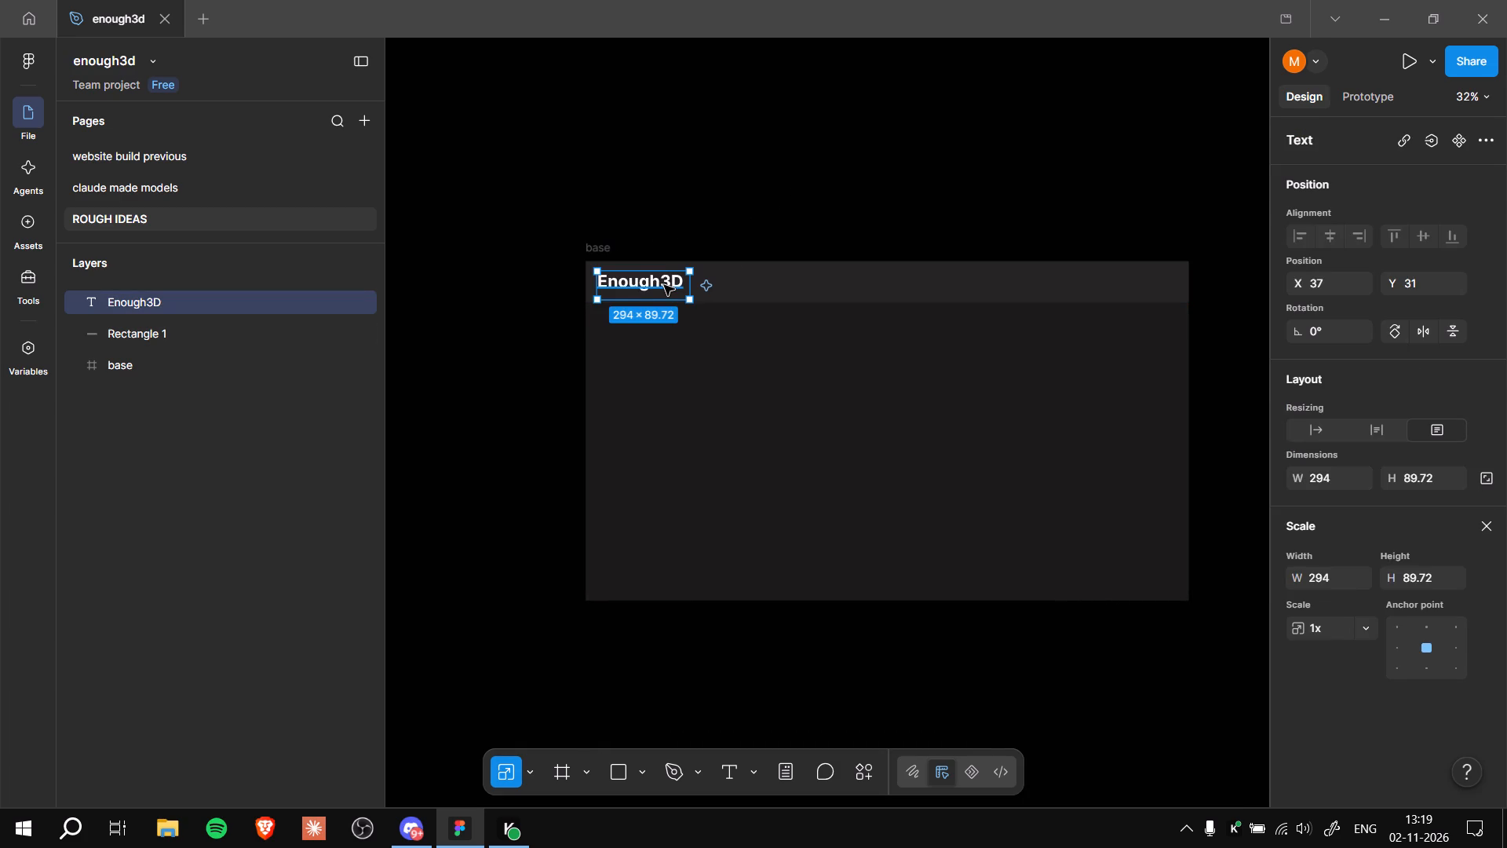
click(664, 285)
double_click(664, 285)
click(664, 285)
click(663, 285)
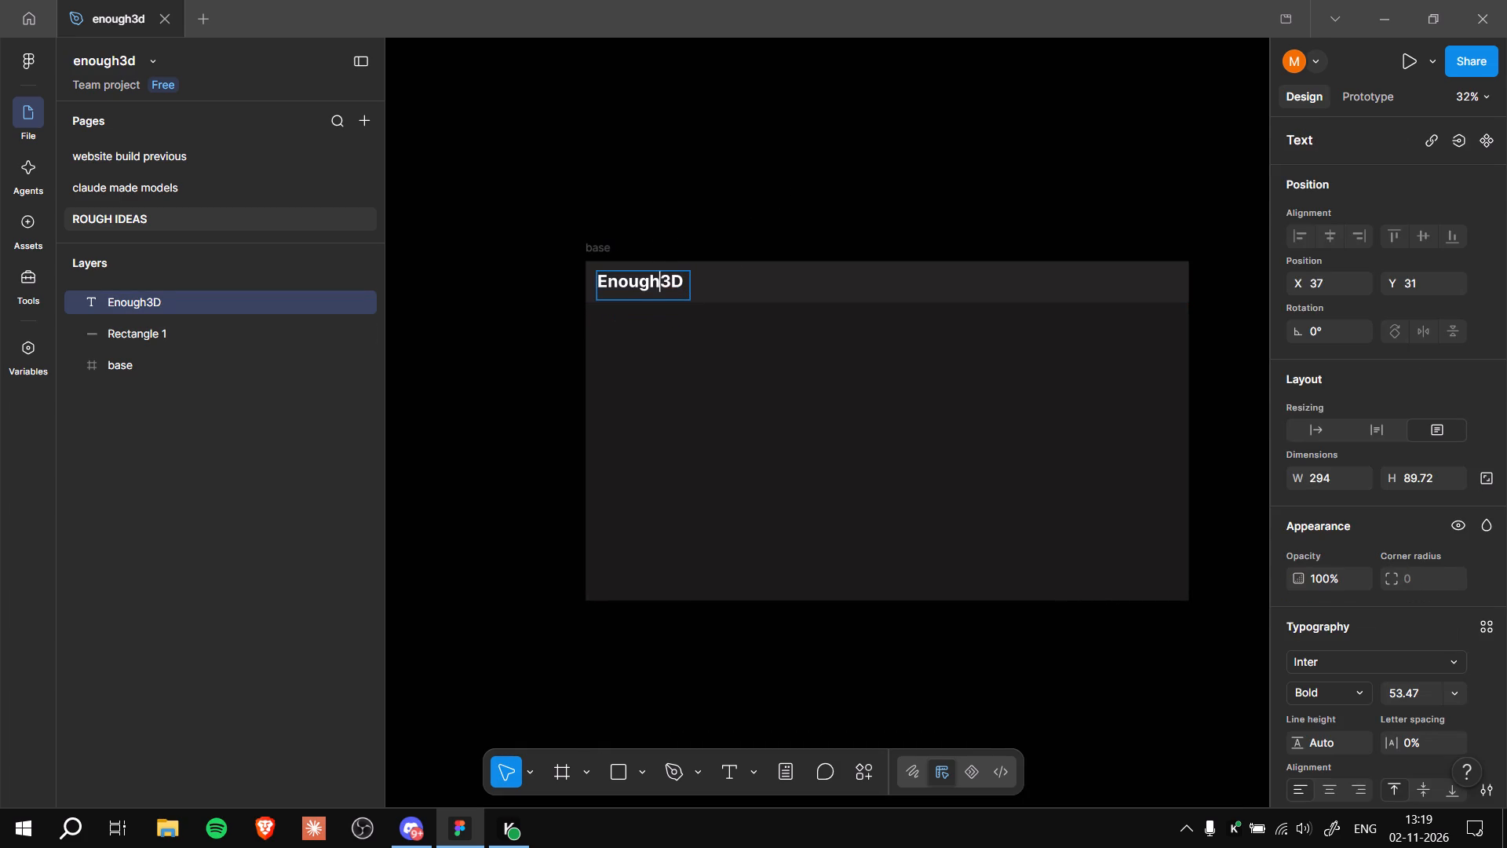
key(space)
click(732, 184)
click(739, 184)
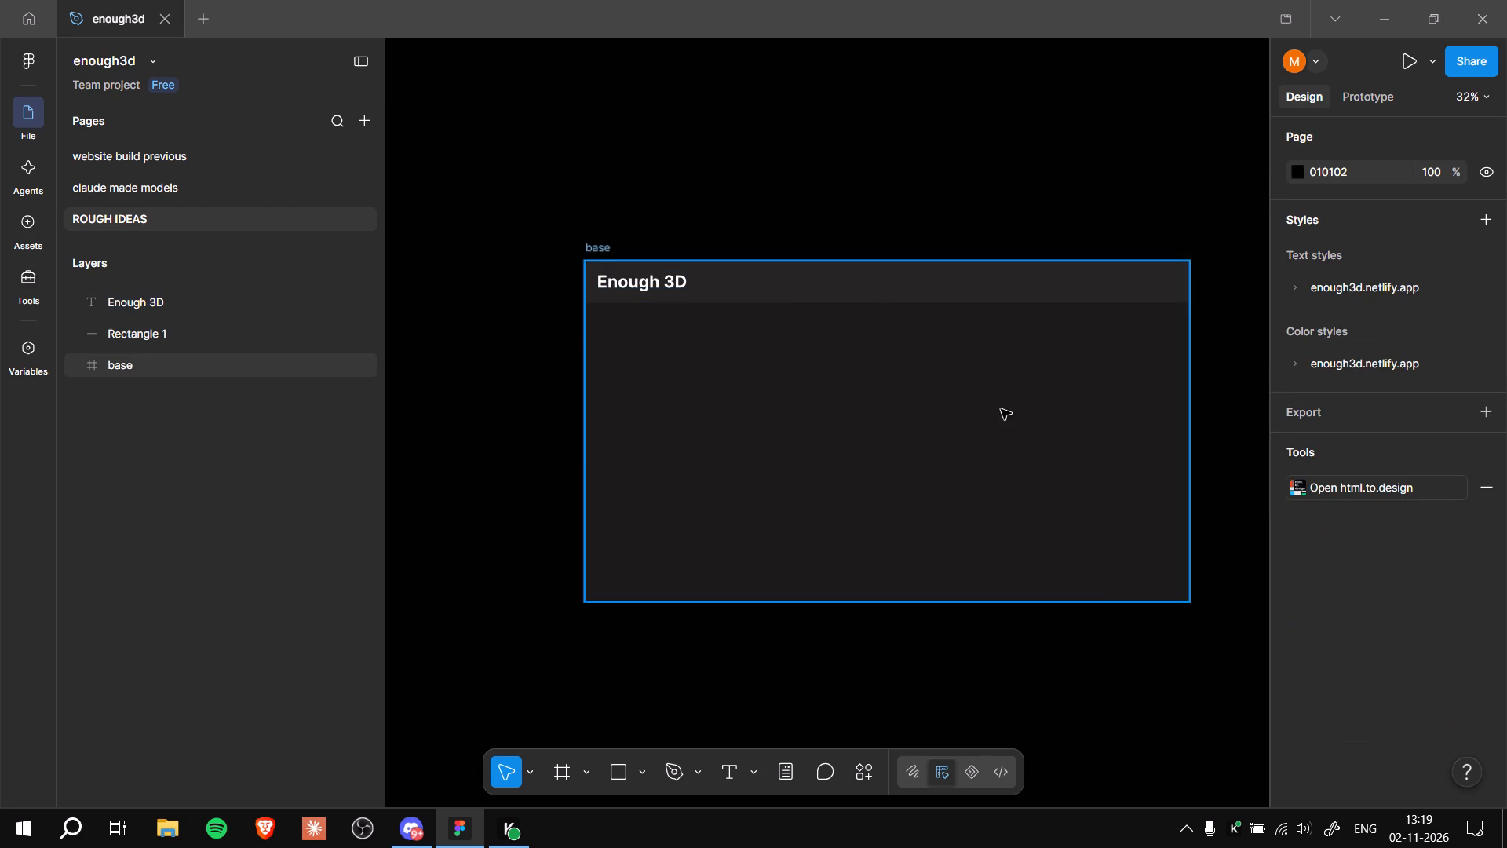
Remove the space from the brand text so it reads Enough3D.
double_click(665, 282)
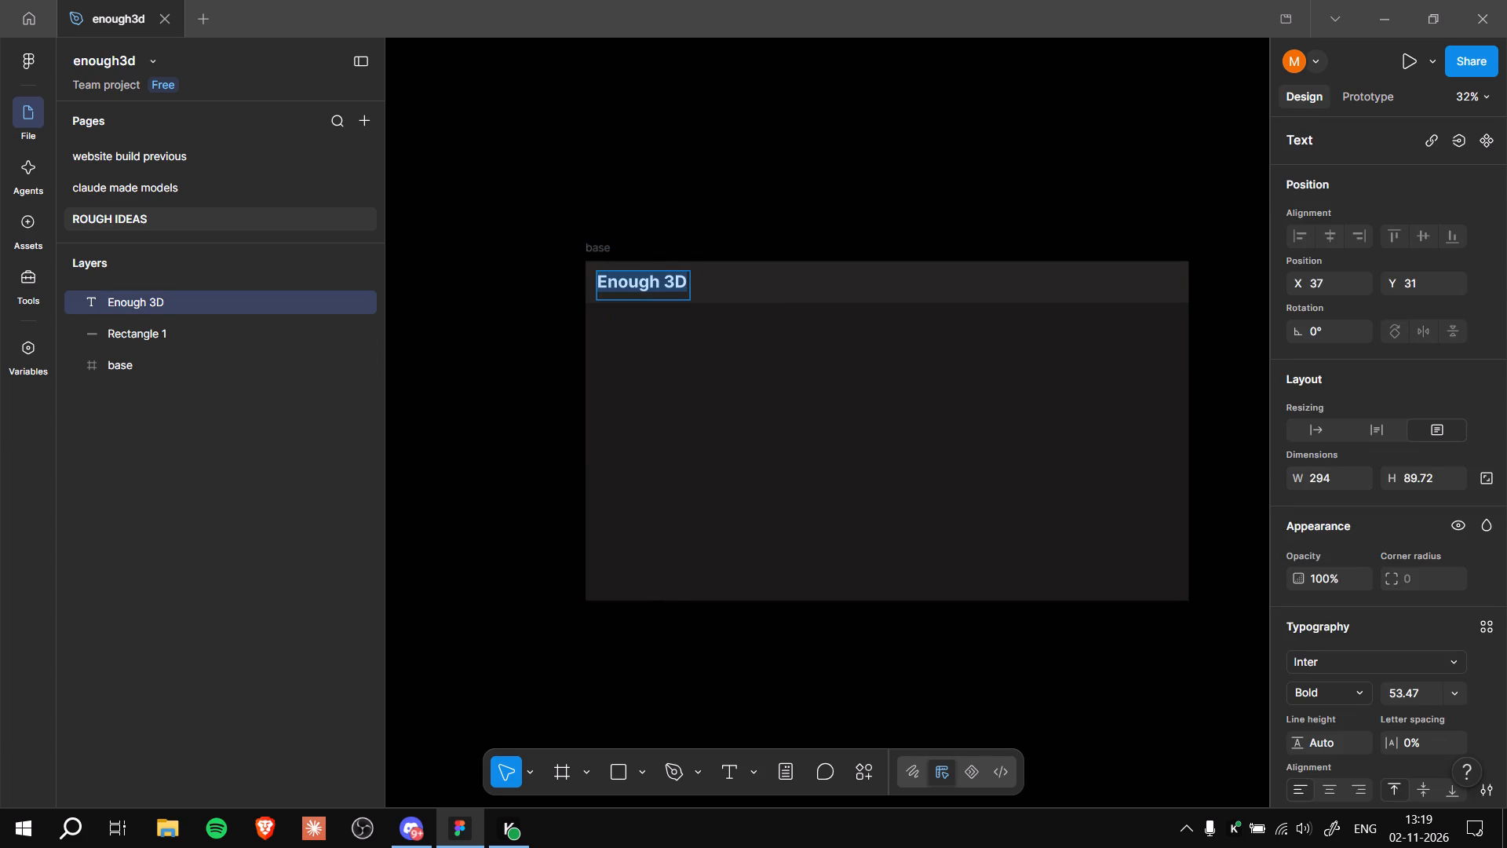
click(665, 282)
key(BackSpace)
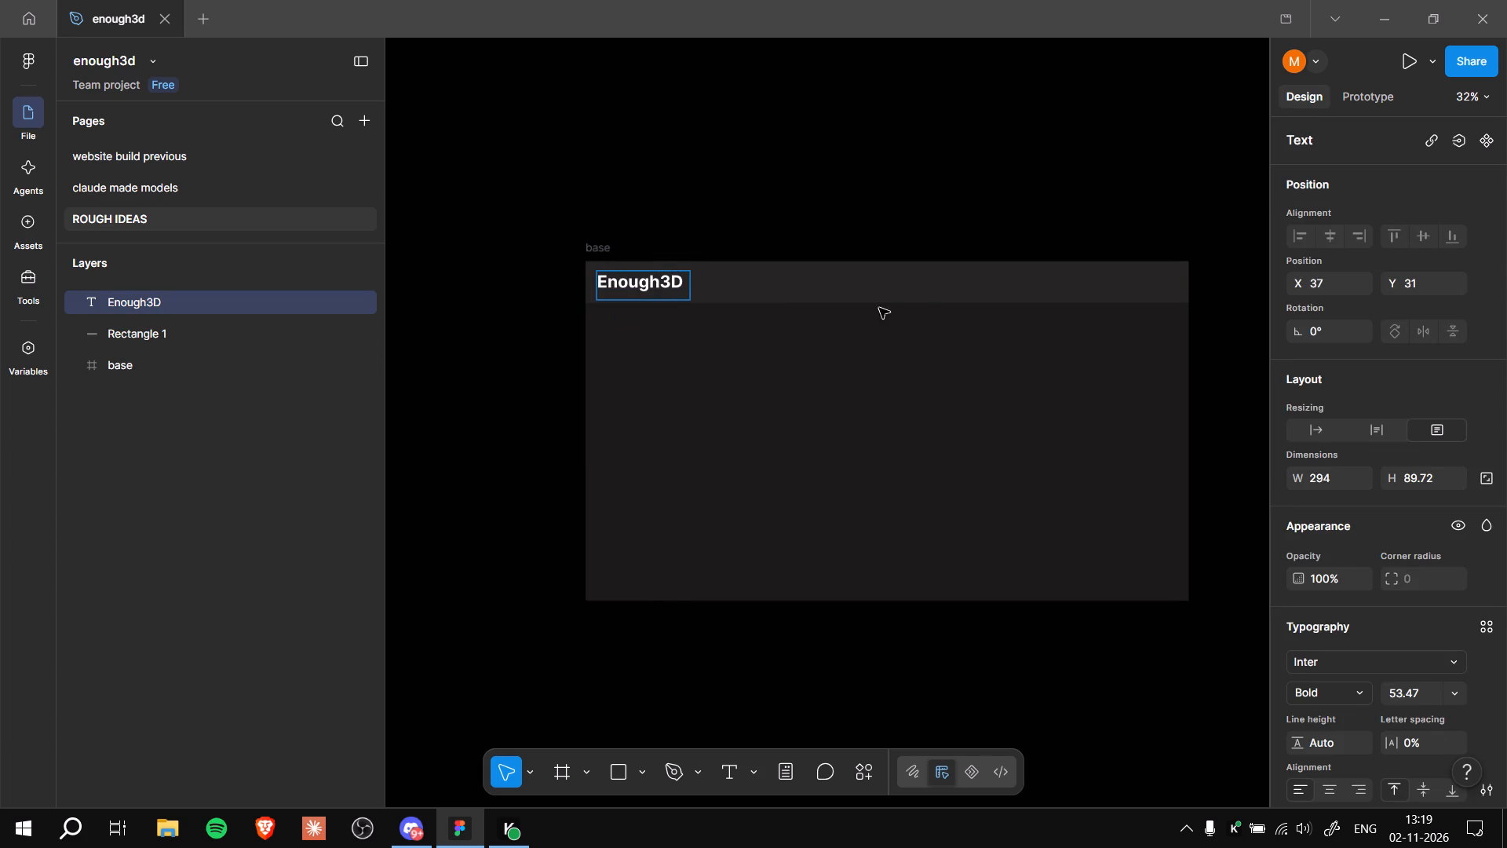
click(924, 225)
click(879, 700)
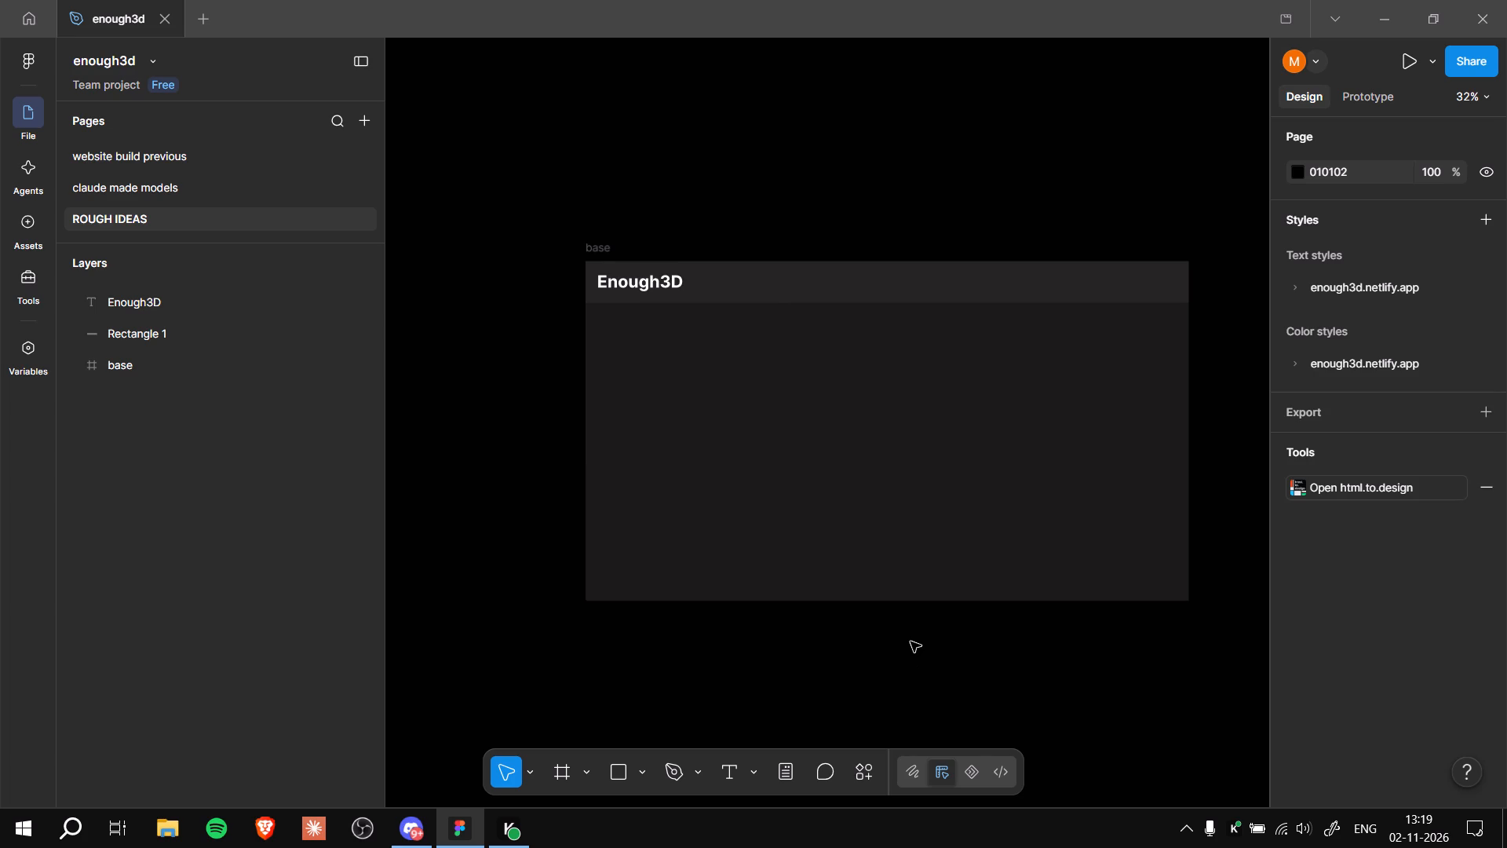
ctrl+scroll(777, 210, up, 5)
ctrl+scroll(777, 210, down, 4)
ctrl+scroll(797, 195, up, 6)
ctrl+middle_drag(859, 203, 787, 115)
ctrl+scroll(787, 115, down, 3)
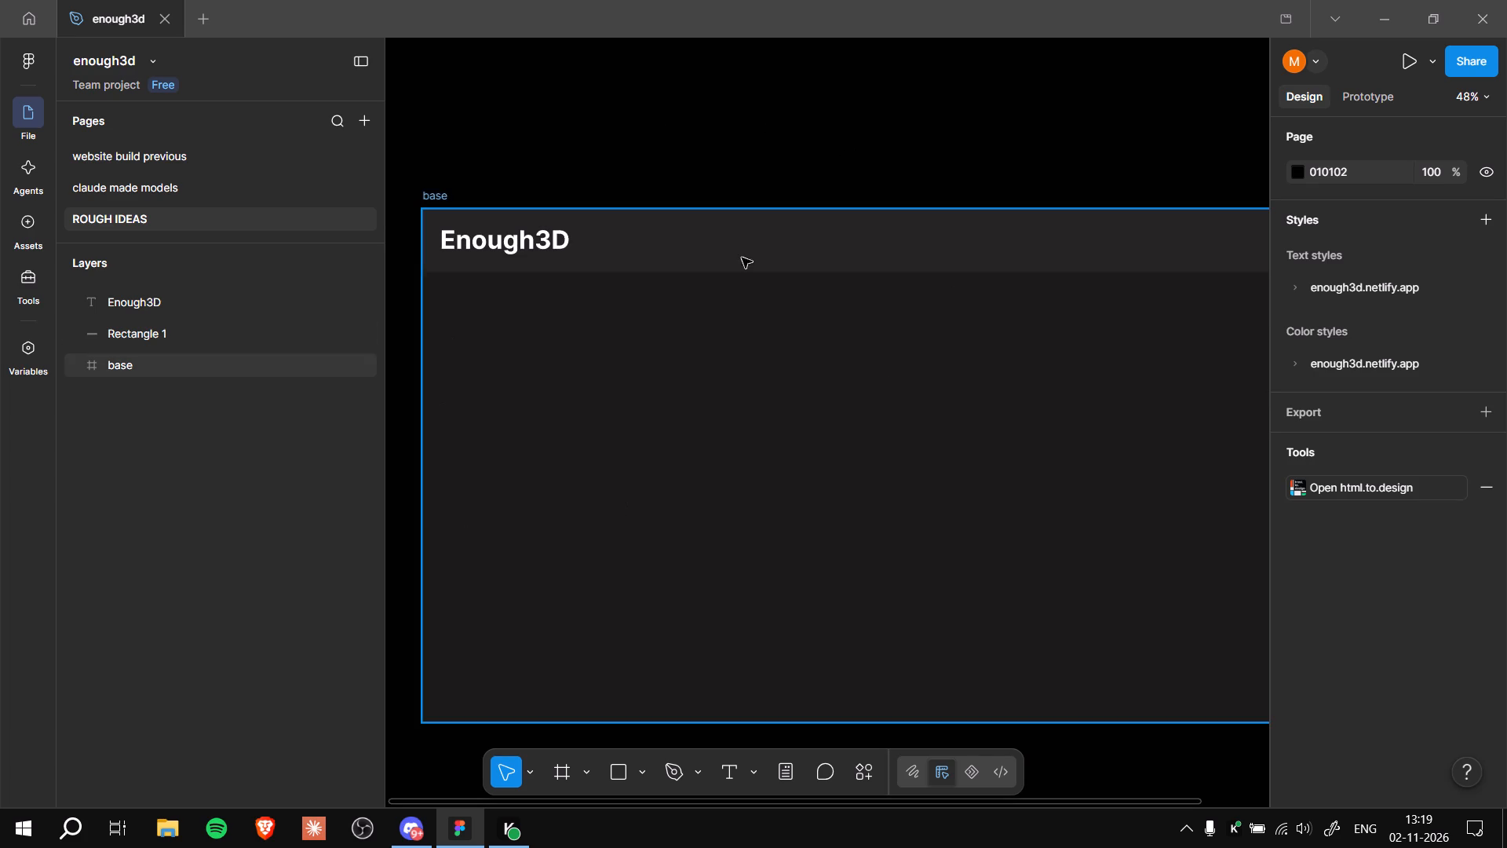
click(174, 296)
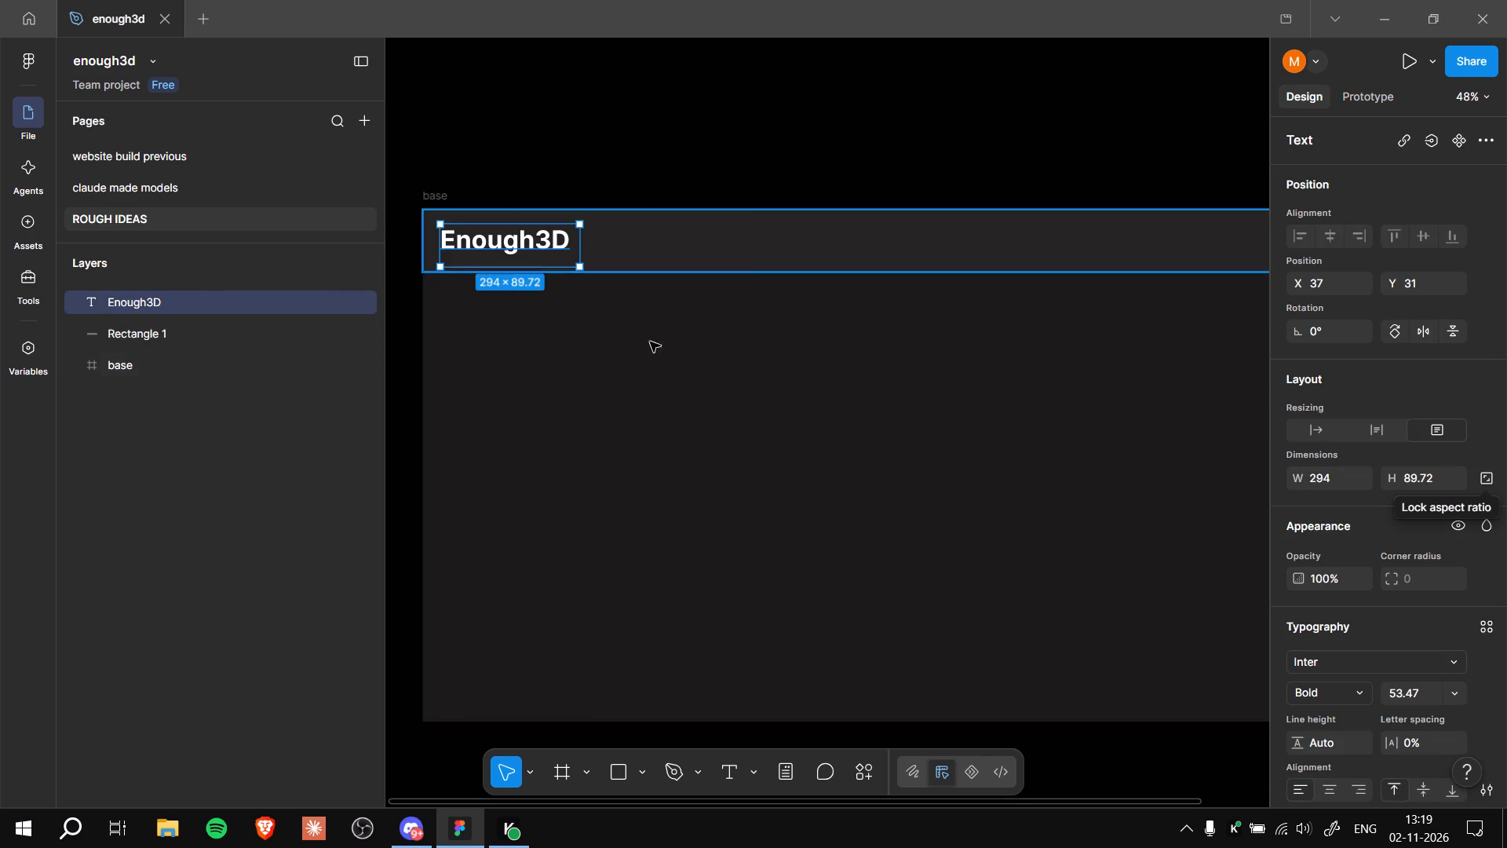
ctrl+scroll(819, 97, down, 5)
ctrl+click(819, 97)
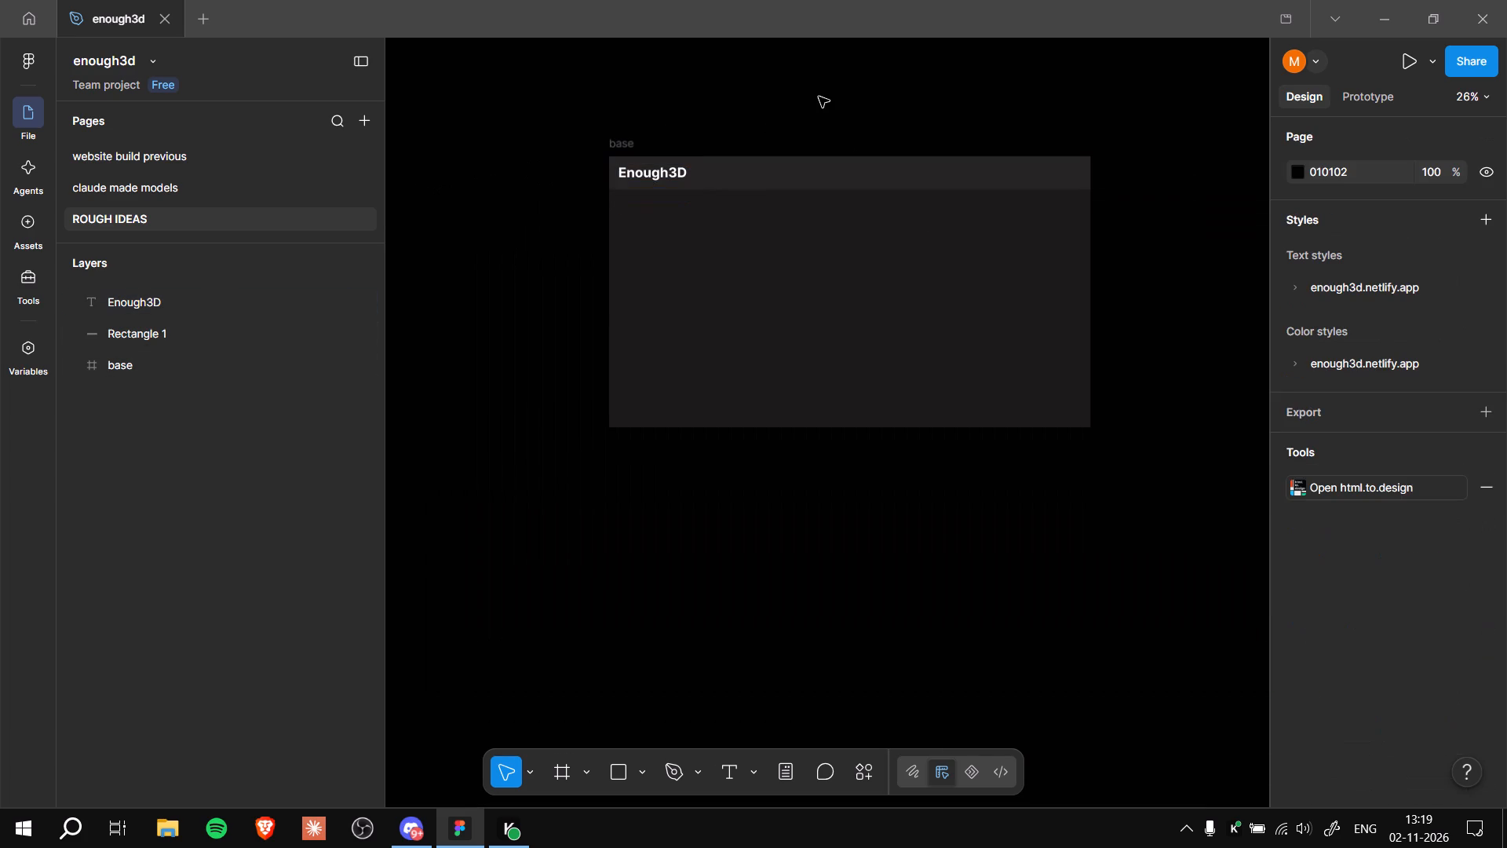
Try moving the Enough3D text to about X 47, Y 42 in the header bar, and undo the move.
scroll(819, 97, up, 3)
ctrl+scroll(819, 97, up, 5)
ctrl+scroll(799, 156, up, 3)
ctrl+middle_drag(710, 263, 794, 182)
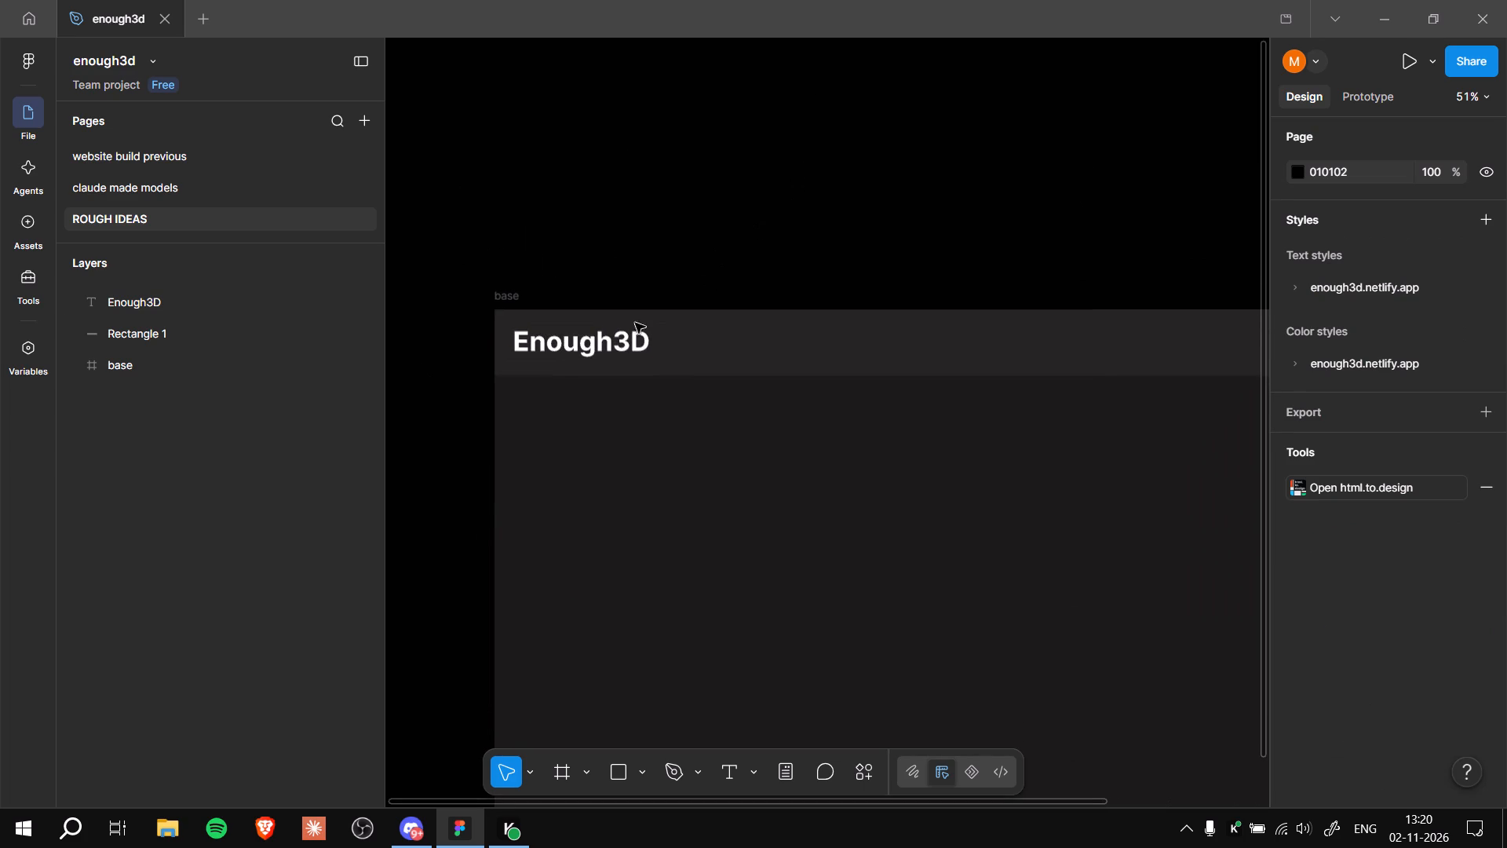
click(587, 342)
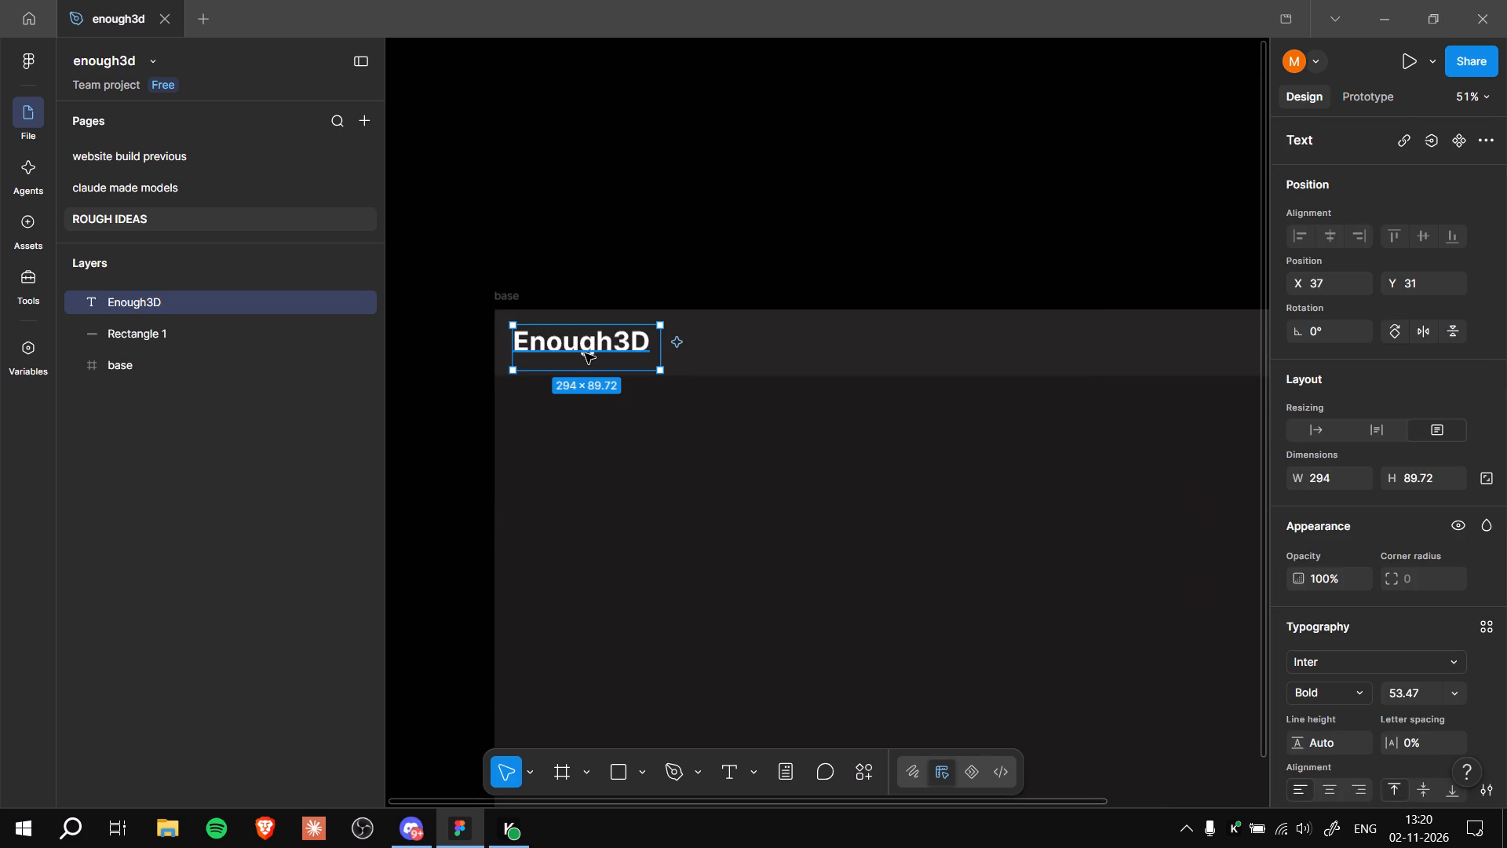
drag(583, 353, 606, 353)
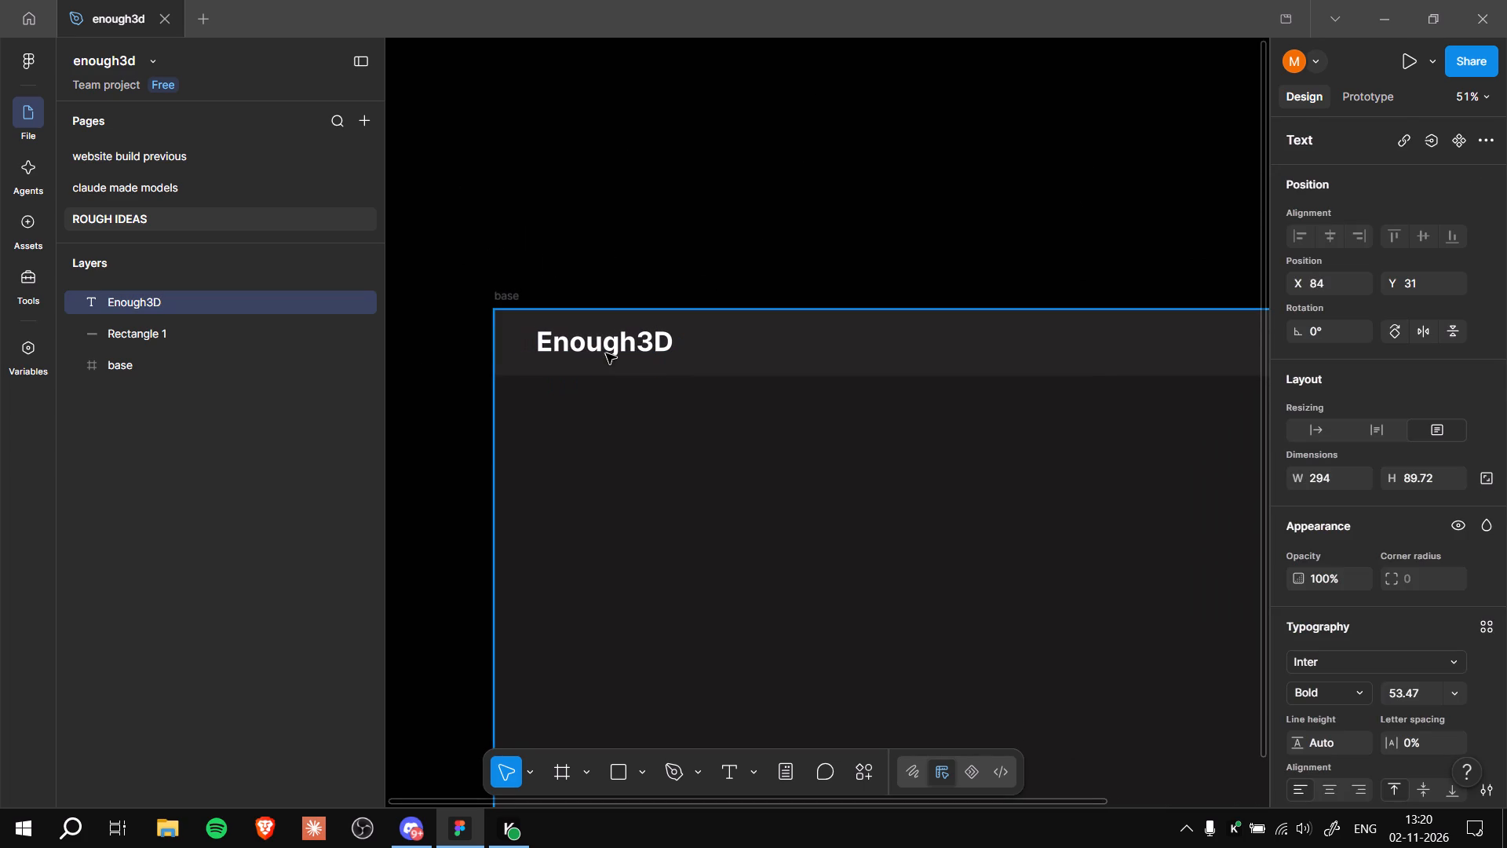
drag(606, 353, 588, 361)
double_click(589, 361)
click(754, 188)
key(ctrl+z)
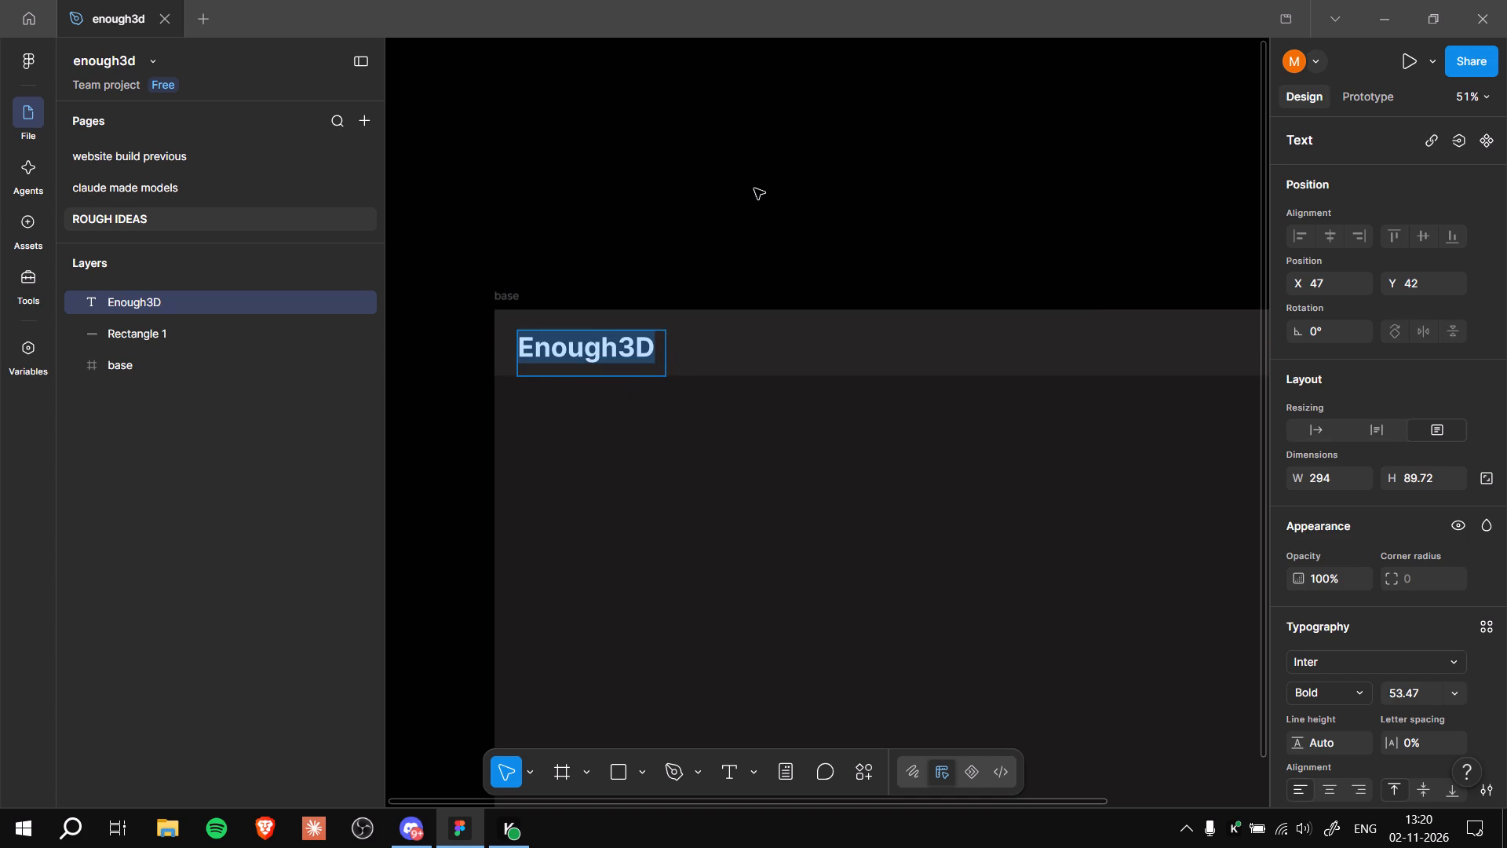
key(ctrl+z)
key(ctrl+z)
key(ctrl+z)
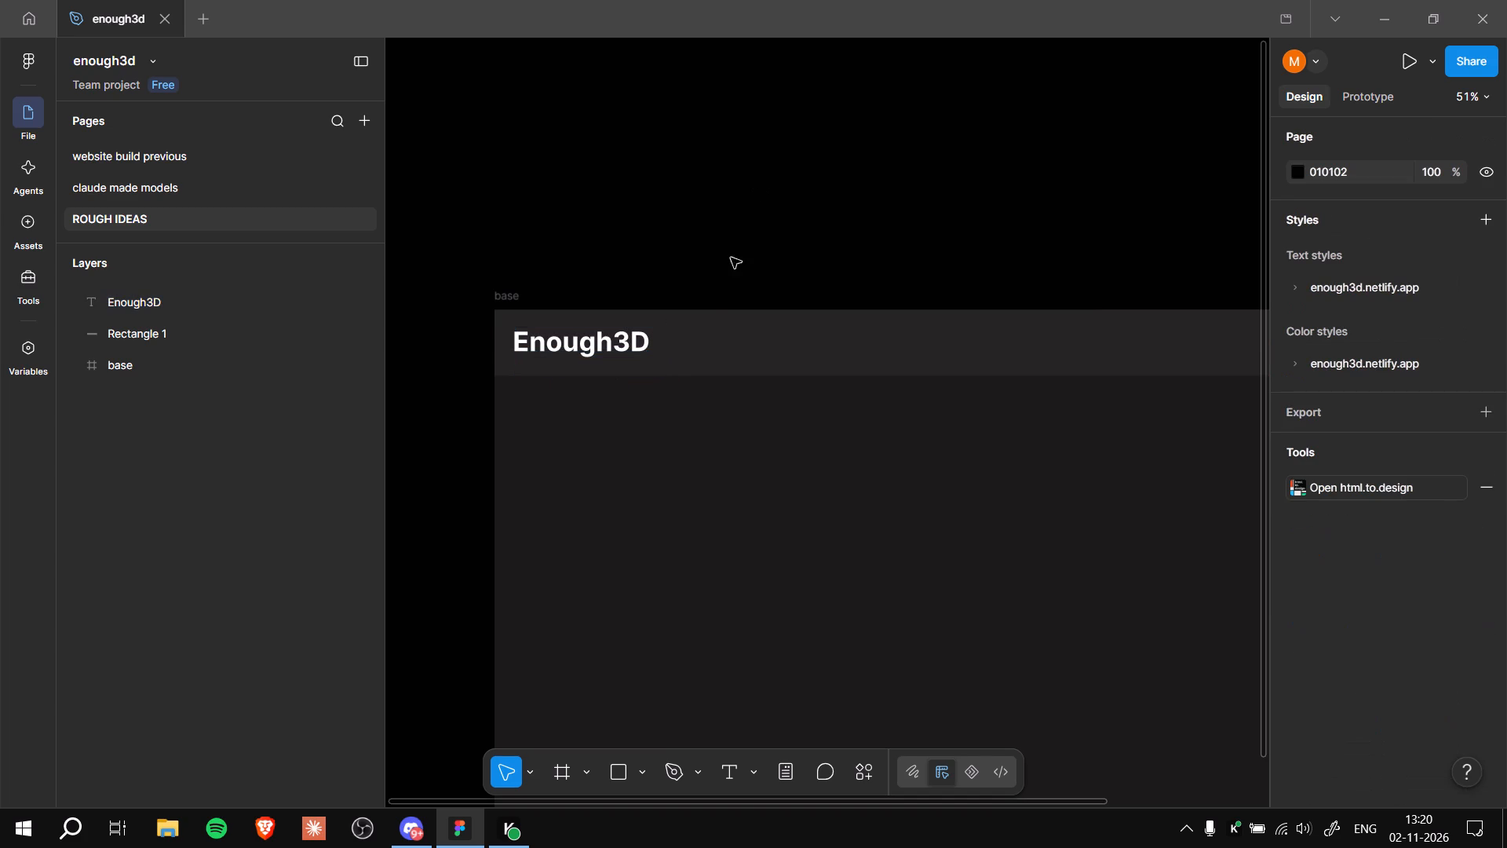
Shift the Enough3D text horizontally along the header bar to X 78, keeping Y 31.
click(599, 347)
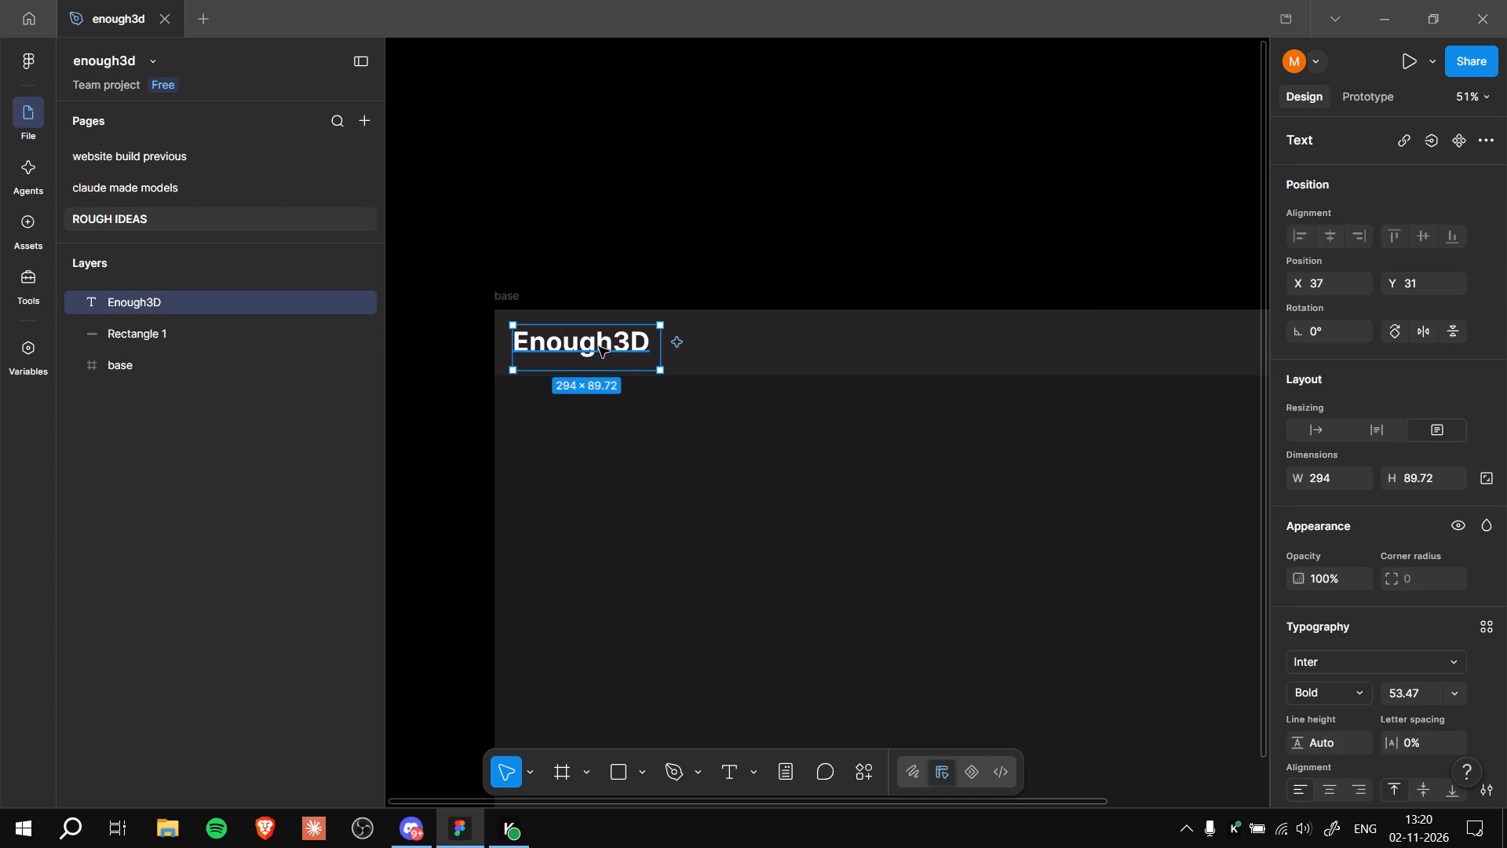
shift+click(599, 347)
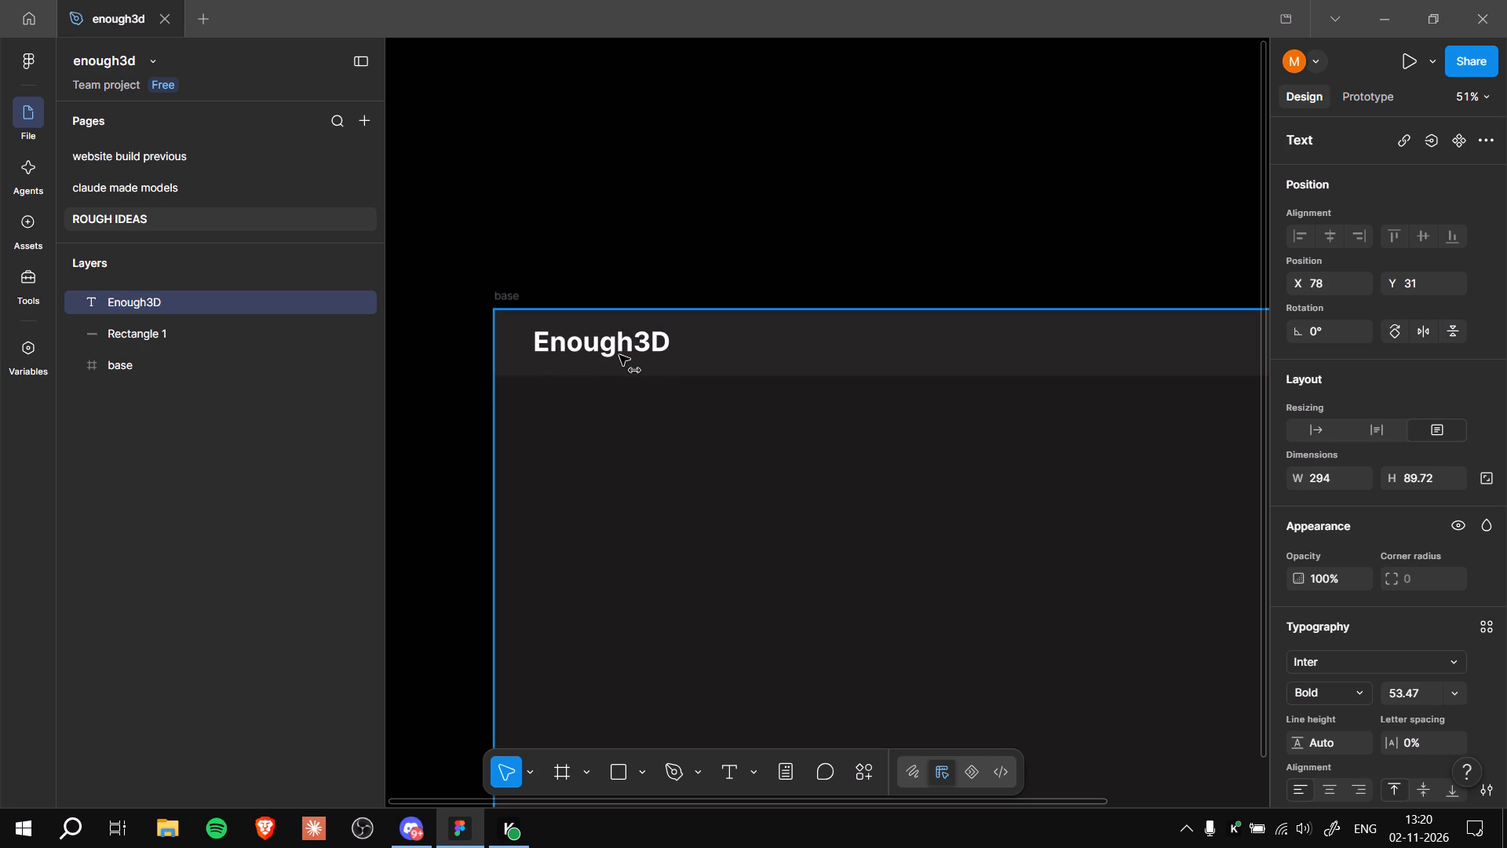
click(671, 217)
Draw a rectangle above the base frame, near its left end, and shrink it to about 45 × 44.
ctrl+scroll(708, 191, down, 5)
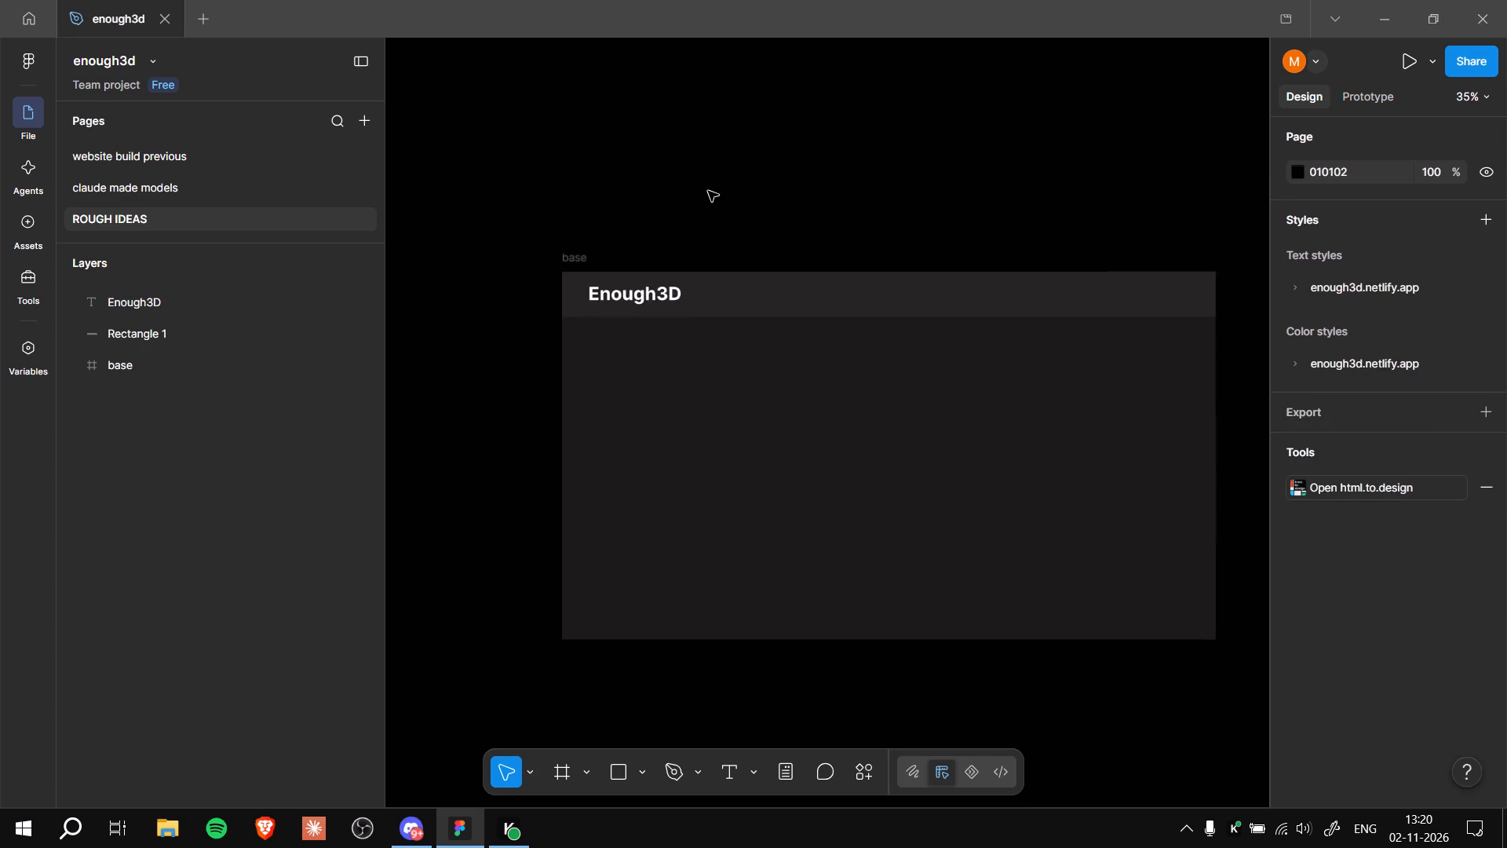
ctrl+middle_drag(770, 159, 739, 166)
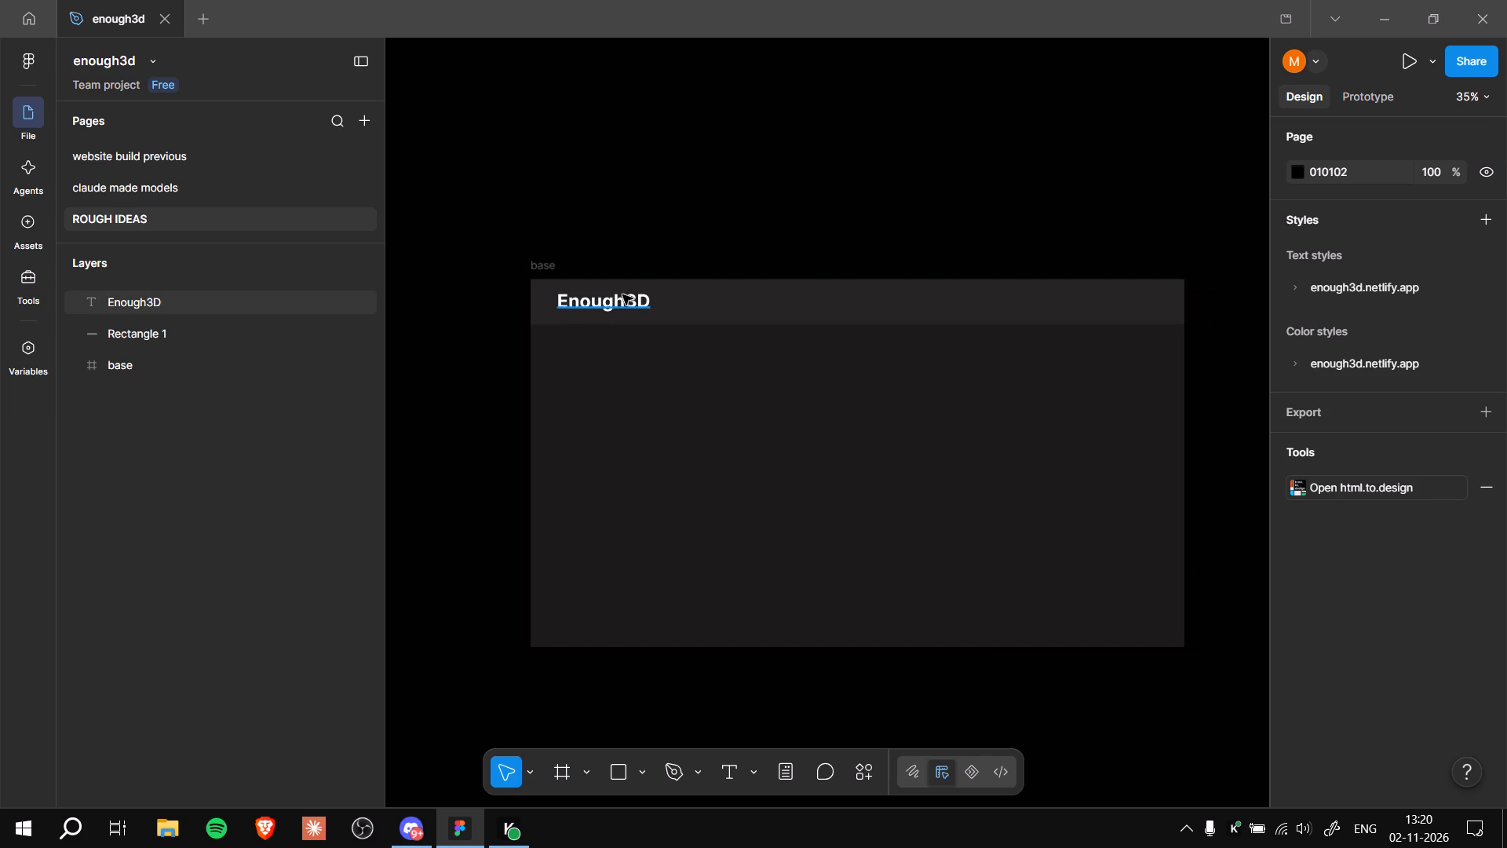
scroll(674, 185, up, 4)
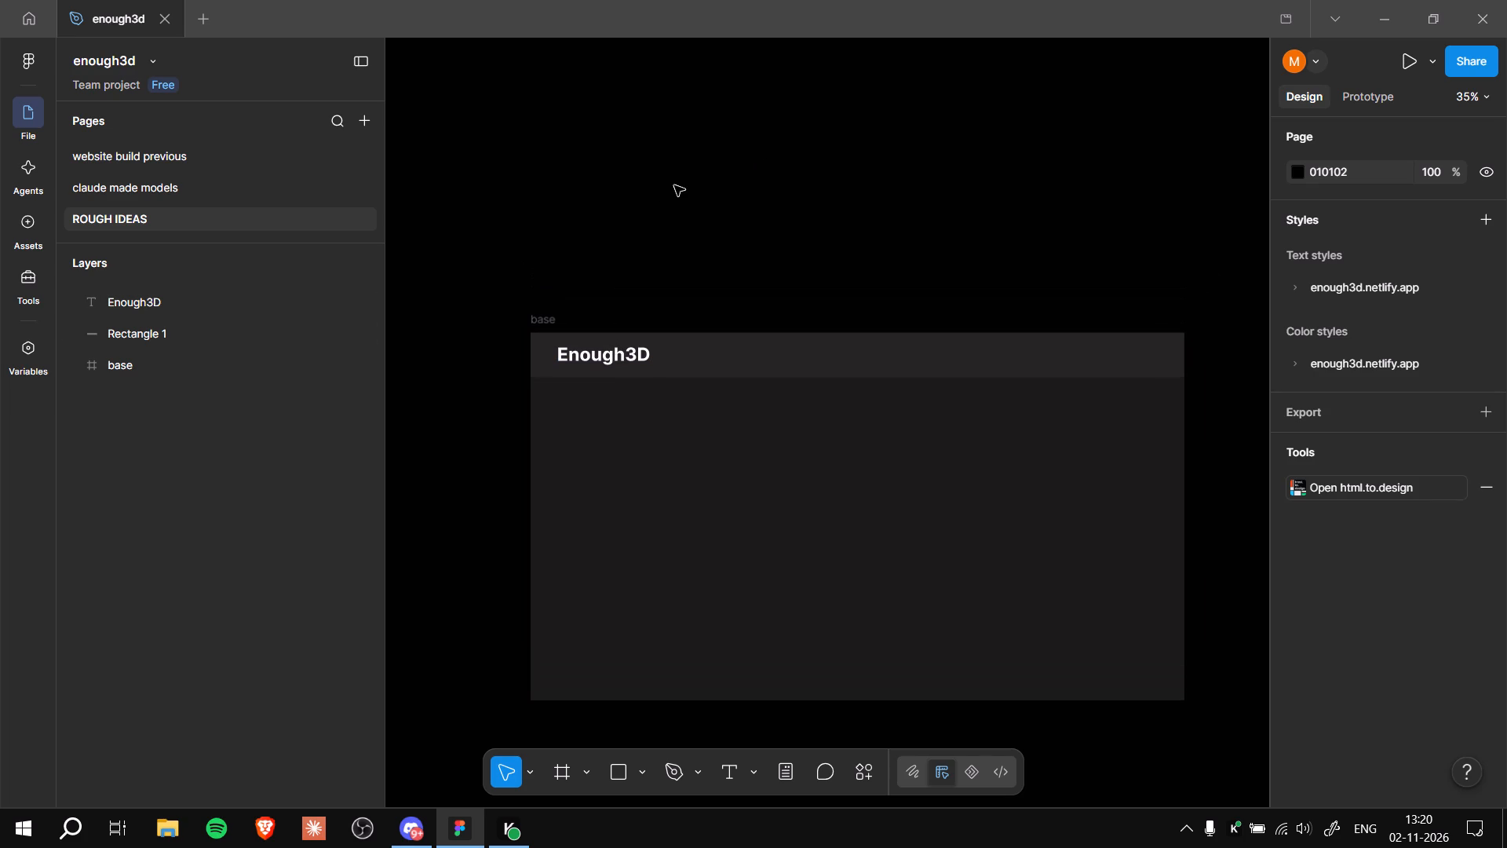
ctrl+scroll(680, 189, up, 3)
ctrl+scroll(666, 266, up, 2)
ctrl+middle_drag(666, 266, 699, 171)
ctrl+scroll(696, 187, up, 4)
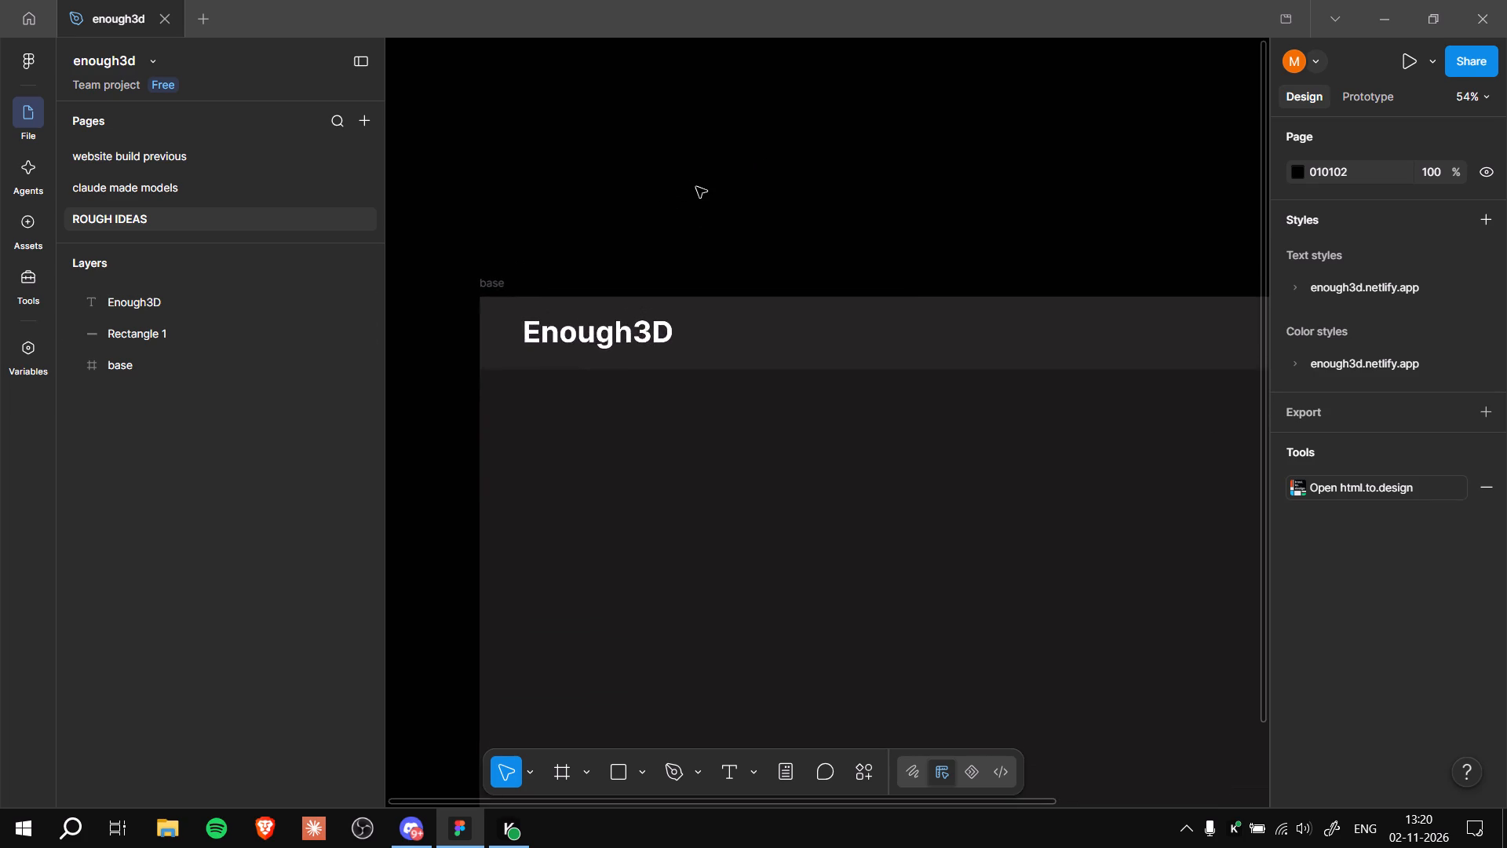
ctrl+scroll(691, 209, up, 5)
ctrl+middle_drag(686, 224, 792, 141)
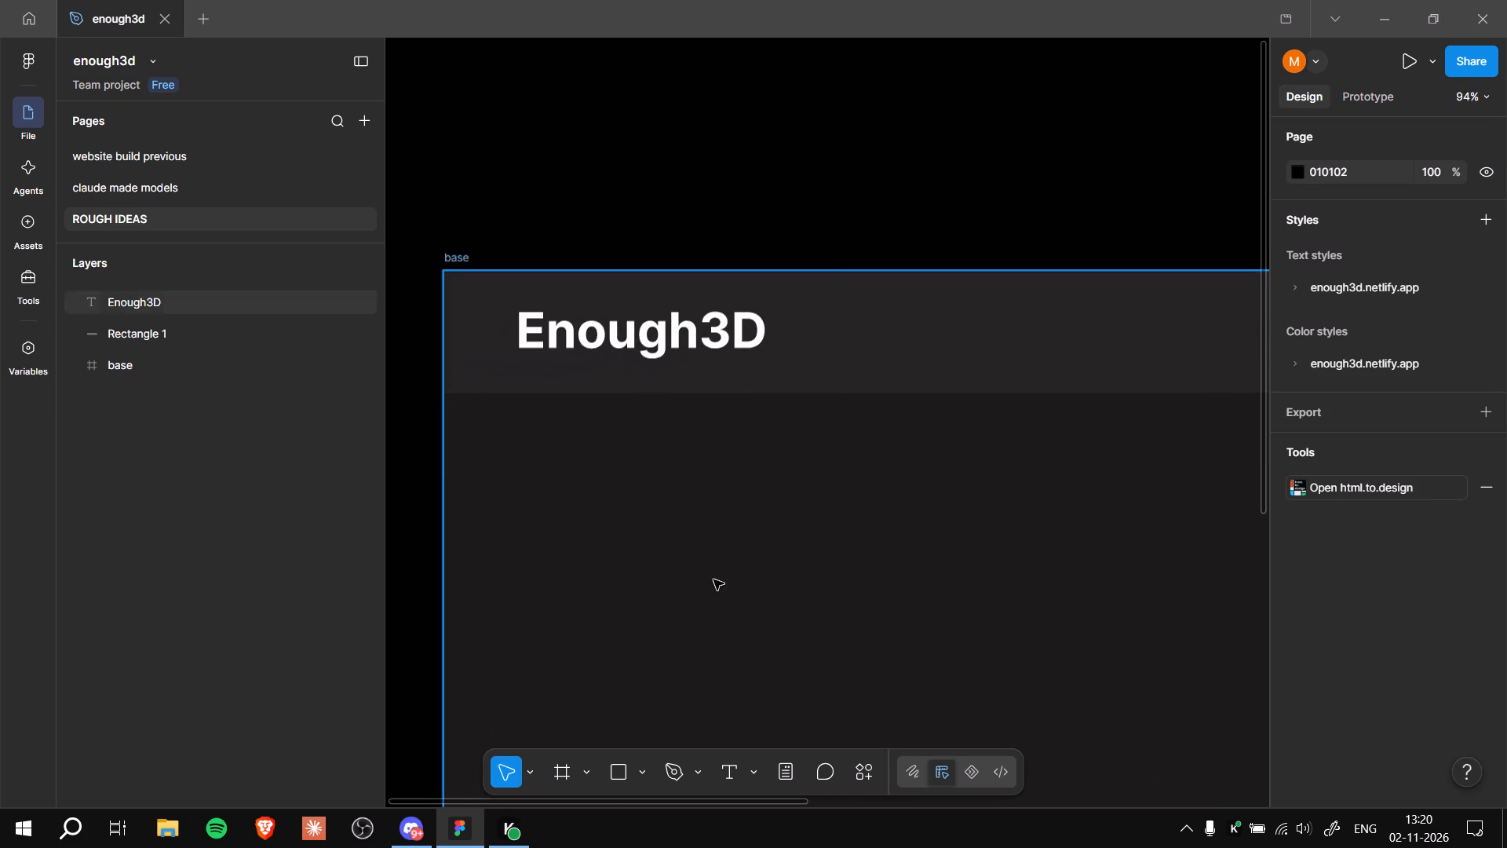
click(618, 779)
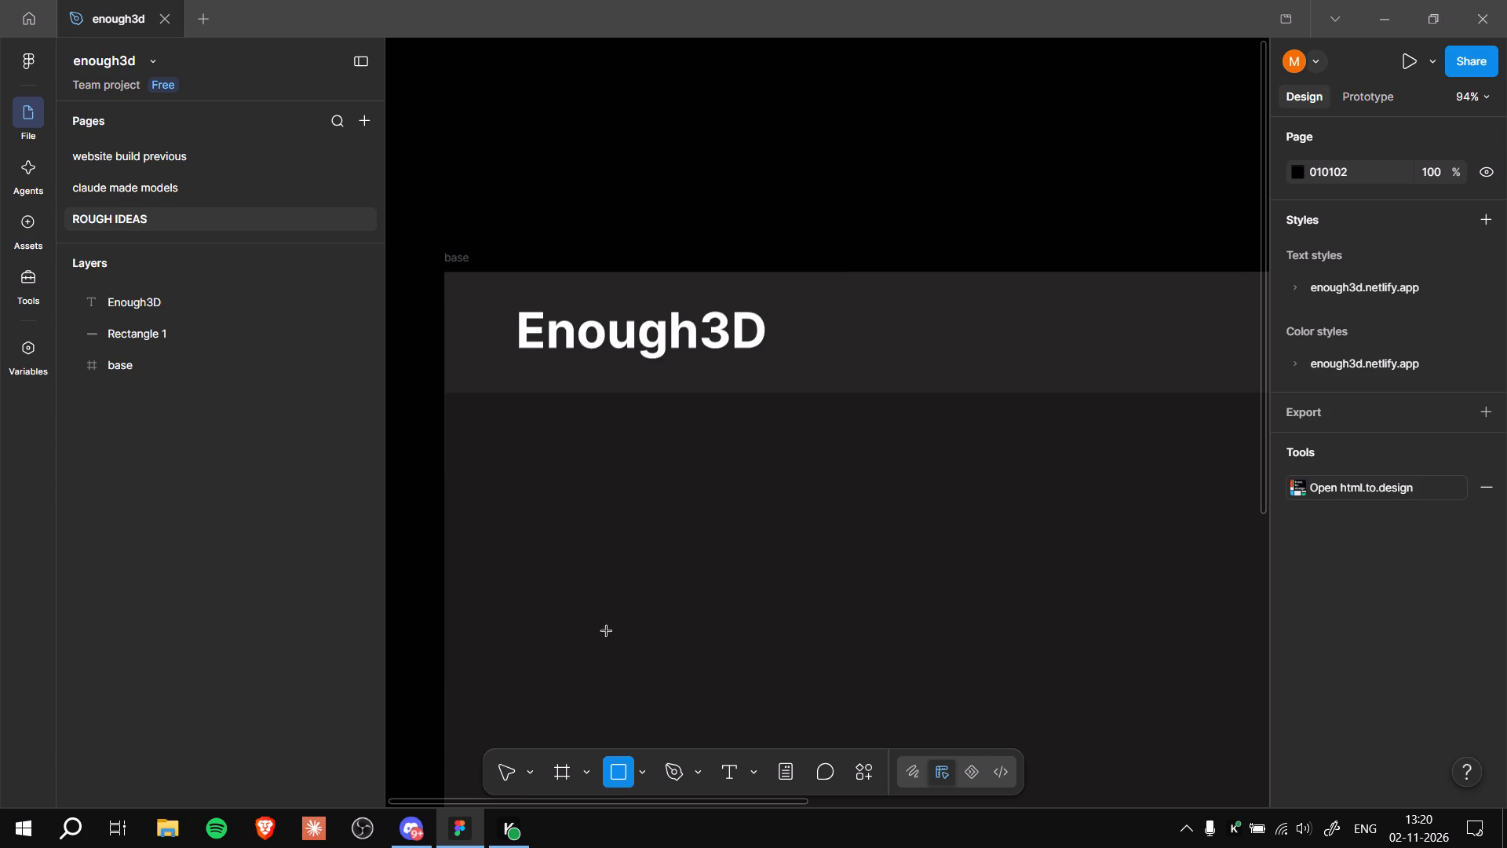
click(528, 157)
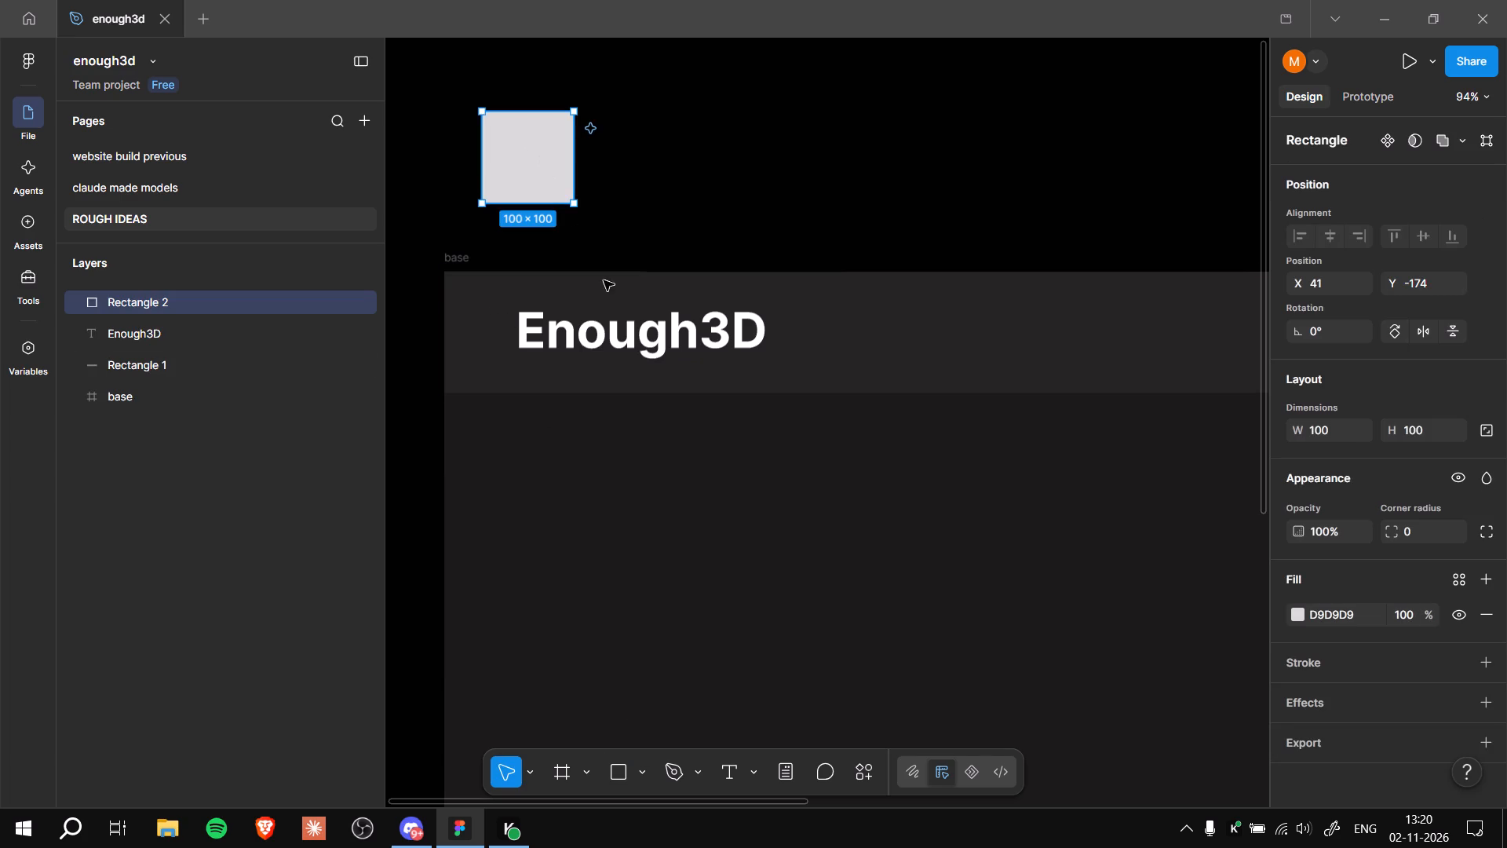
drag(577, 203, 553, 159)
drag(553, 159, 544, 155)
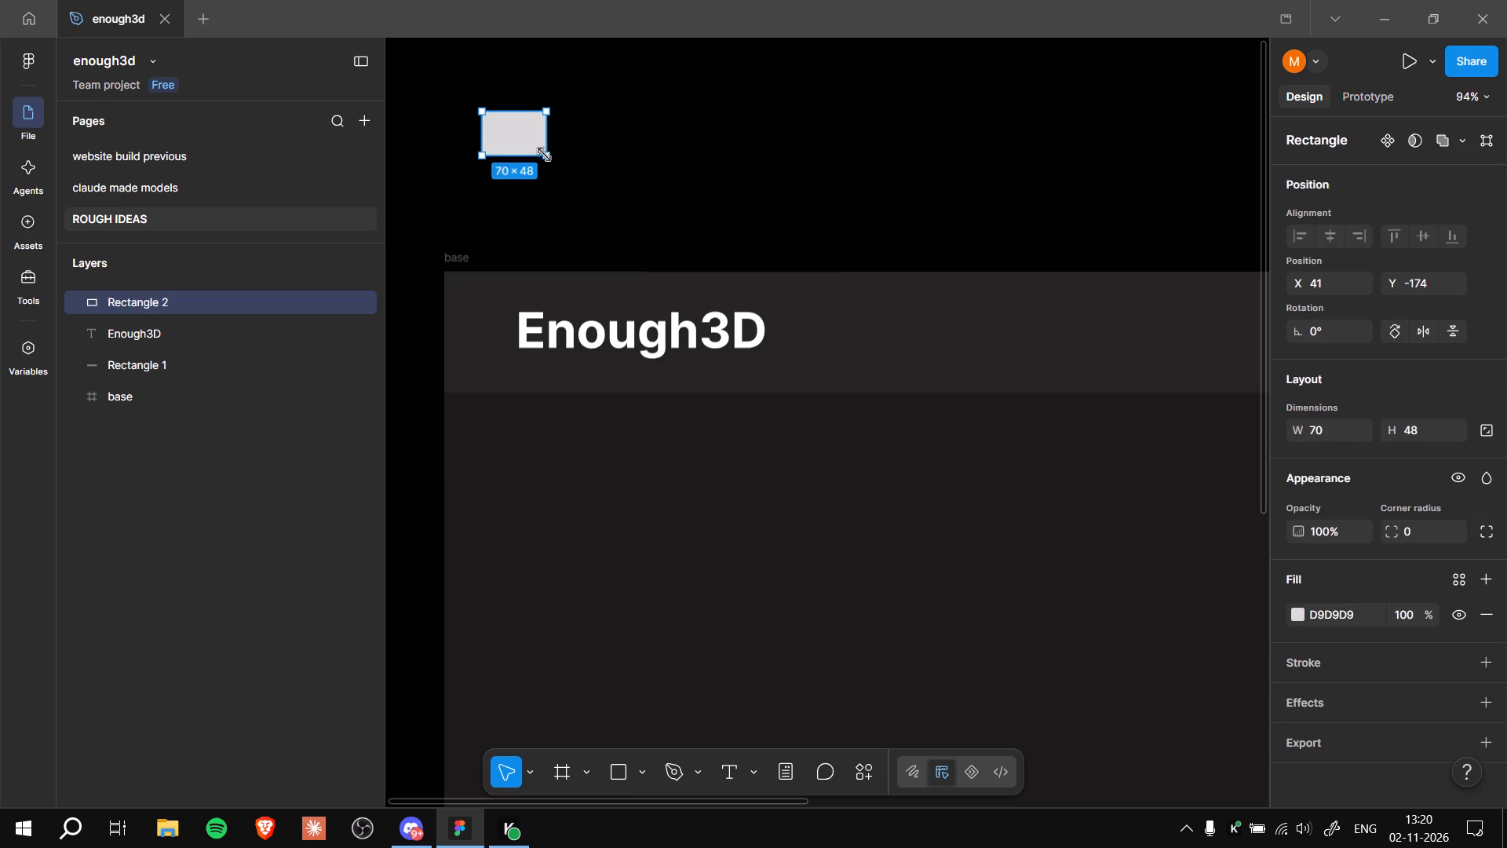
drag(544, 155, 538, 151)
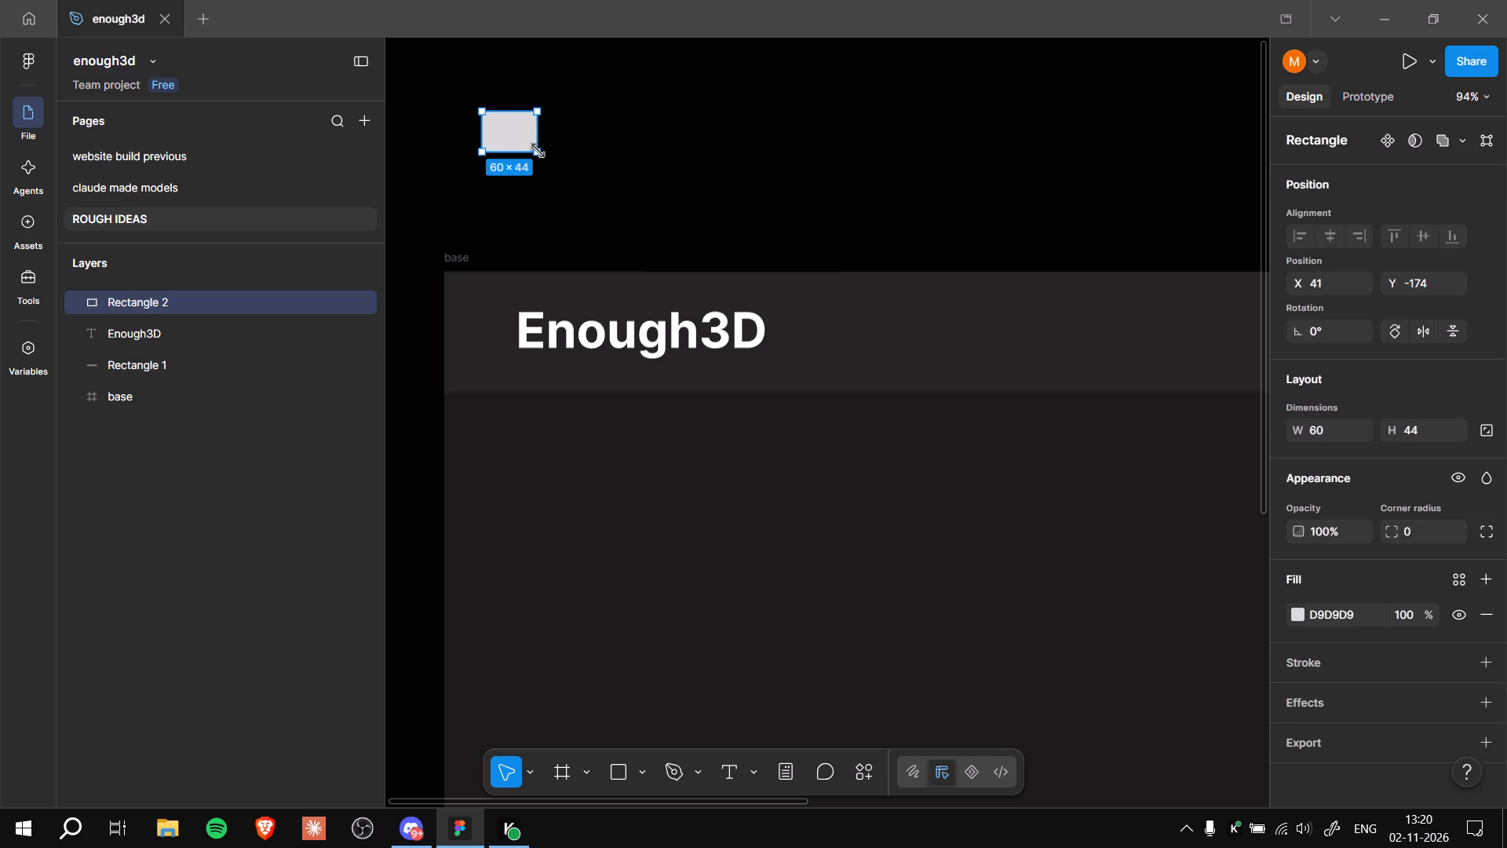
drag(538, 151, 524, 151)
click(525, 151)
click(530, 151)
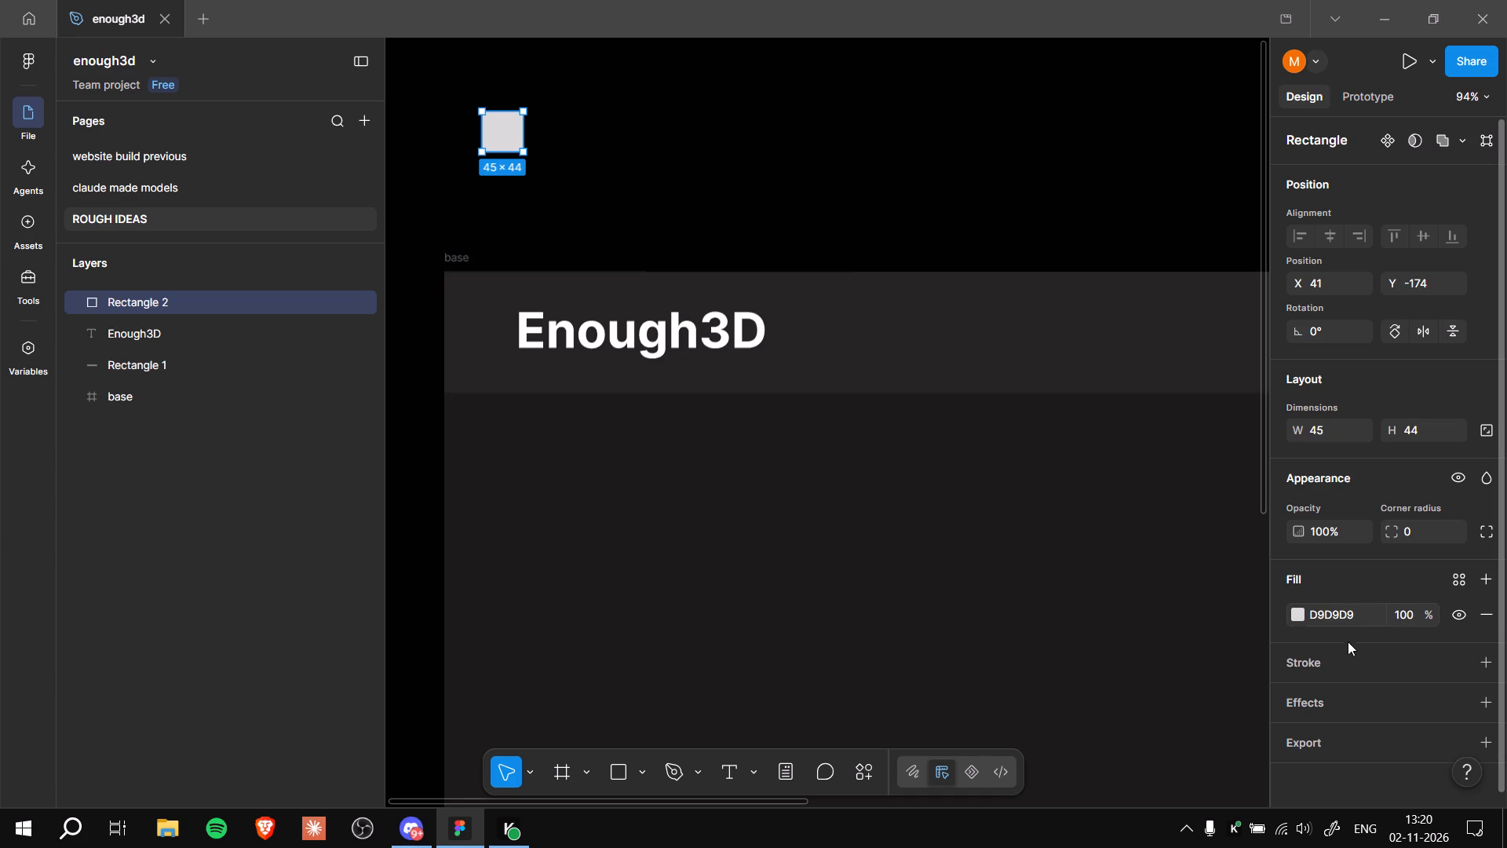
Change the small rectangle's fill colour to bright red, FF1818.
click(1297, 616)
drag(1126, 489, 1235, 391)
click(793, 71)
Place the red square in the header bar at about X 37, Y 35, with its layer outside the base frame and on top.
click(498, 125)
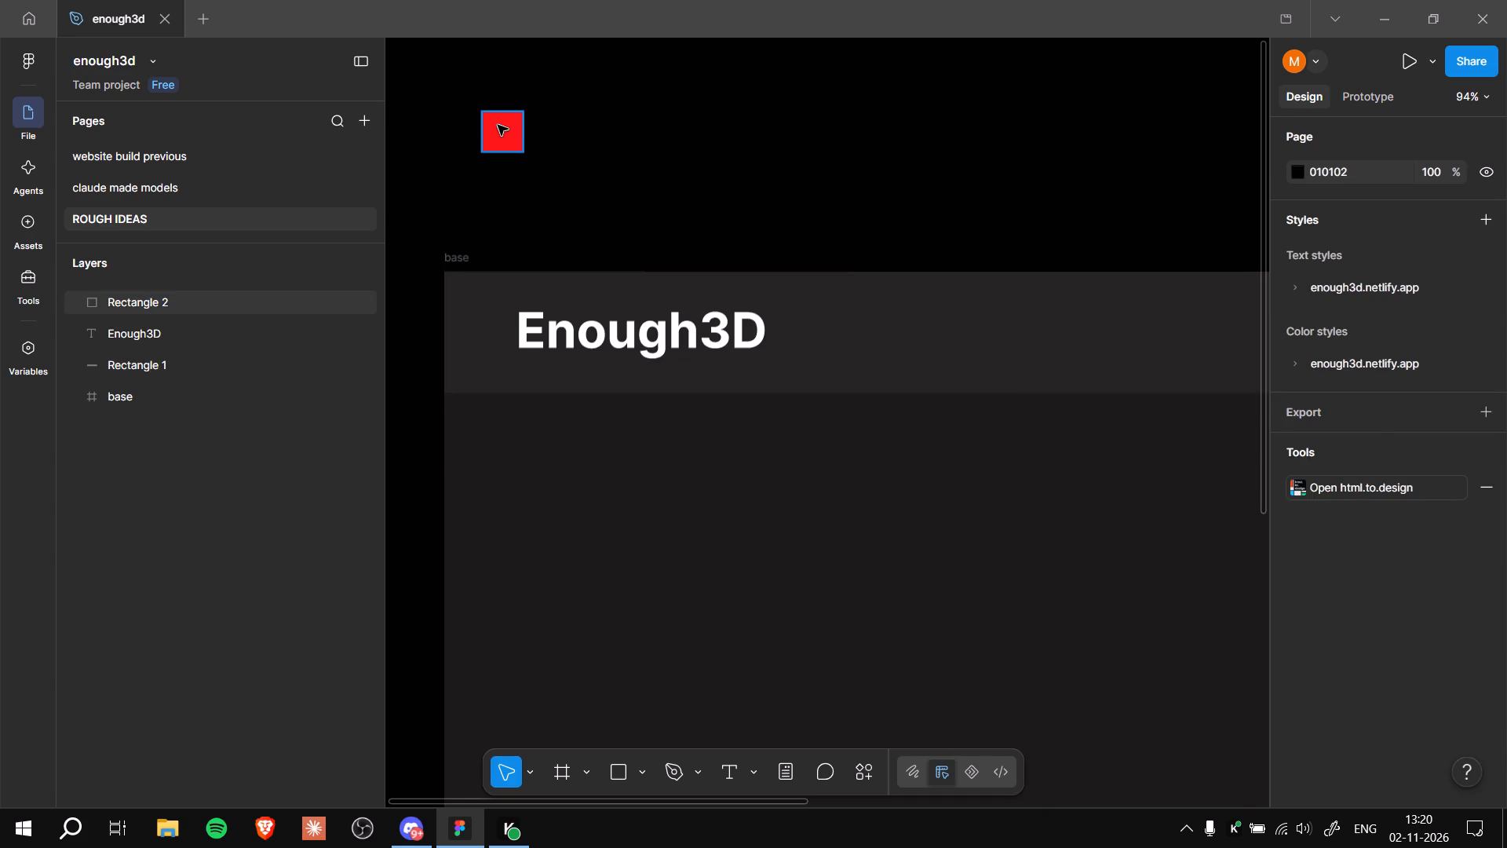
drag(496, 131, 521, 199)
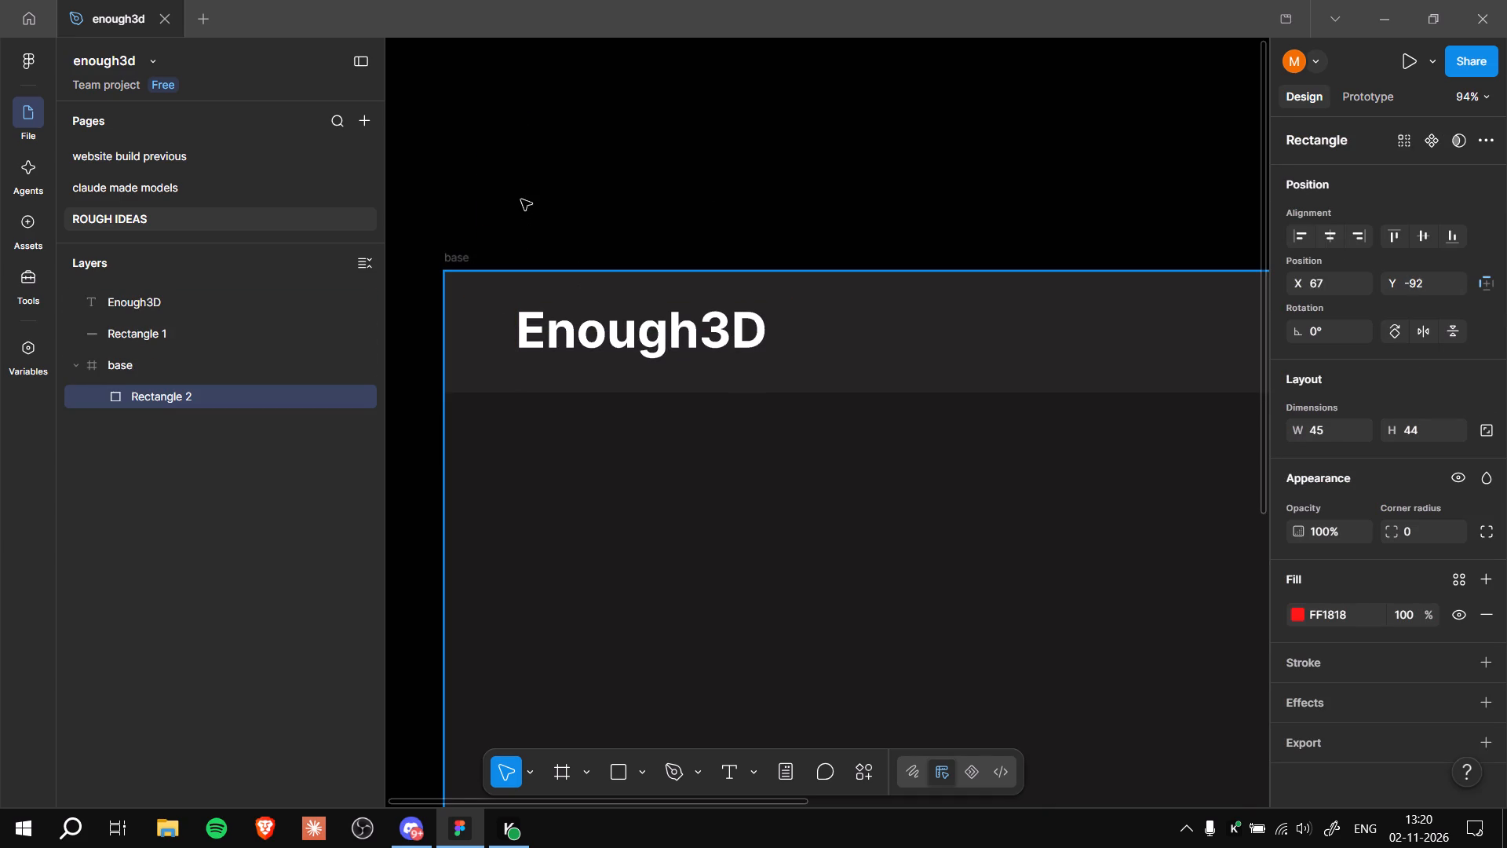
drag(521, 199, 492, 324)
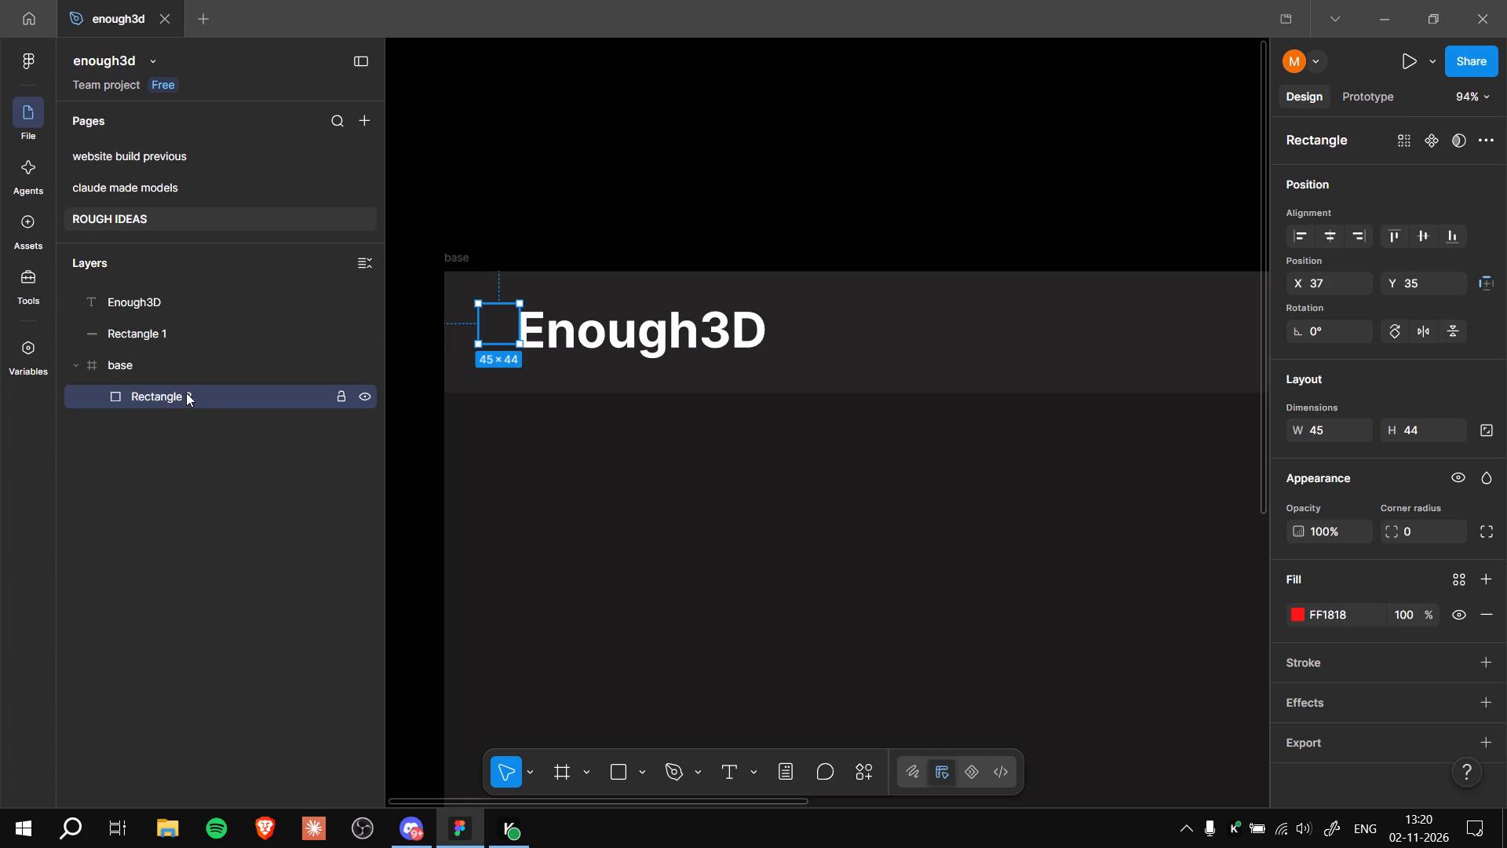
drag(186, 393, 155, 291)
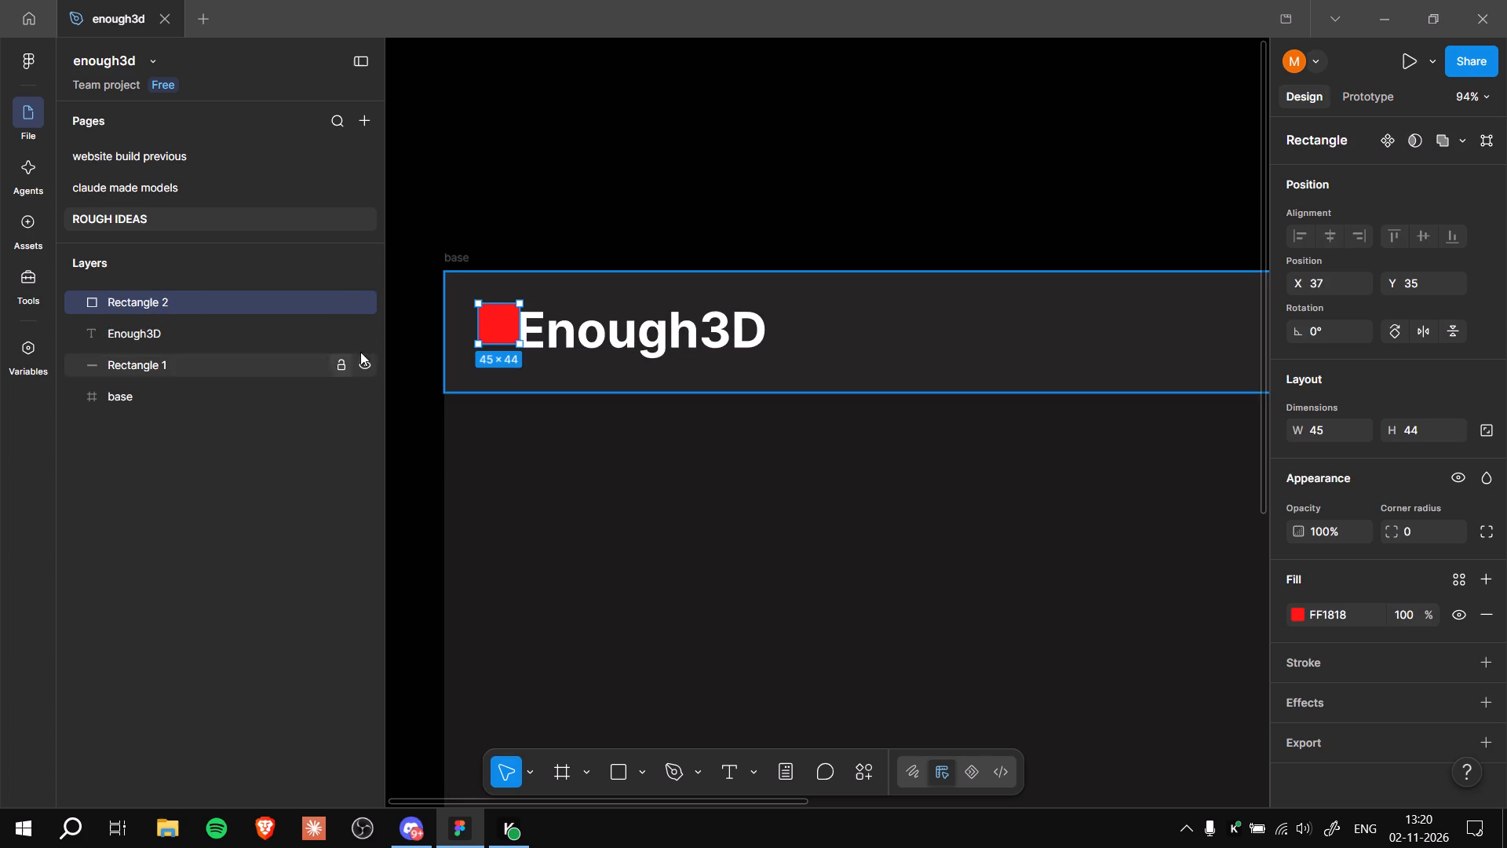
click(251, 532)
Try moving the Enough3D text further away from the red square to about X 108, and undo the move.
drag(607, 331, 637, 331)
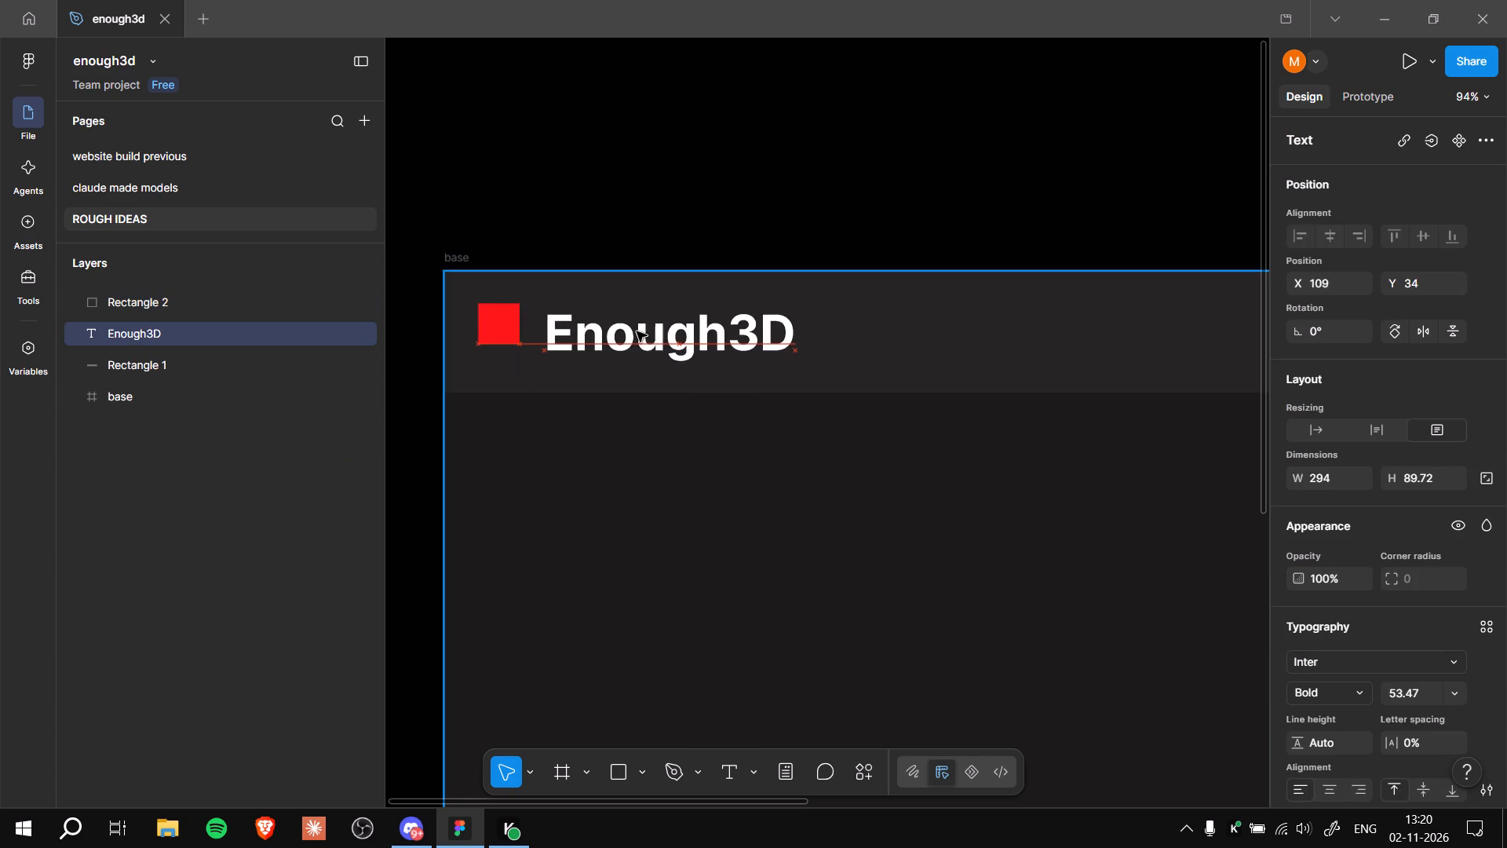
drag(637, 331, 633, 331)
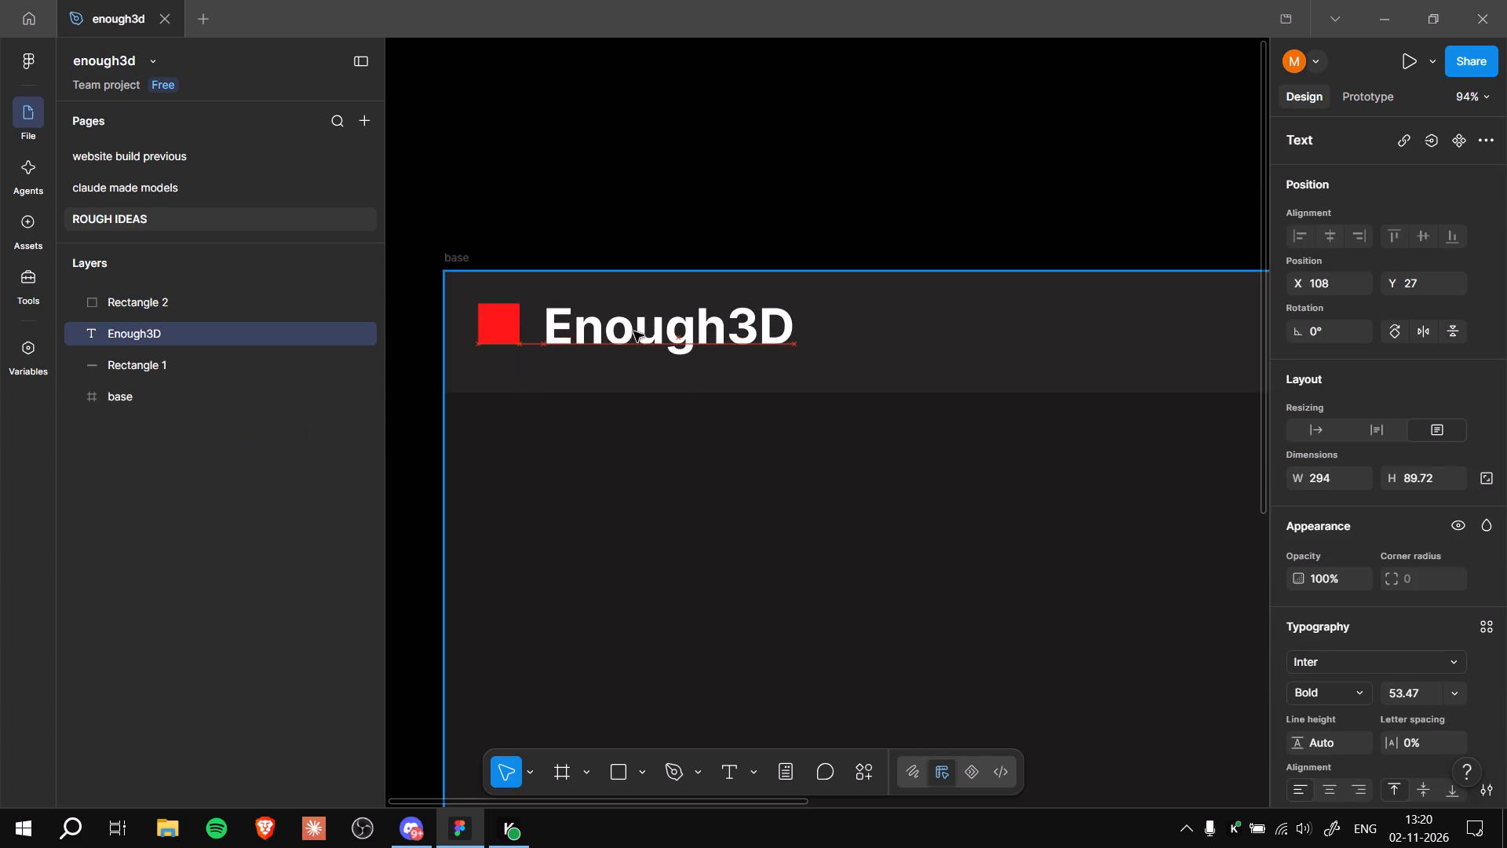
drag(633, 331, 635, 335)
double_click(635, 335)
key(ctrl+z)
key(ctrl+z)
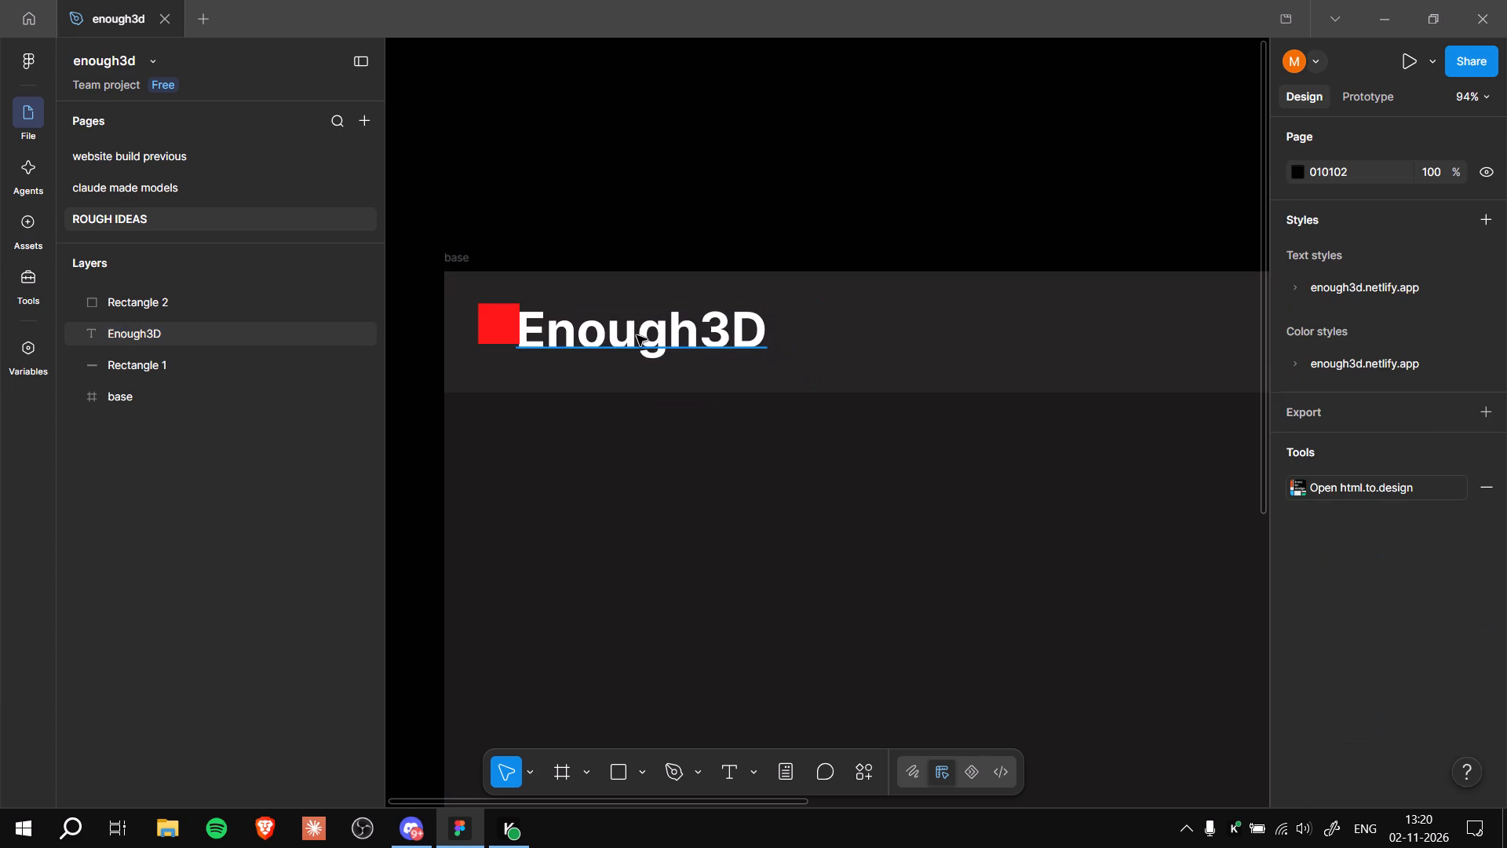
Move the Enough3D text clear of the red square to about X 94, Y 31.
click(637, 338)
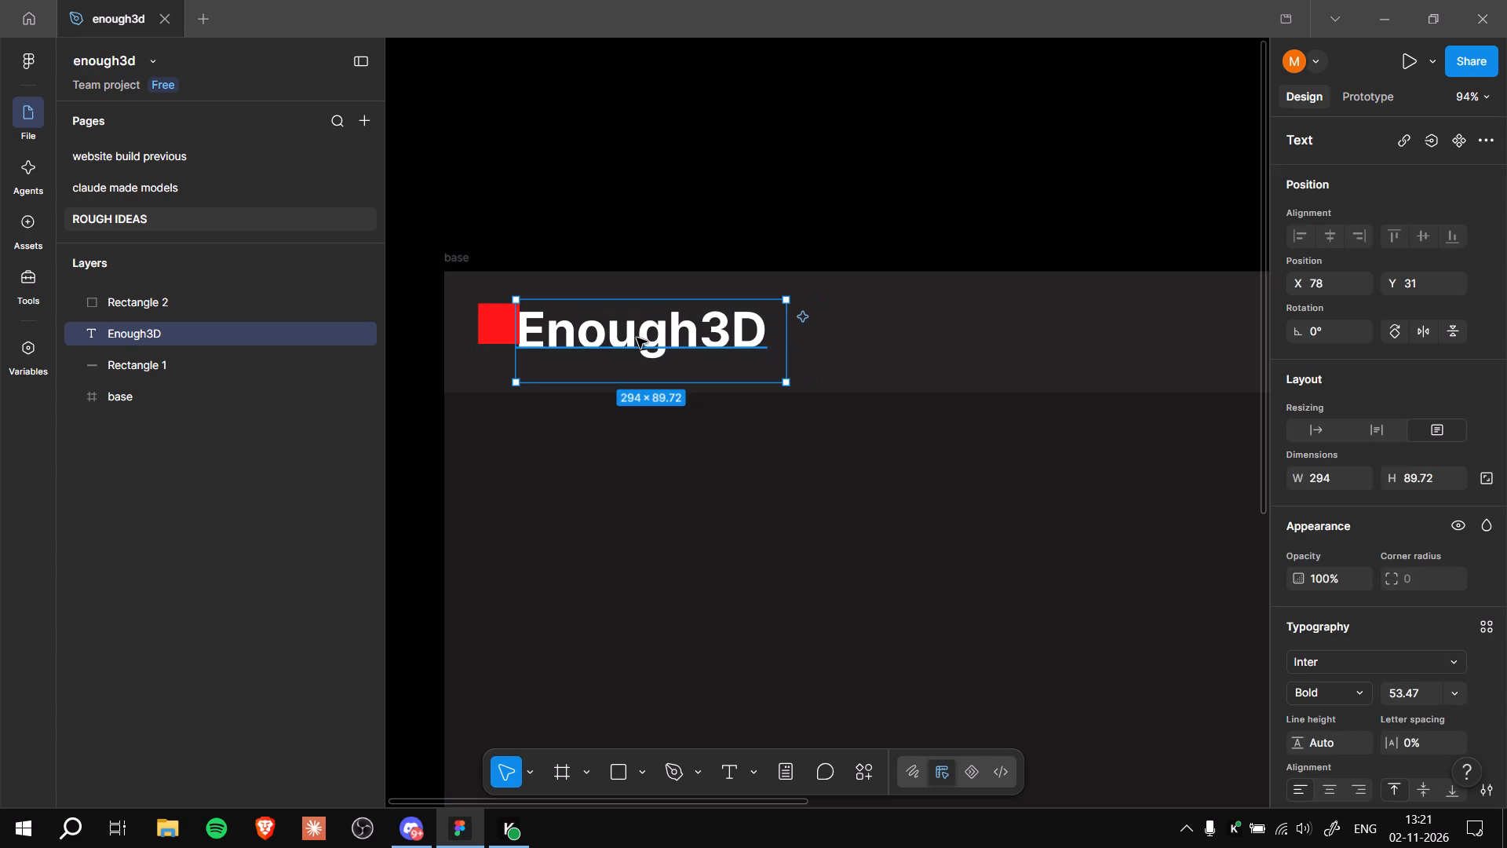
shift+drag(637, 338, 652, 332)
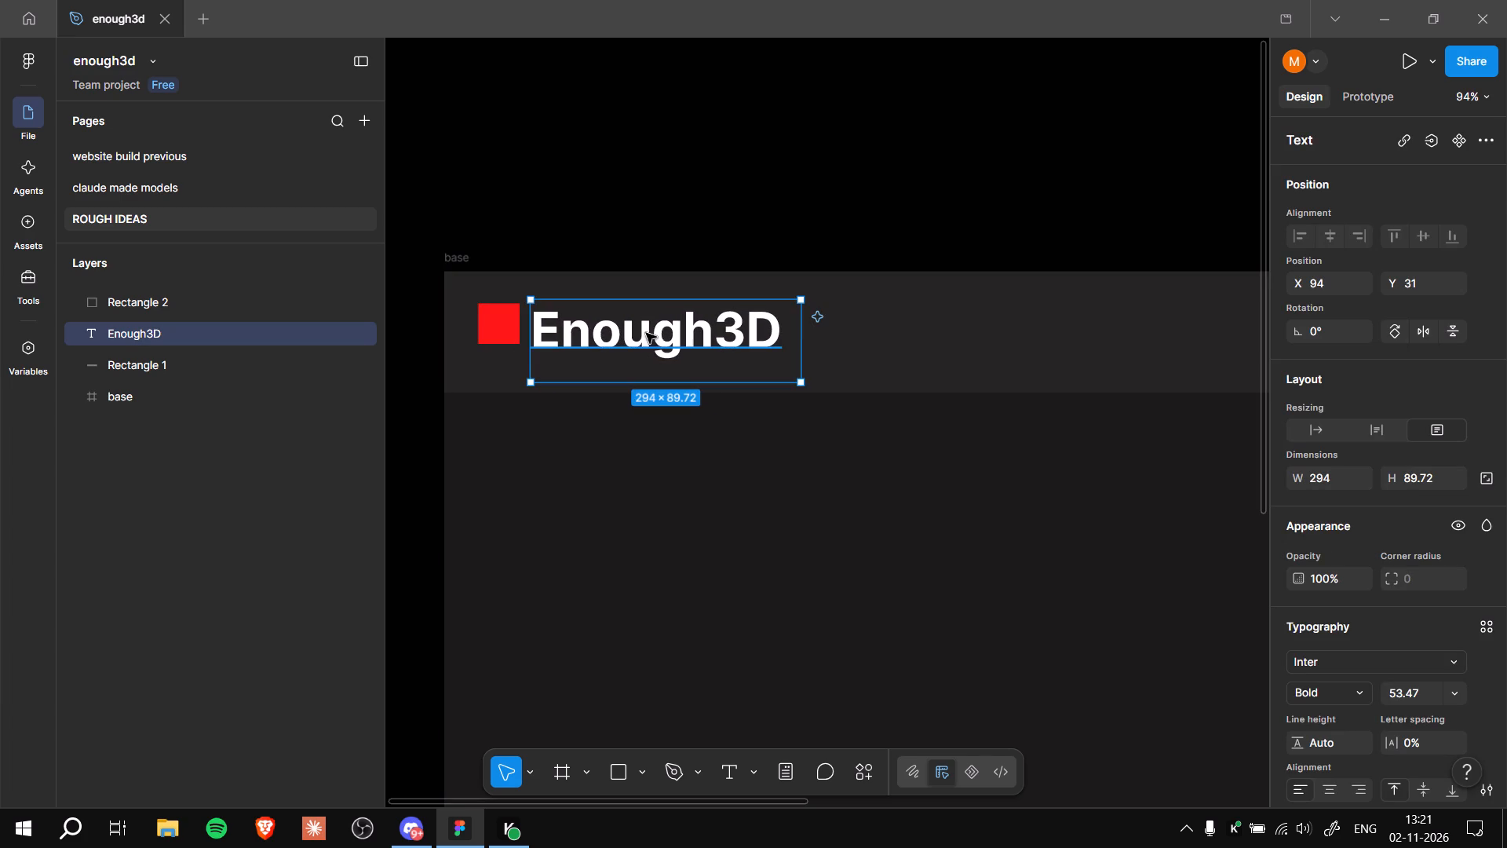
Nudge the red square to about X 39, Y 44 so it lines up vertically with the Enough3D text.
click(493, 323)
drag(498, 323, 499, 331)
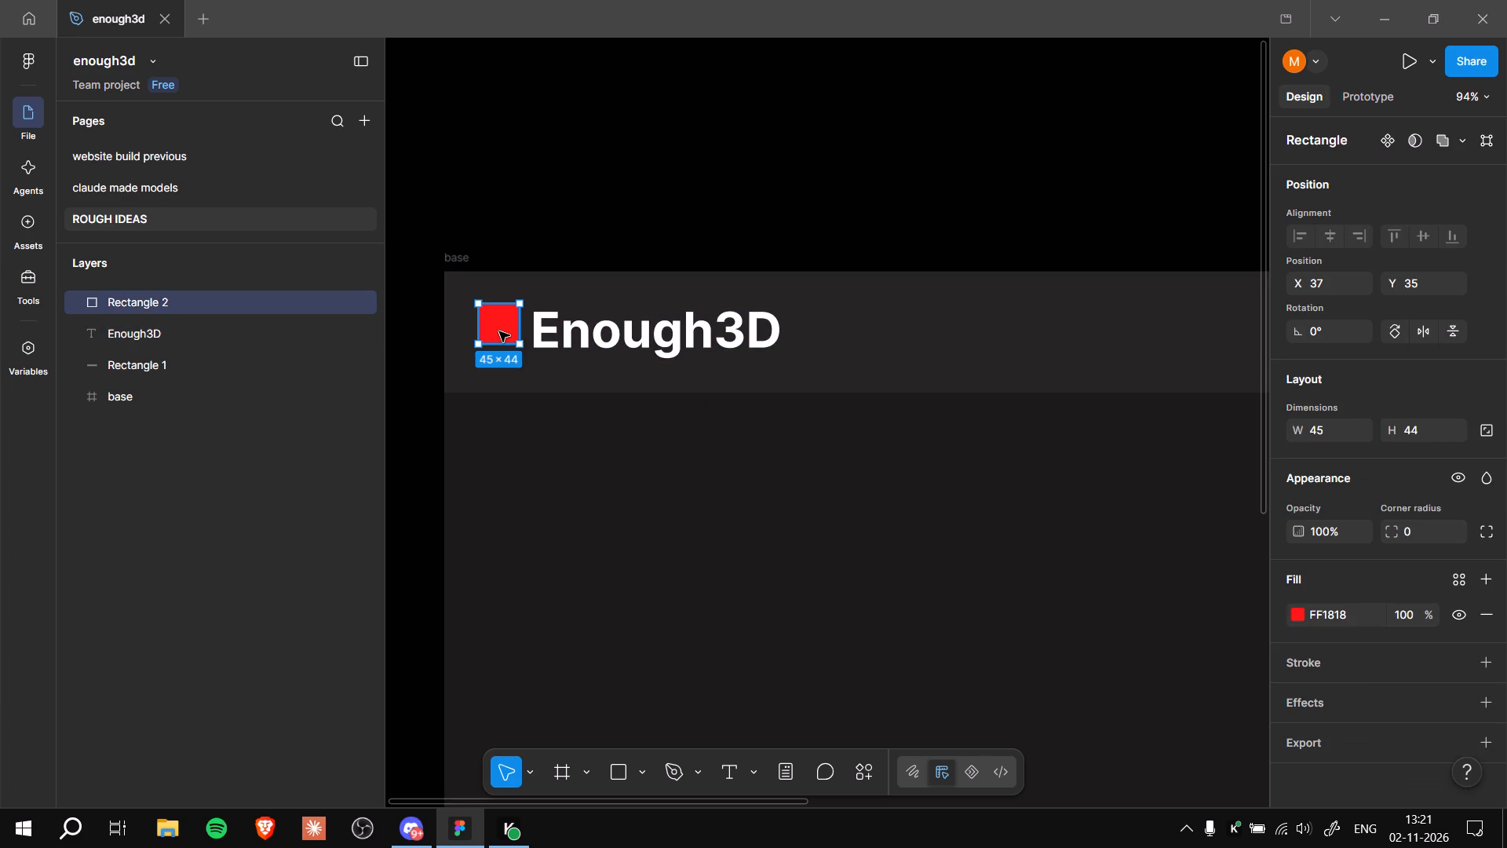
drag(499, 331, 499, 334)
click(595, 190)
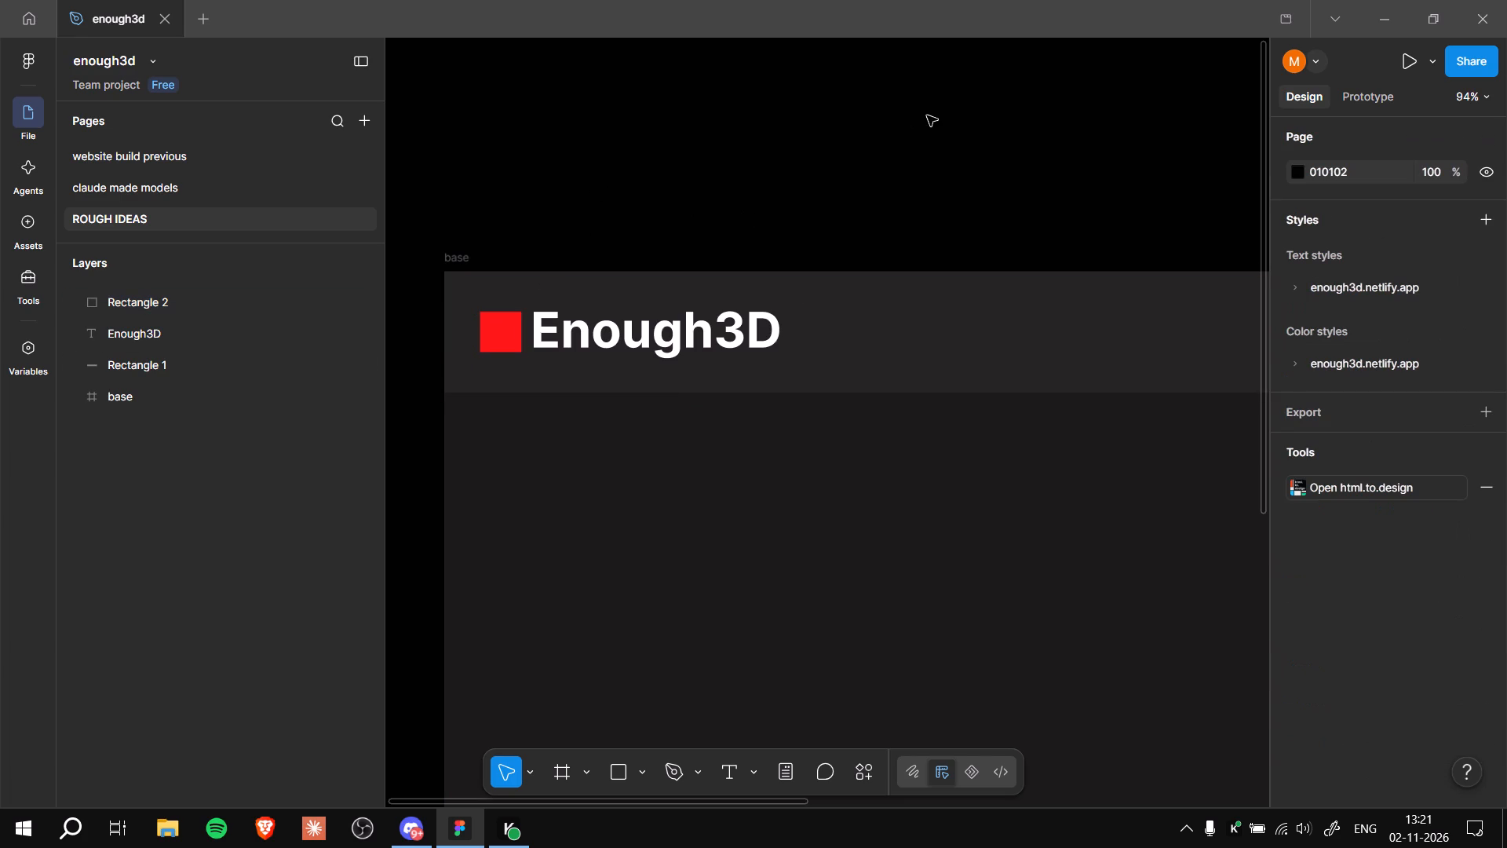
Rename the red square's layer as logo.
scroll(783, 147, down, 1)
ctrl+scroll(783, 147, down, 5)
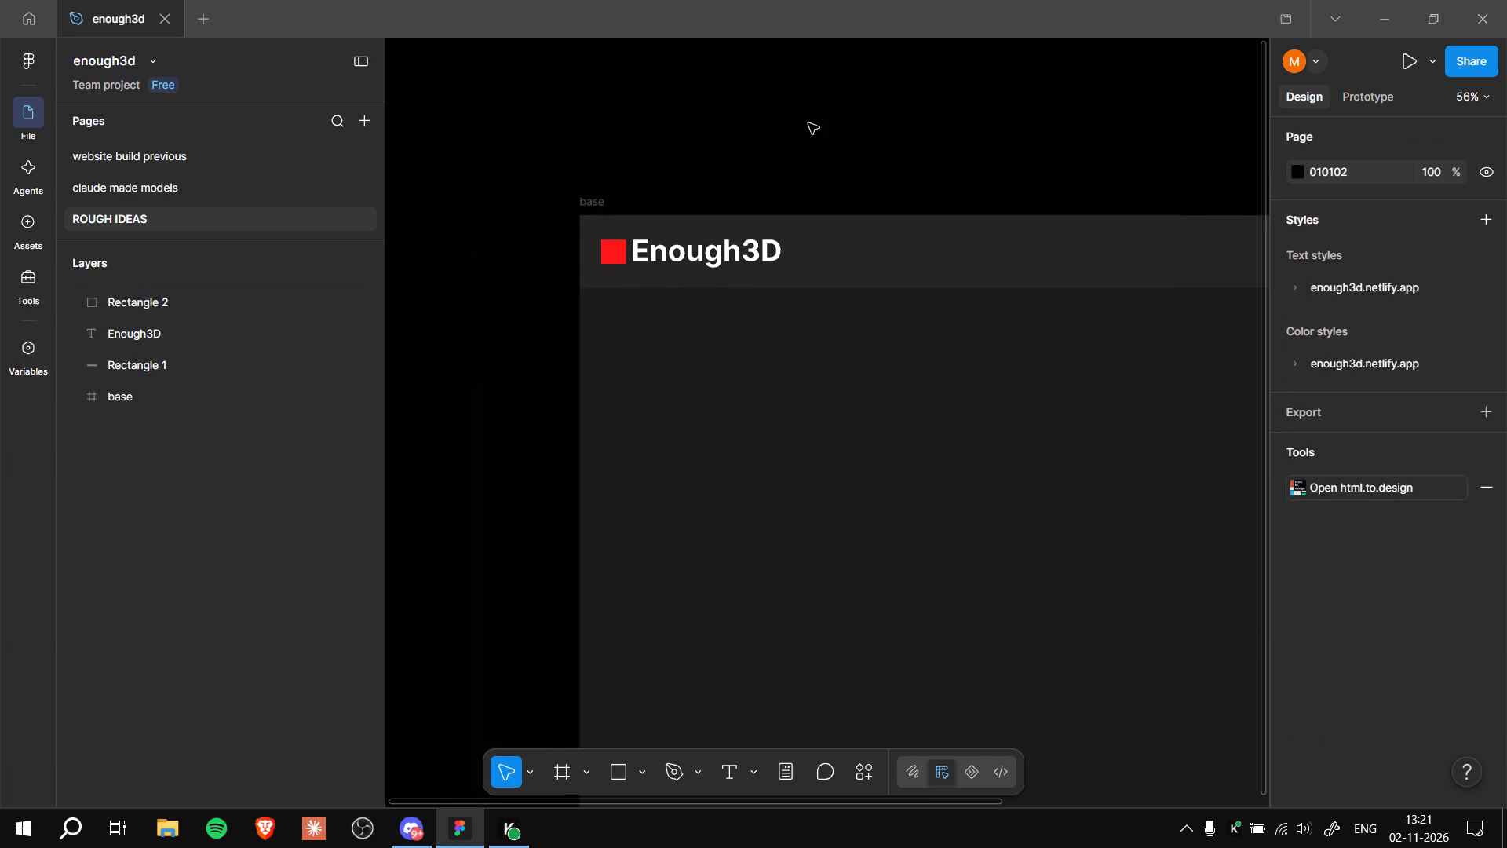
ctrl+middle_drag(813, 121, 768, 157)
ctrl+scroll(768, 157, down, 2)
double_click(170, 294)
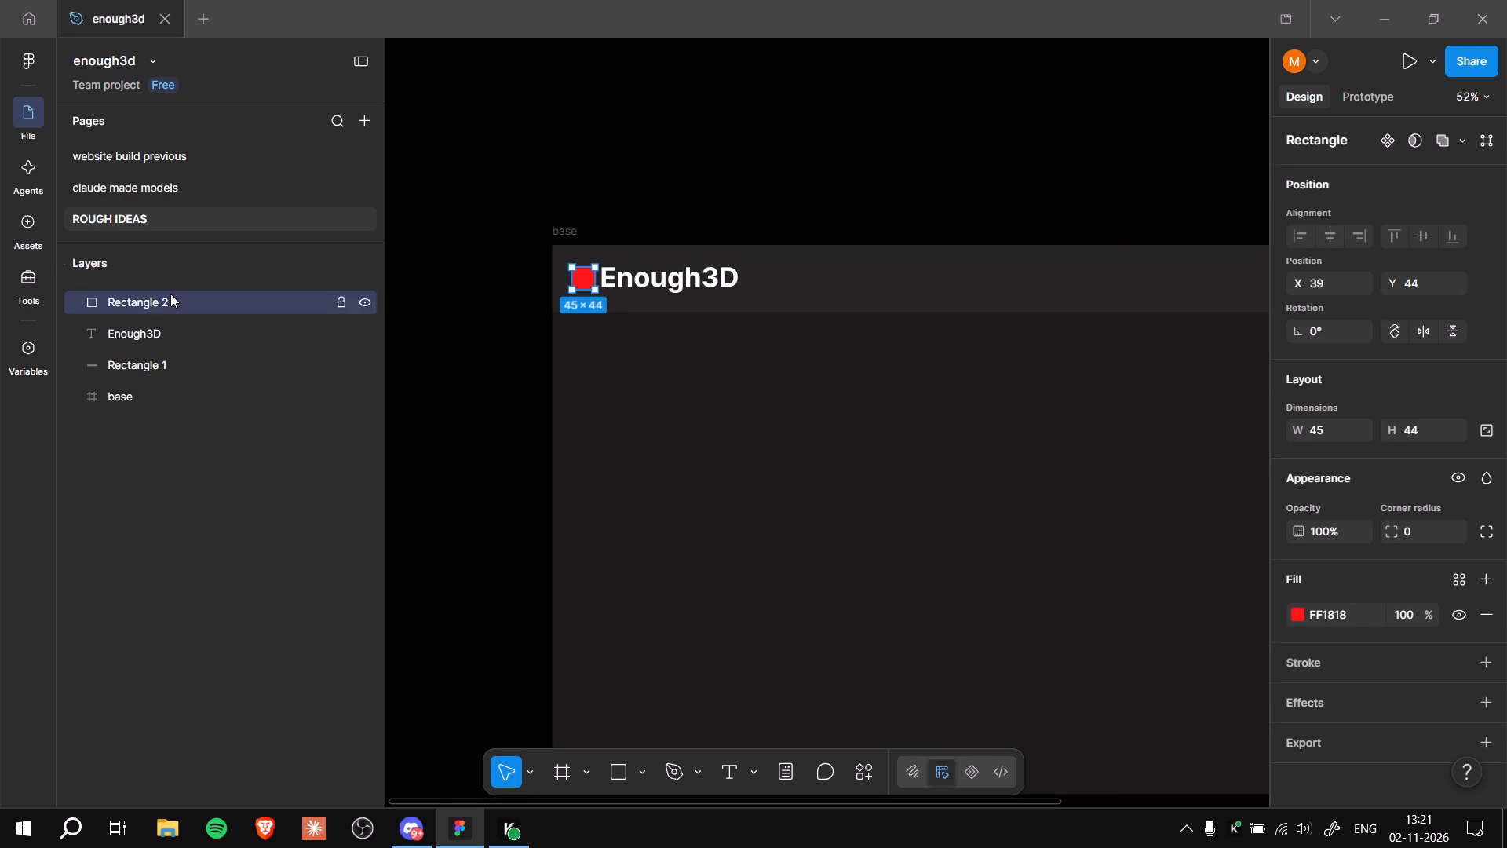
text(logo)
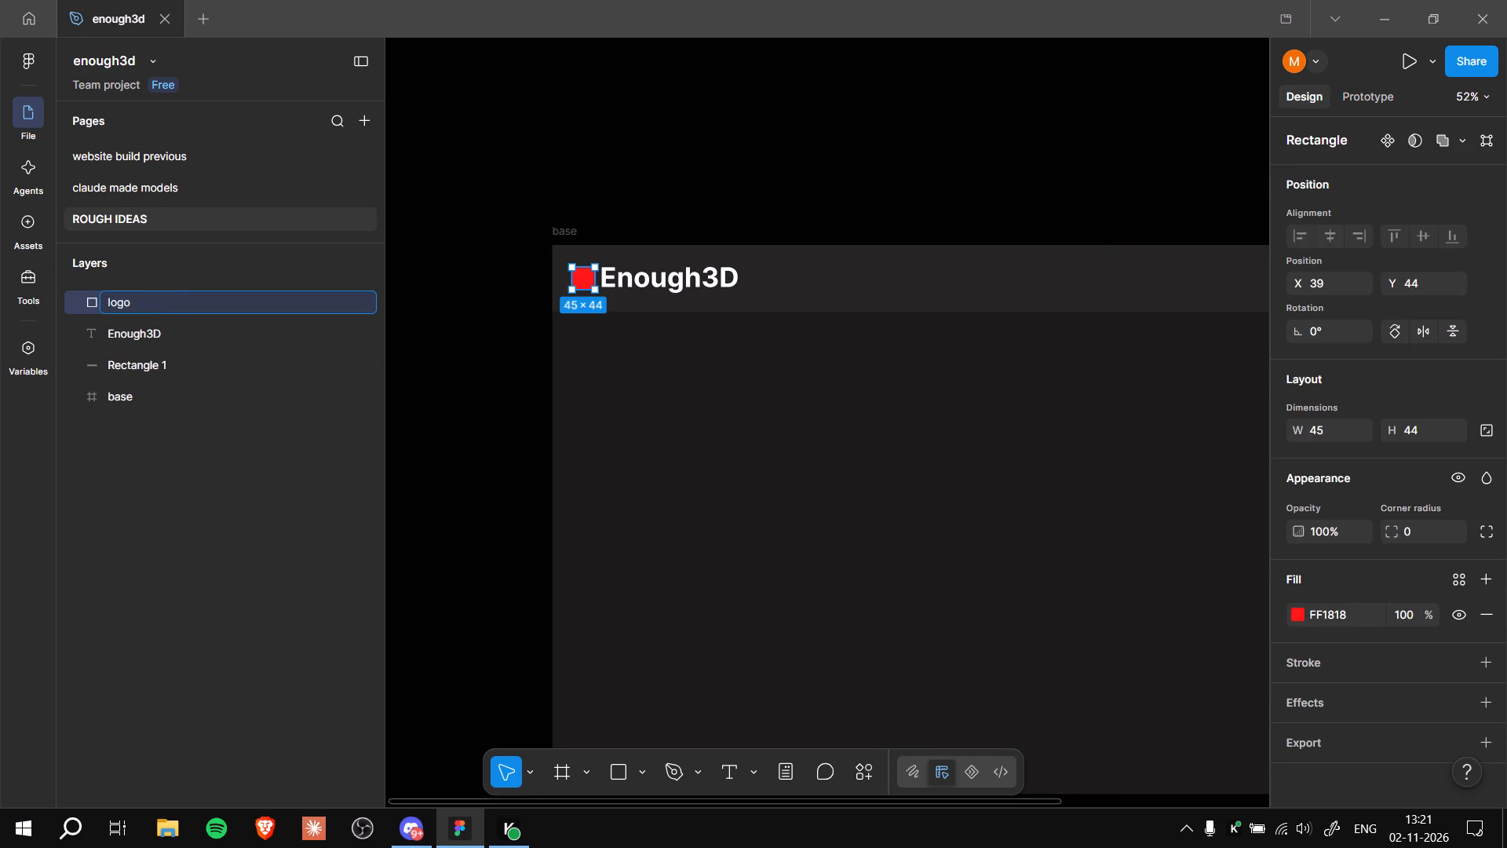
click(640, 169)
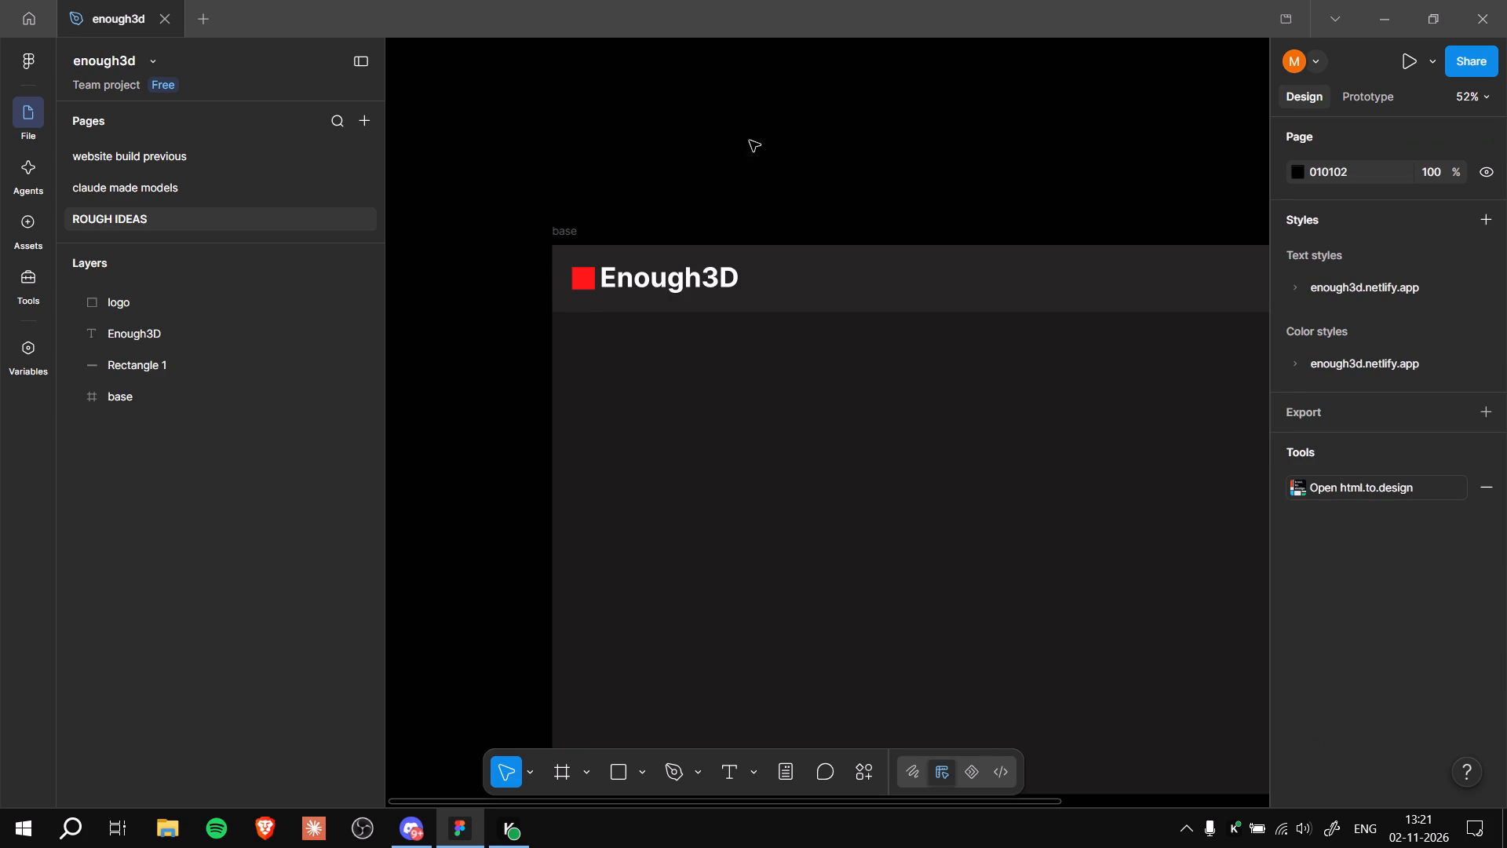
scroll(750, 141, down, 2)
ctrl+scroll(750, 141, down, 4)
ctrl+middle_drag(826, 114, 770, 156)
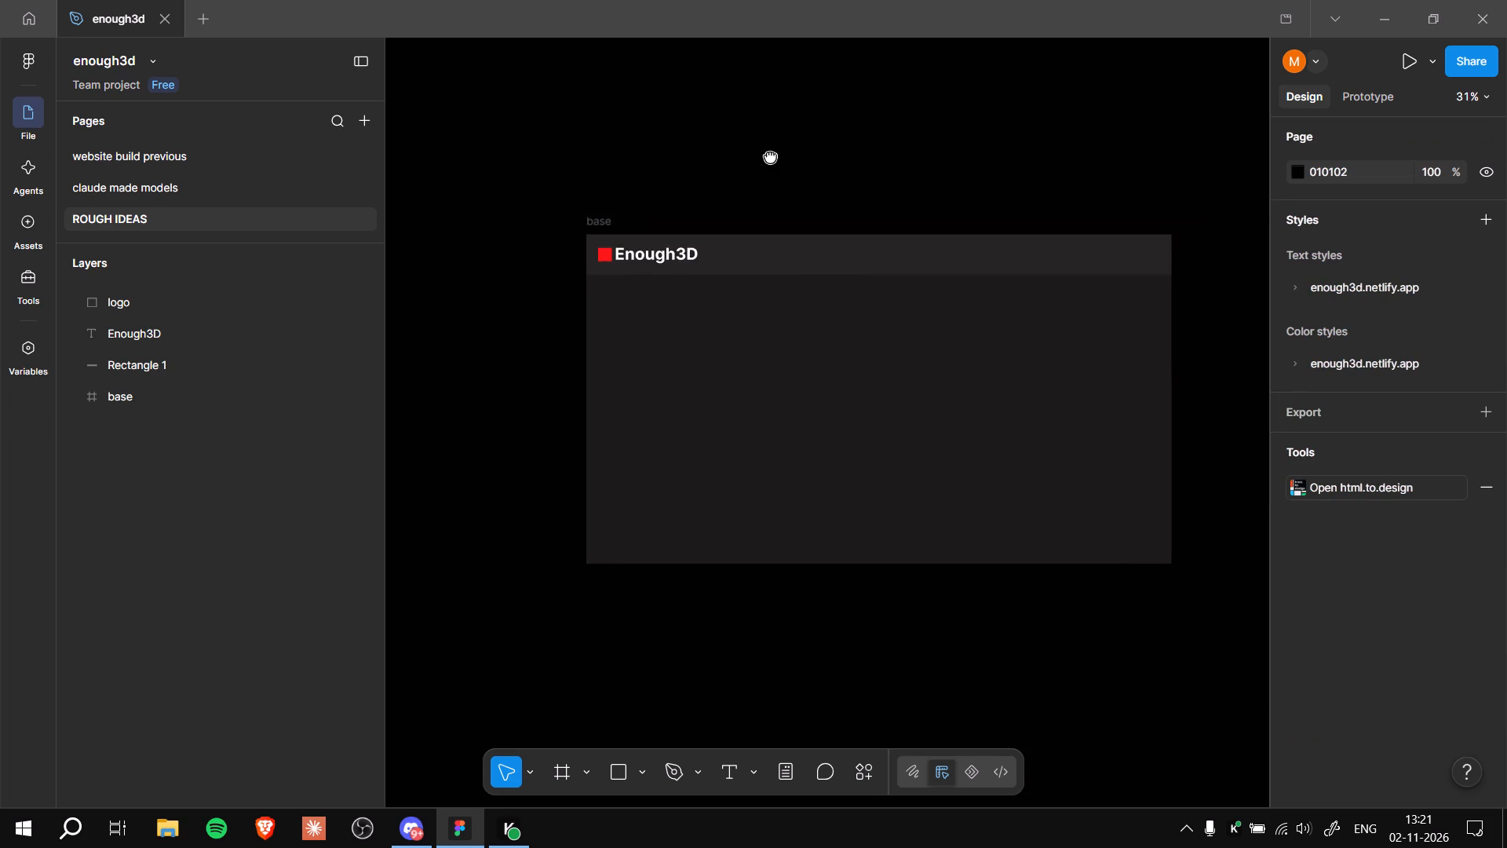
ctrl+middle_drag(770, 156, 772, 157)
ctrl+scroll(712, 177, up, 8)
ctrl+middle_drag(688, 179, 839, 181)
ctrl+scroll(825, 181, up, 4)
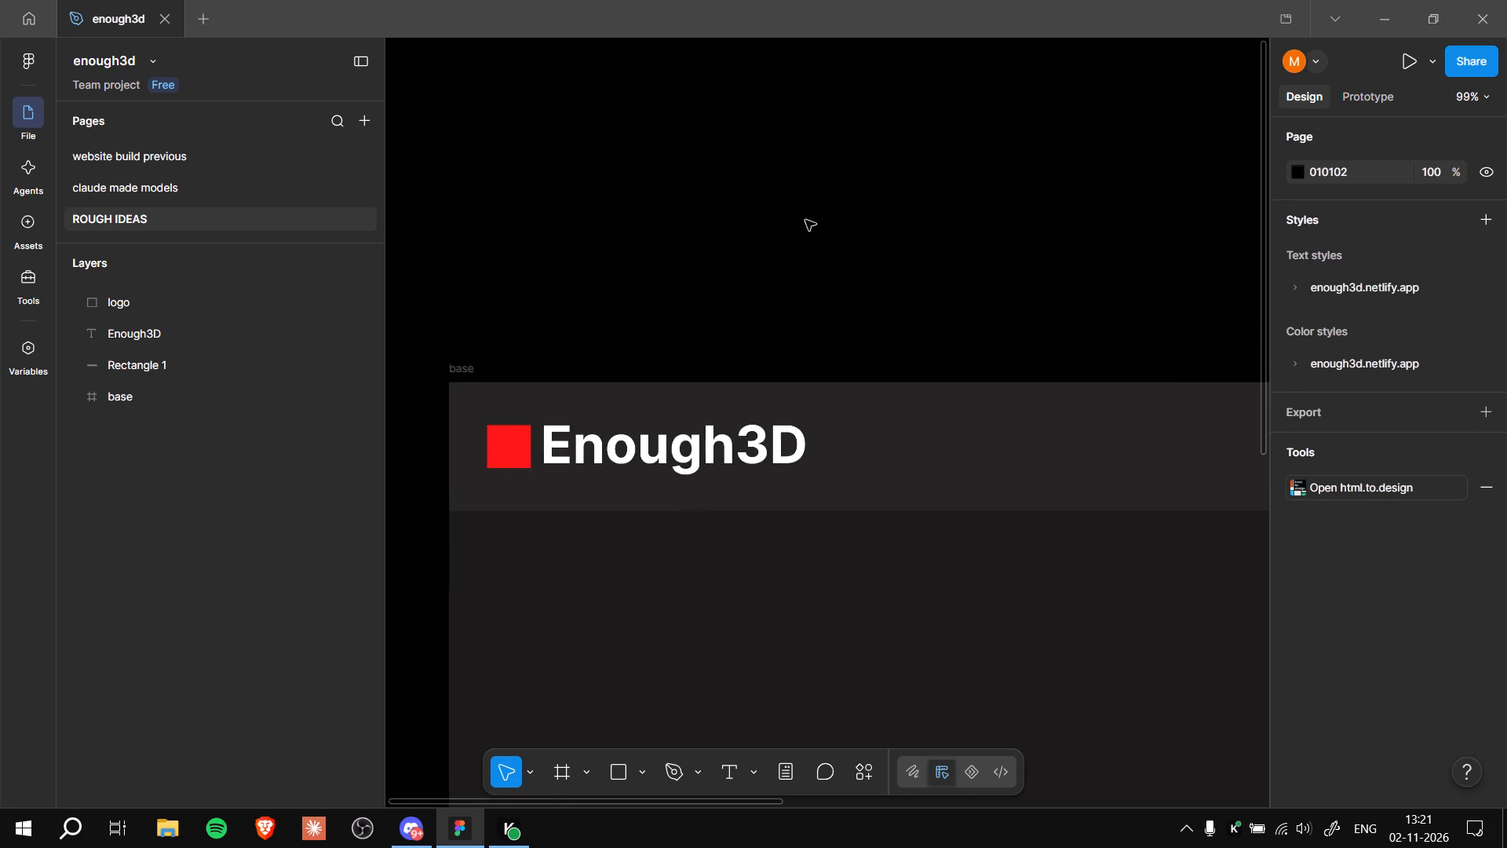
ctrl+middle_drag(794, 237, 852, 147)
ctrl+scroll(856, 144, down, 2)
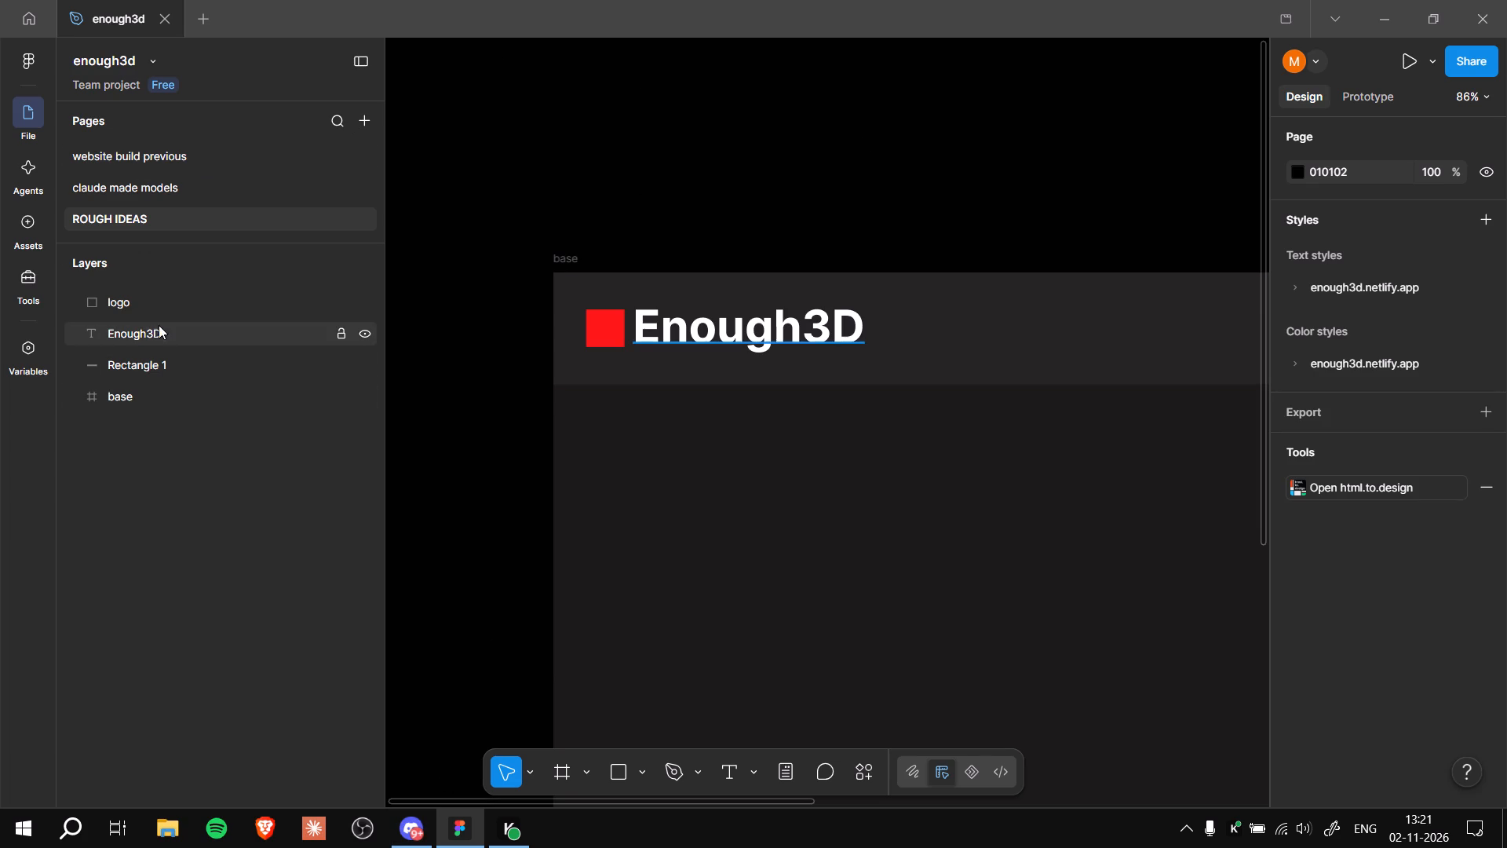
Activate the Section tool for grouping the header's logo and brand text.
click(588, 773)
click(698, 705)
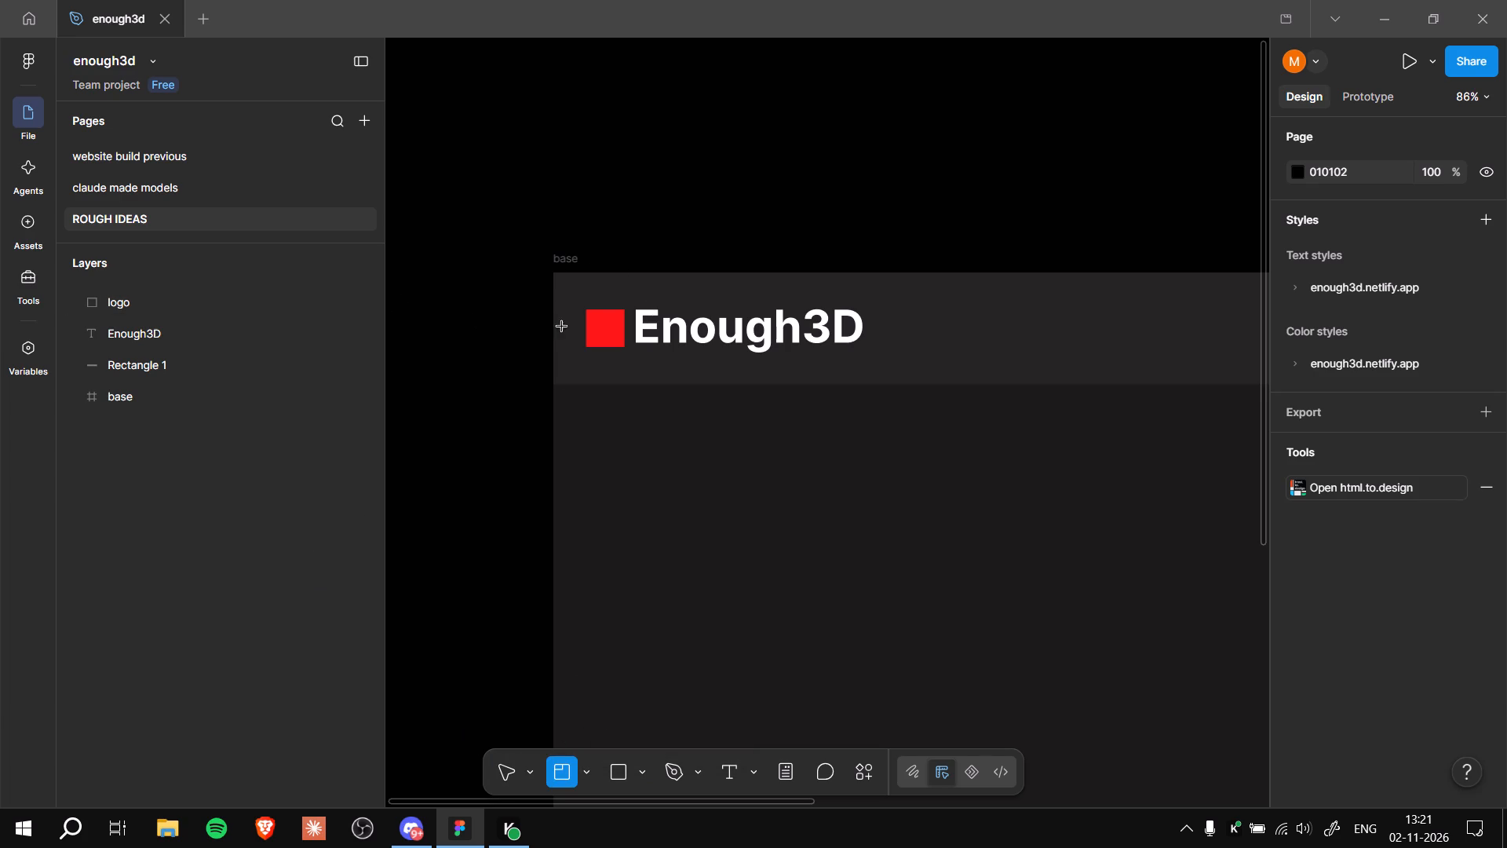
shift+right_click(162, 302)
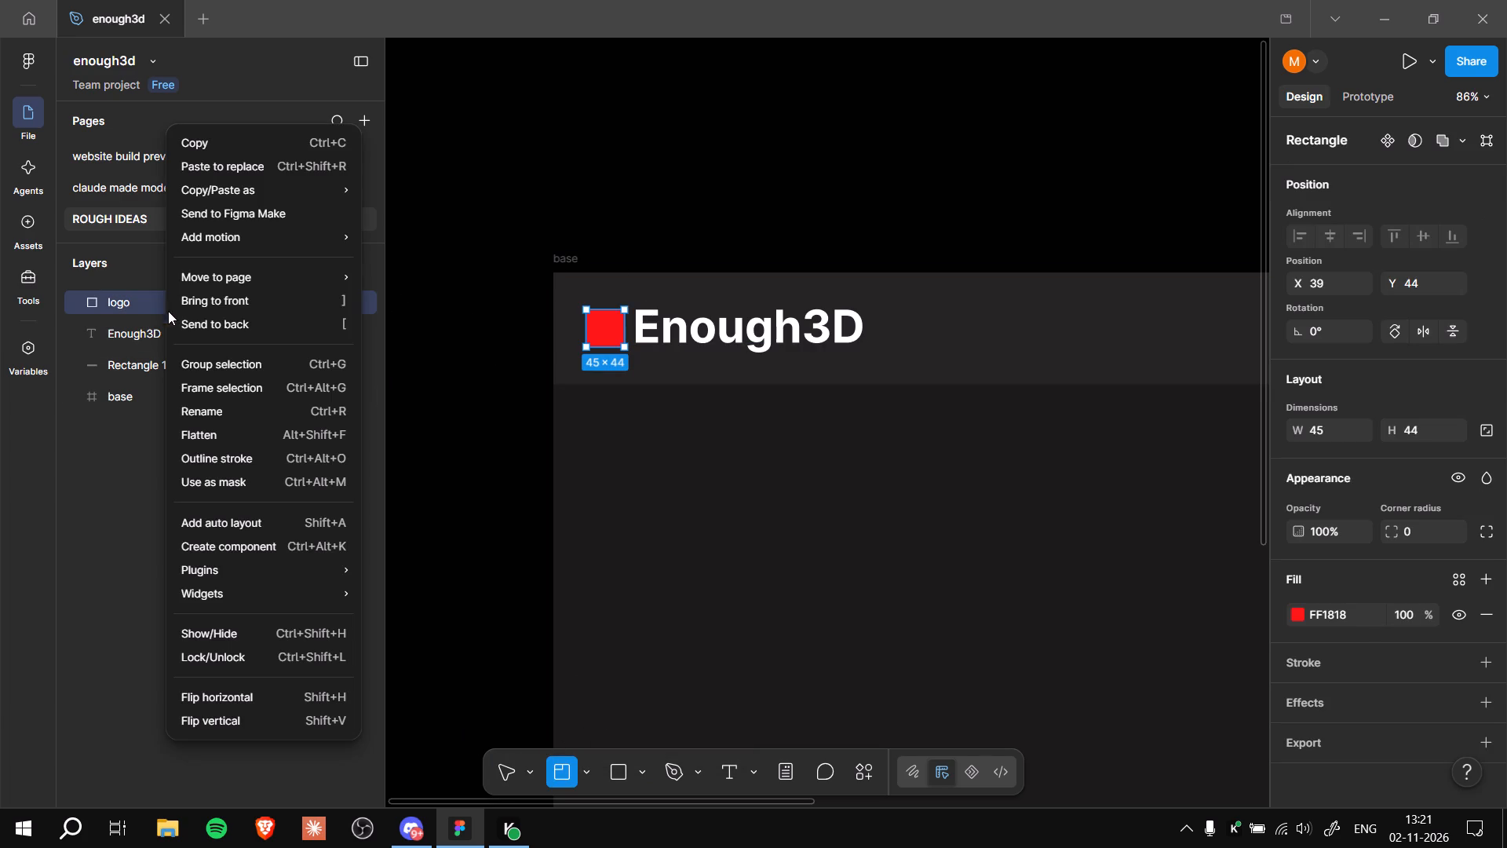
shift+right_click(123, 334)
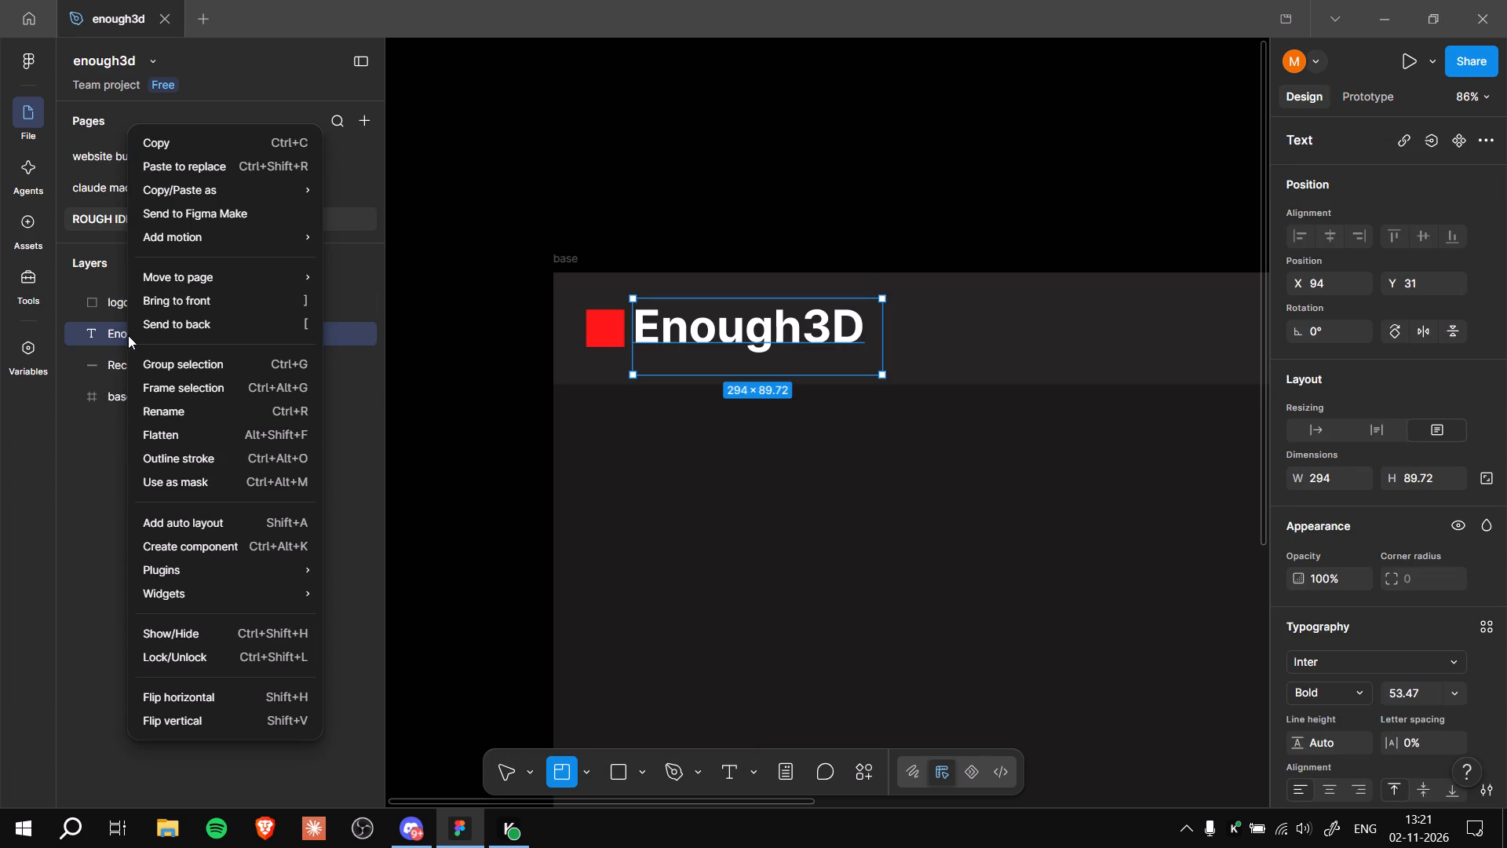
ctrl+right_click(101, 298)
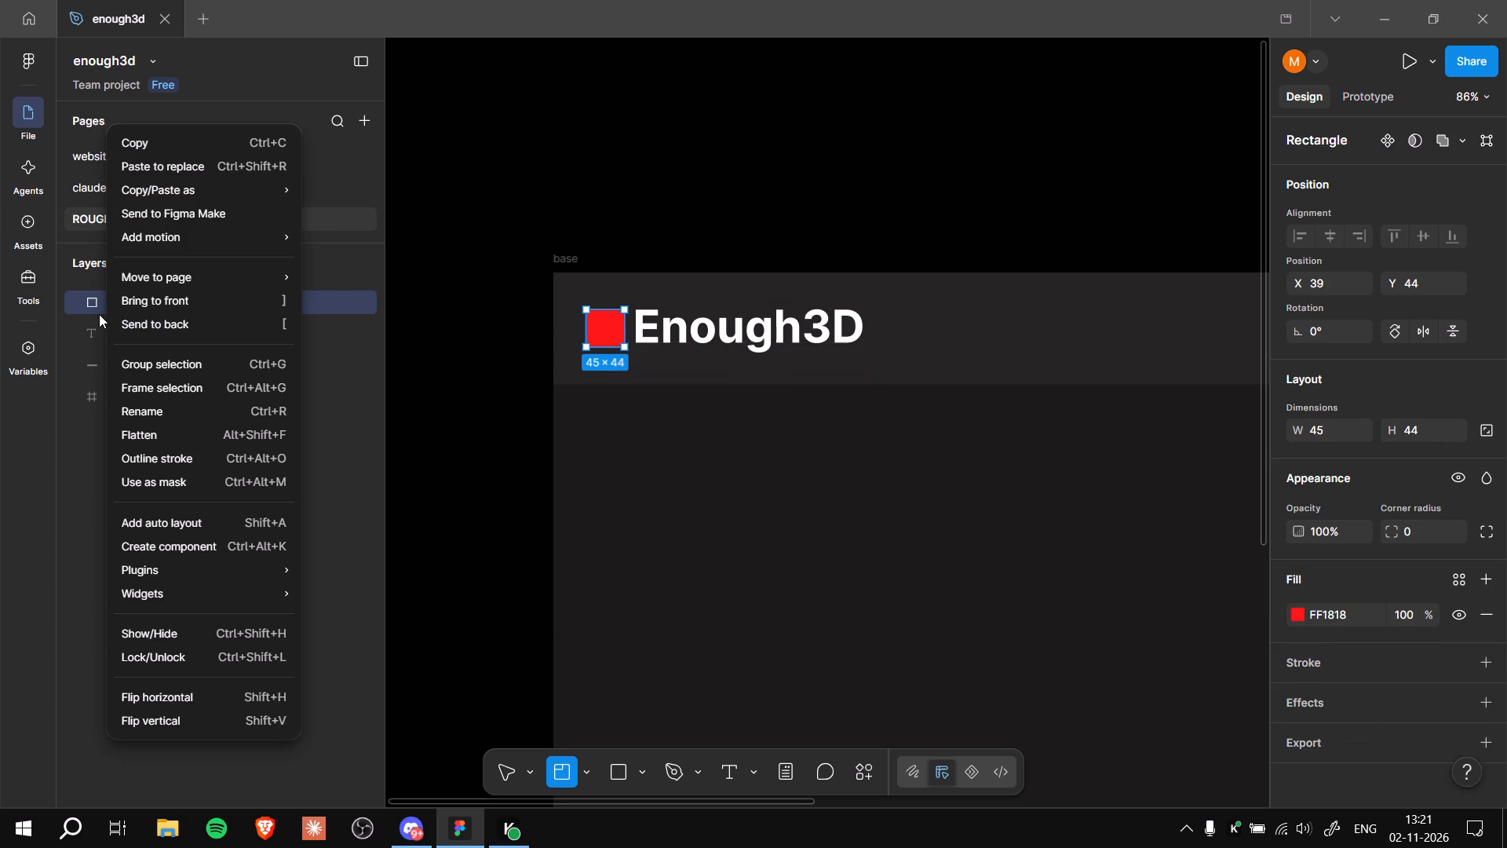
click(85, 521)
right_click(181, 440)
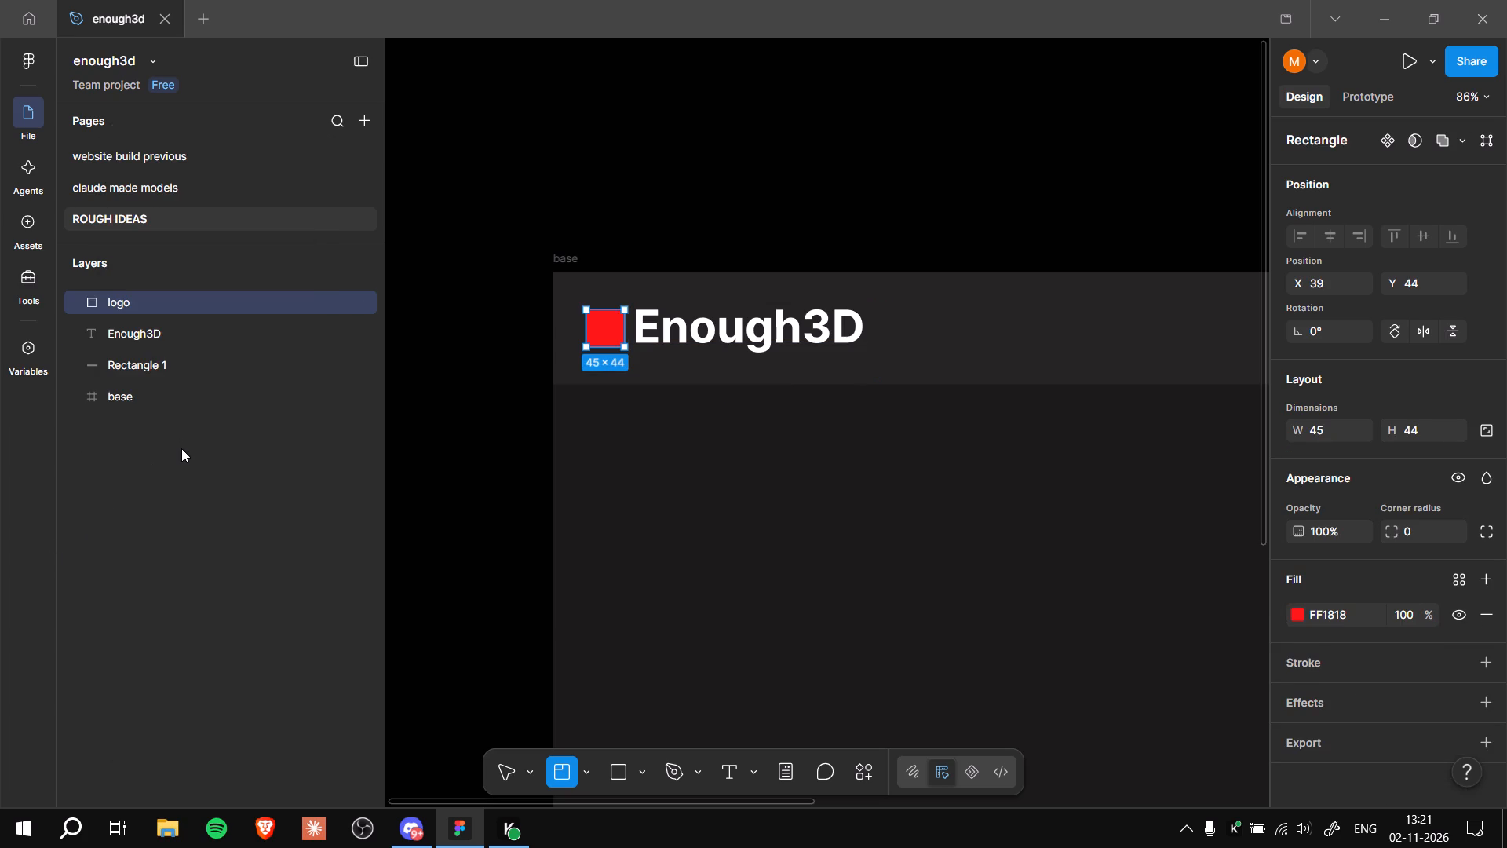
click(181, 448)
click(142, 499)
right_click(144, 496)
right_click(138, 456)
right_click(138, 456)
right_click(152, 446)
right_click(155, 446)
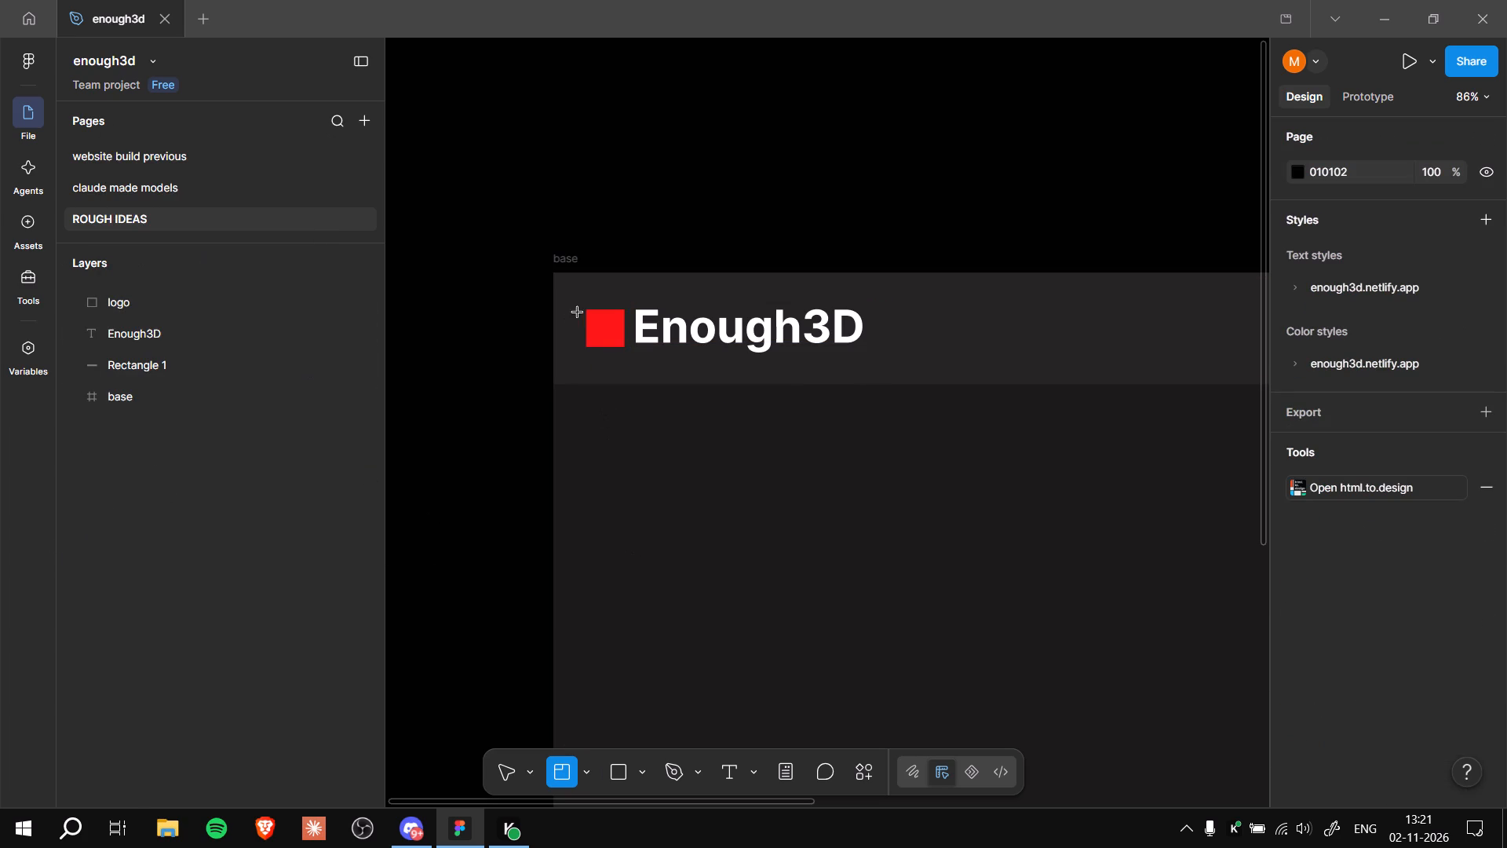
Draw a section of about 379 × 94 around the red logo square and the Enough3D text, at about X 21, Y 12.
drag(571, 282, 903, 374)
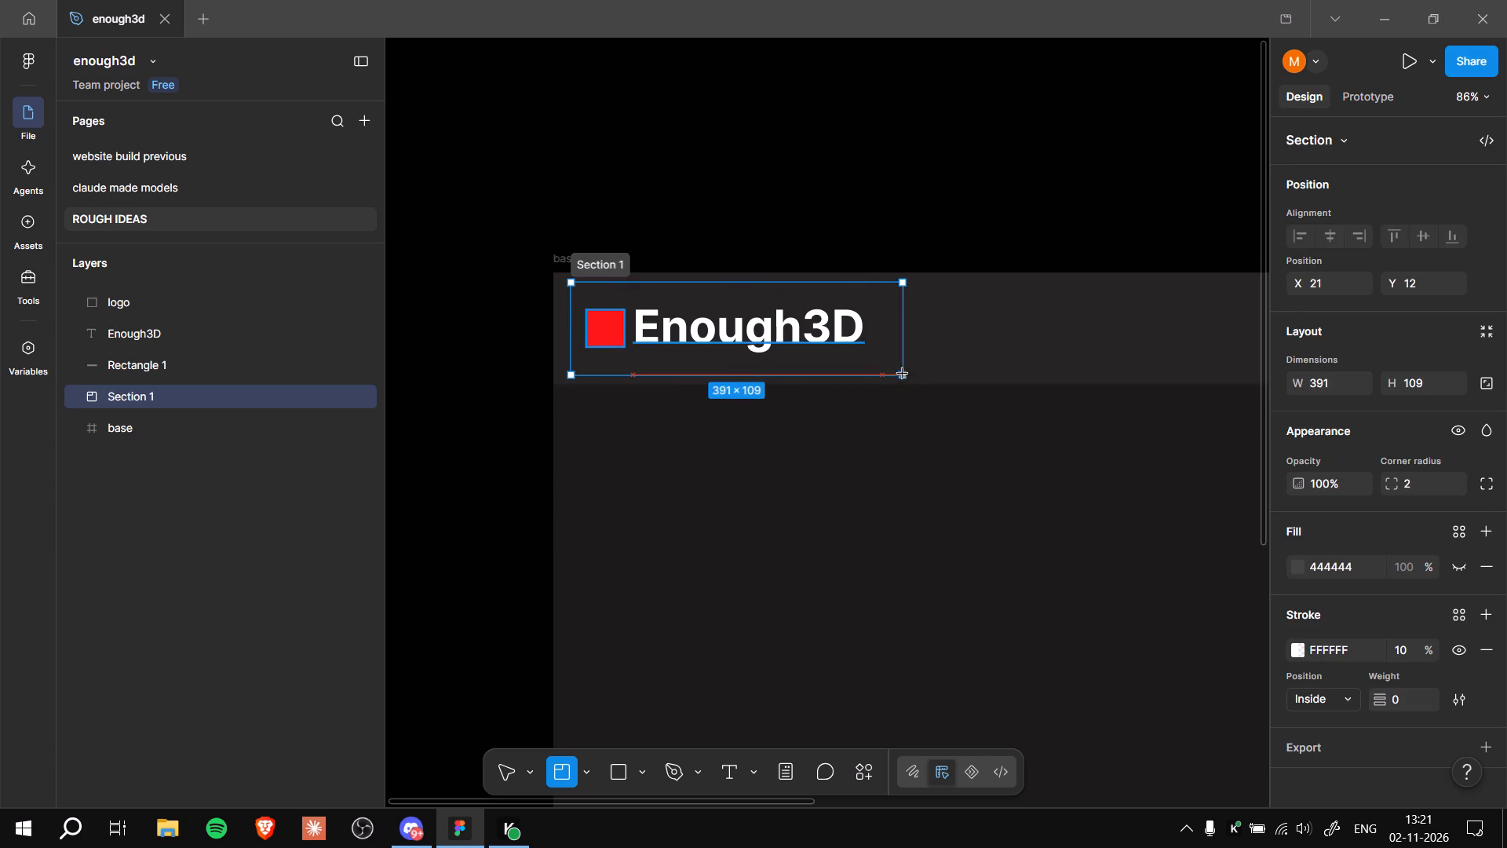
drag(903, 374, 892, 362)
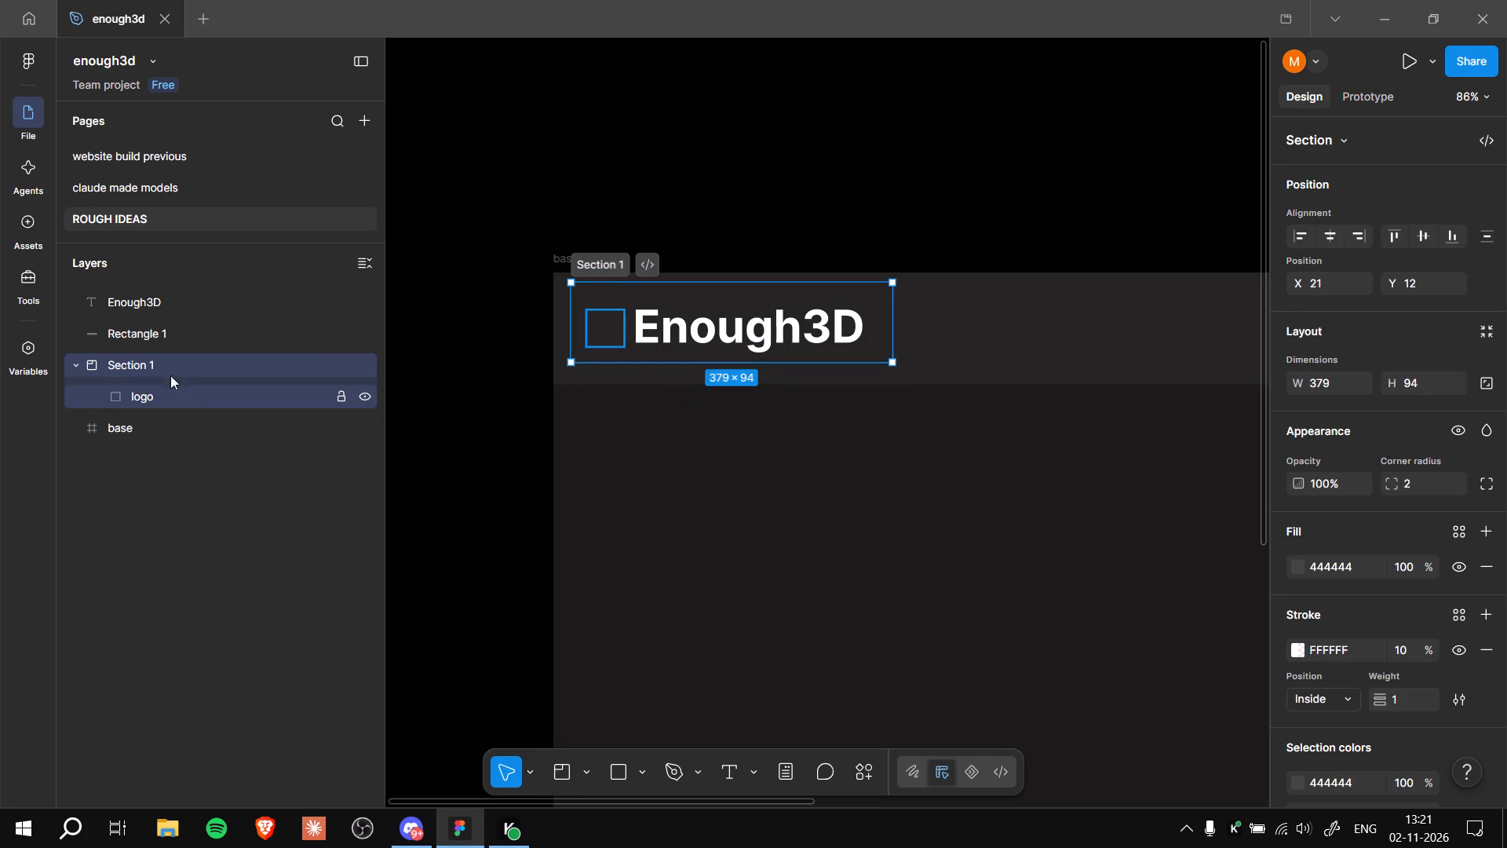
Bring the new section to the top of the layer order and nest the Enough3D text inside it above the logo.
drag(170, 364, 170, 295)
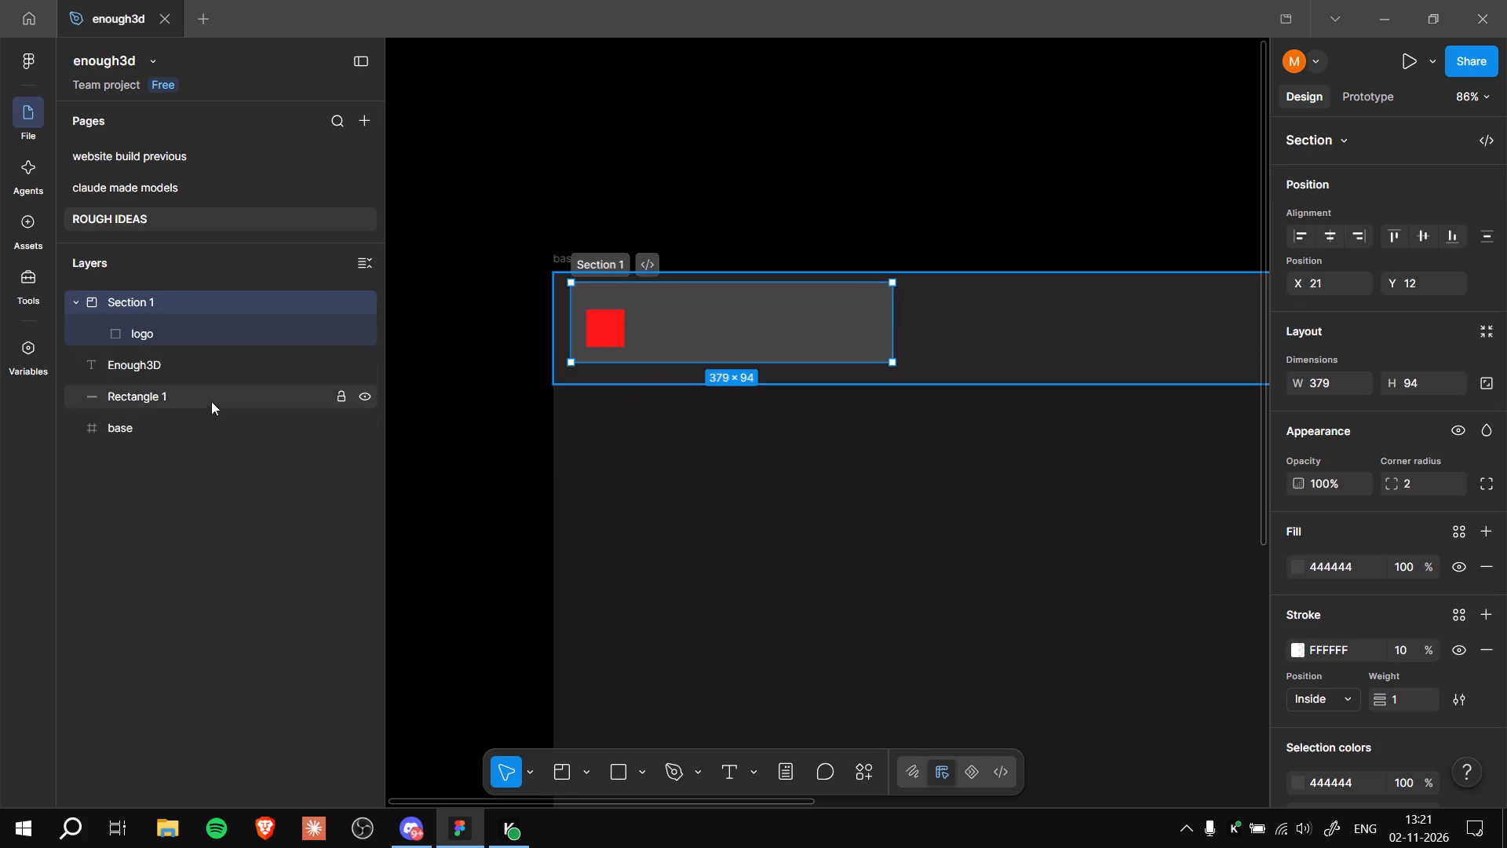
drag(151, 373, 159, 314)
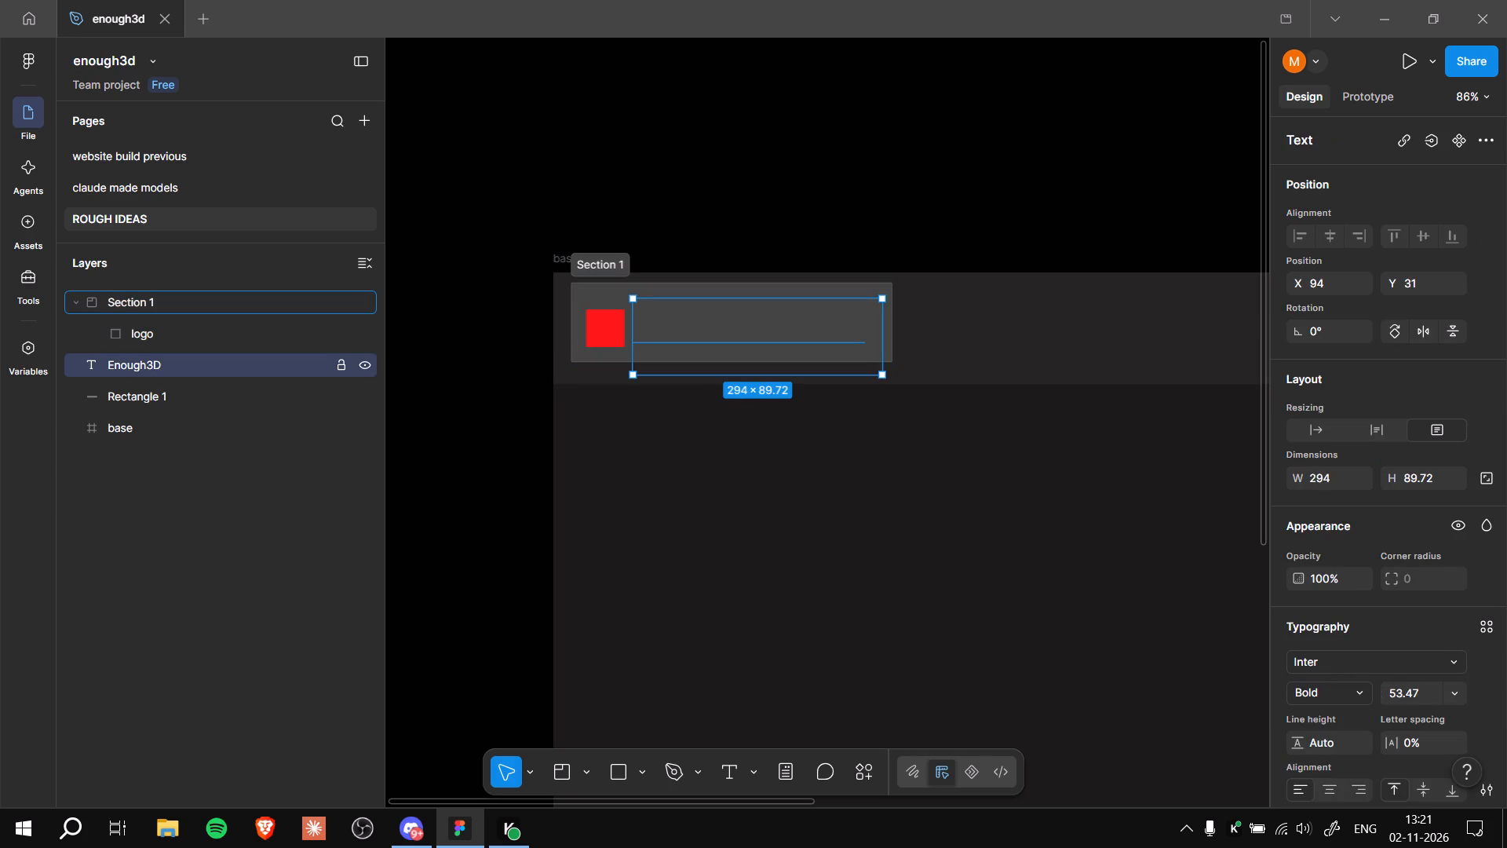
drag(159, 314, 159, 299)
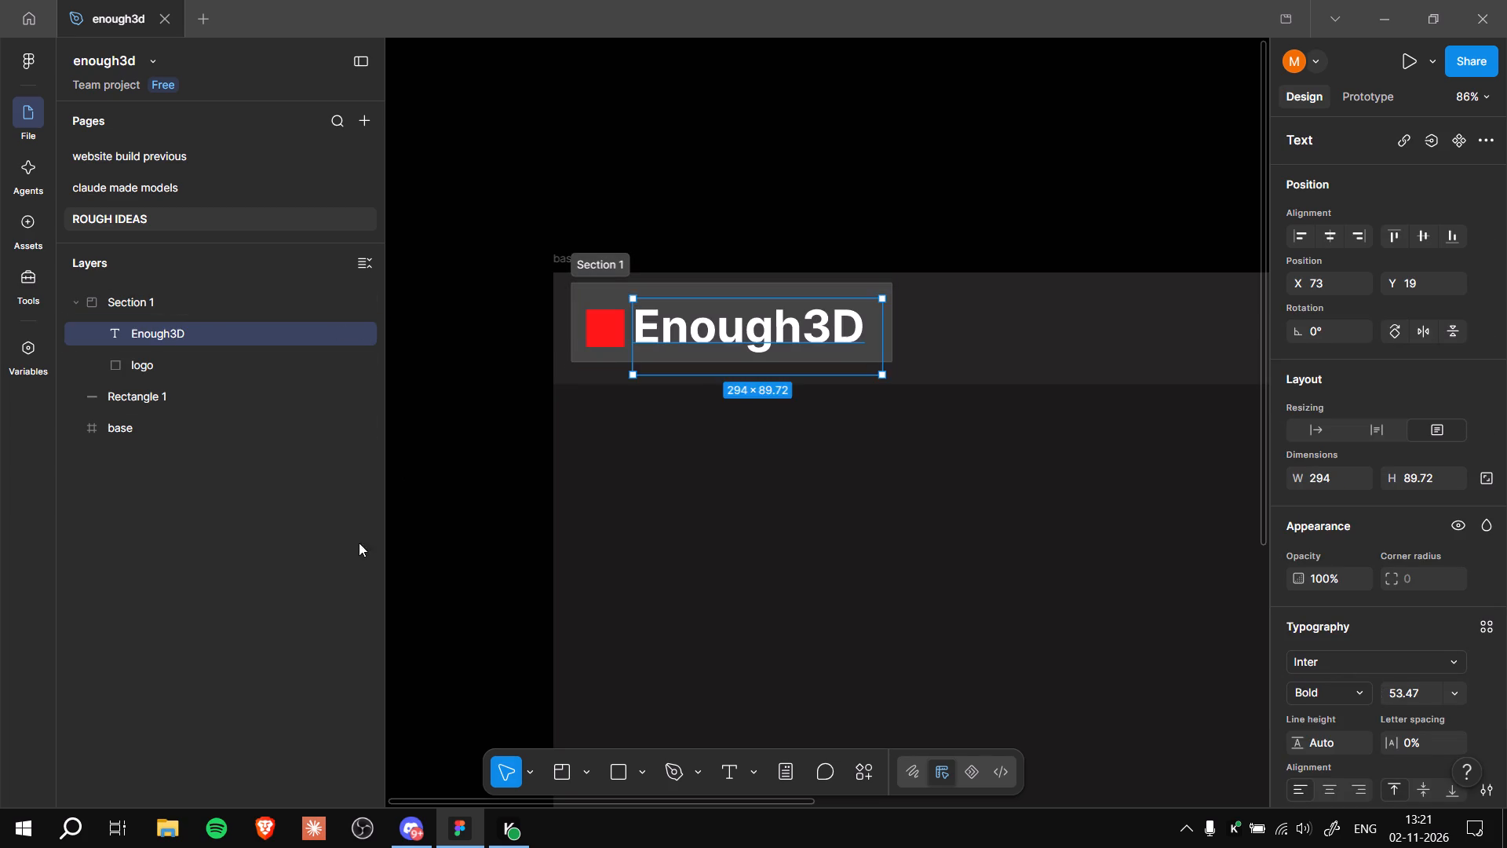
click(224, 504)
Set the section's 444444 fill opacity to 0% so the header bar shows through behind the logo and text.
ctrl+scroll(760, 199, down, 3)
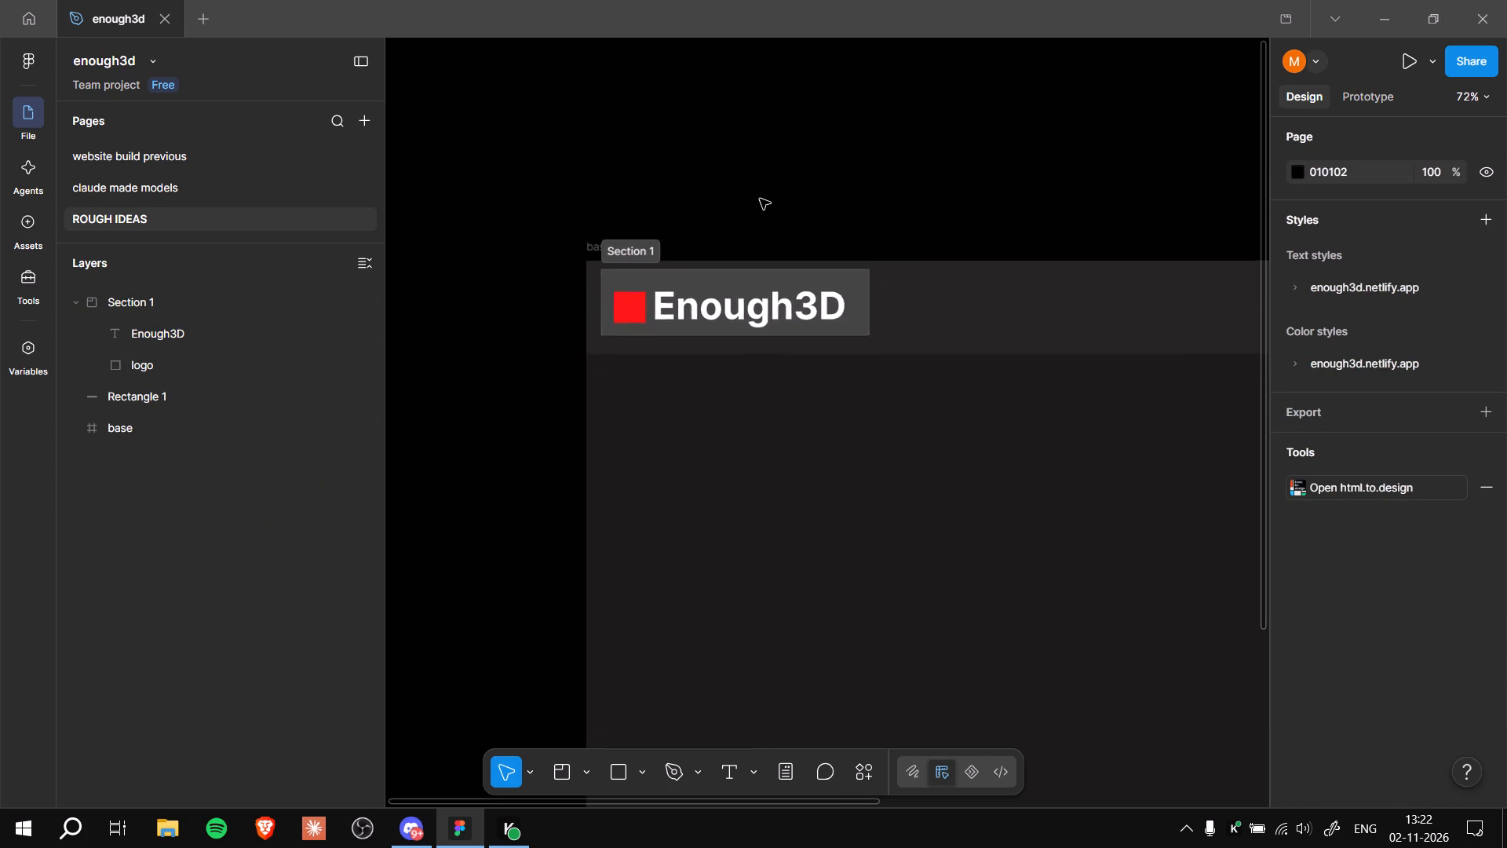
click(139, 299)
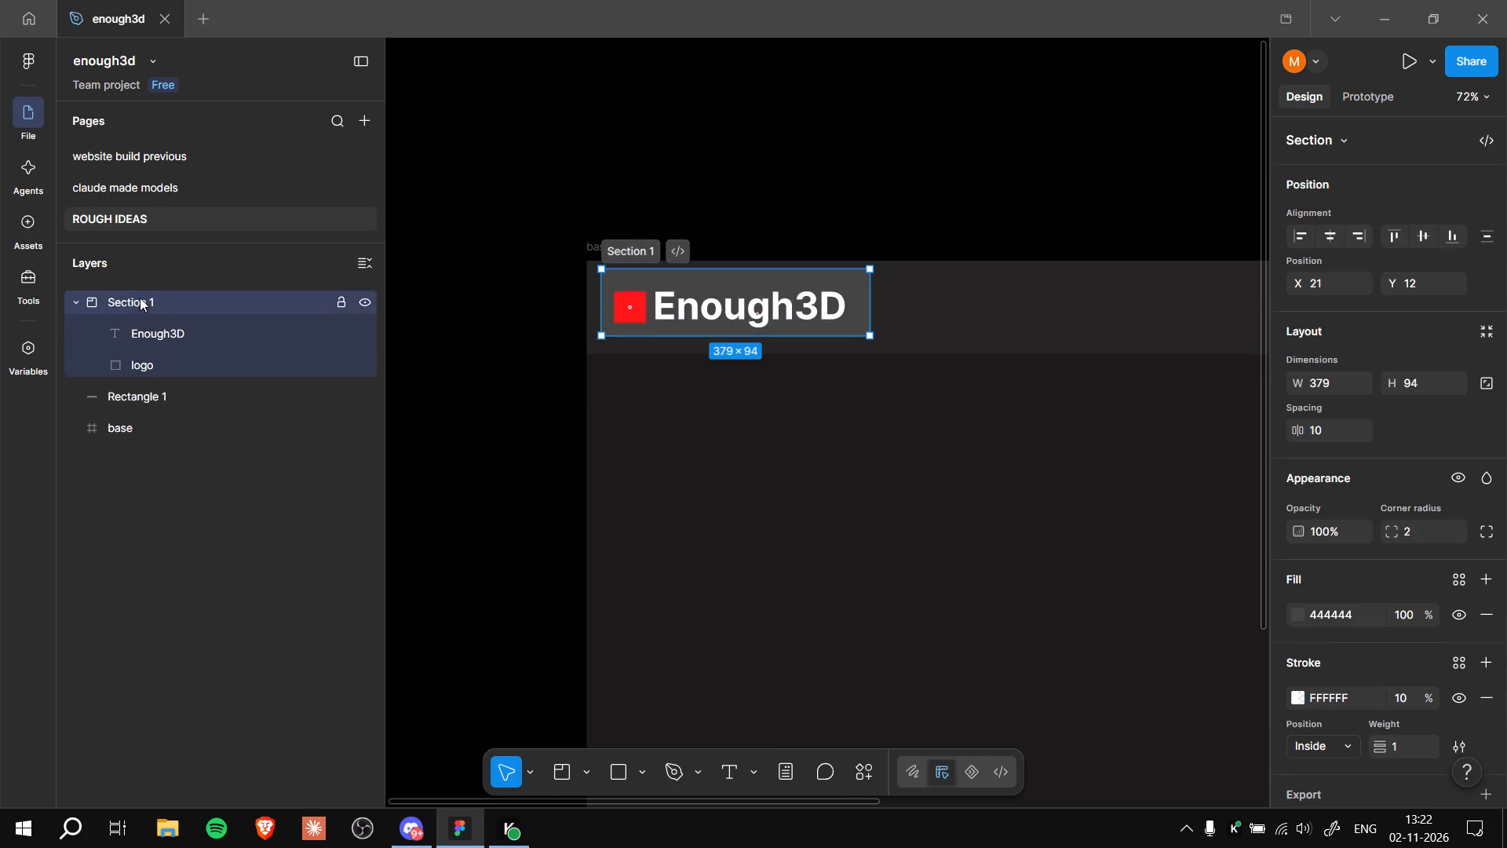
click(1294, 611)
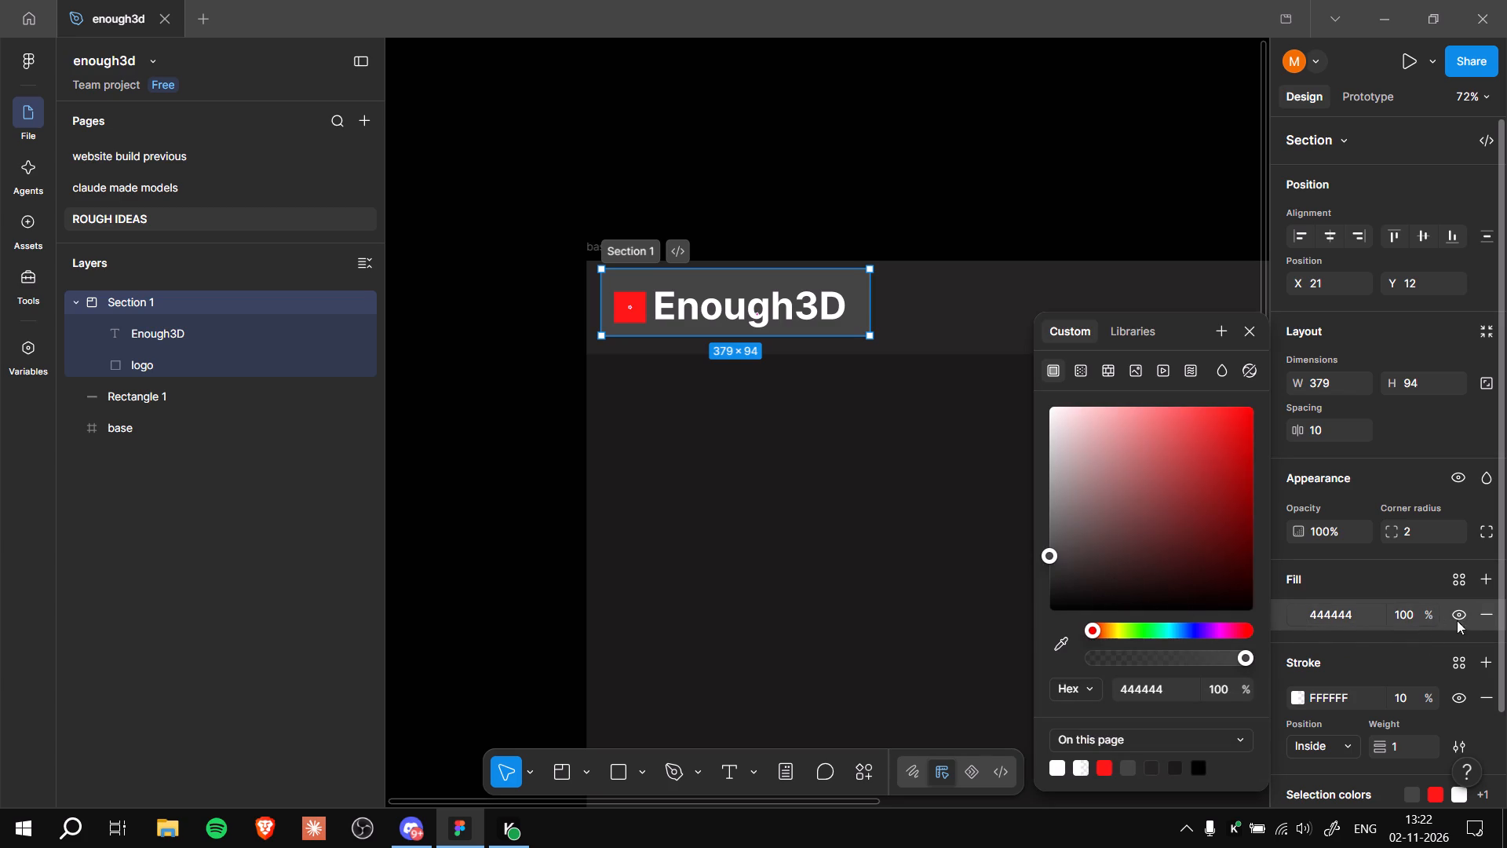
drag(1411, 613, 1366, 625)
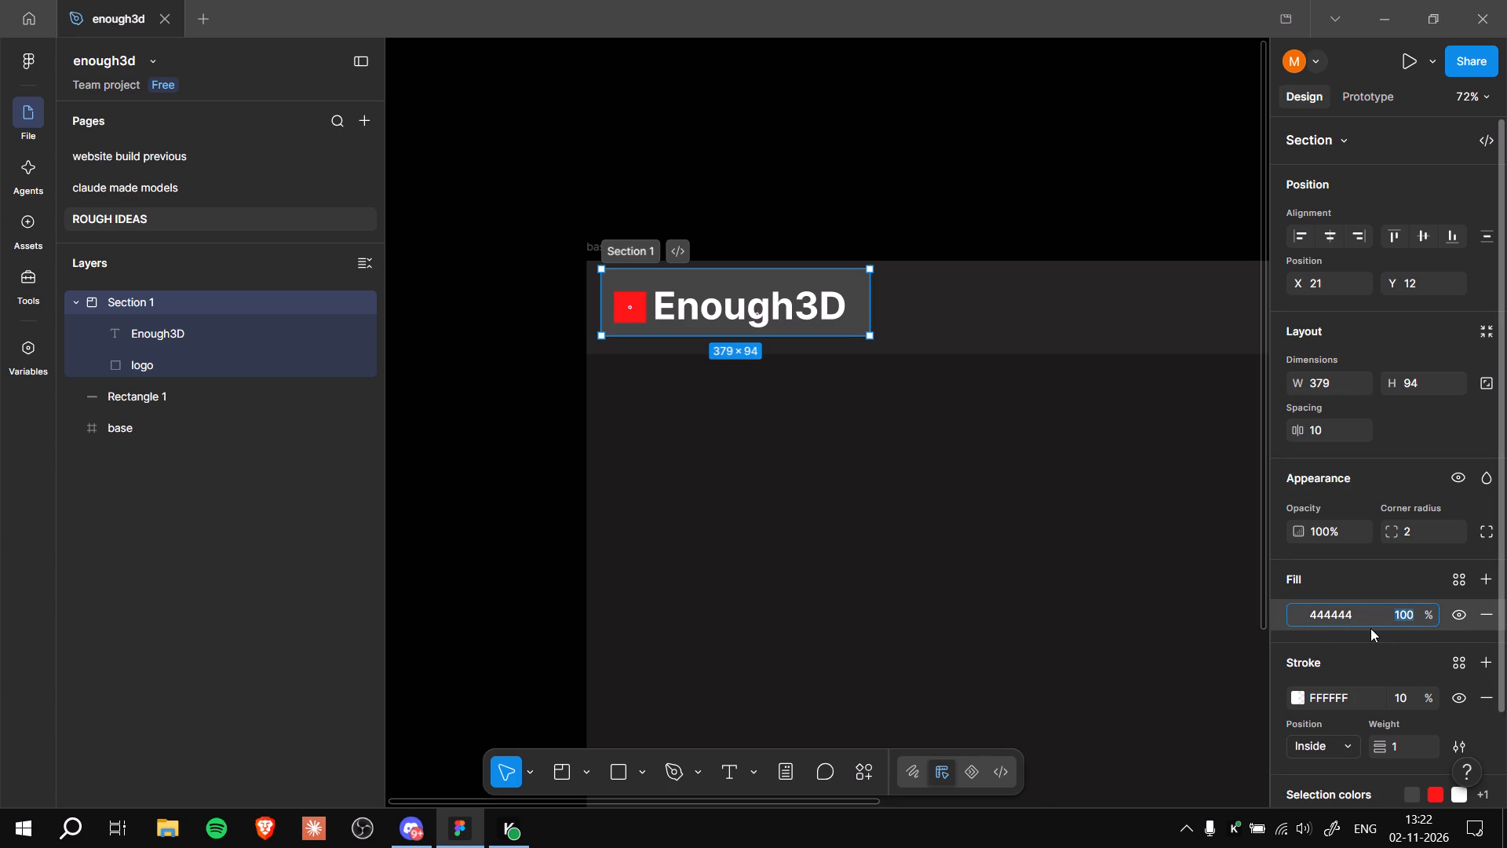
key(0)
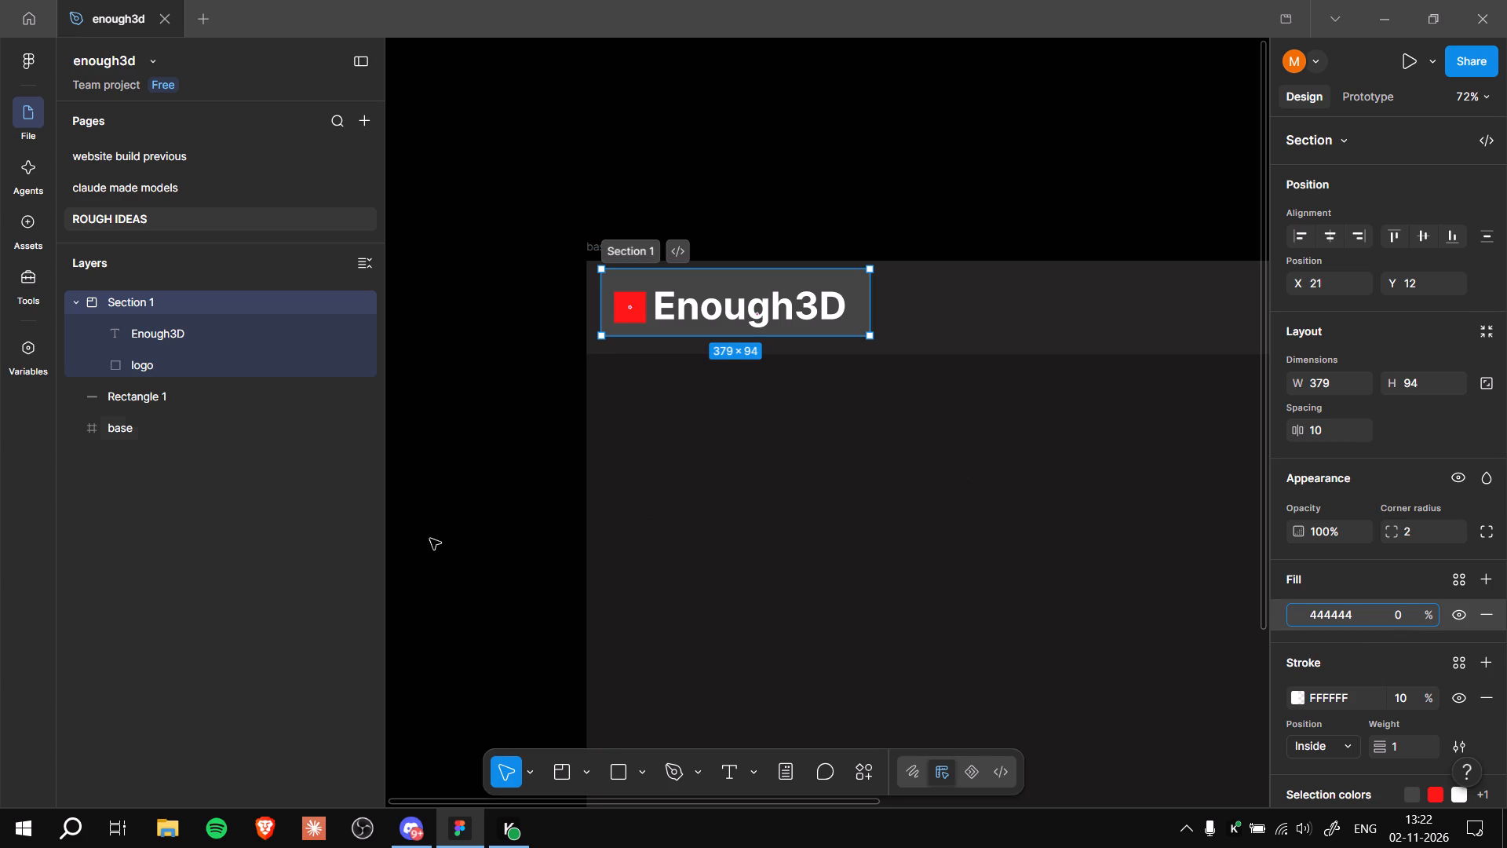
click(469, 513)
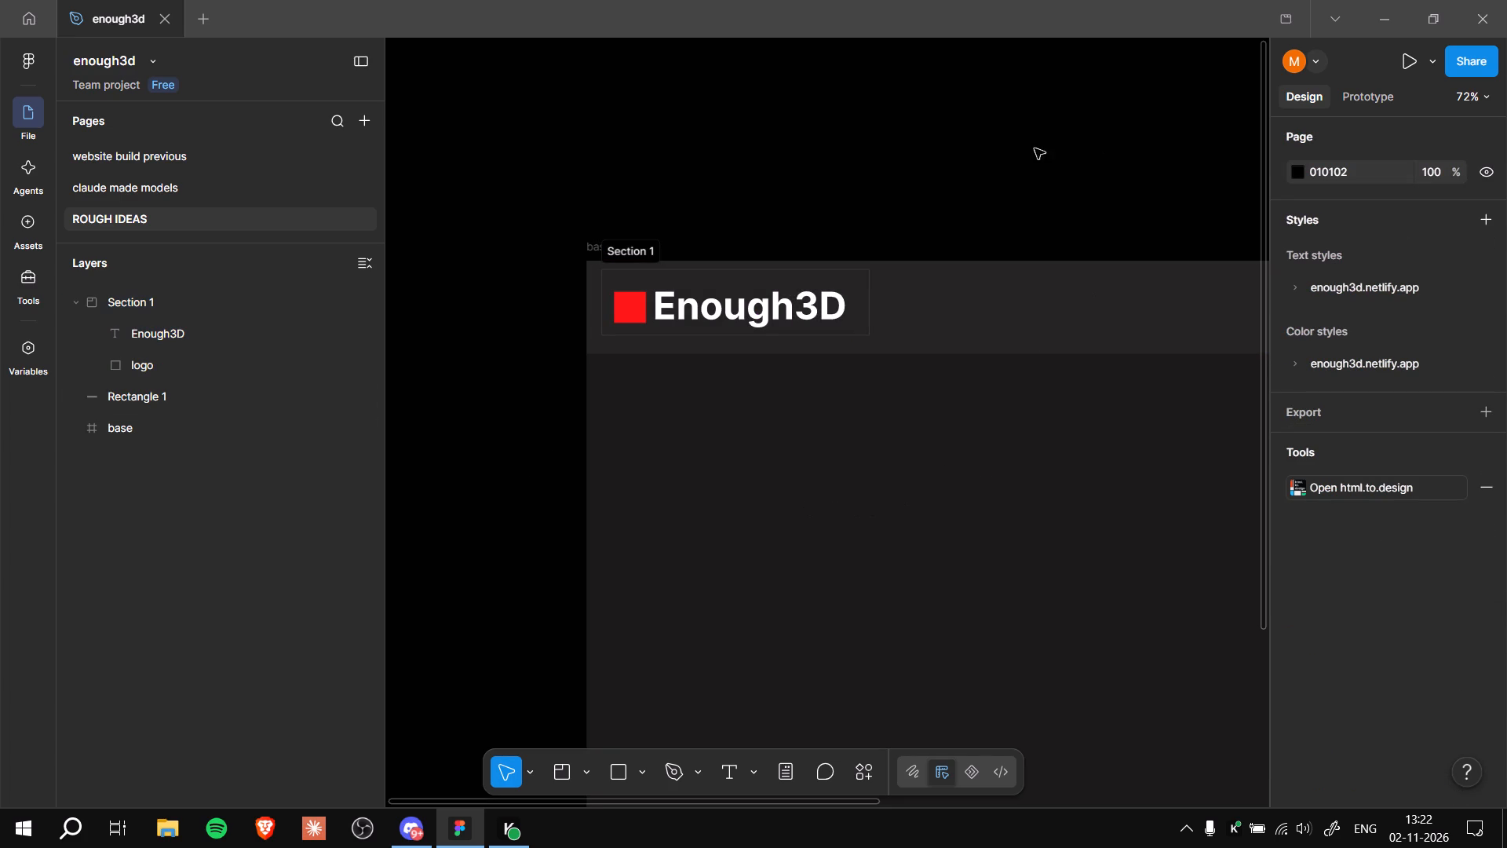
Hide the section's FFFFFF stroke so no outline surrounds the logo and brand text.
ctrl+scroll(921, 184, down, 2)
ctrl+scroll(921, 184, up, 1)
ctrl+middle_drag(899, 199, 848, 233)
ctrl+scroll(848, 233, up, 5)
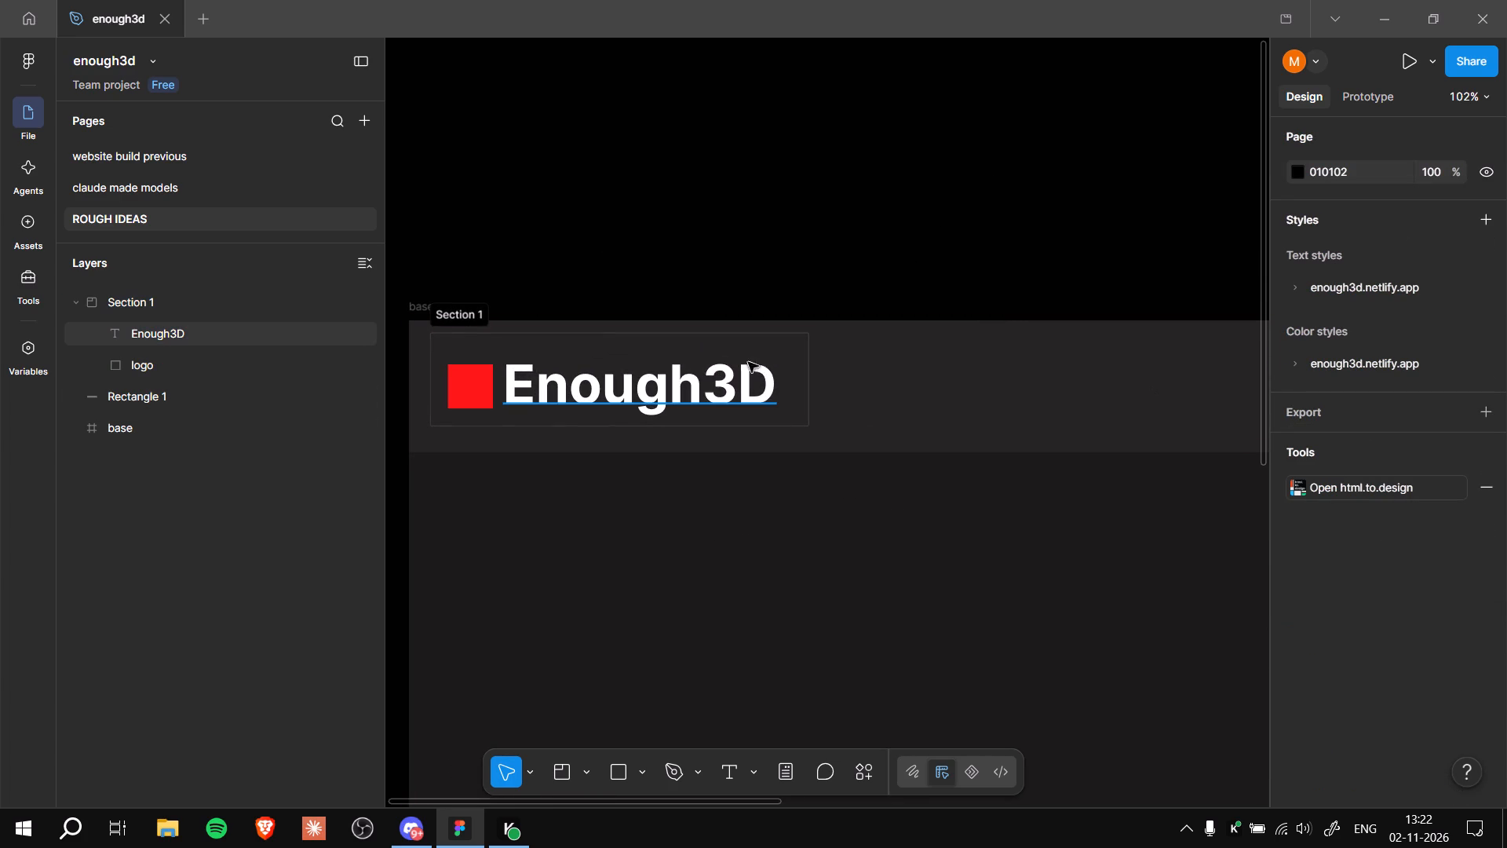
click(201, 300)
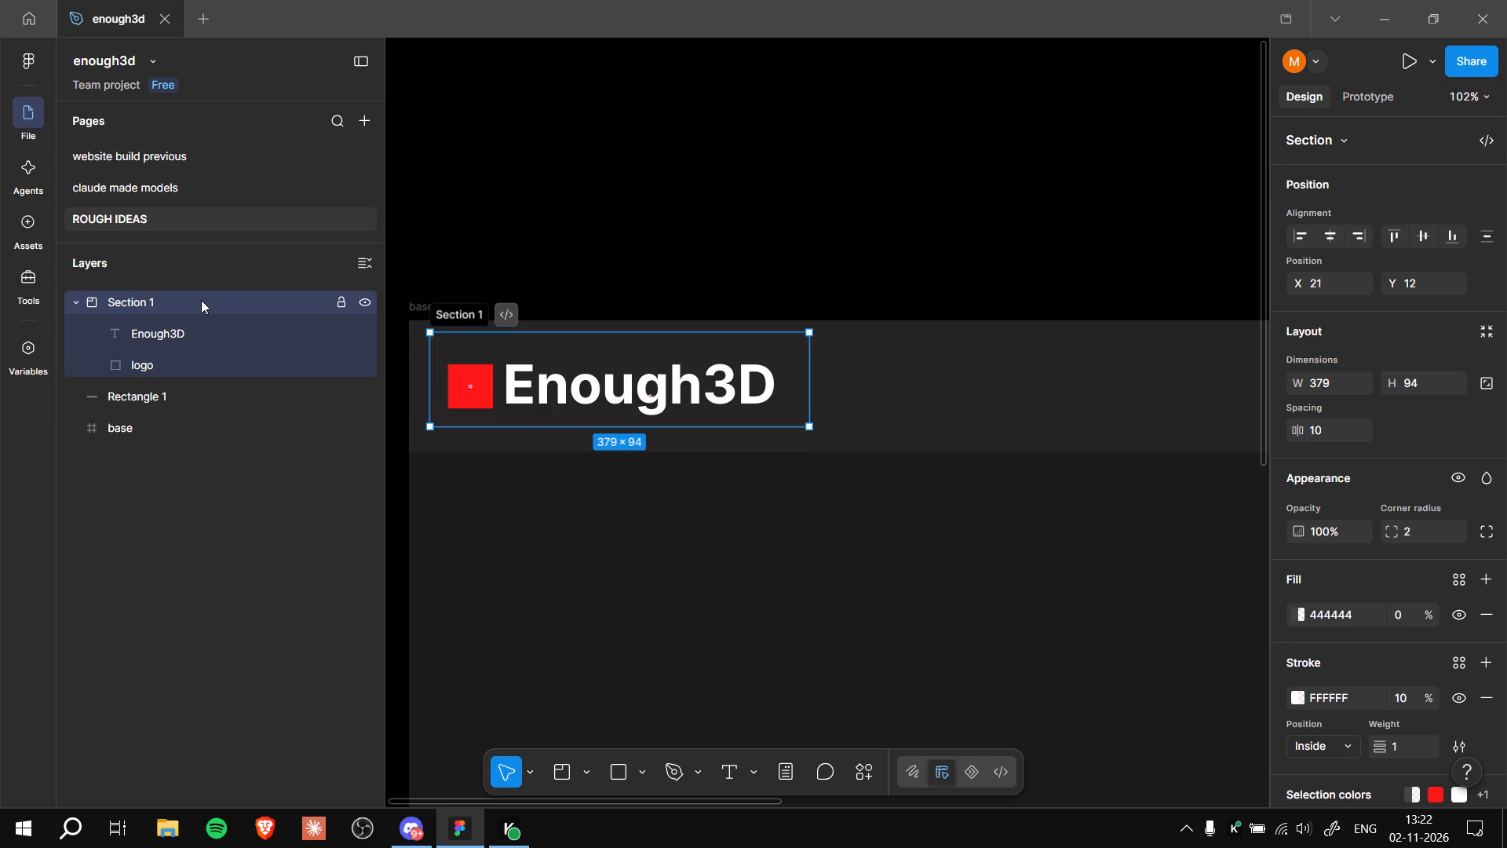
scroll(1369, 577, down, 3)
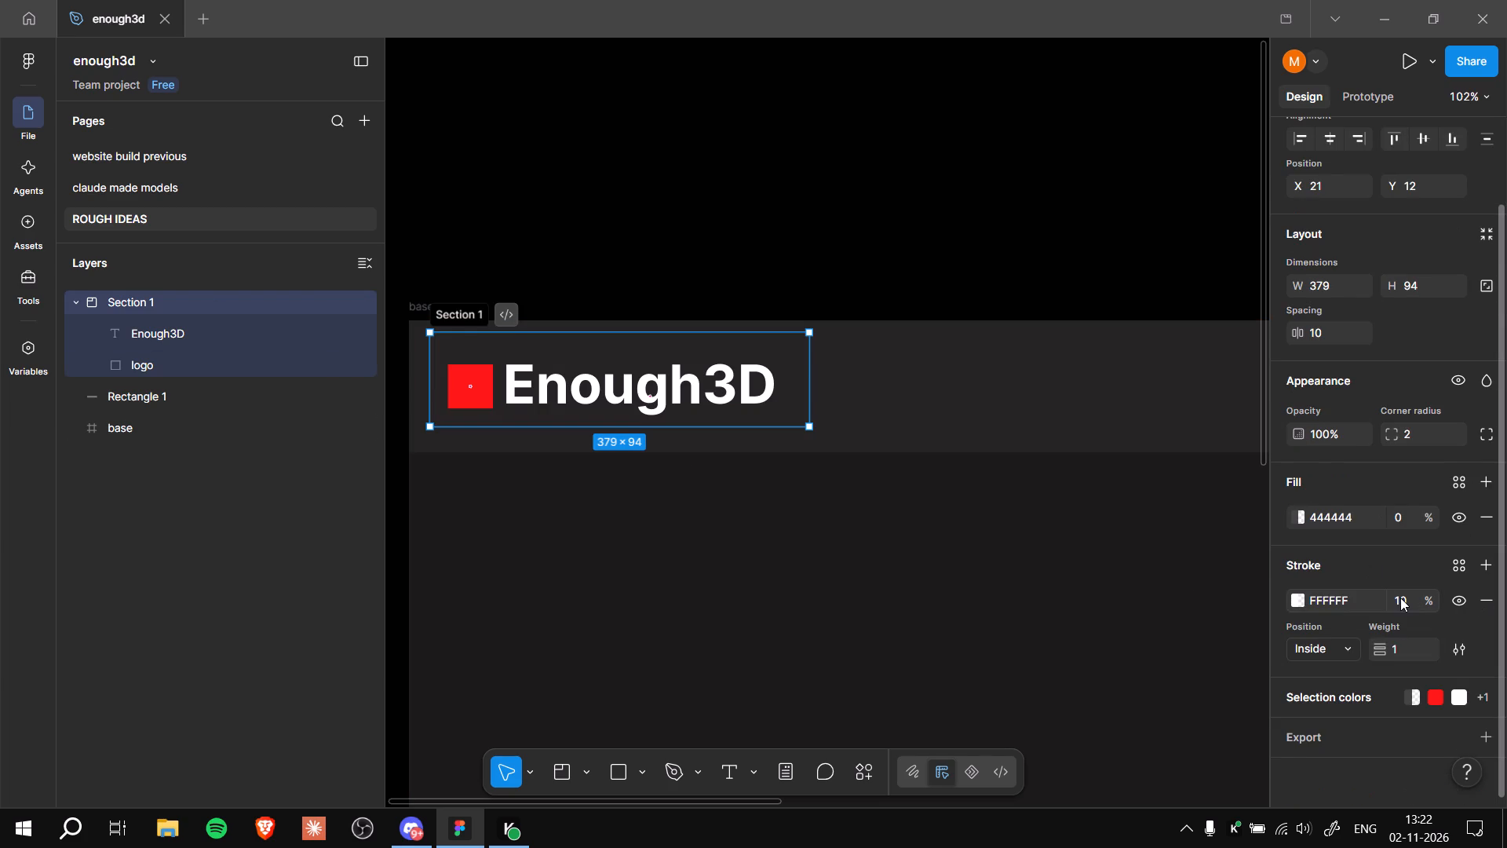
click(1466, 600)
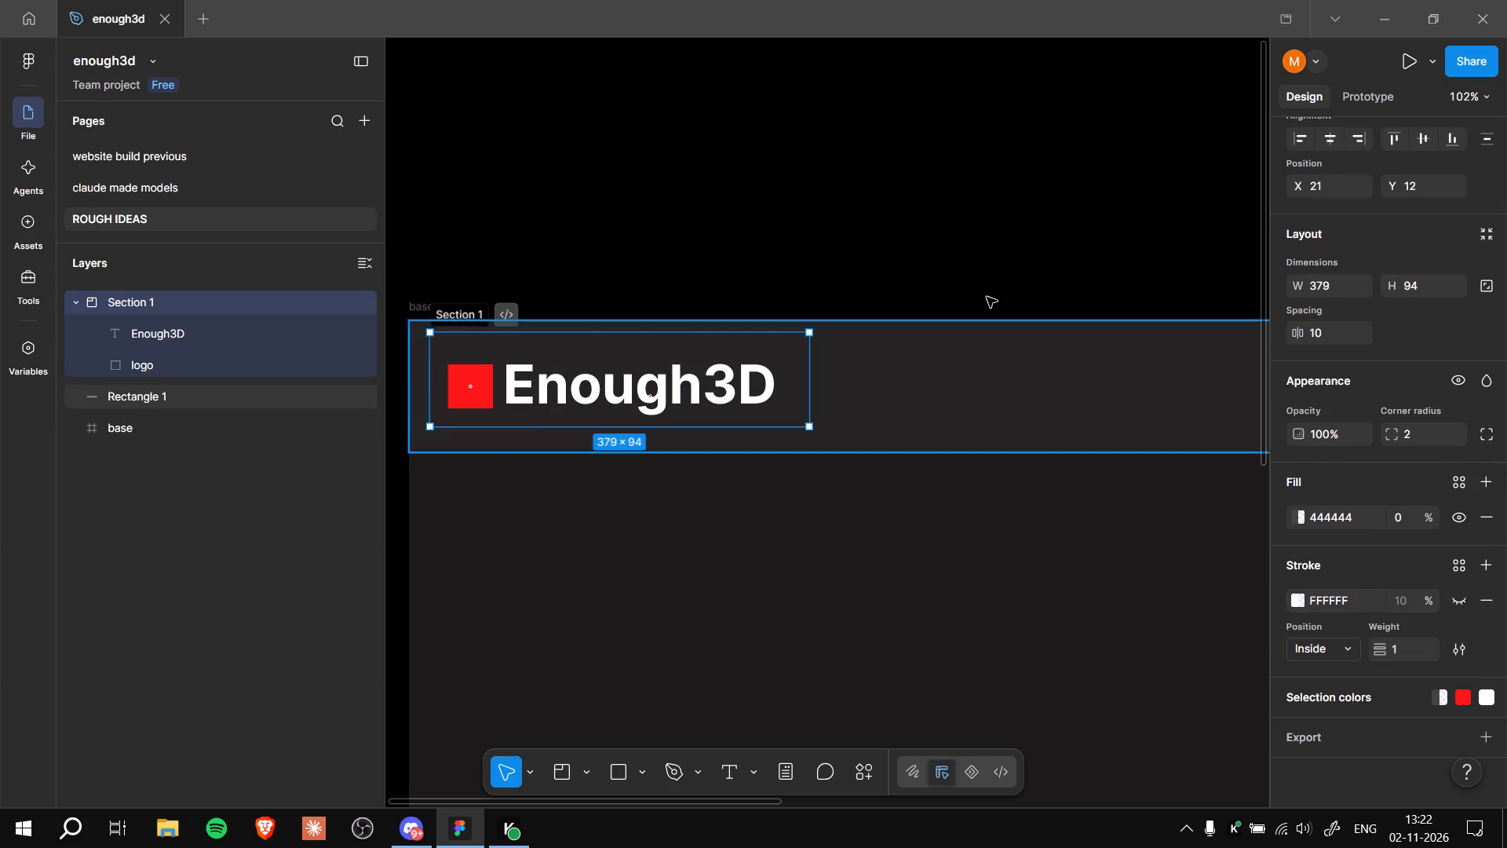
ctrl+scroll(844, 214, down, 3)
ctrl+click(845, 214)
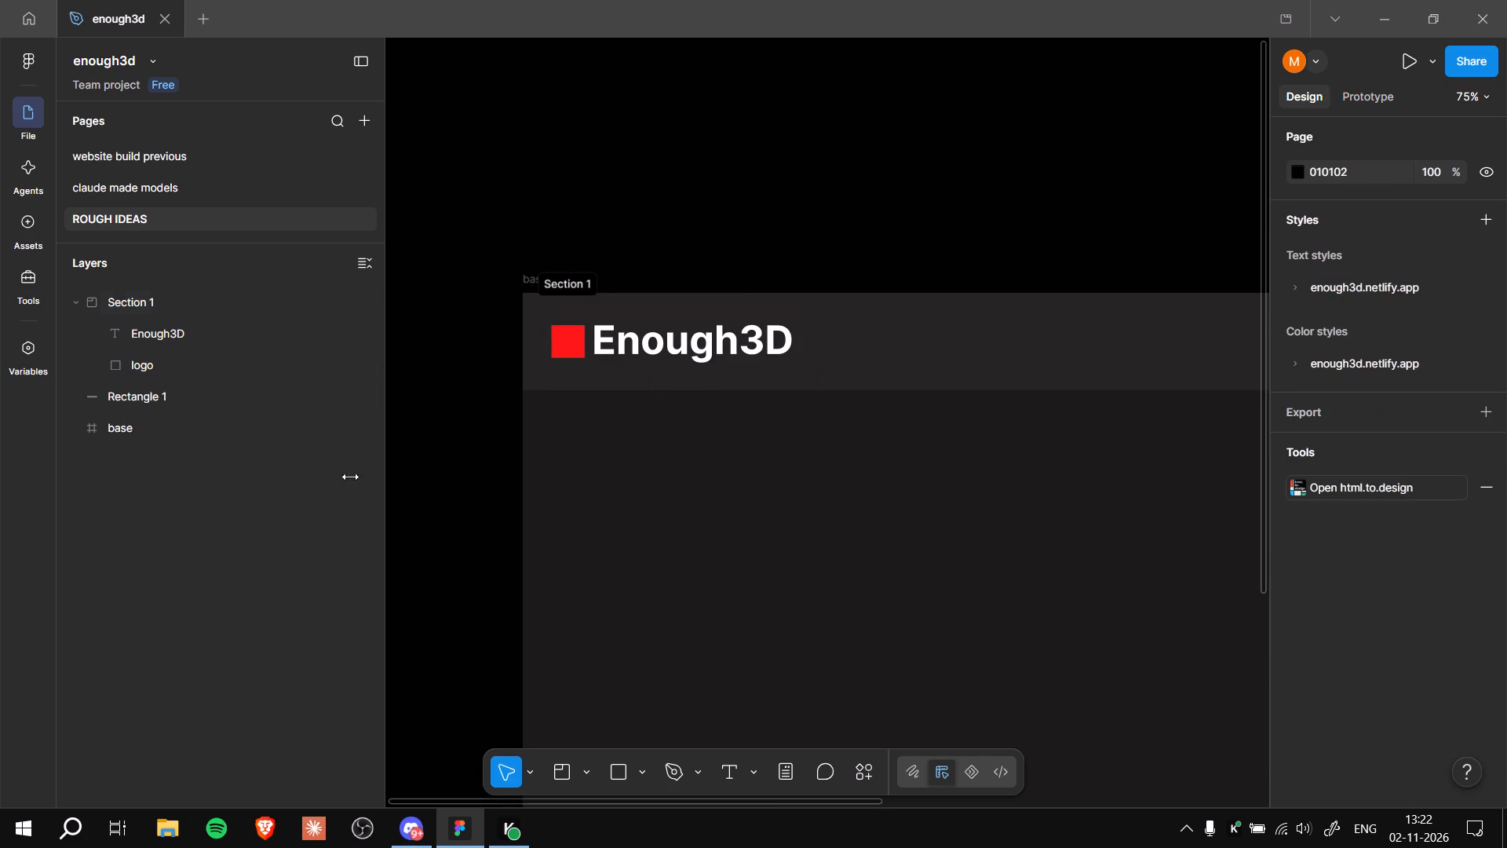
Rename the section as enough3d text and collapse it in the layer list.
double_click(129, 305)
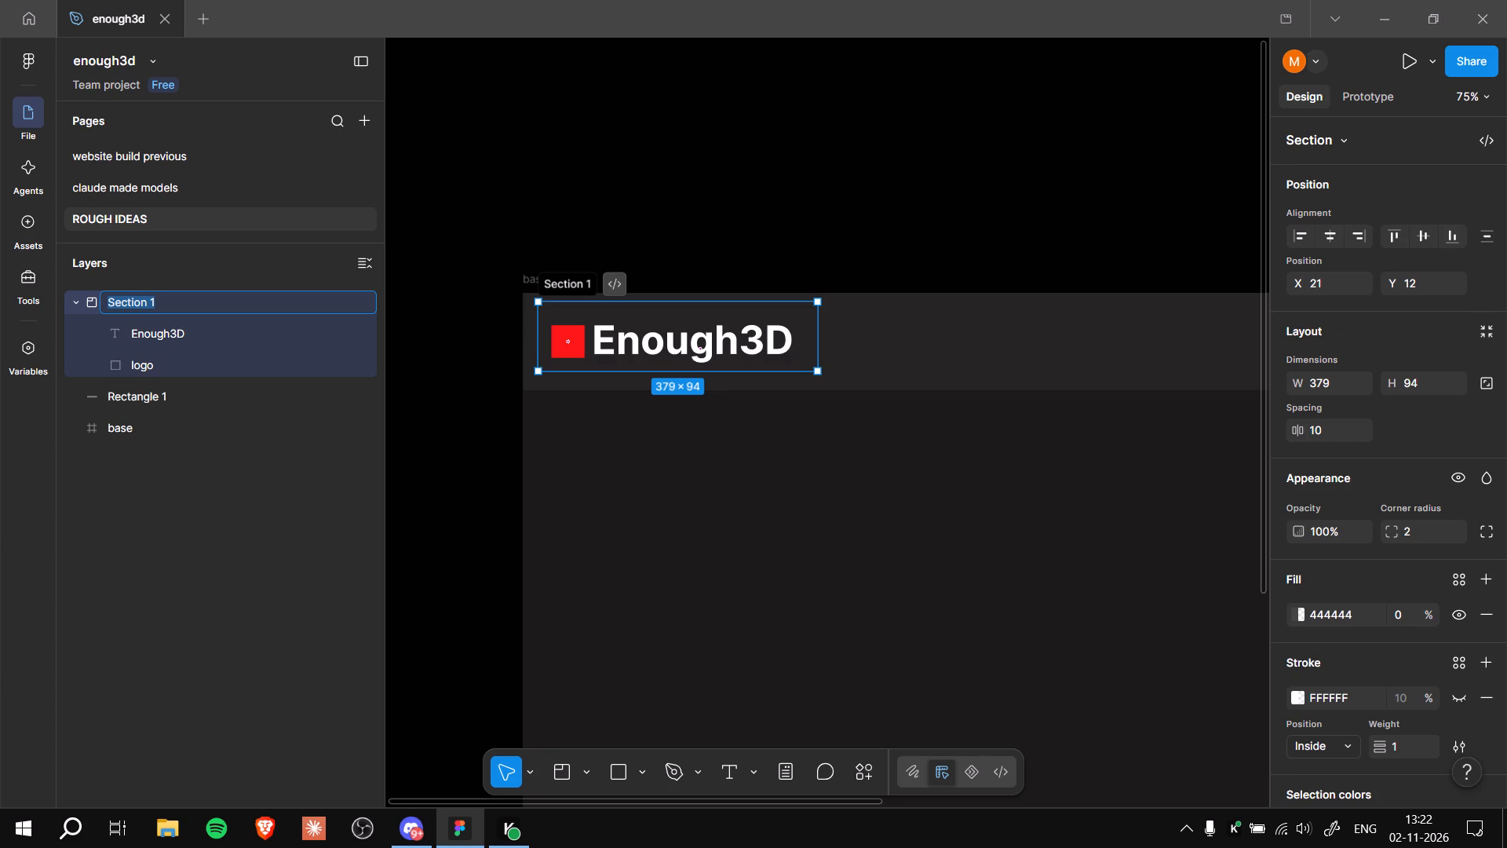
text(enough3d text)
click(532, 188)
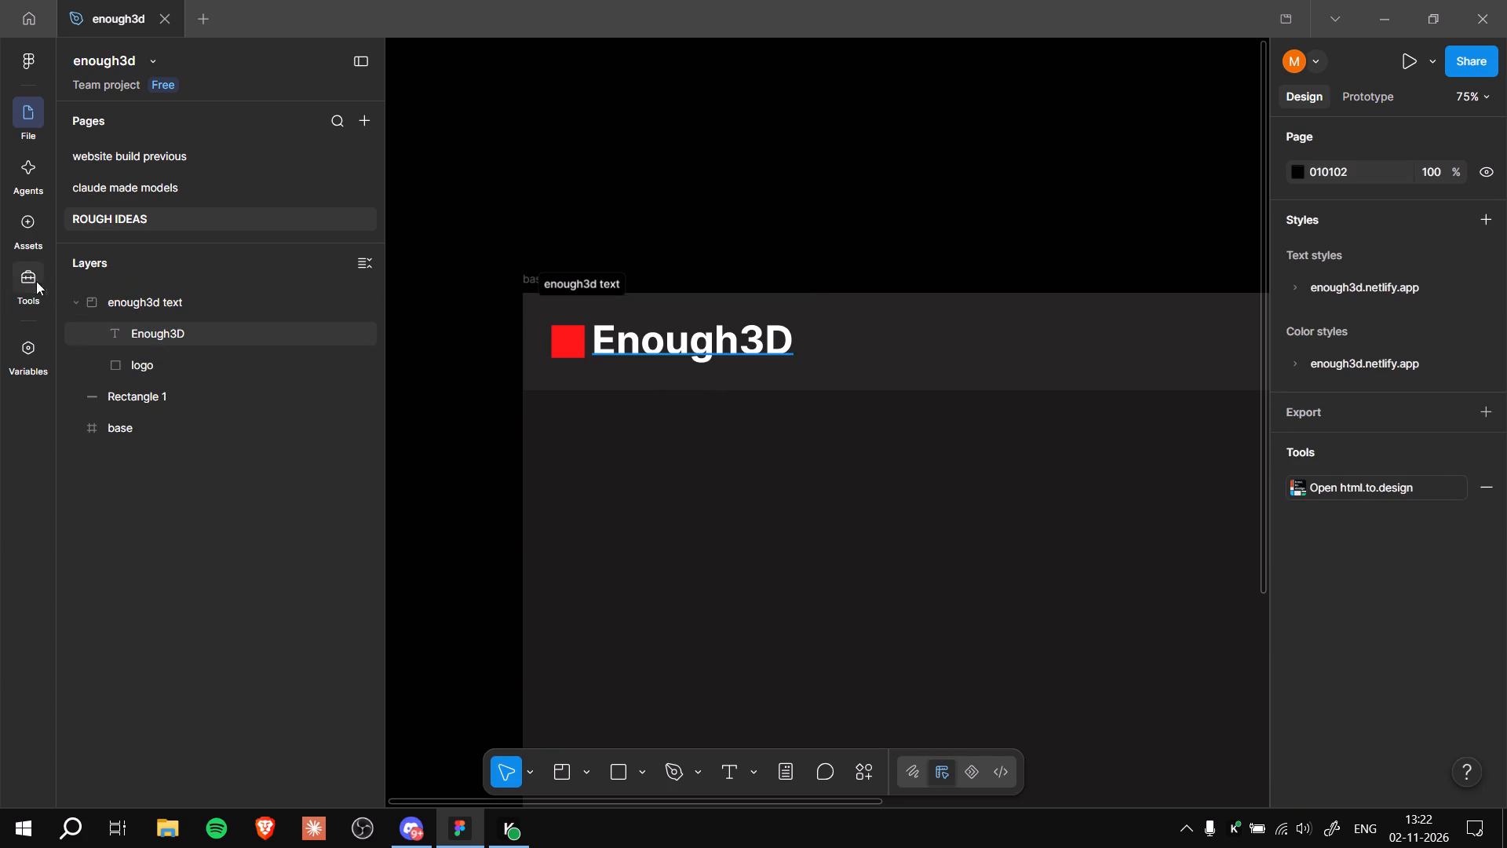
click(77, 299)
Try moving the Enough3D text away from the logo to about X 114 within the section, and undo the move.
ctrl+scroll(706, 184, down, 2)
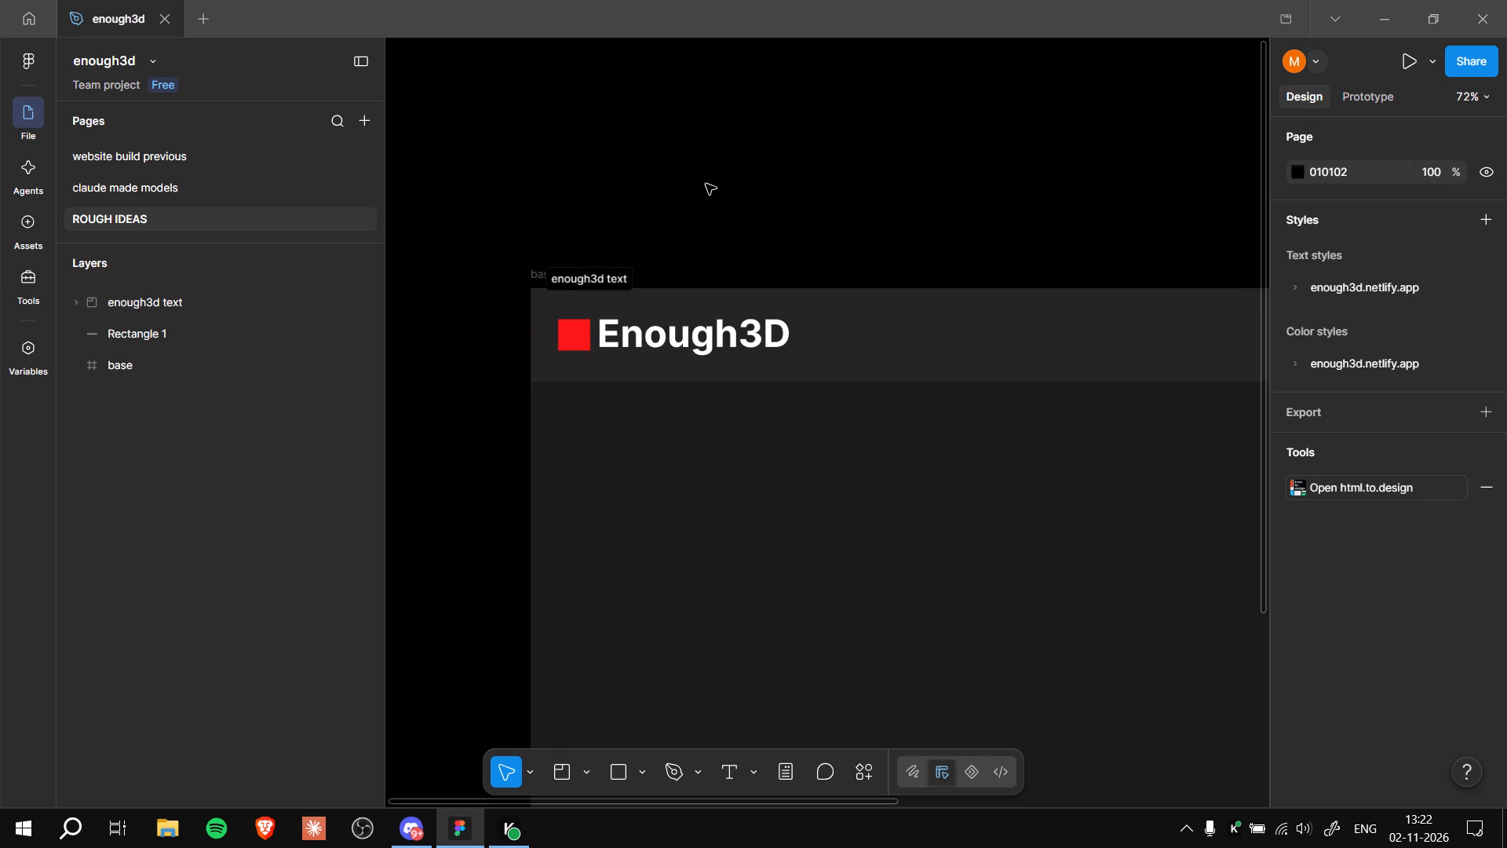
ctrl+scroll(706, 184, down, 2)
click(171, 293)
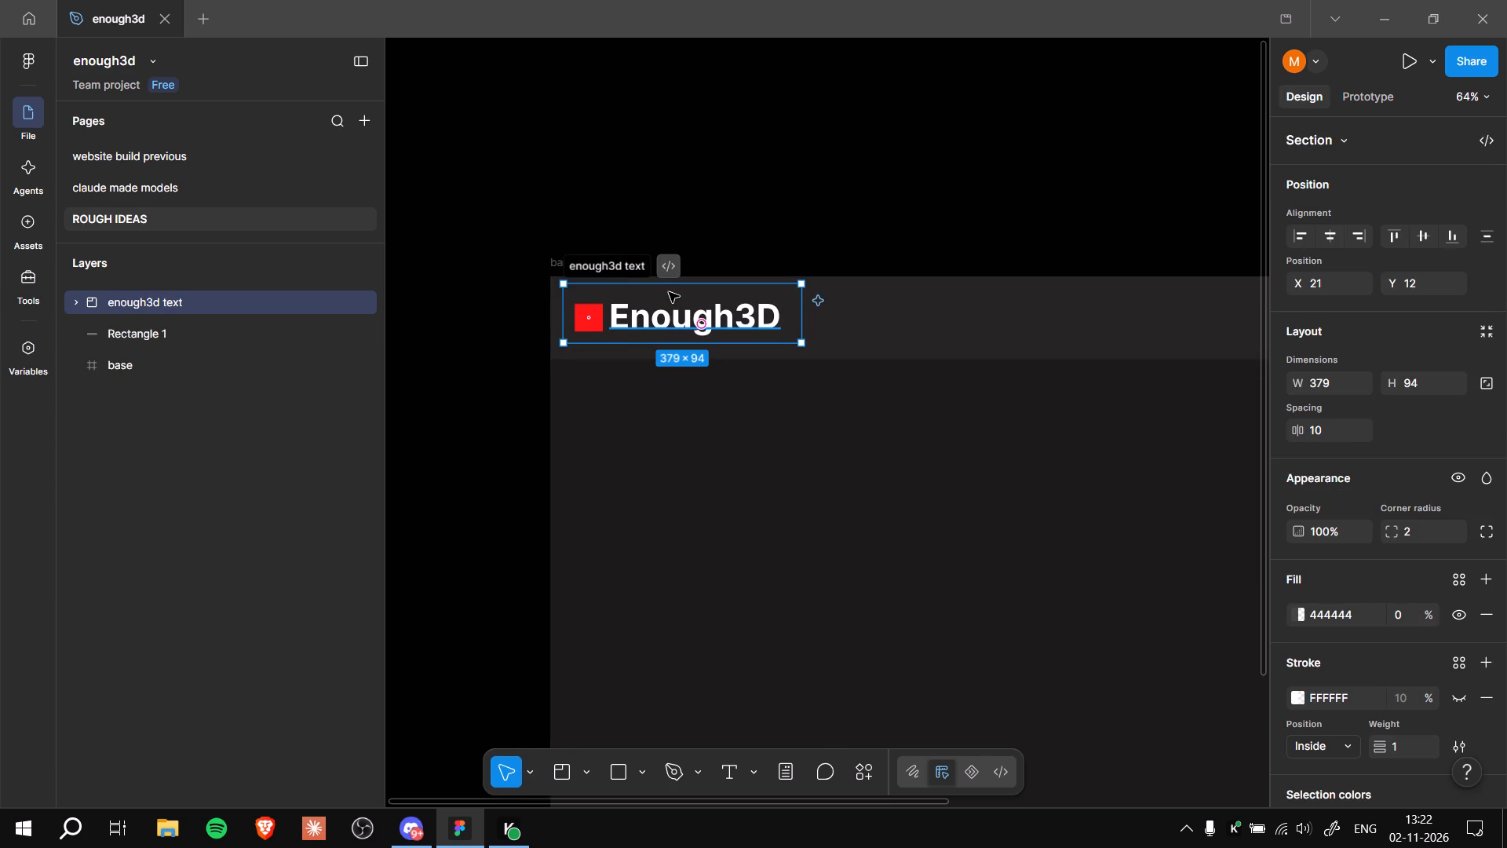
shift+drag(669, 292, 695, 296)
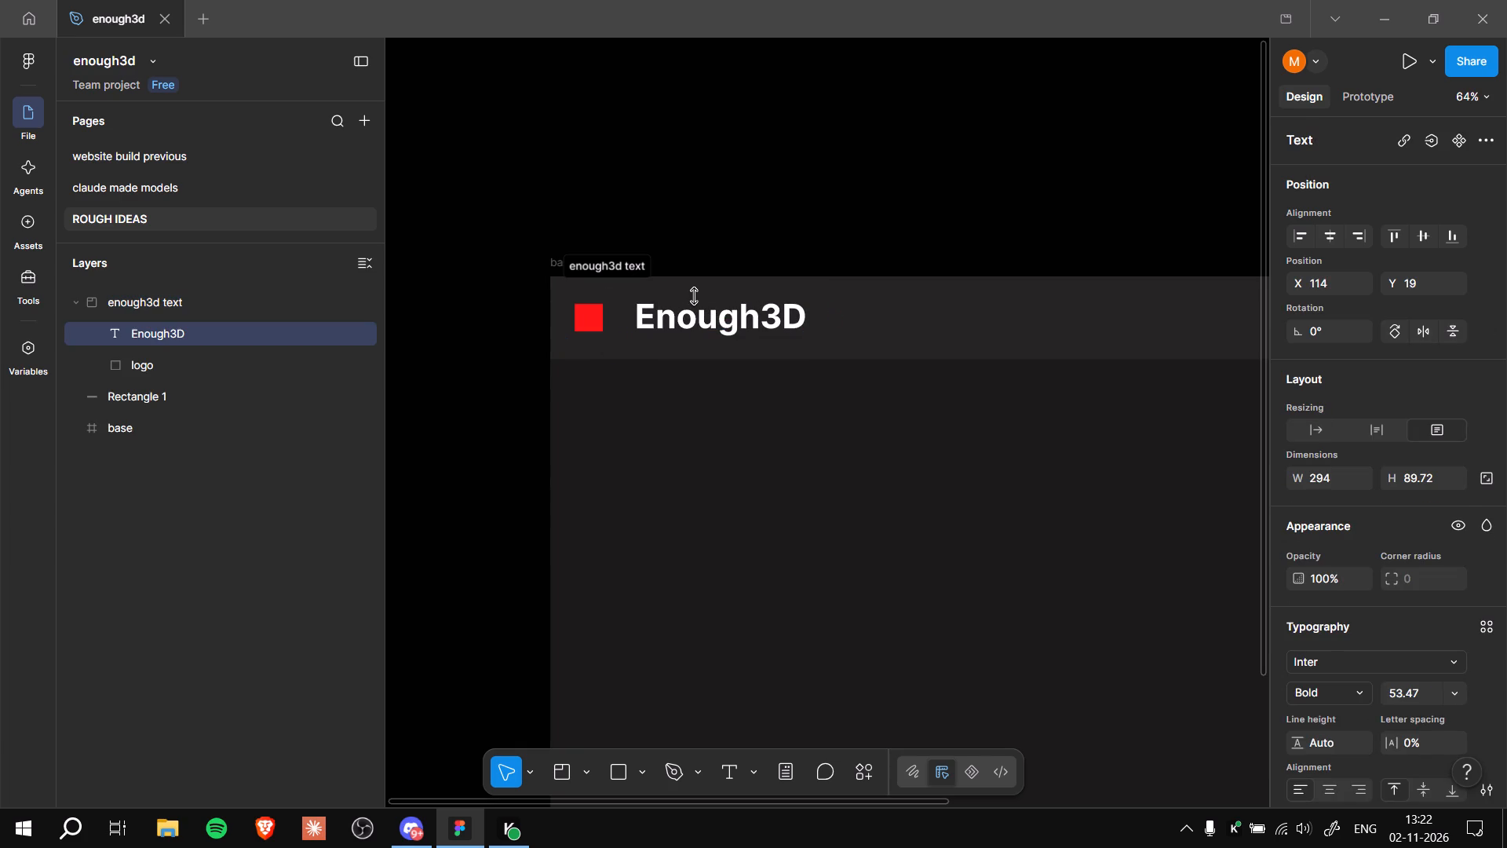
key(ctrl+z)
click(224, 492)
Resize the enough3d text section to about 387 × 96, widening it evenly on both sides to start at about X 17.
click(203, 303)
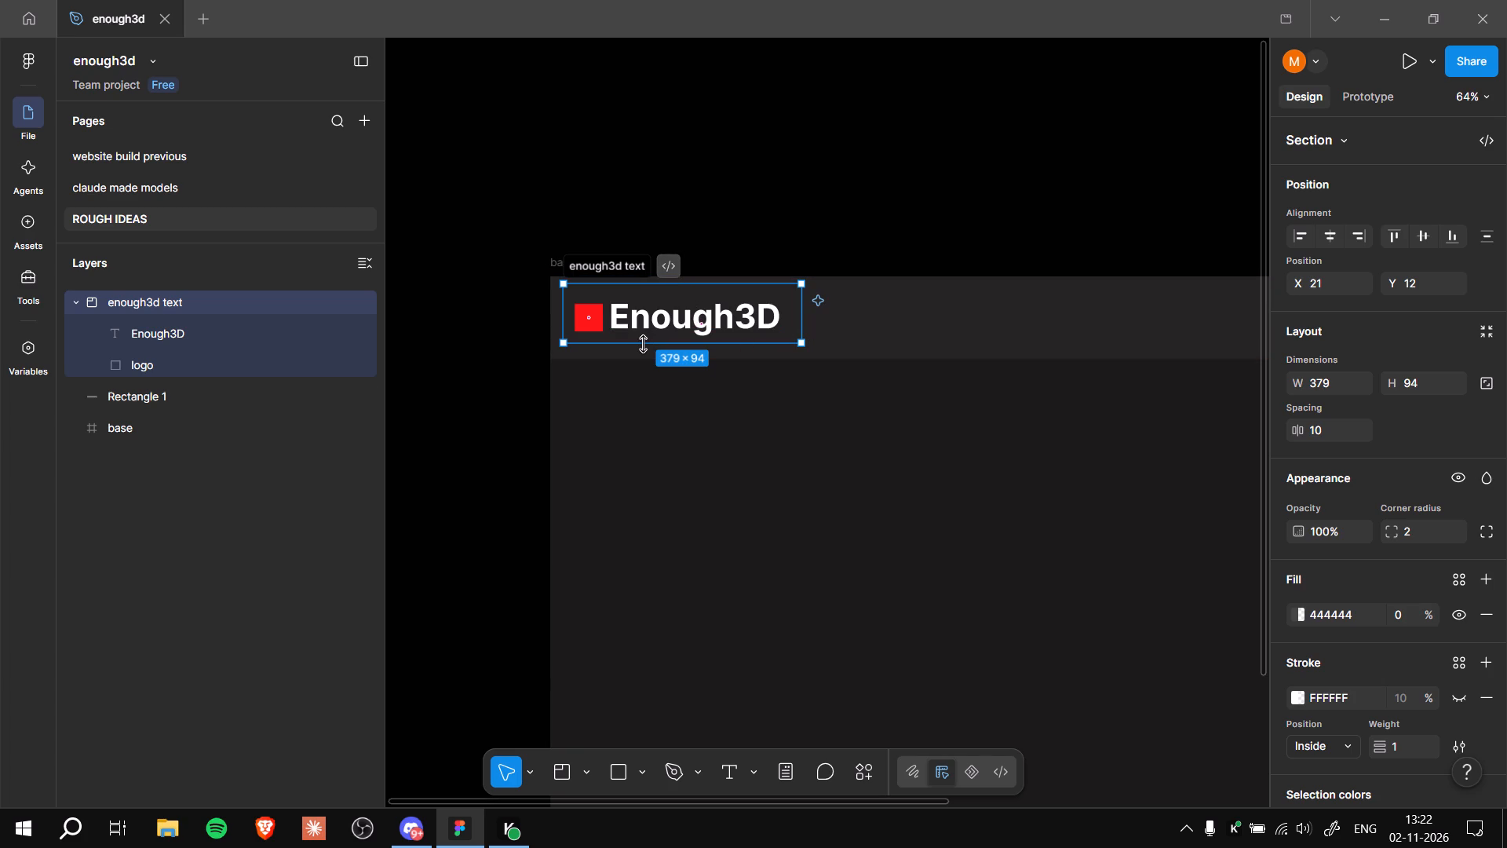
shift+drag(643, 344, 665, 346)
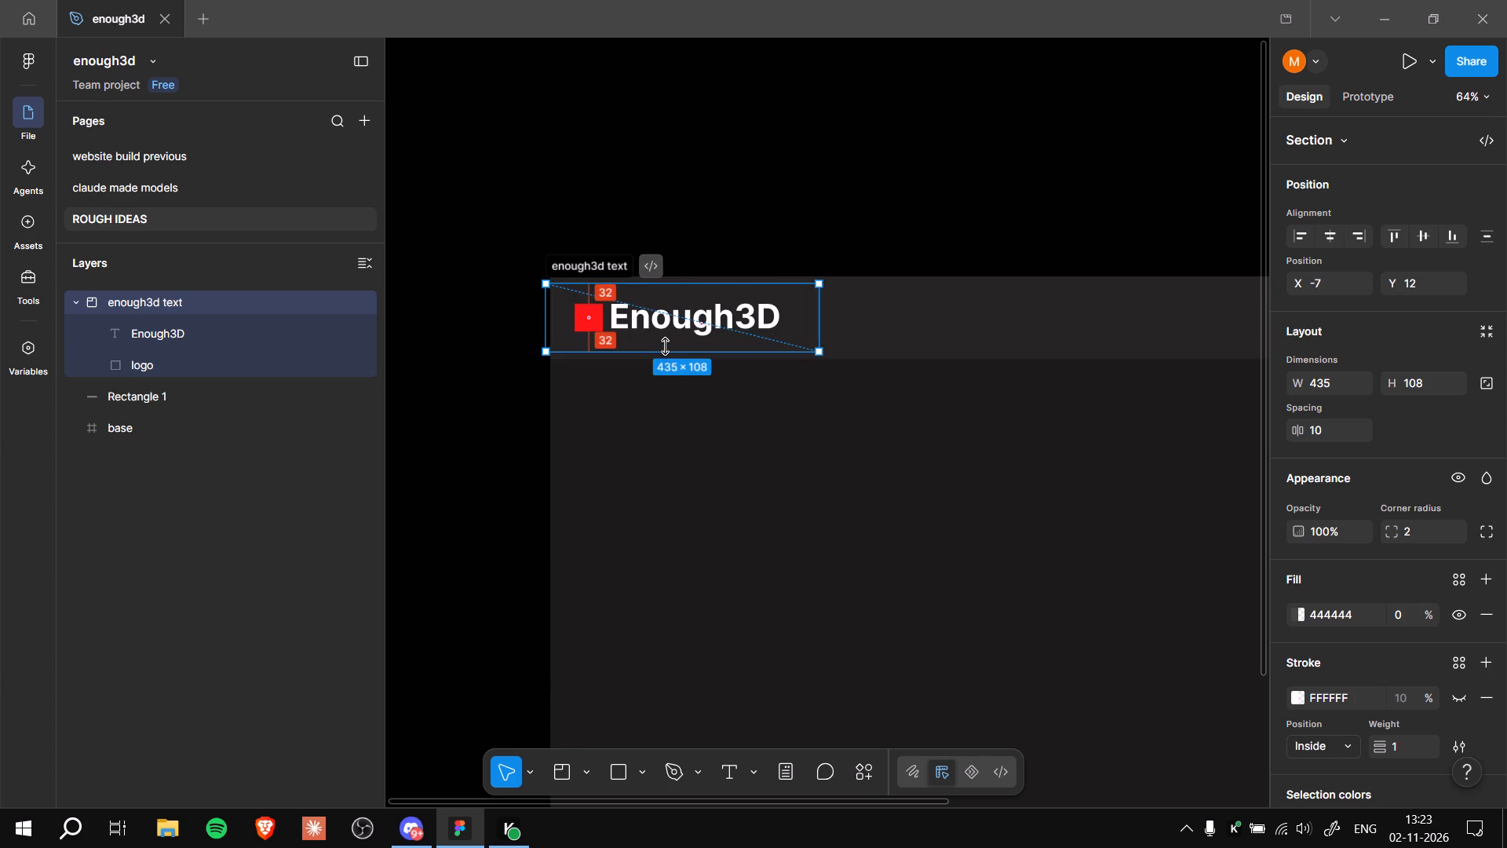
shift+drag(665, 346, 657, 343)
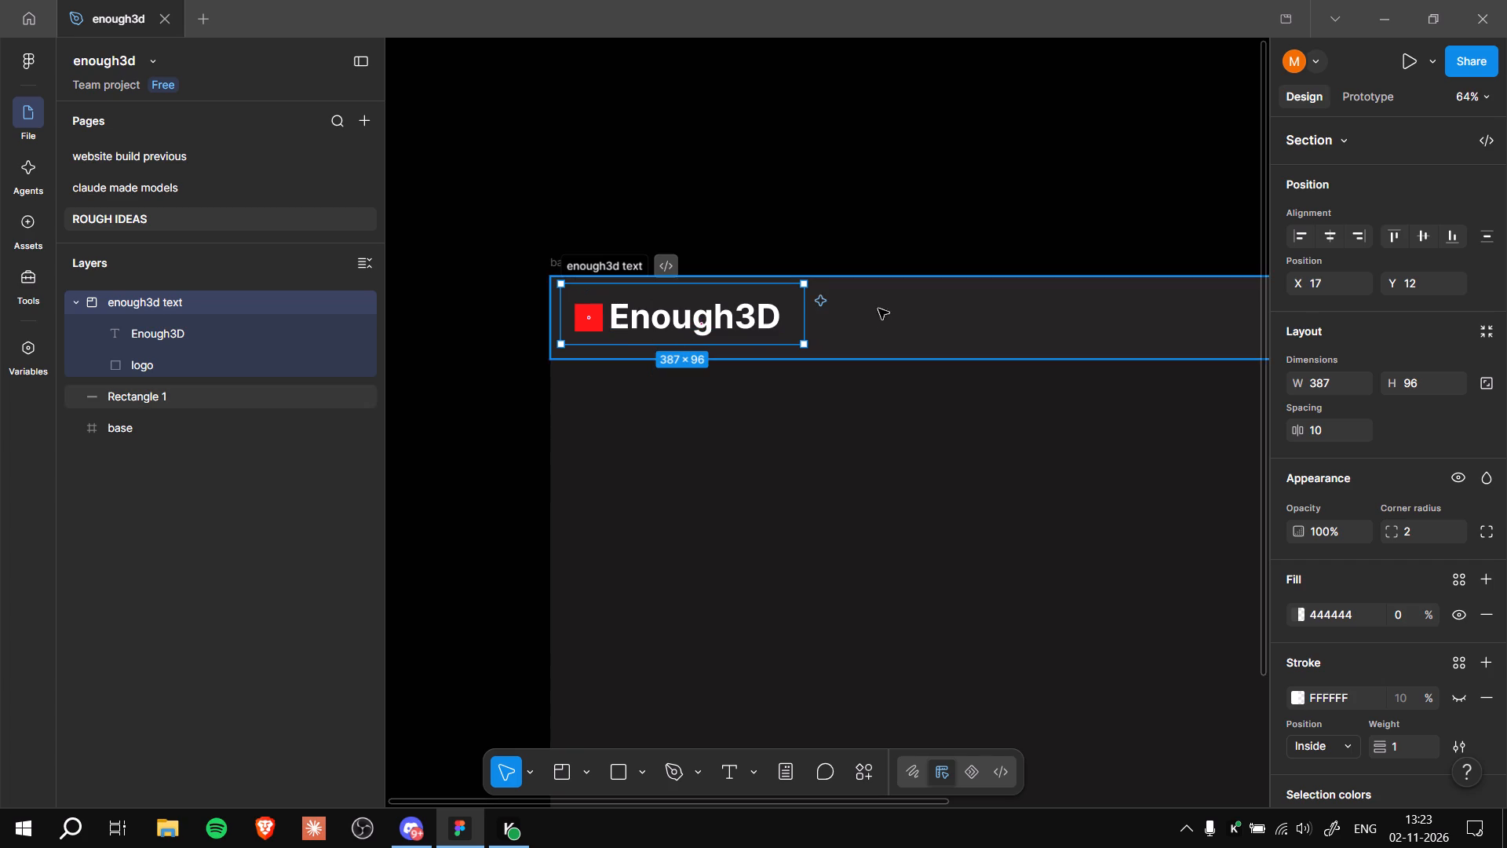
click(801, 125)
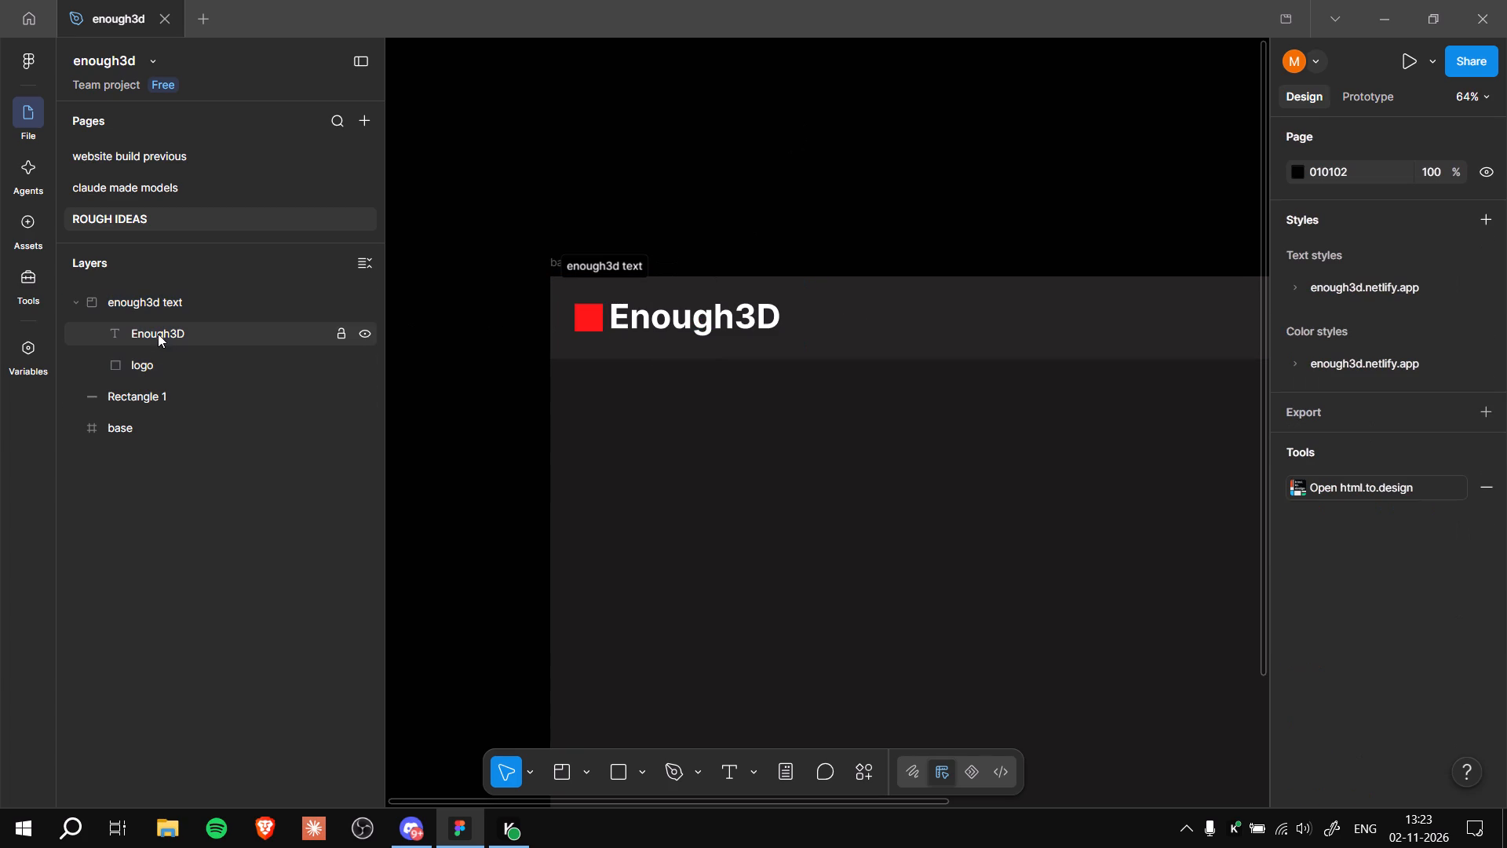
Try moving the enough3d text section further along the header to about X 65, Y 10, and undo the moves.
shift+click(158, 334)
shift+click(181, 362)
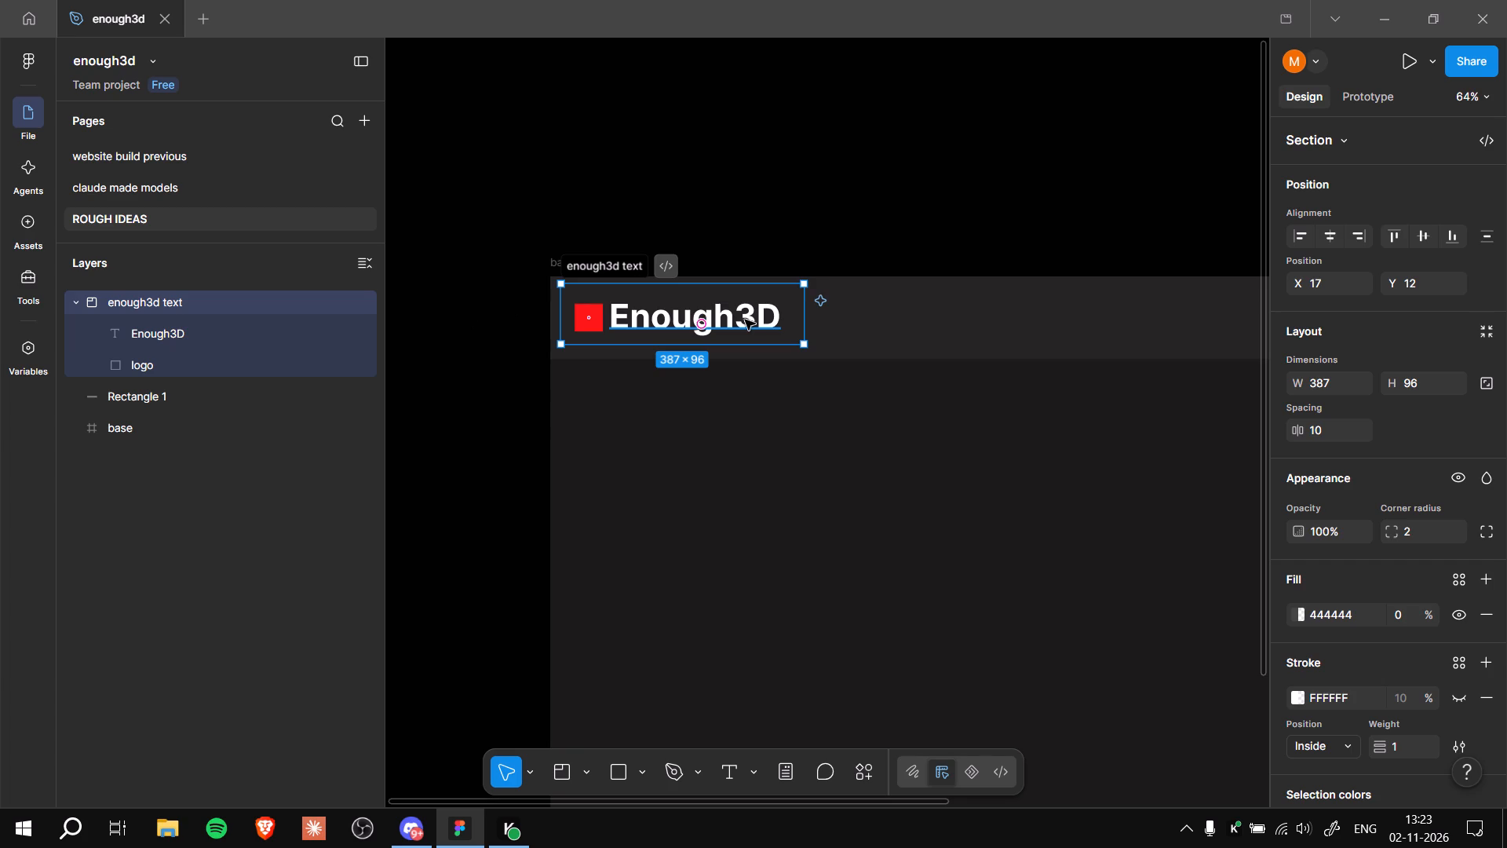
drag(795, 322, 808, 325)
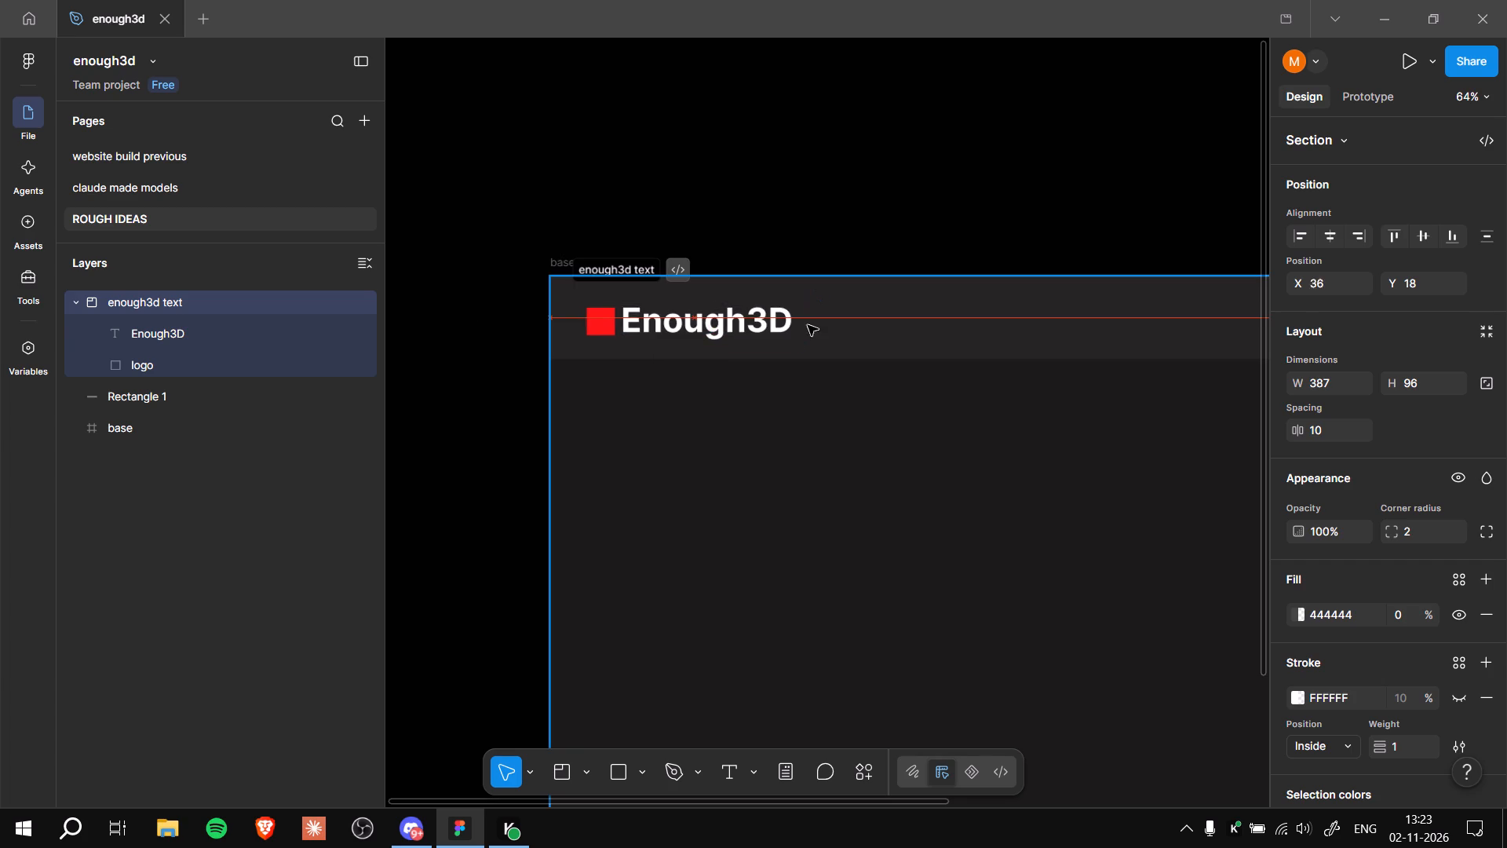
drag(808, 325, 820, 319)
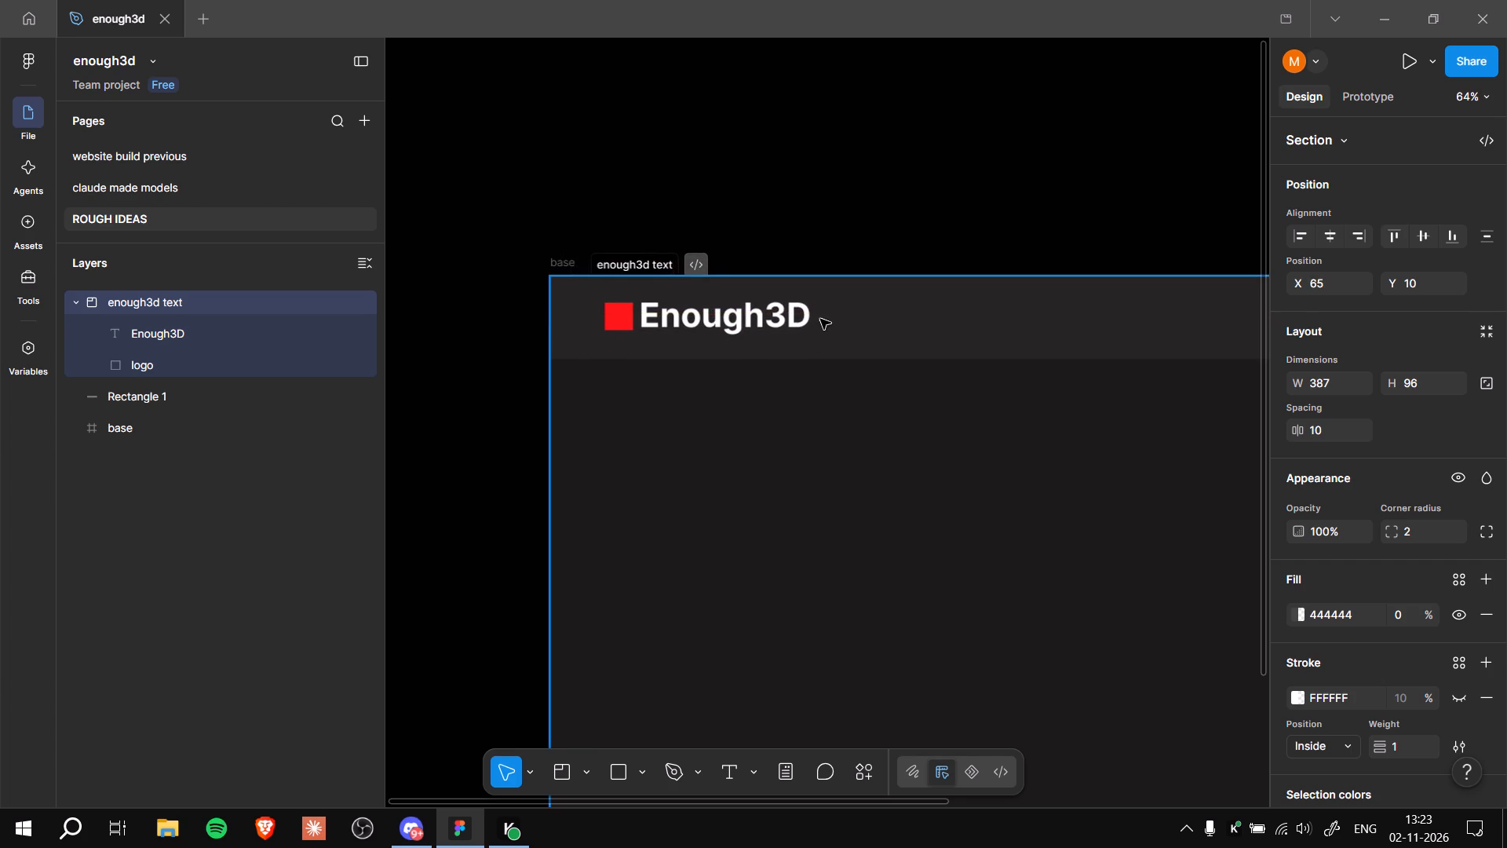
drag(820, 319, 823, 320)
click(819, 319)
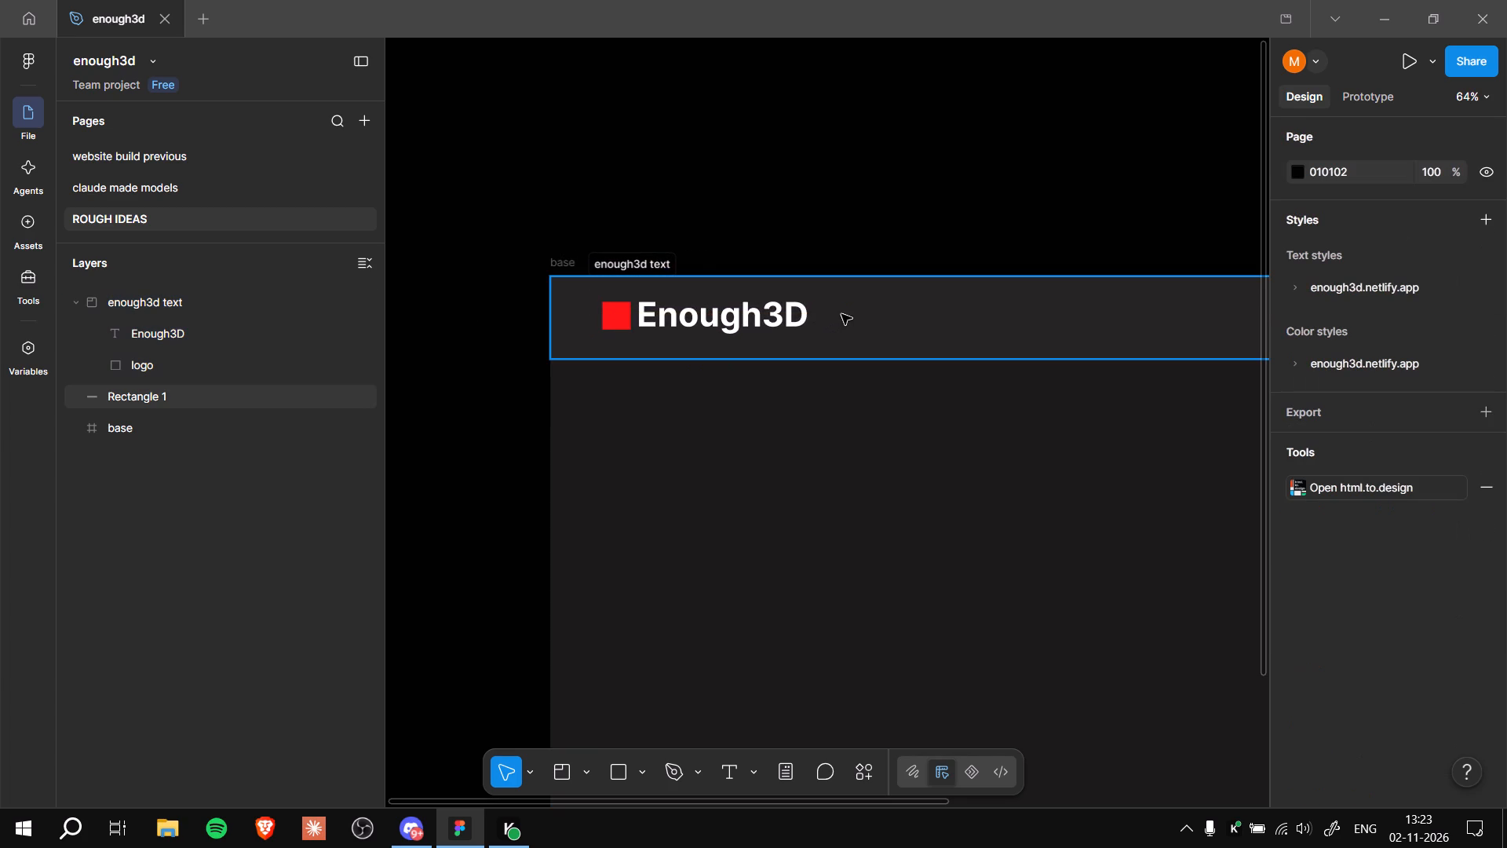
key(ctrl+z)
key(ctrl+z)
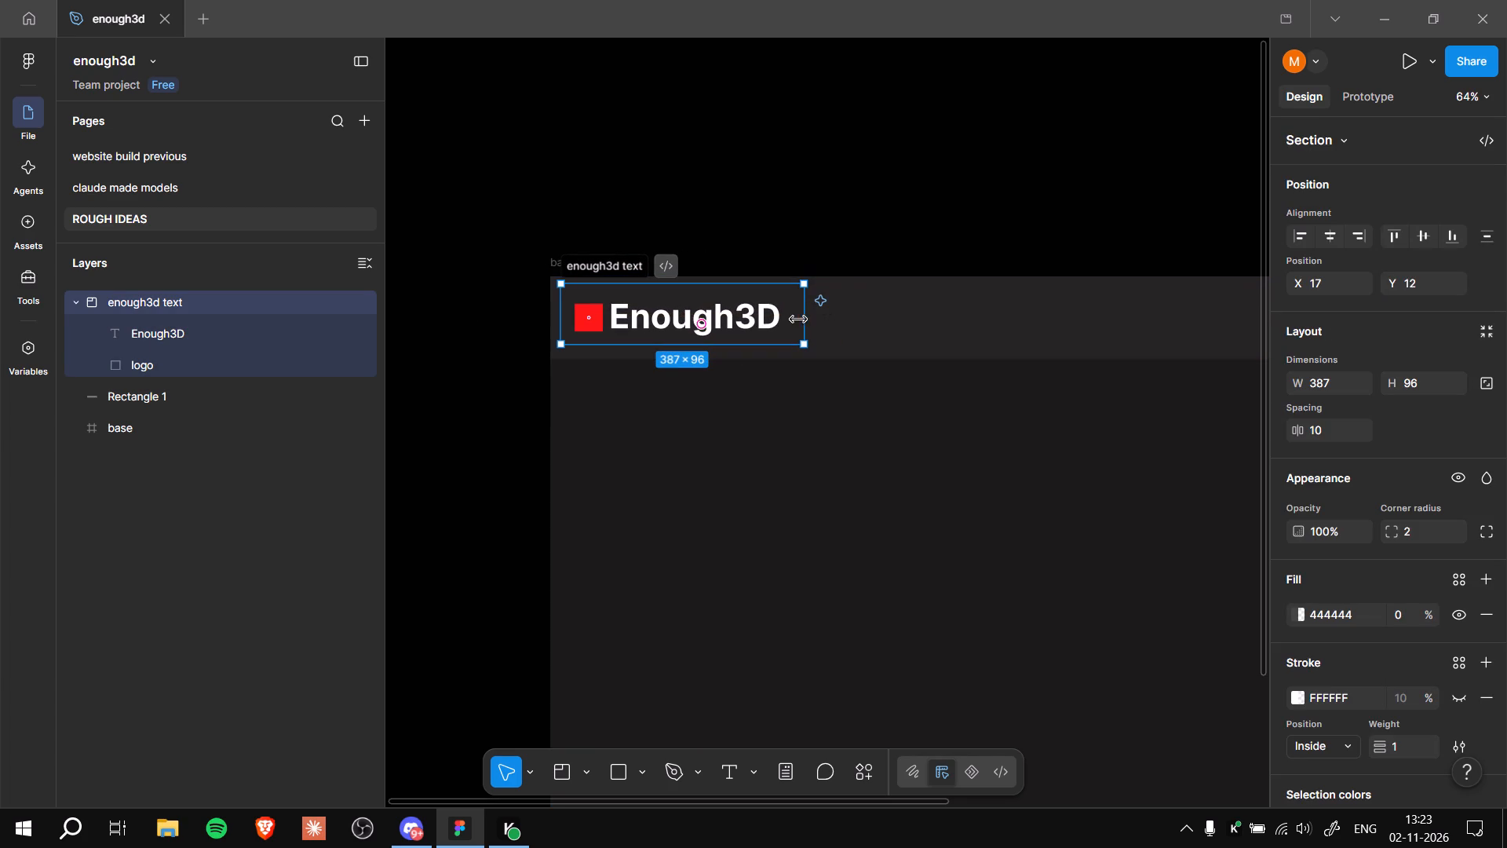
Move the enough3d text section closer to the header's left edge, to X 12 and Y 12, and deselect it.
shift+click(791, 324)
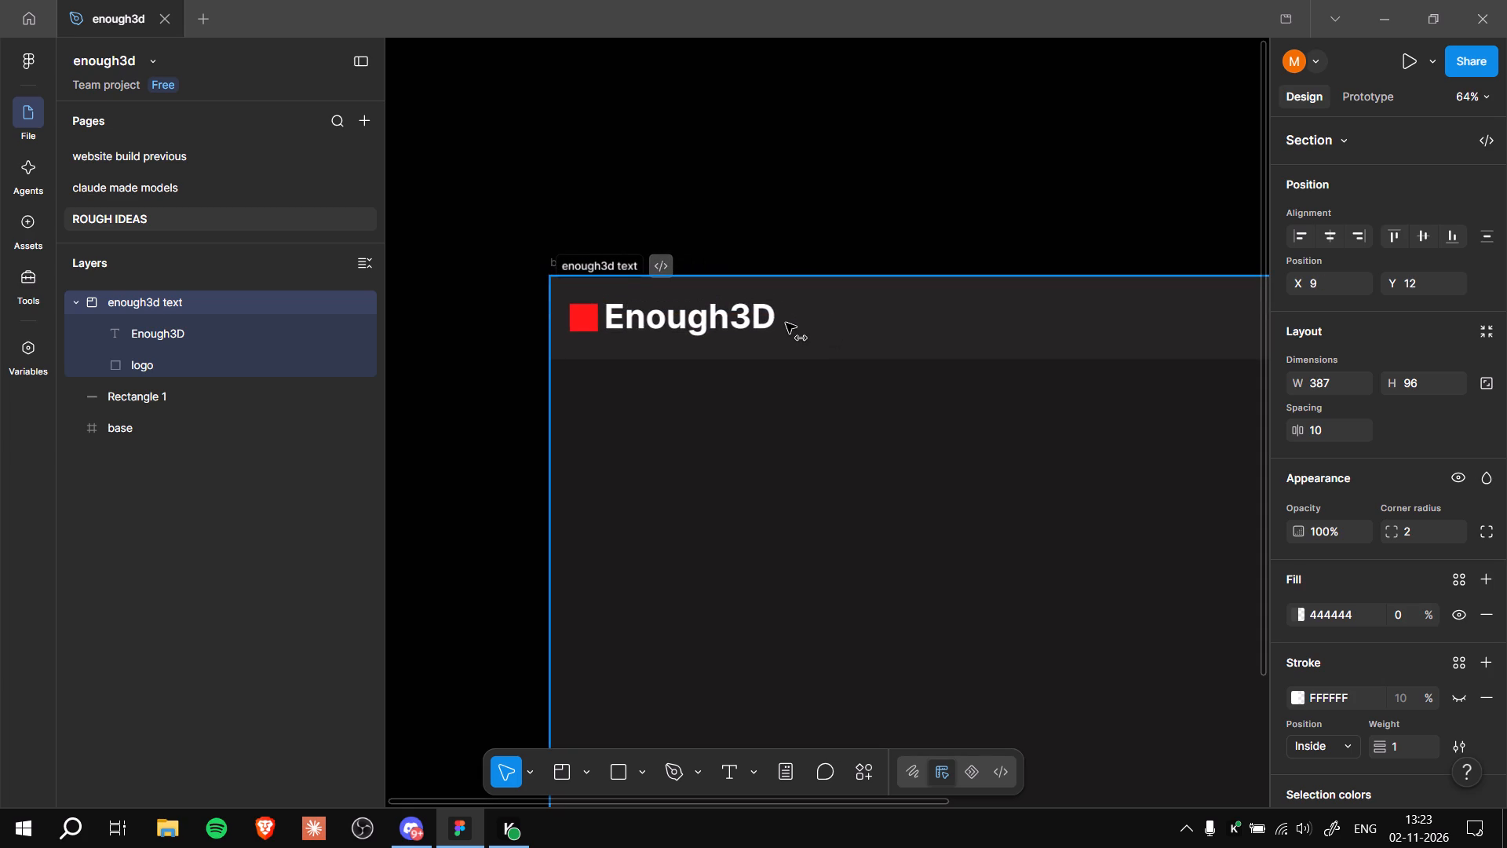
click(832, 175)
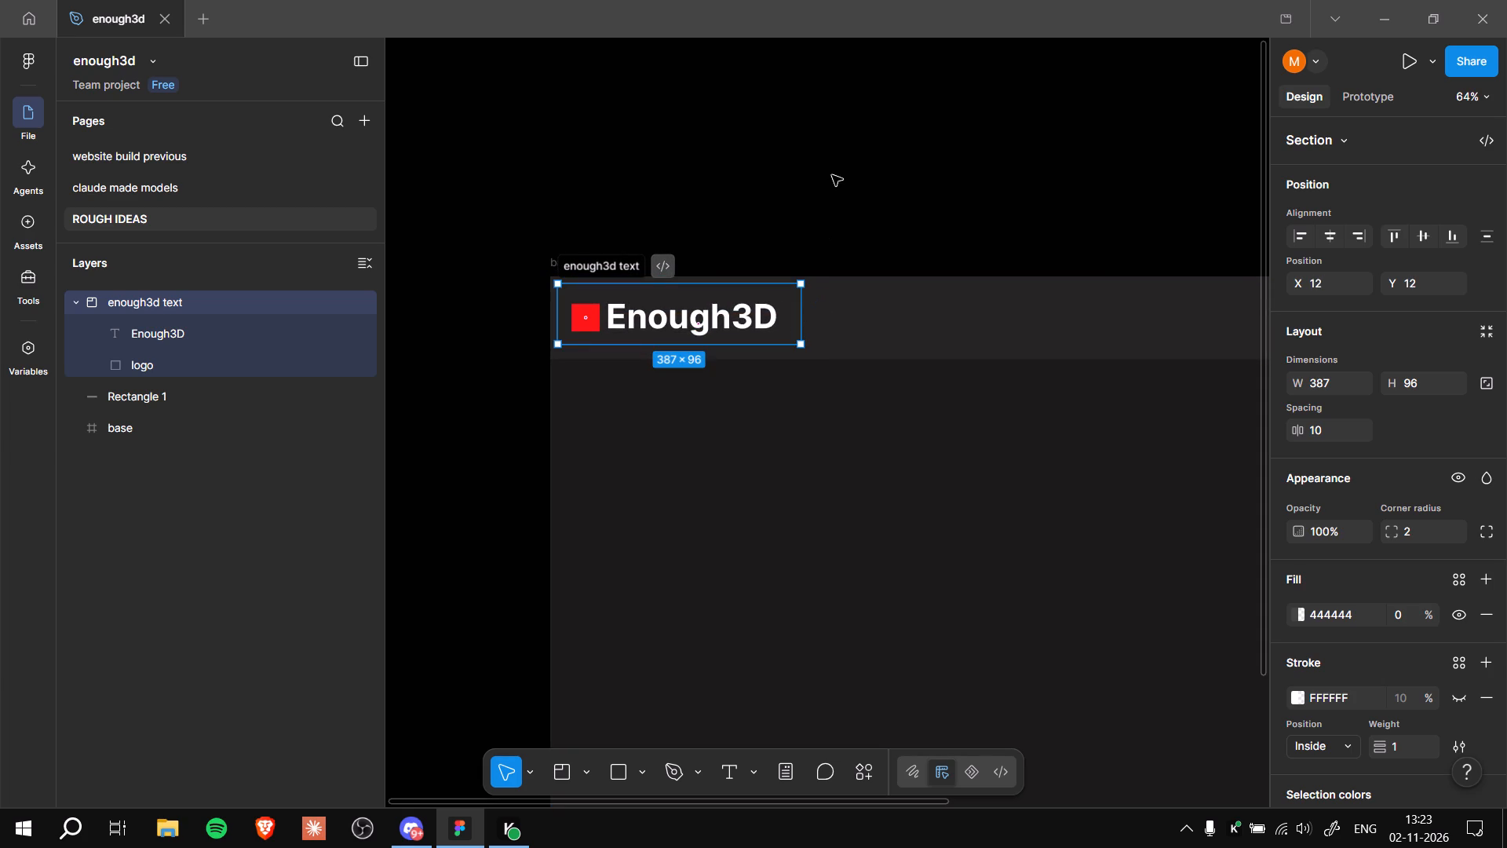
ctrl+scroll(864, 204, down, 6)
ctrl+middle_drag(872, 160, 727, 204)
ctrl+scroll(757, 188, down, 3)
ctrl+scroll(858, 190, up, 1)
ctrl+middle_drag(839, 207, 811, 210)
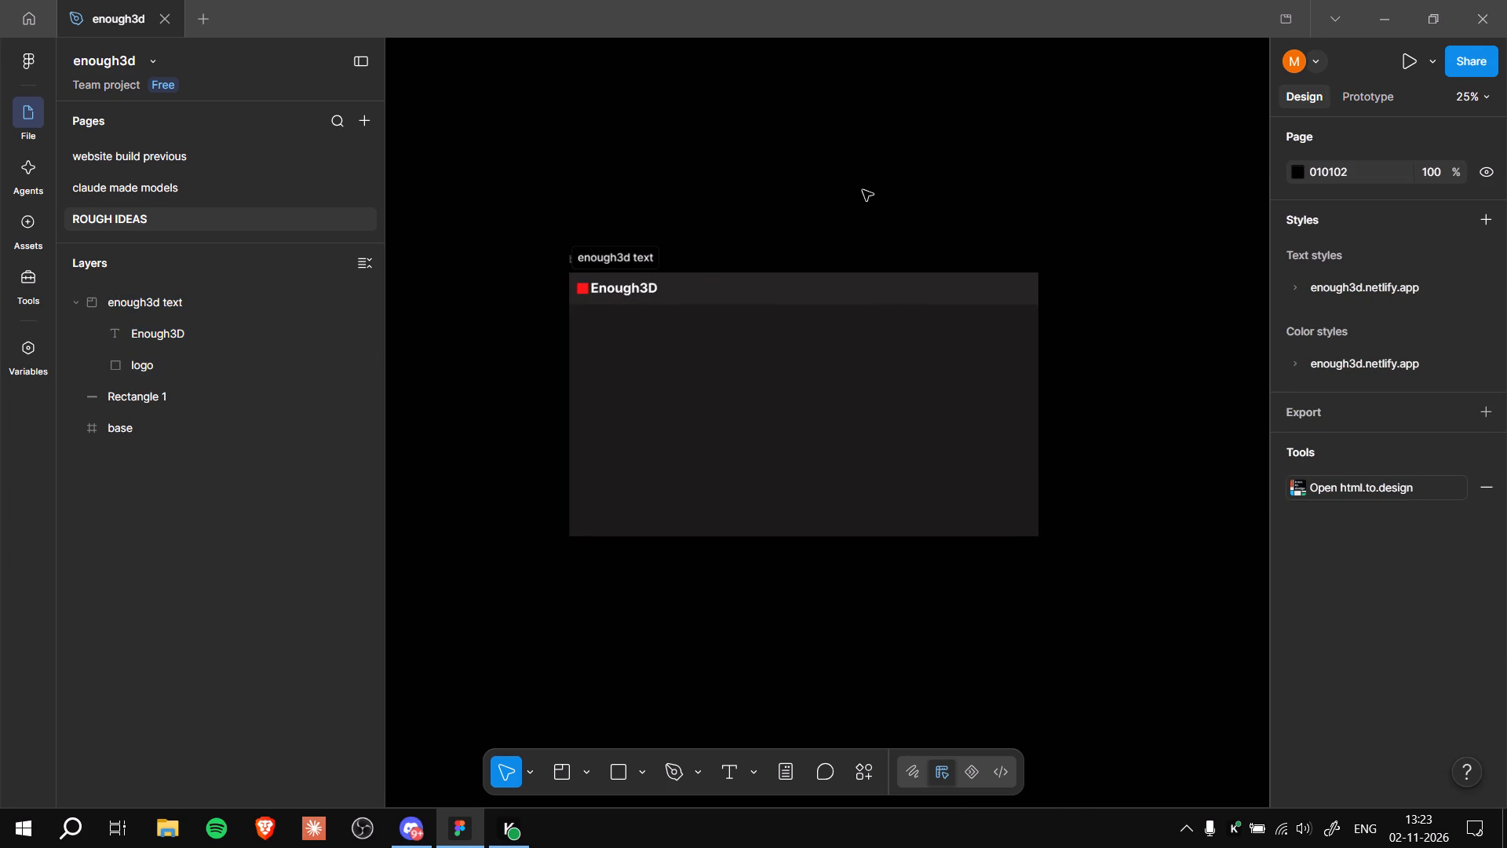
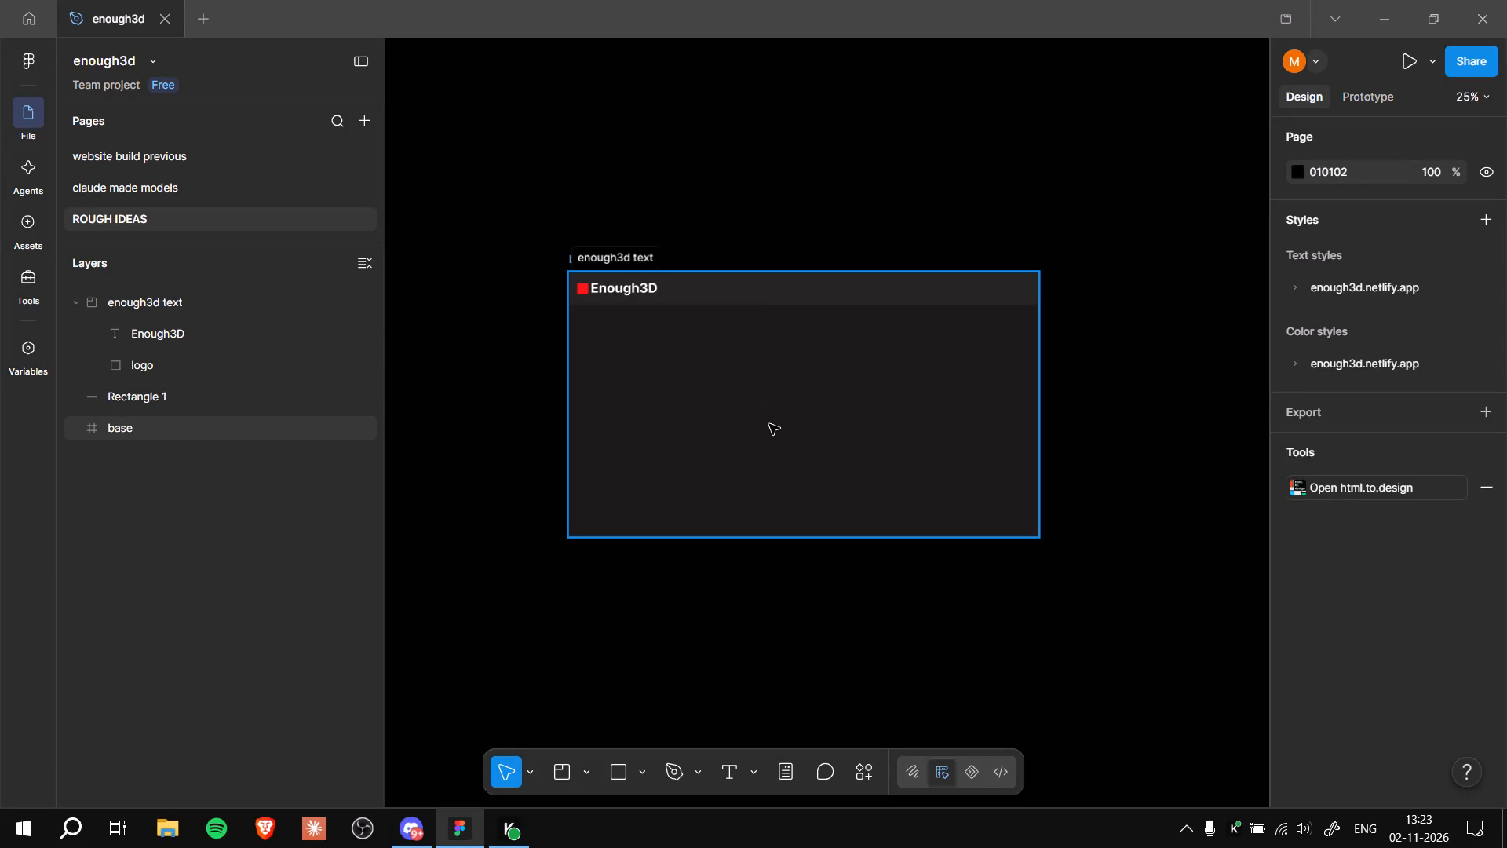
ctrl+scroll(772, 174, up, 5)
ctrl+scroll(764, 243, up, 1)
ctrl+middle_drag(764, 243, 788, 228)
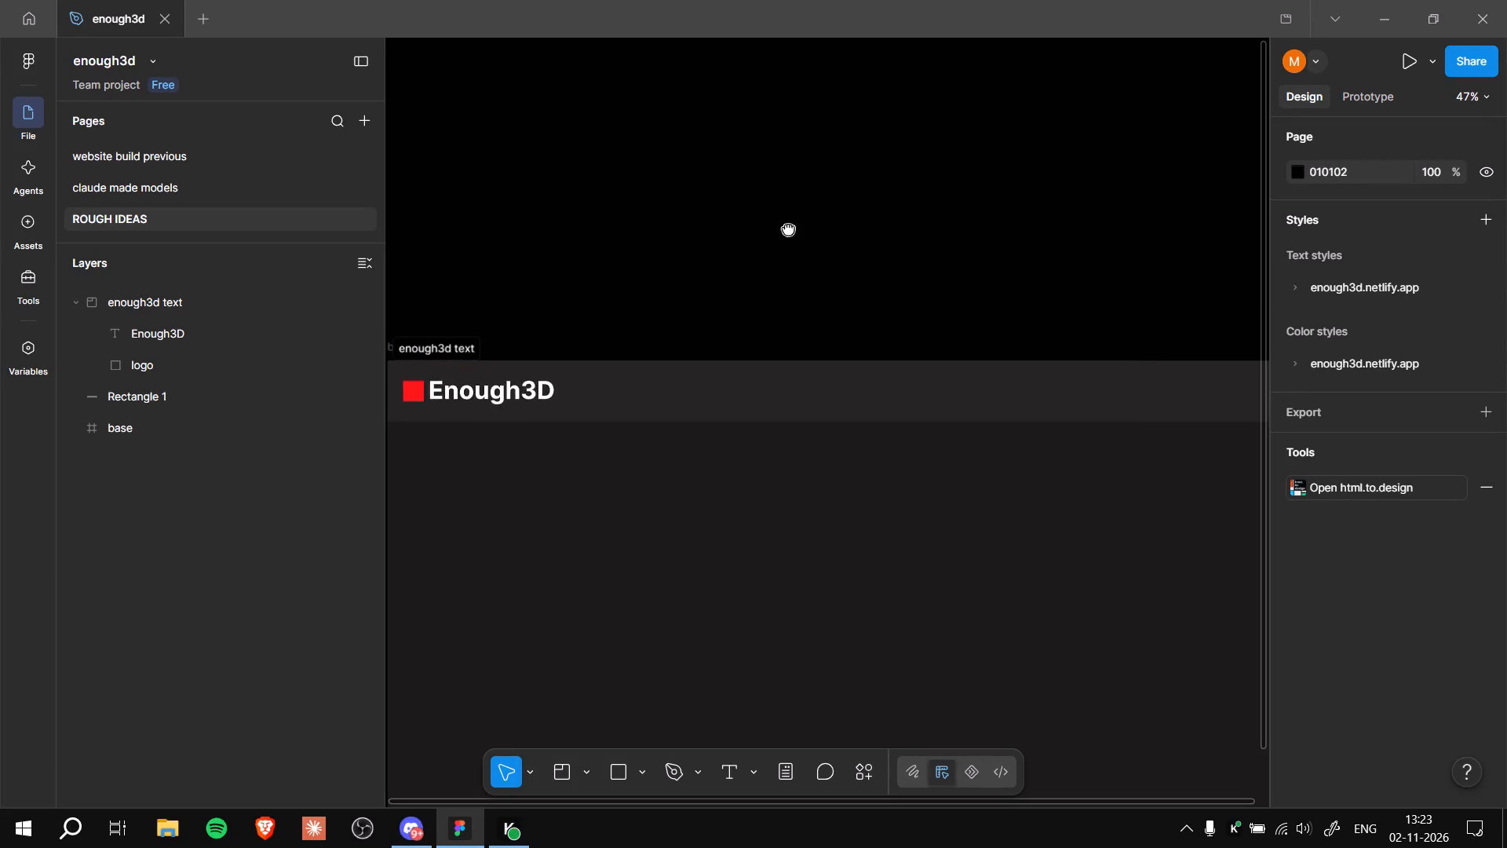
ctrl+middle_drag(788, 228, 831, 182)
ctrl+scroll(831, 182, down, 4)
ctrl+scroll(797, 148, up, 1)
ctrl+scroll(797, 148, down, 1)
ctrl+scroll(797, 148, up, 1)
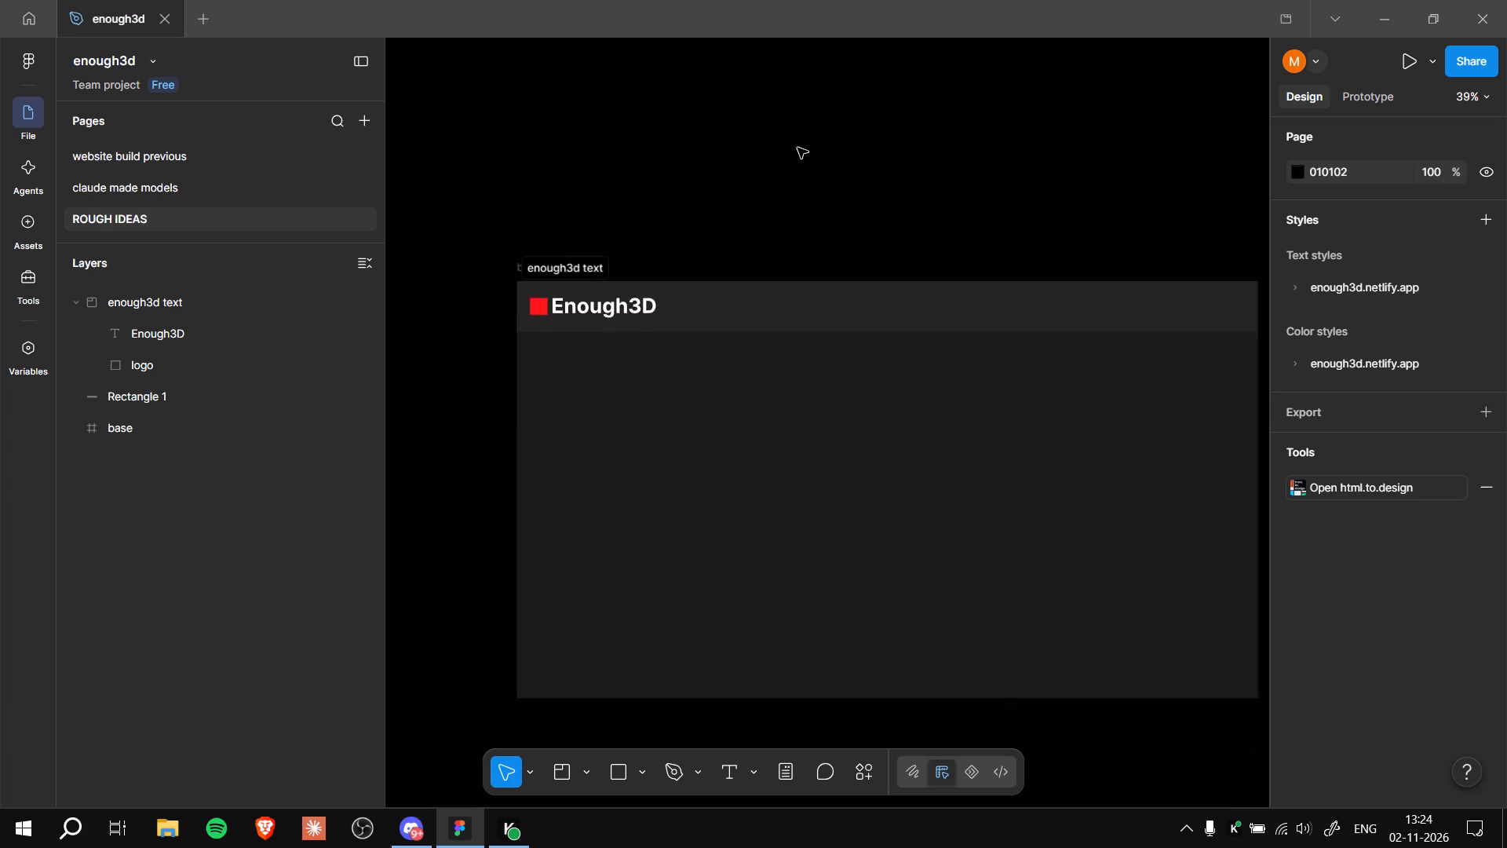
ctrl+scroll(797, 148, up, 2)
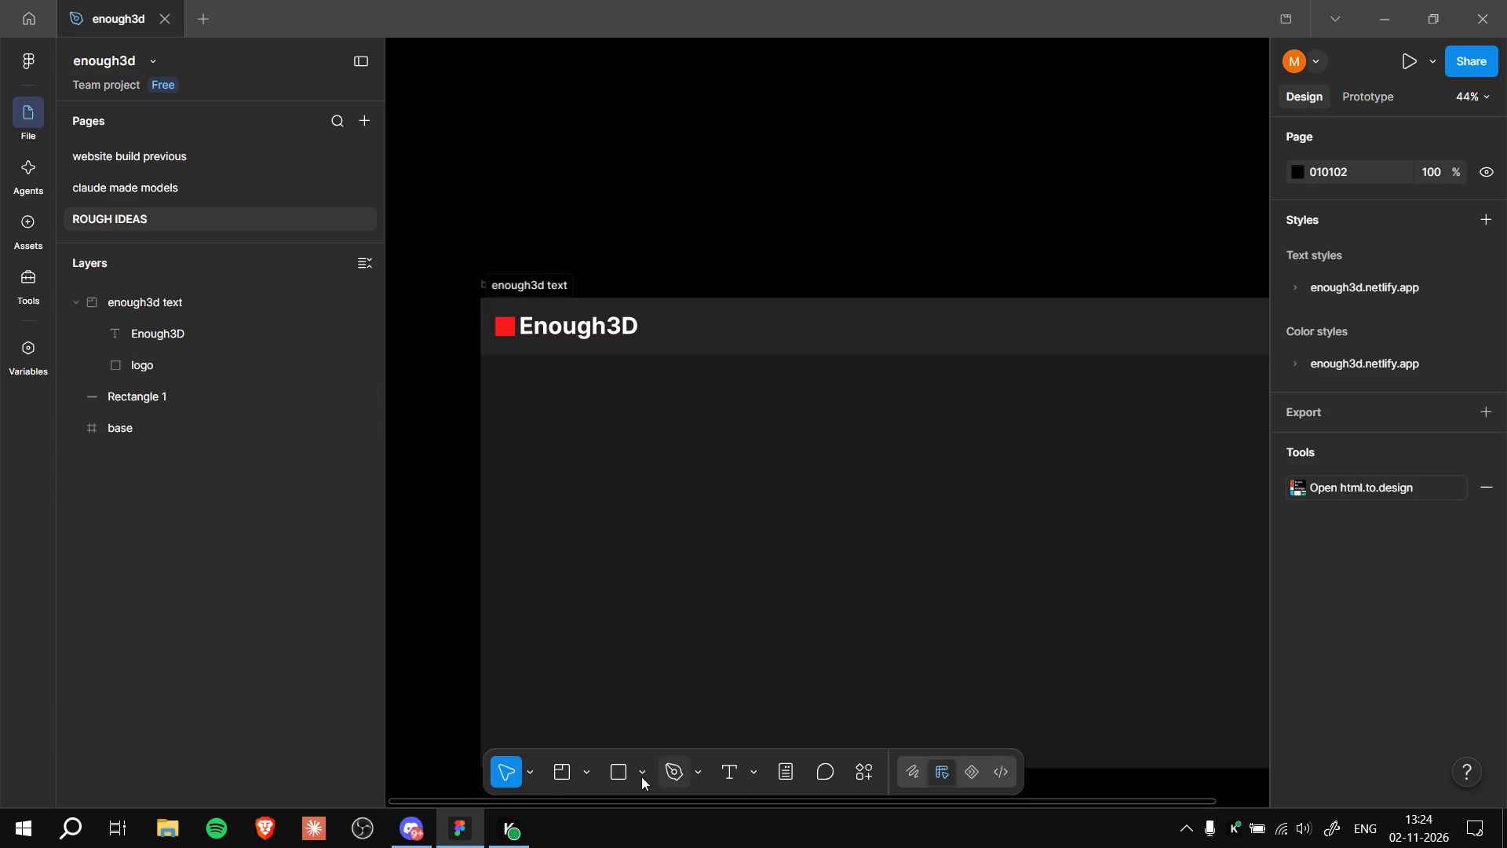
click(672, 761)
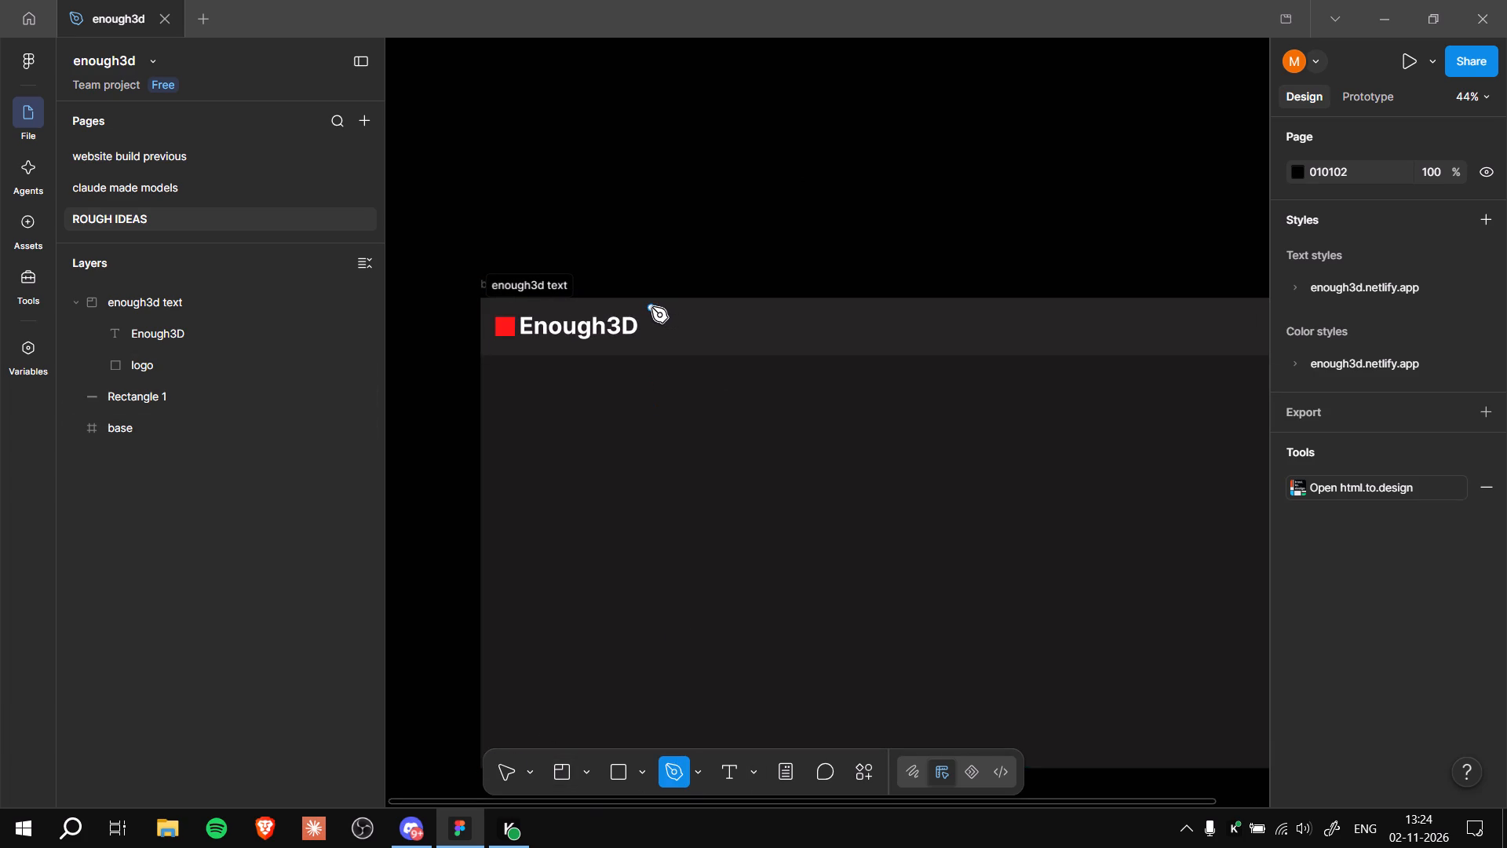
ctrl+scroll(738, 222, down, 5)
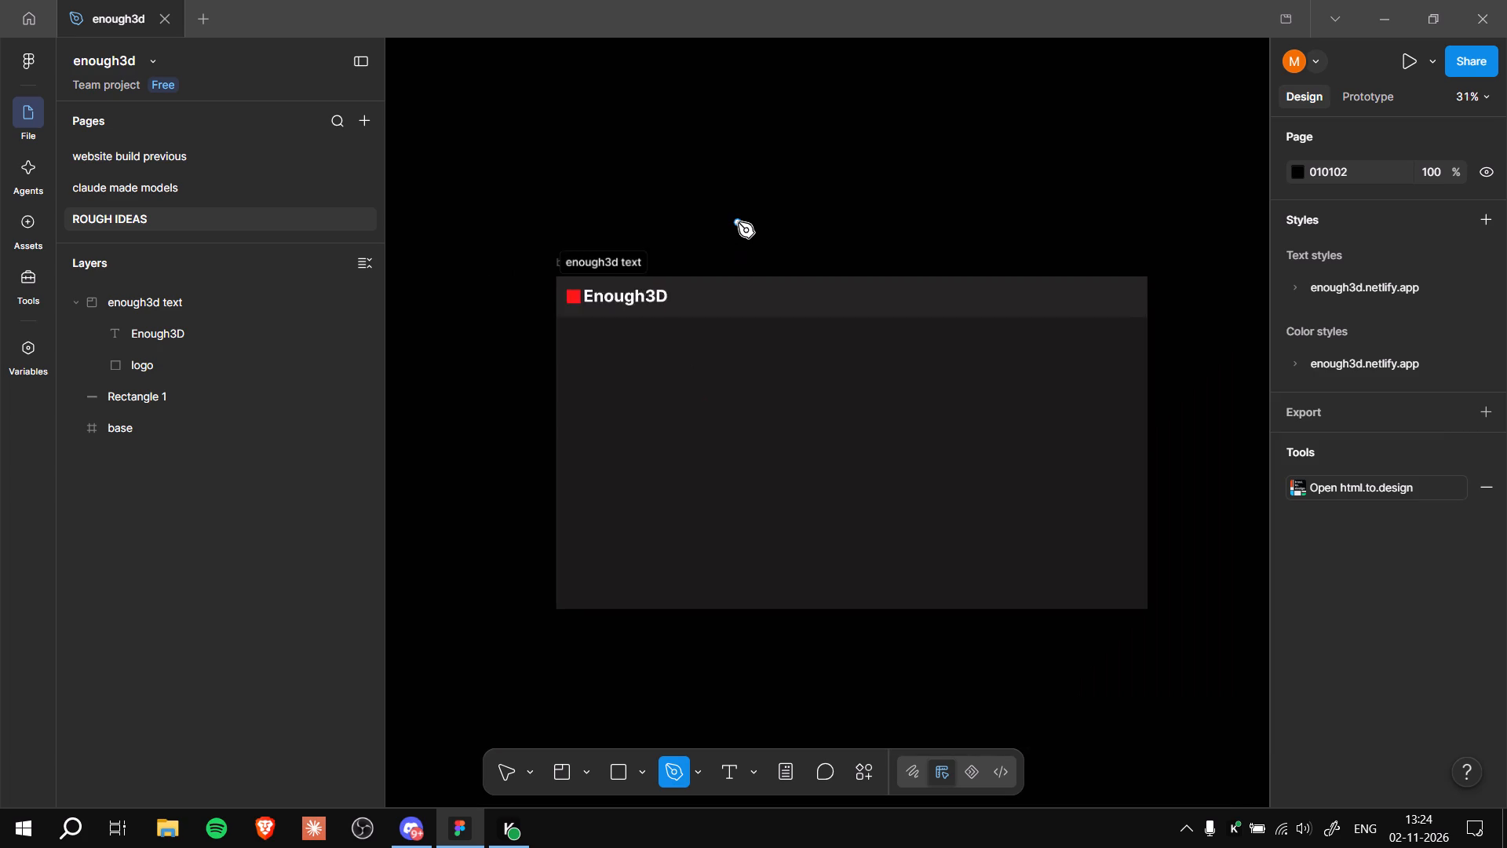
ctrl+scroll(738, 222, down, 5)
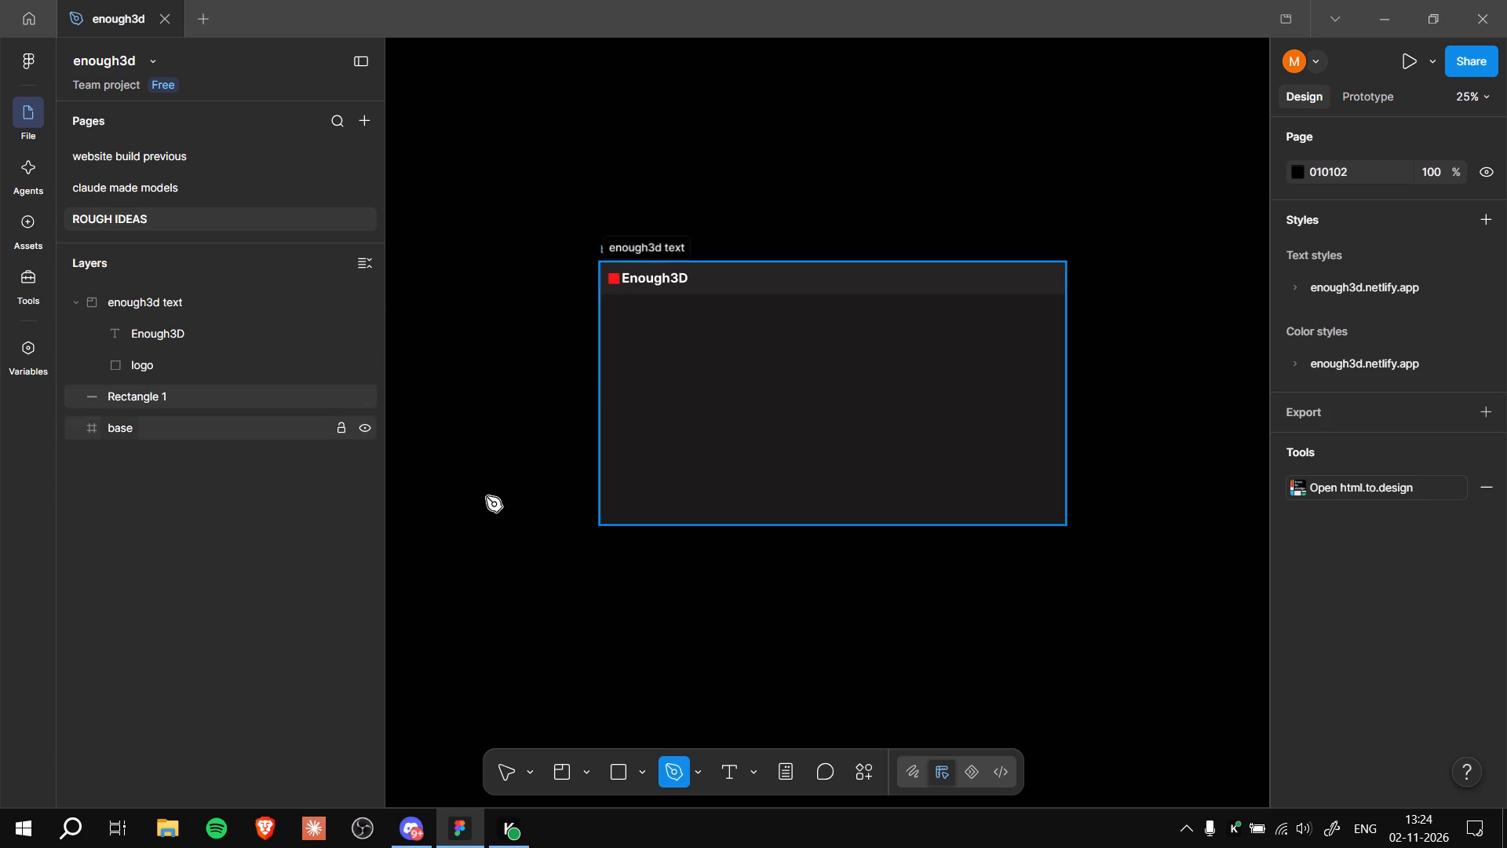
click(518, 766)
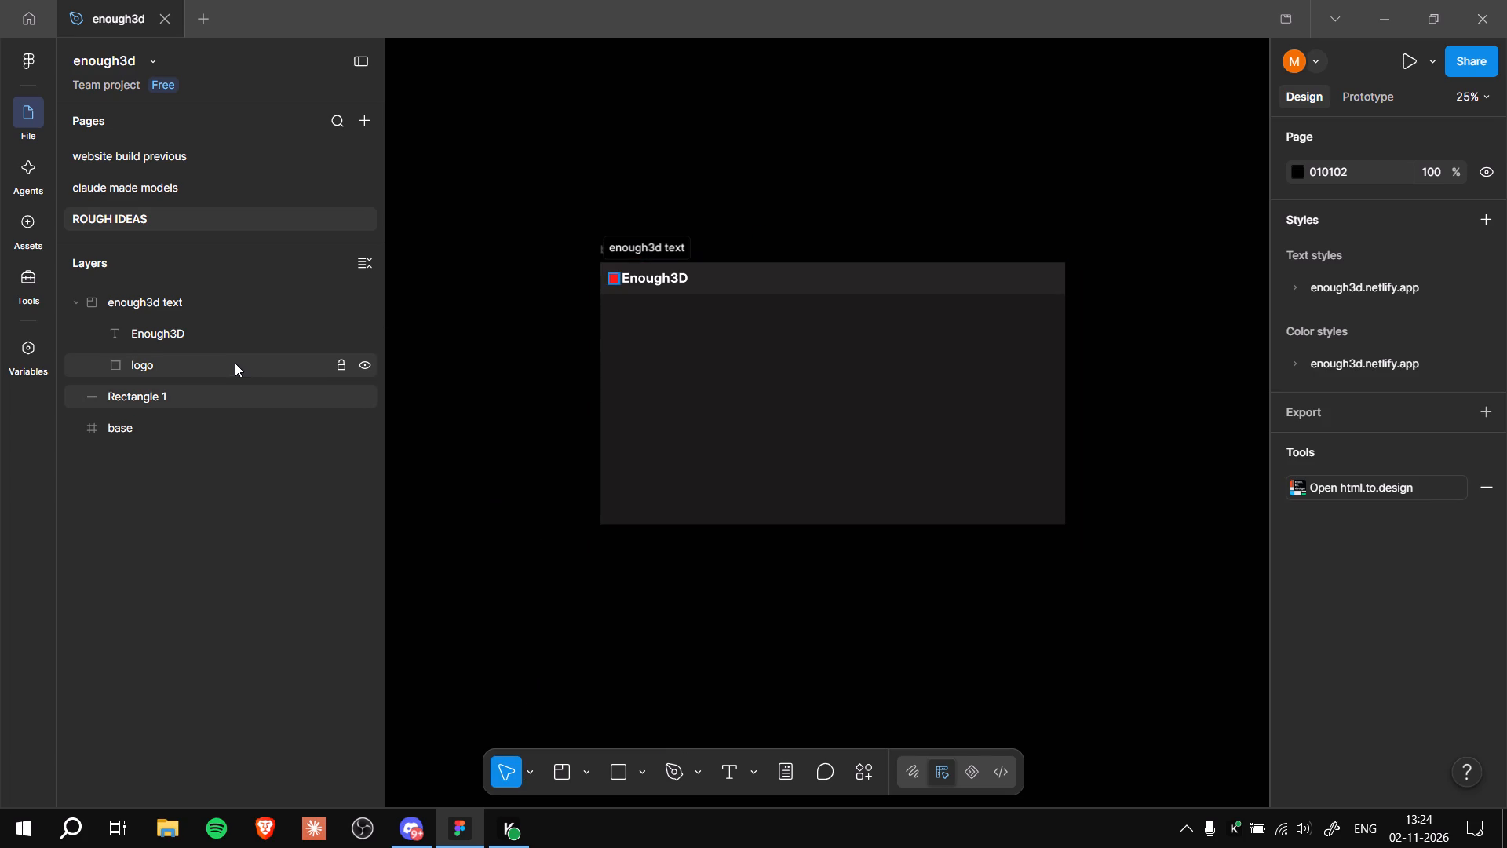
Change the logo square's fill to blue 183BFF and deselect it.
click(237, 365)
click(1302, 616)
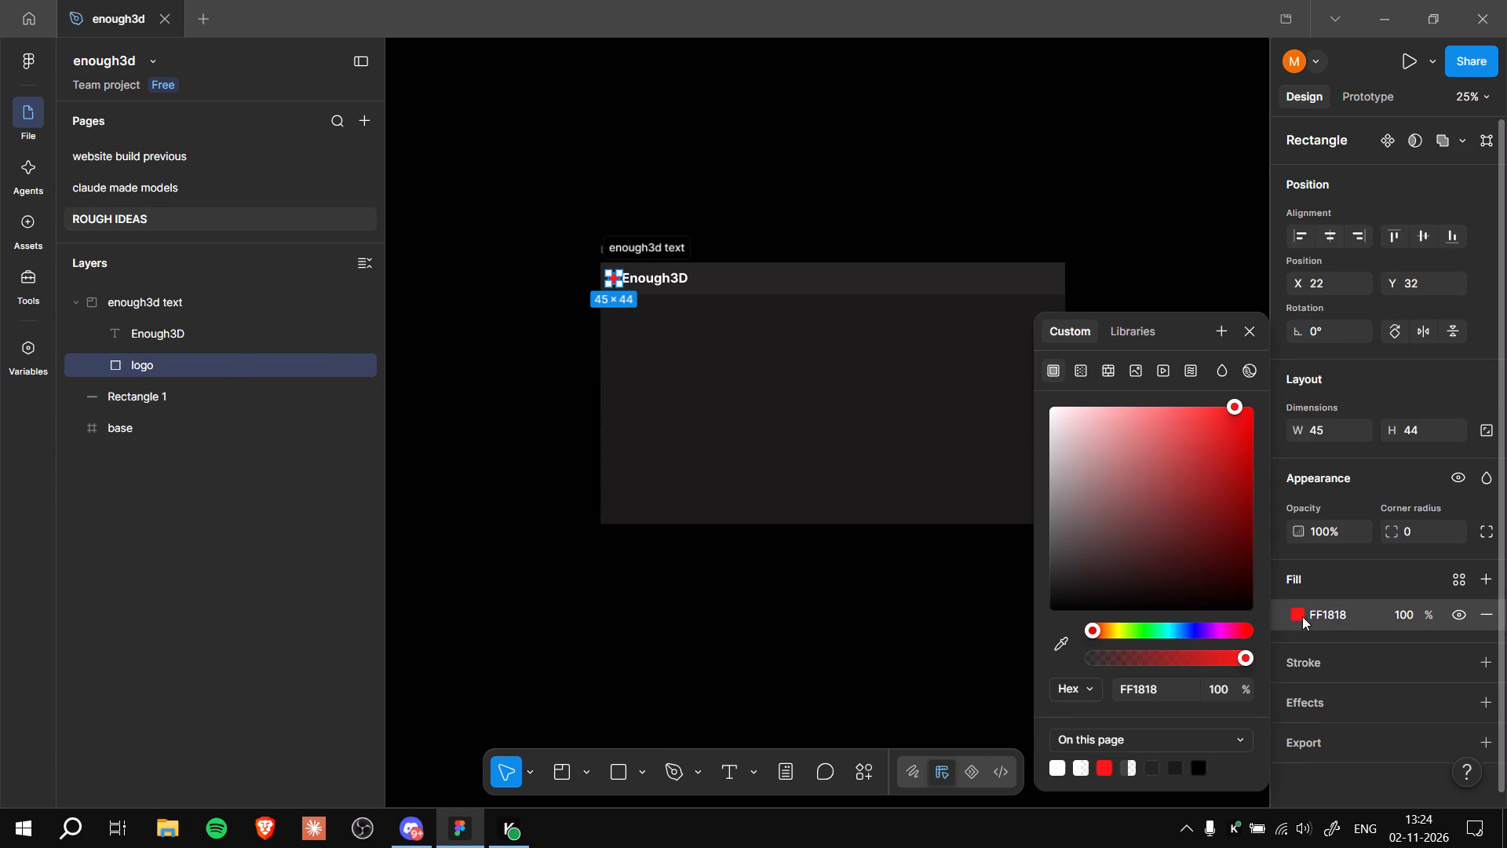
click(1191, 634)
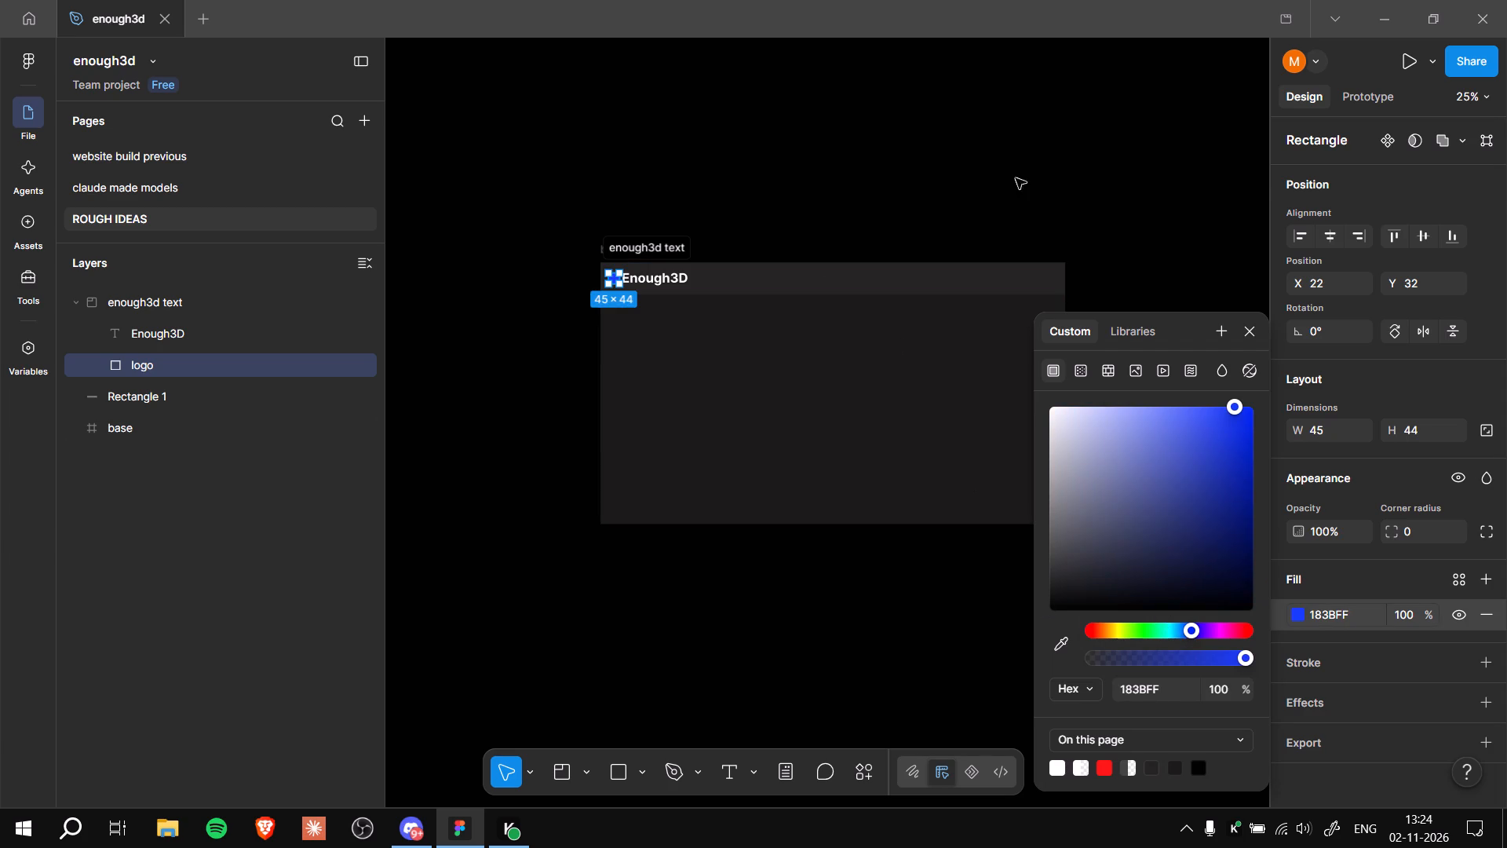
click(1089, 188)
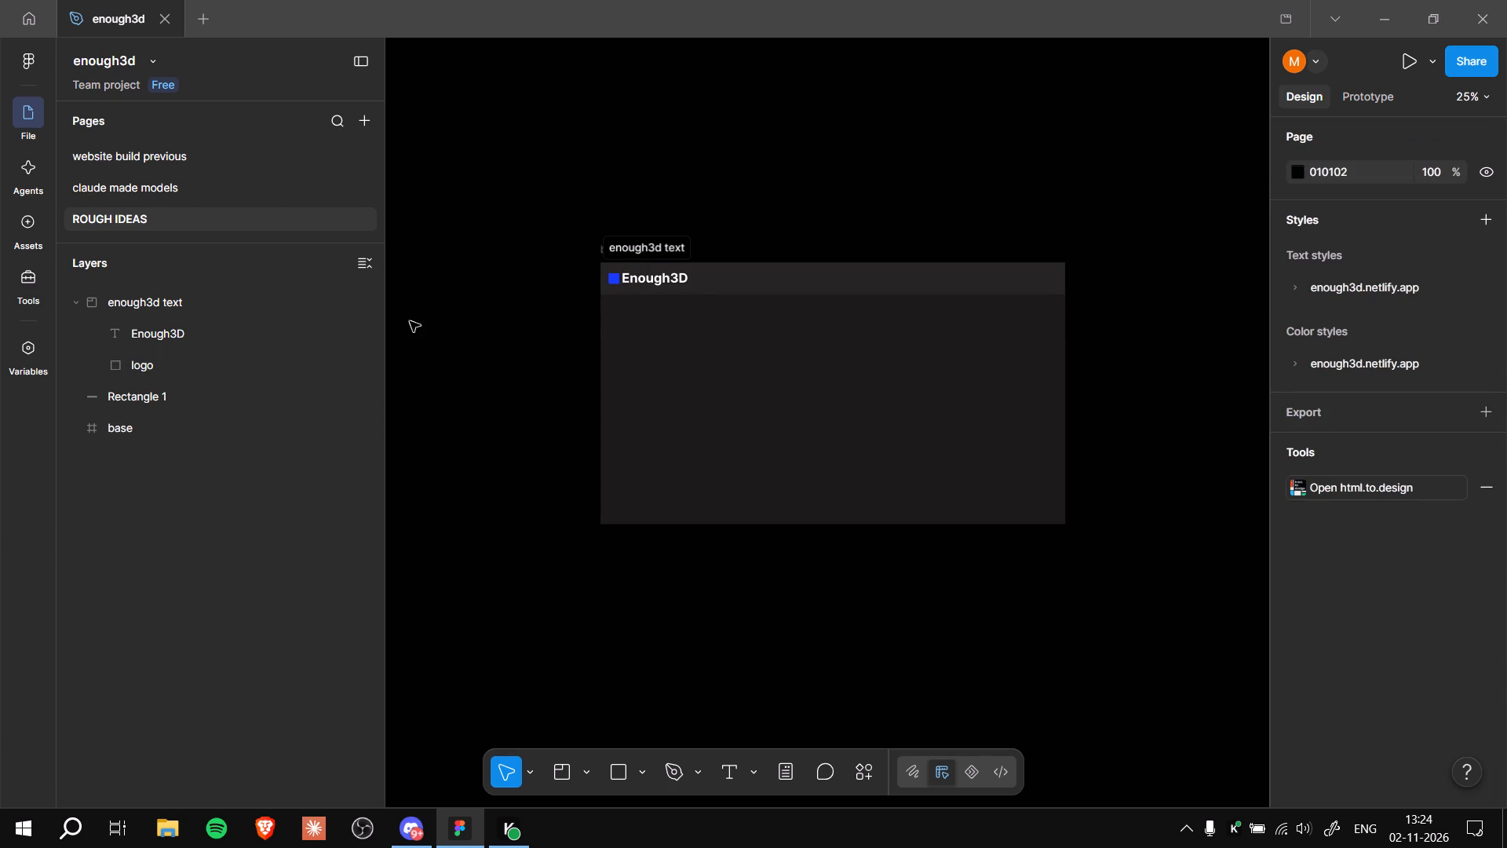
Shift the logo square slightly upward to about Y 28 within the enough3d text section, lining it up with the Enough3D text.
click(231, 328)
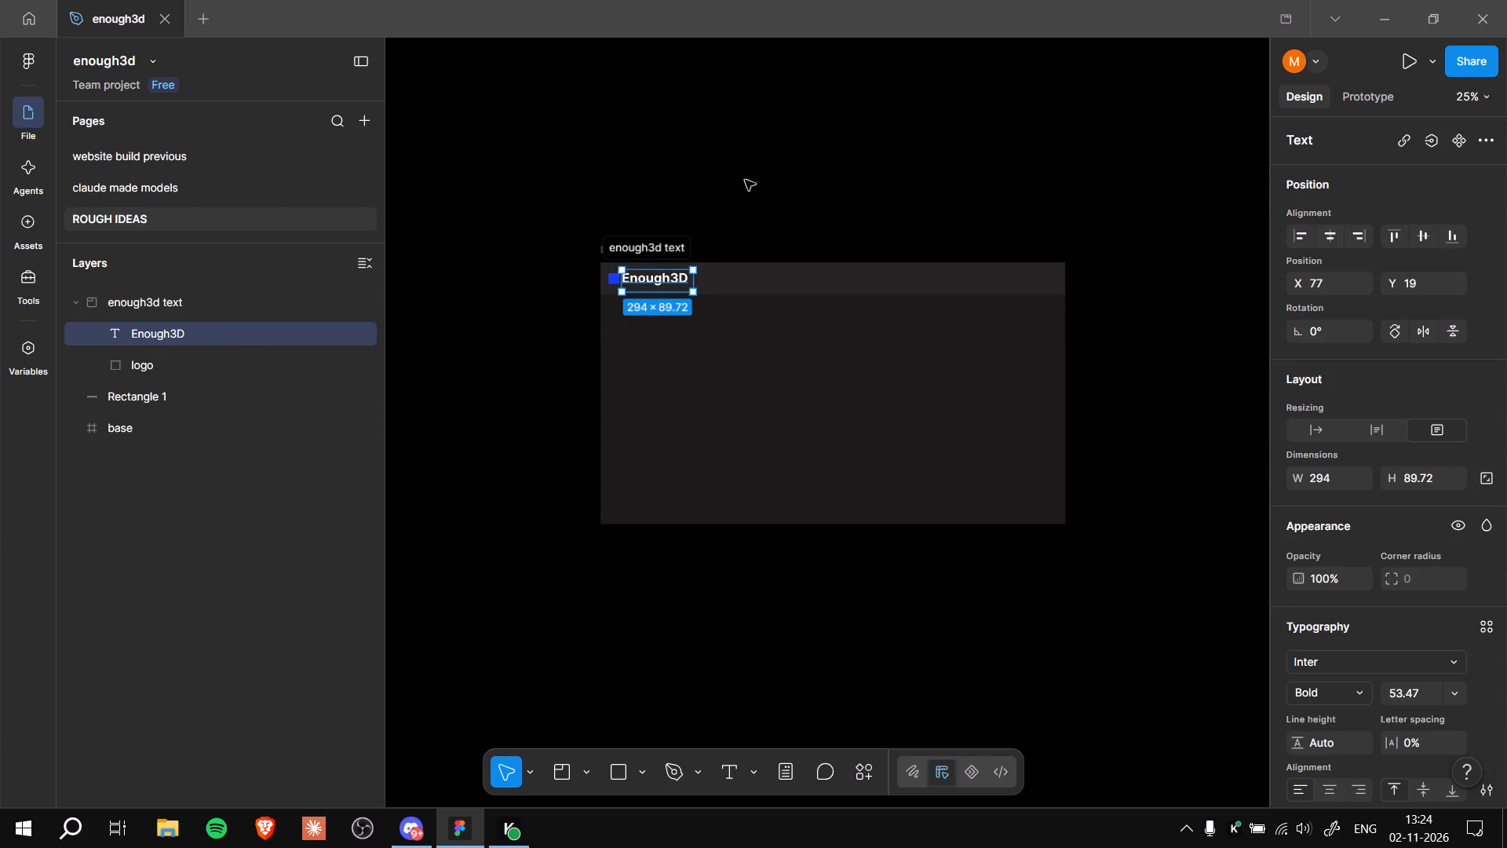
ctrl+scroll(733, 195, up, 8)
ctrl+middle_drag(713, 251, 758, 204)
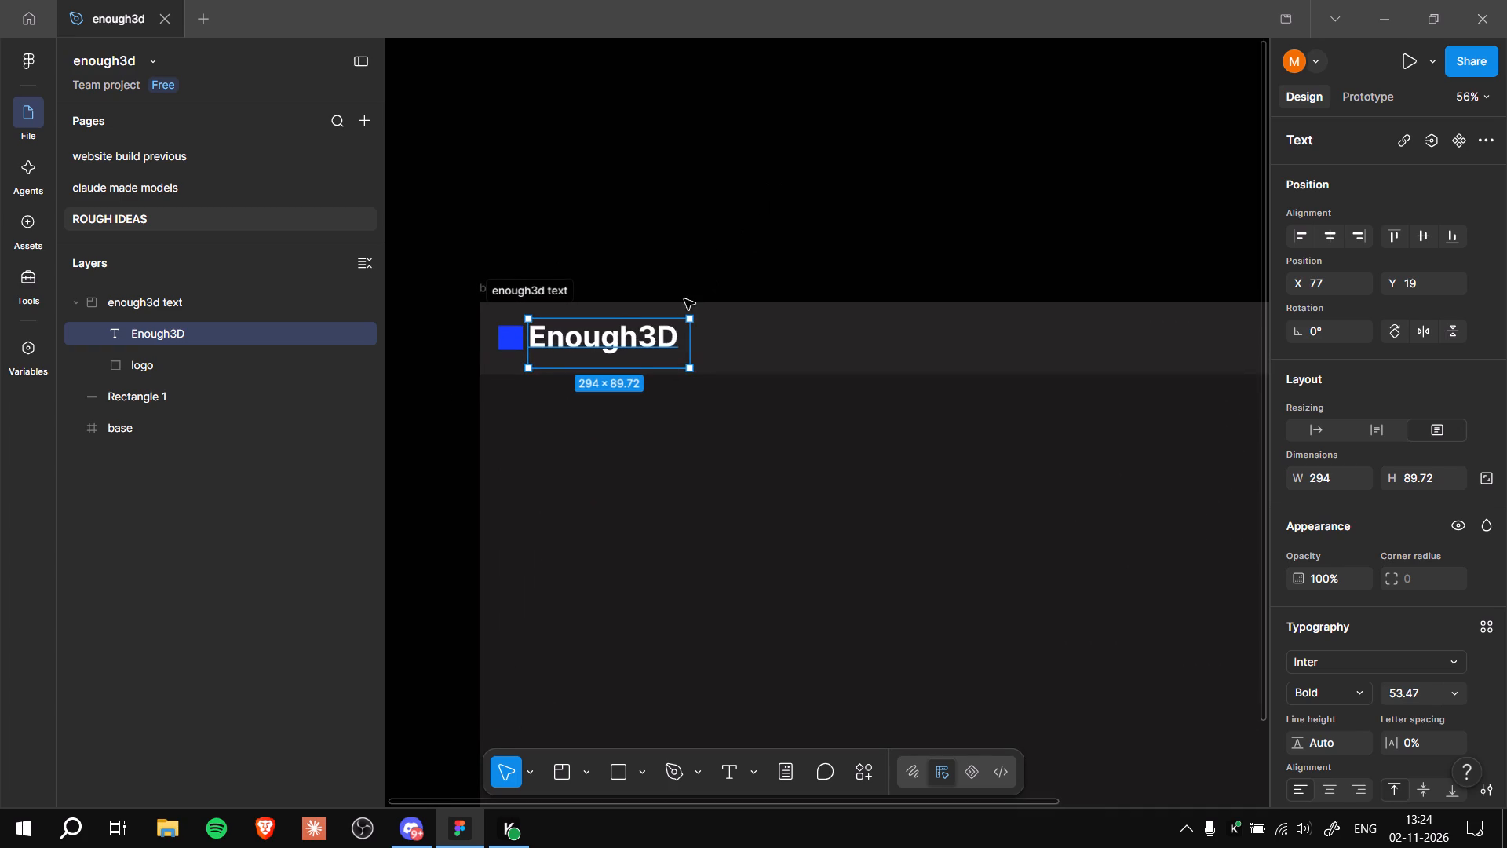
click(506, 350)
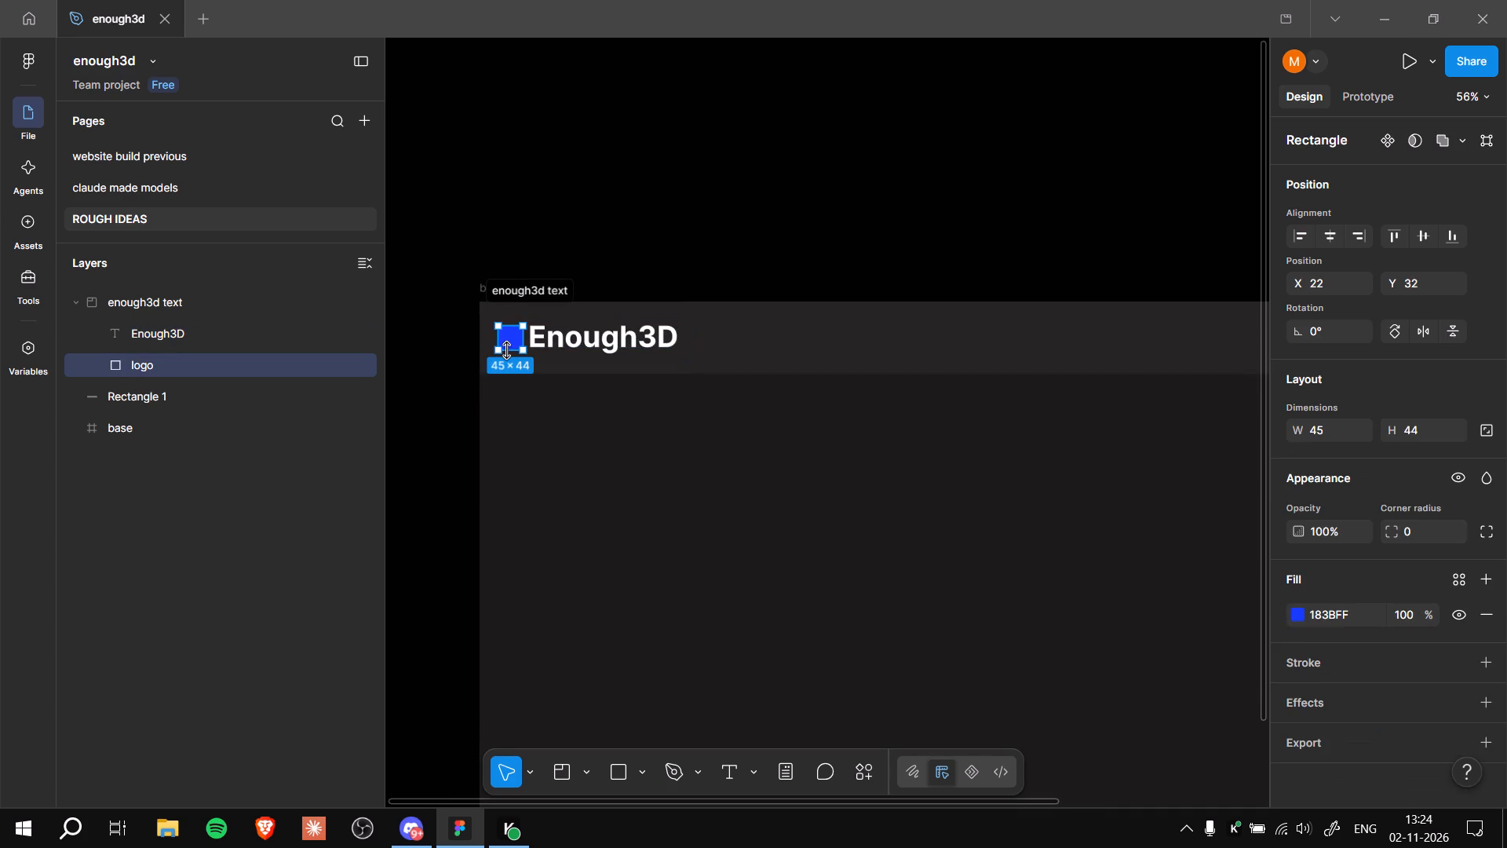
click(509, 345)
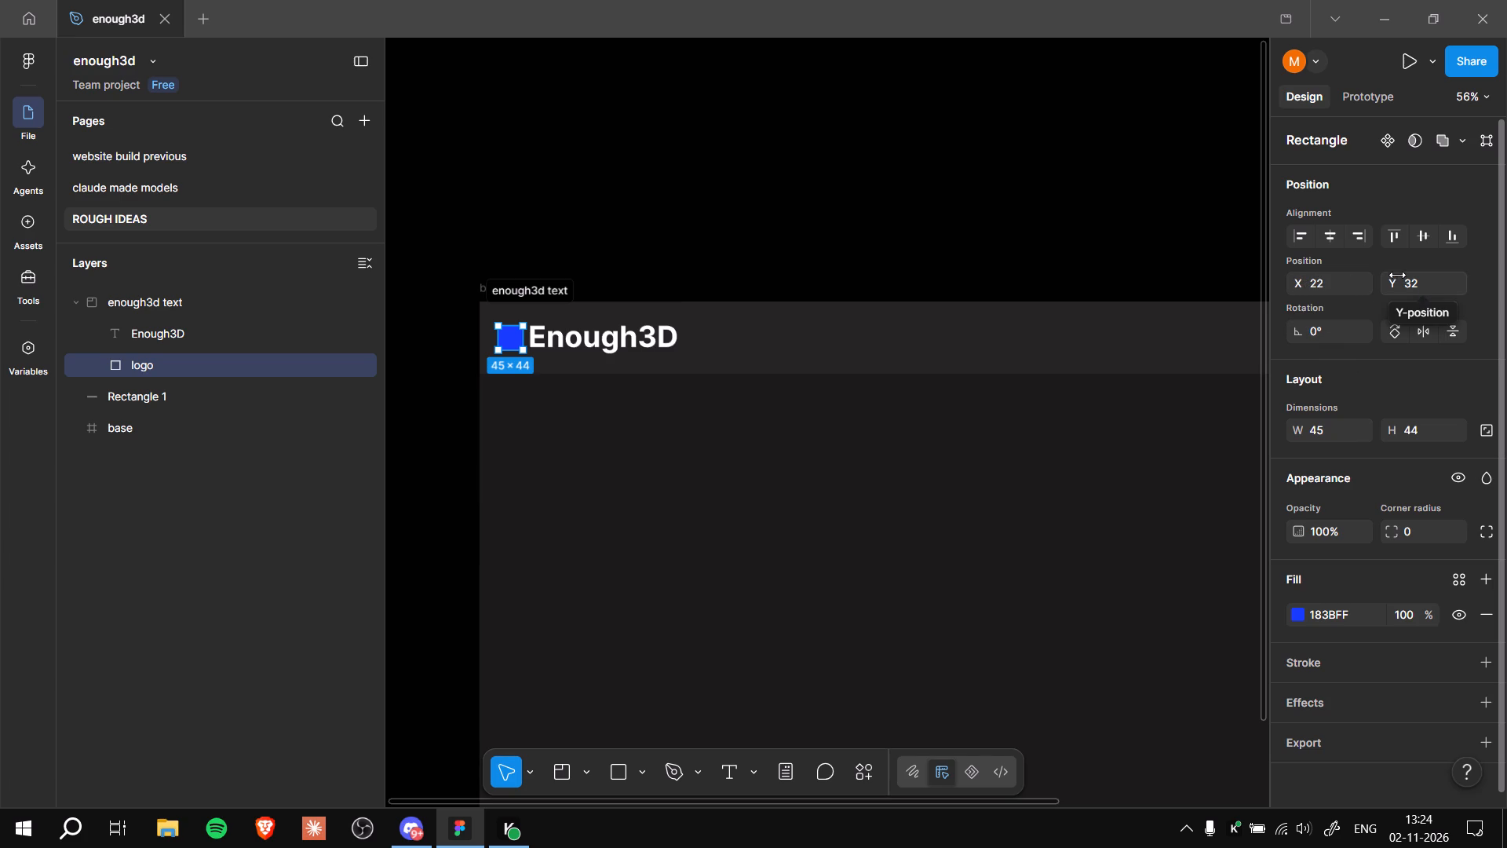
drag(1392, 282, 755, 423)
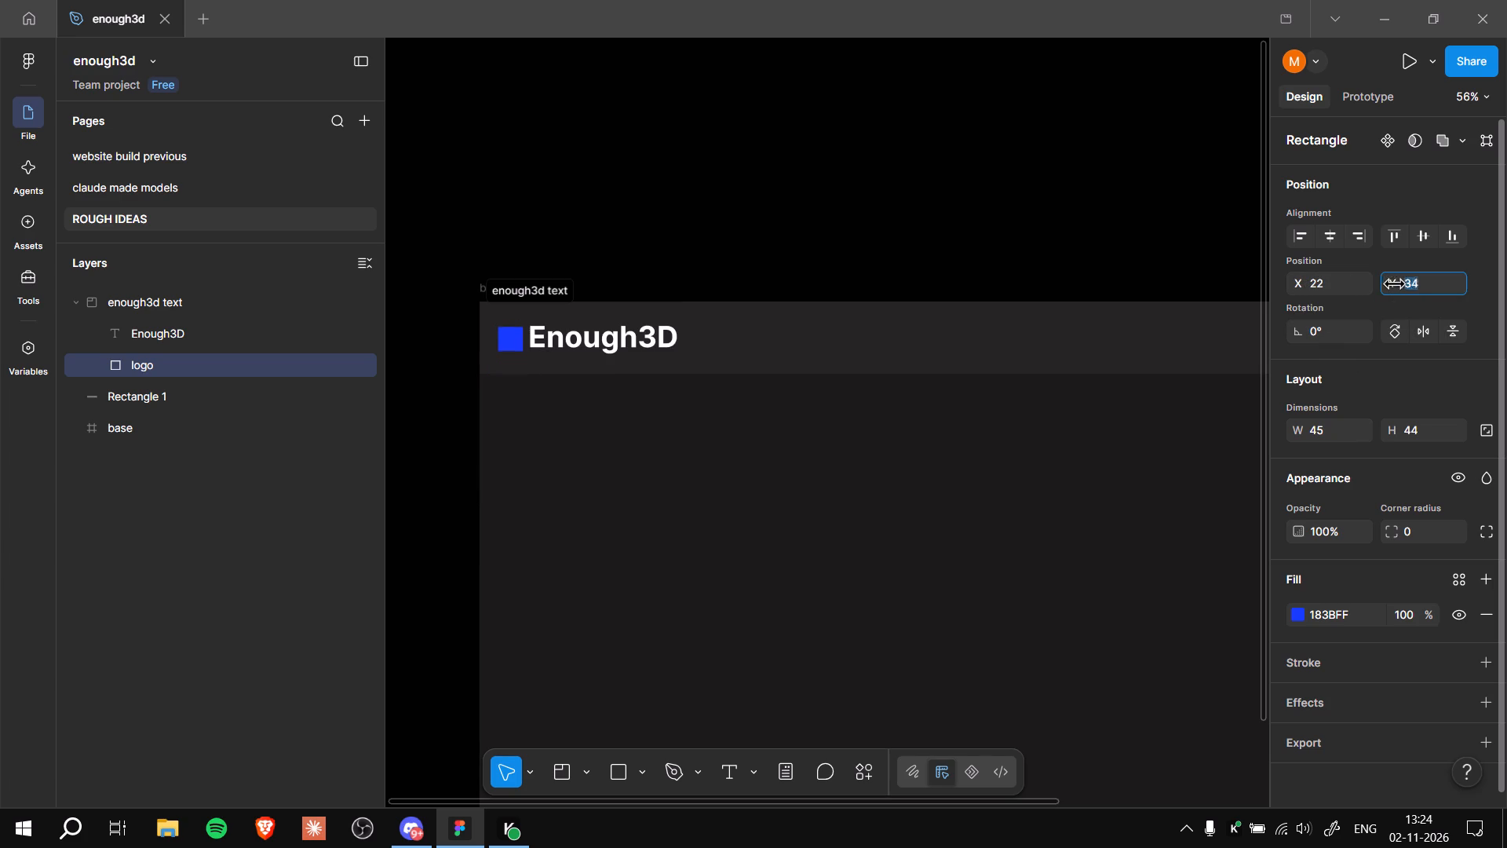
drag(755, 423, 746, 419)
drag(746, 419, 748, 419)
click(801, 215)
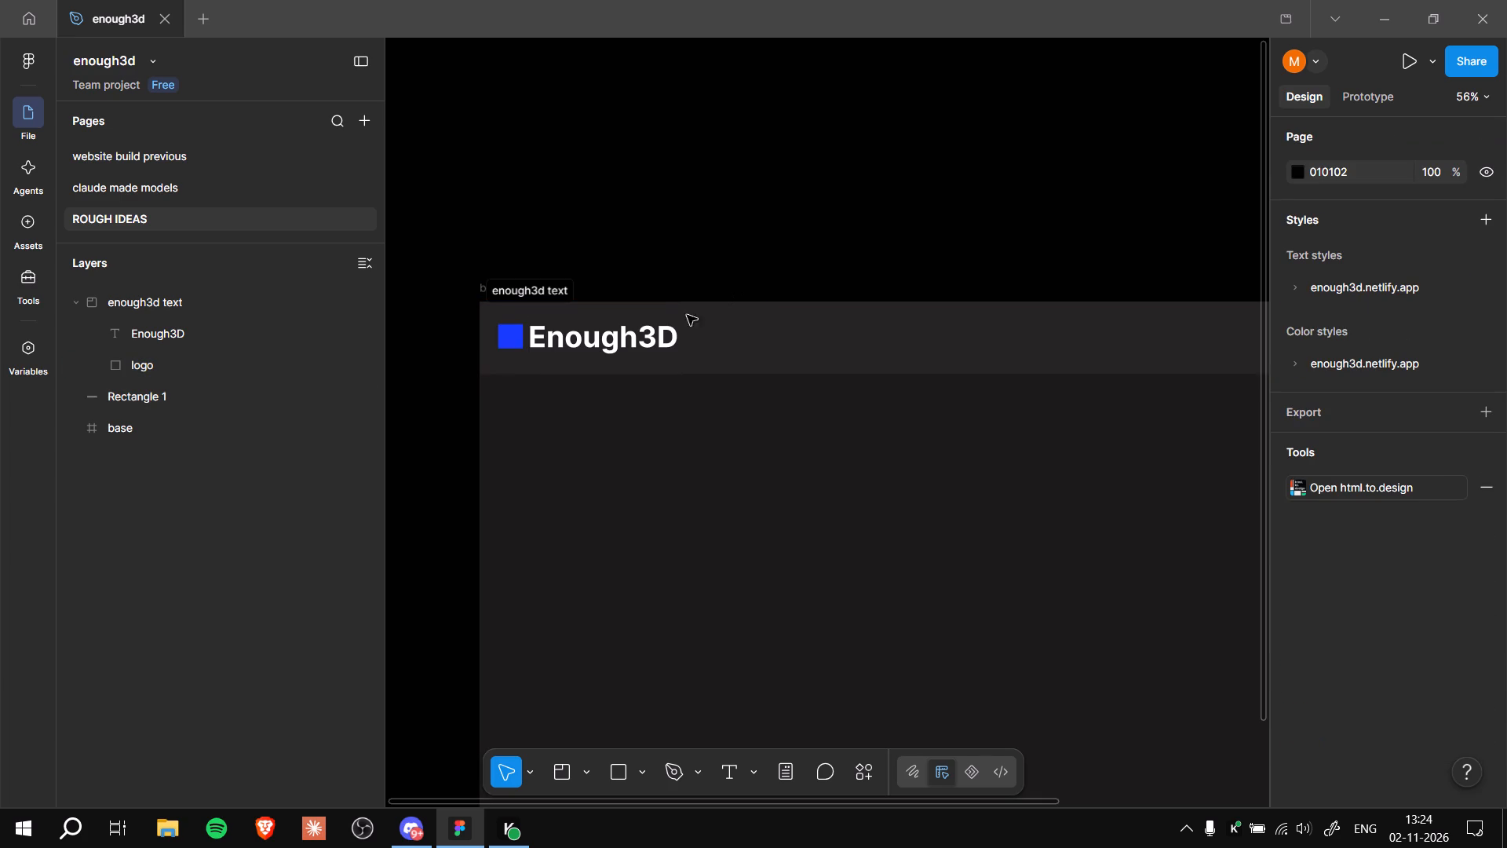
Move the Enough3D text slightly away from the logo to X 79 within the section, undoing and reapplying the move to compare.
click(604, 344)
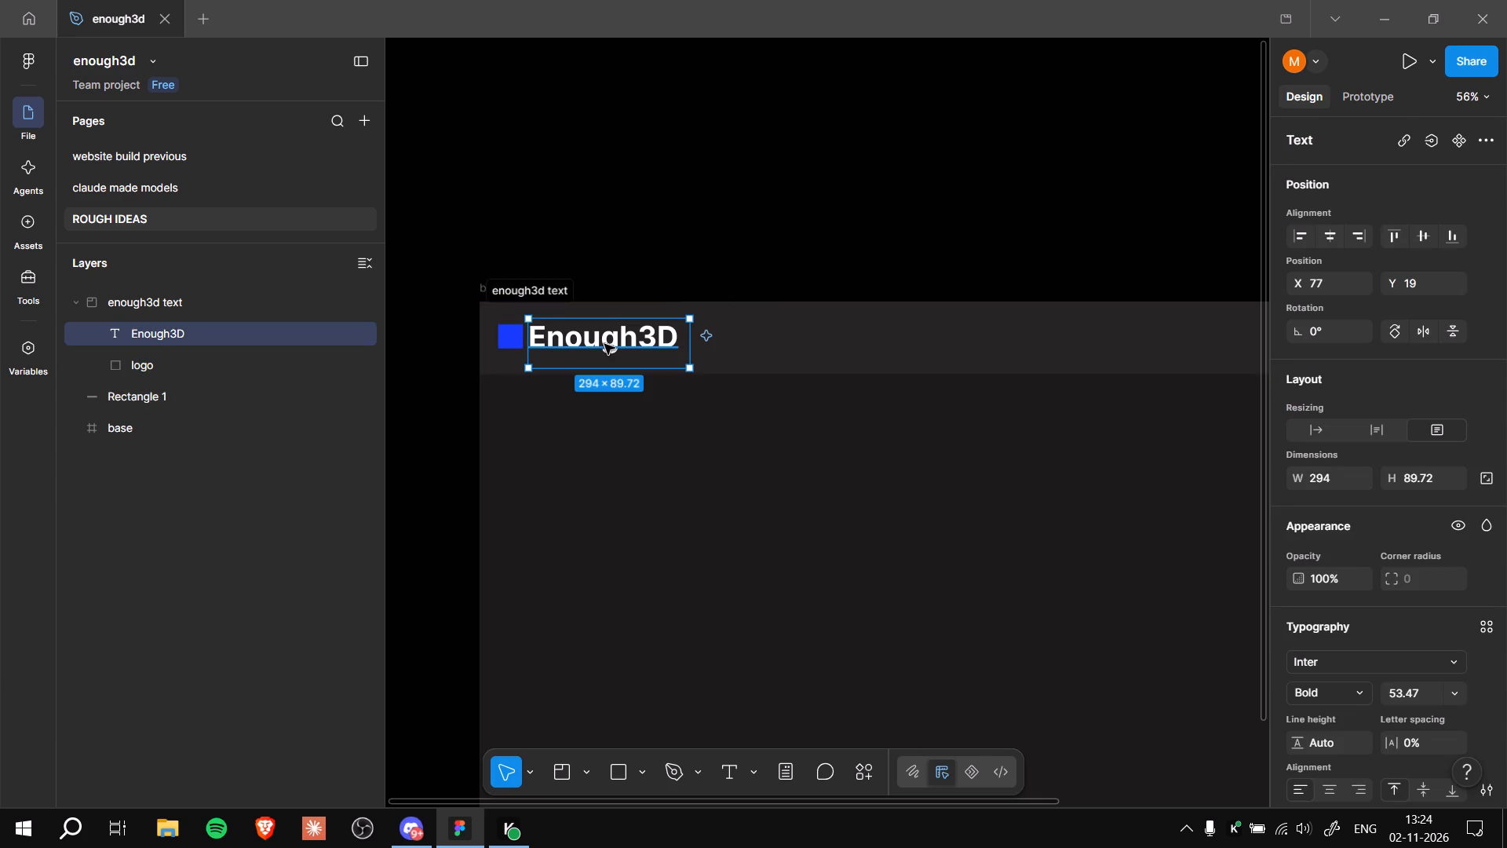
drag(1300, 278, 757, 422)
drag(1299, 277, 753, 422)
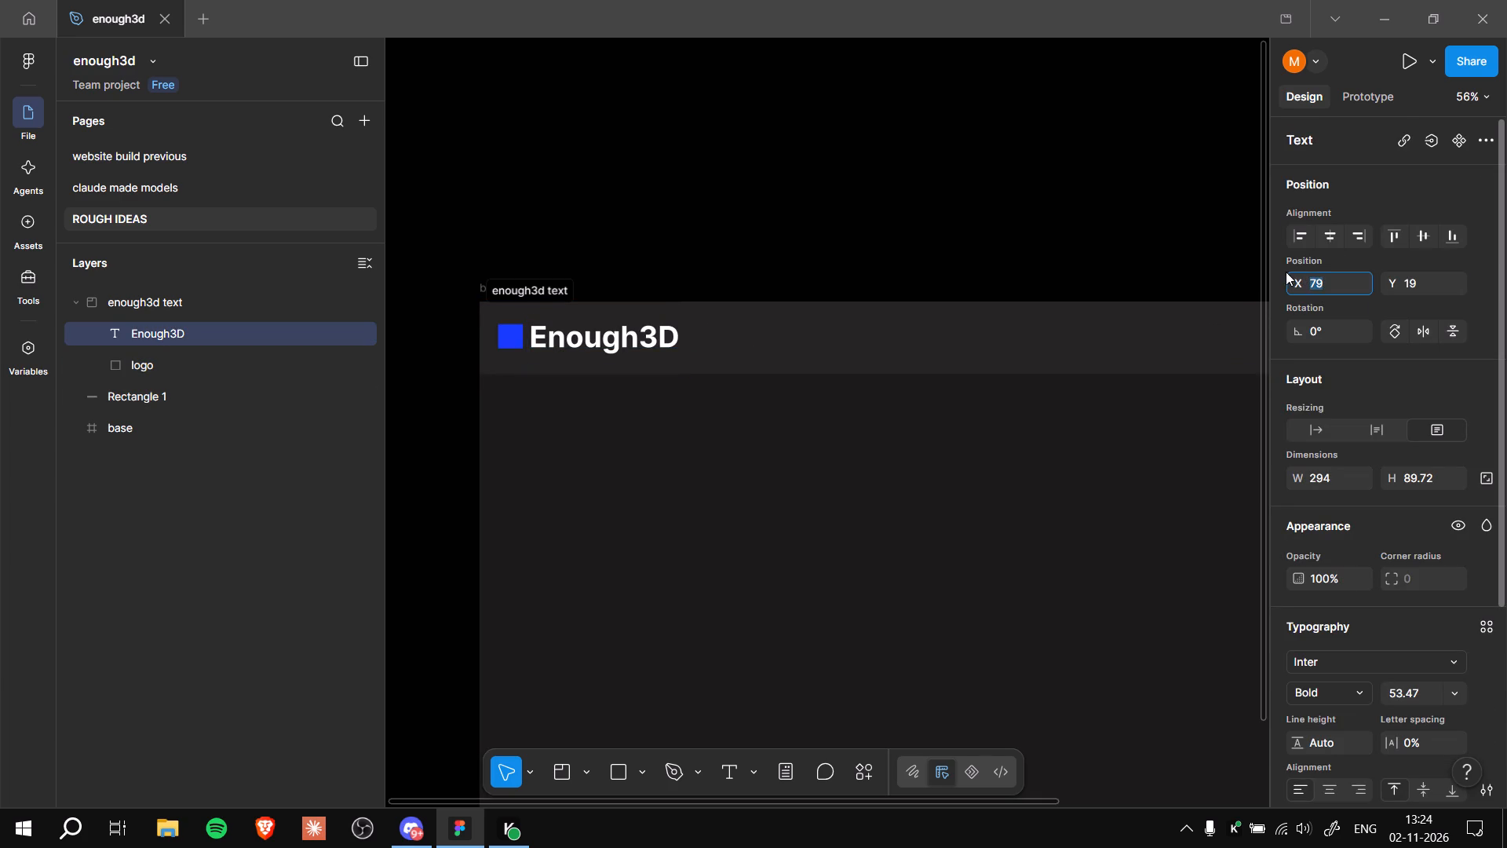
click(1117, 200)
key(ctrl+z)
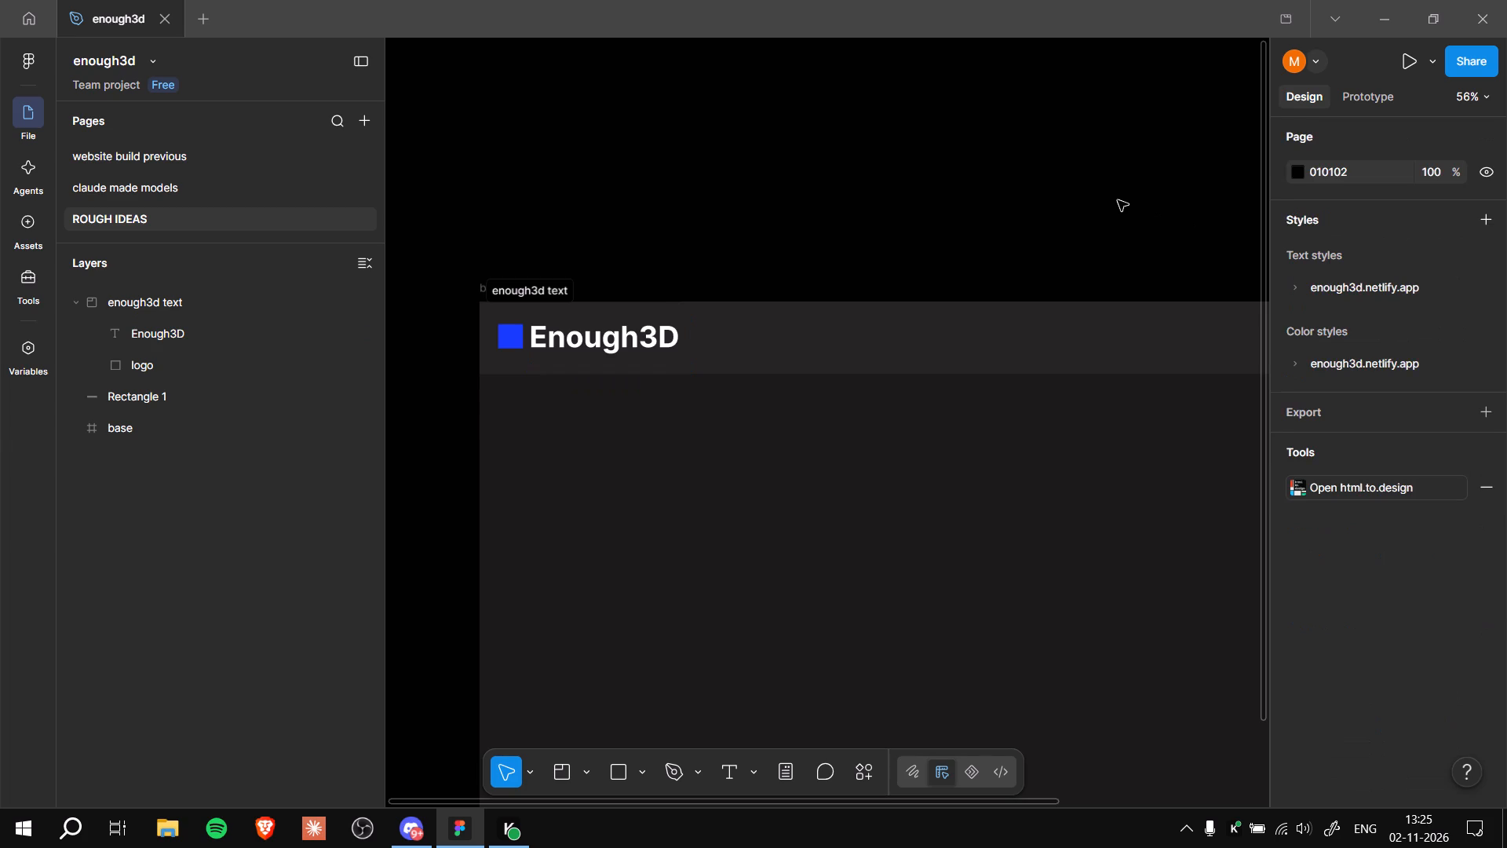
key(ctrl+z)
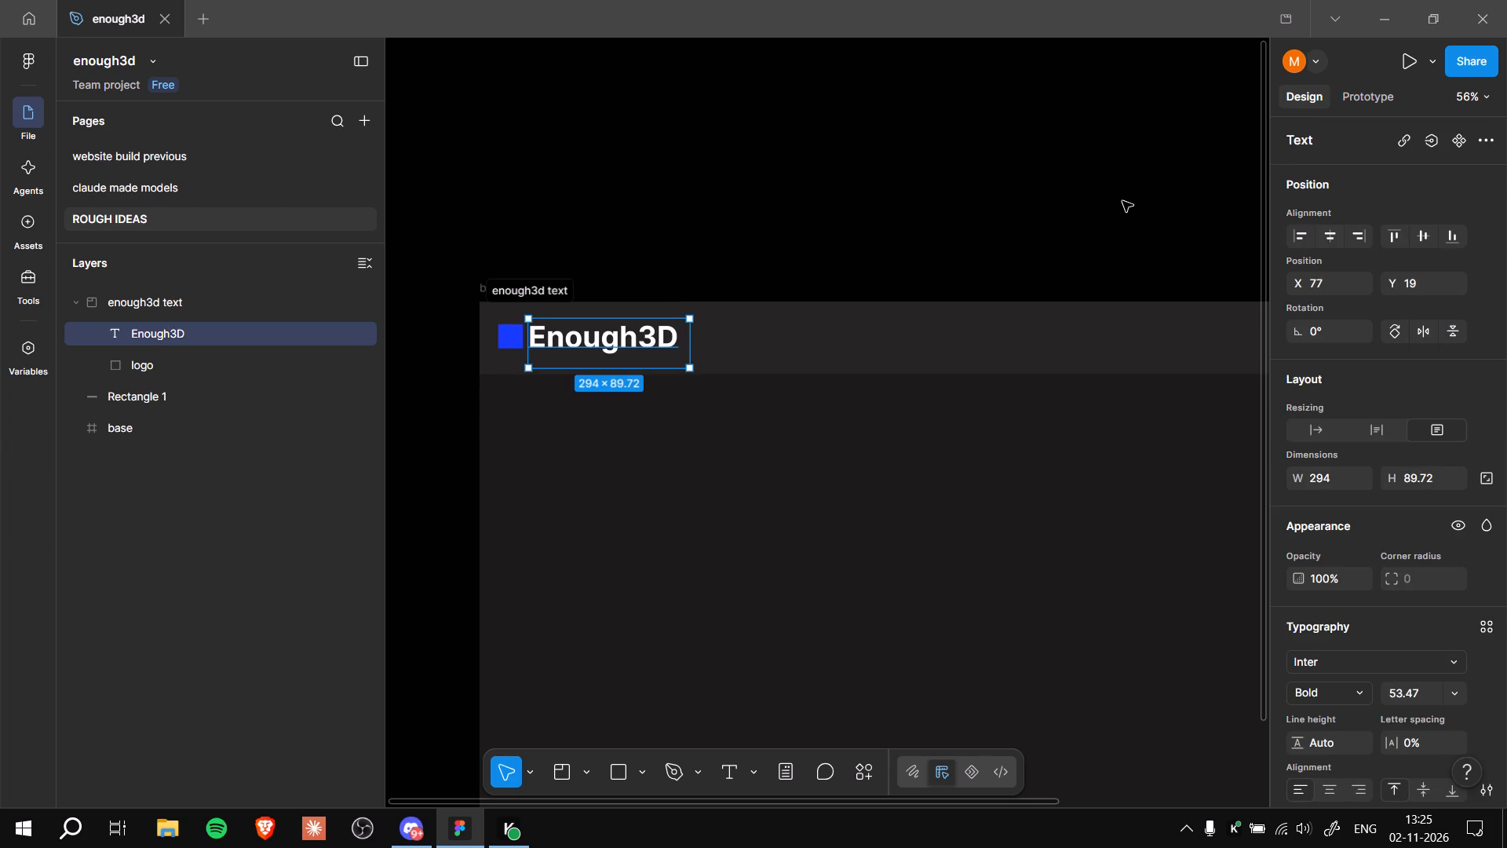
key(ctrl+shift+z)
click(1123, 201)
Collapse the enough3d text section in the layer list and rename the Rectangle 1 layer as header.
ctrl+scroll(918, 170, down, 4)
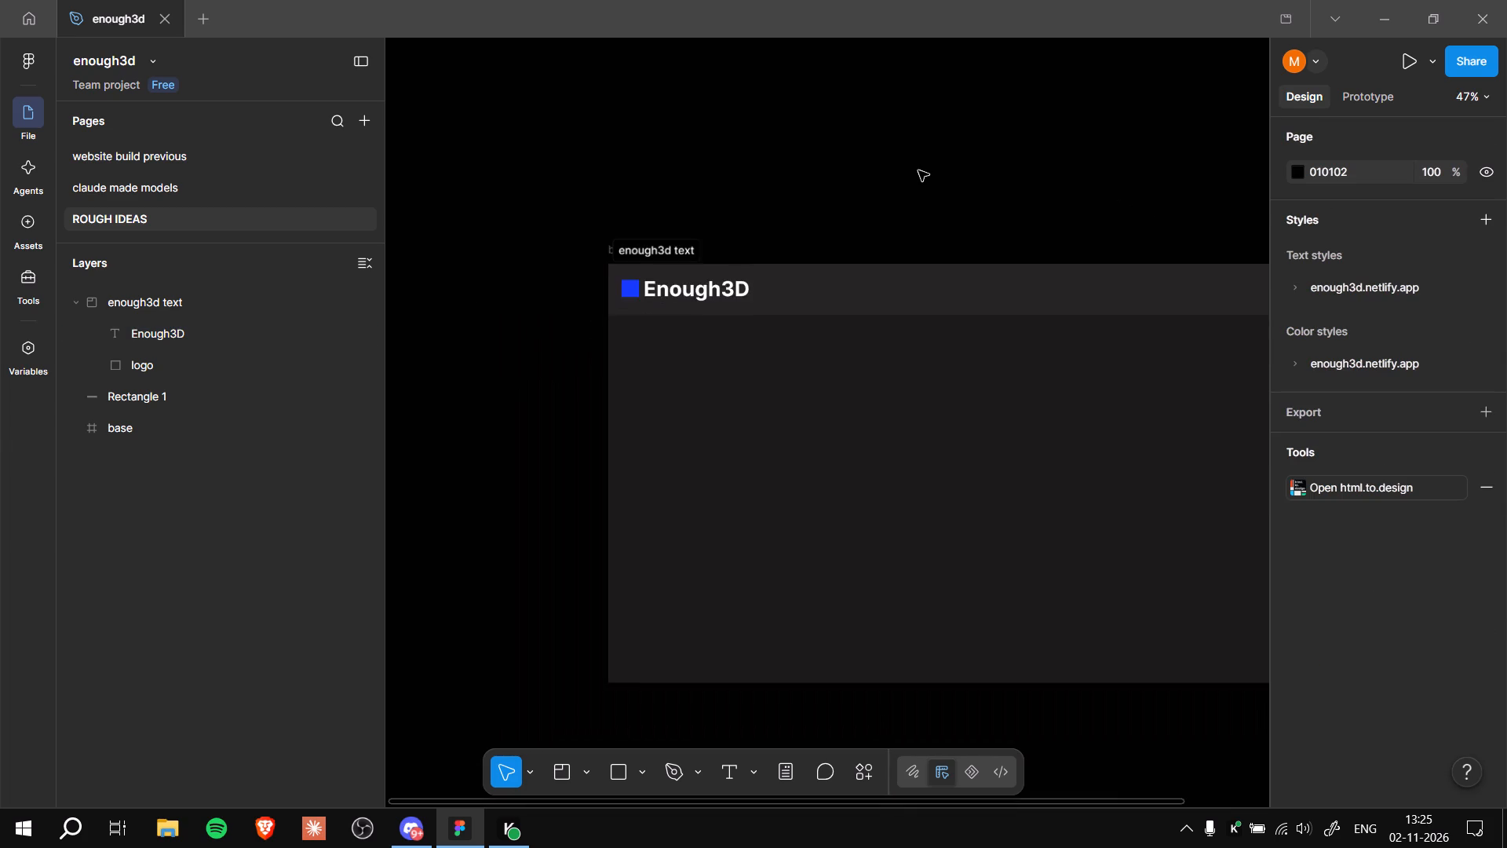
ctrl+scroll(910, 148, down, 3)
ctrl+middle_drag(920, 145, 746, 198)
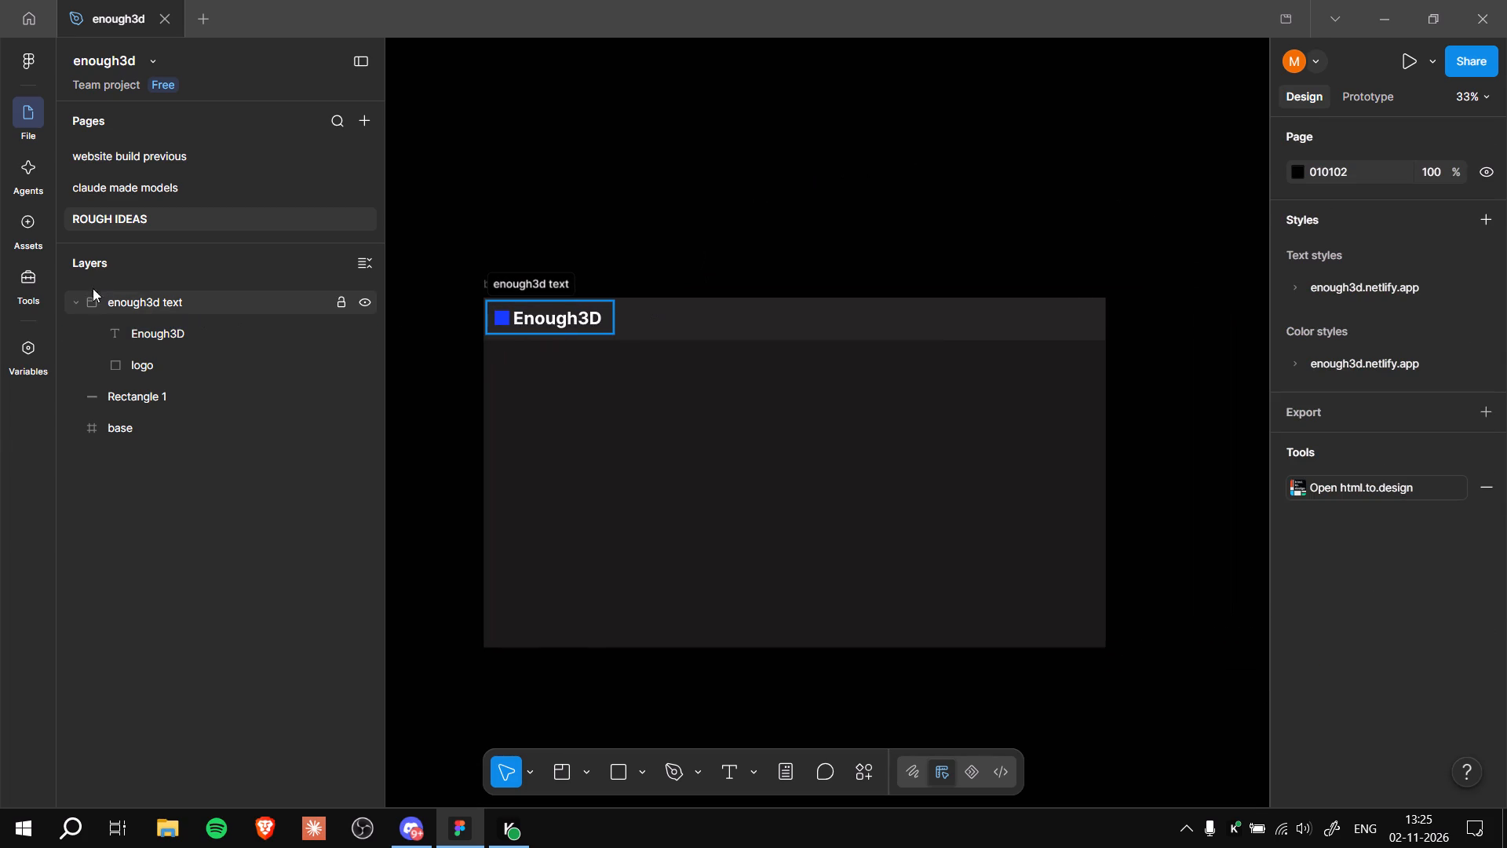
click(73, 306)
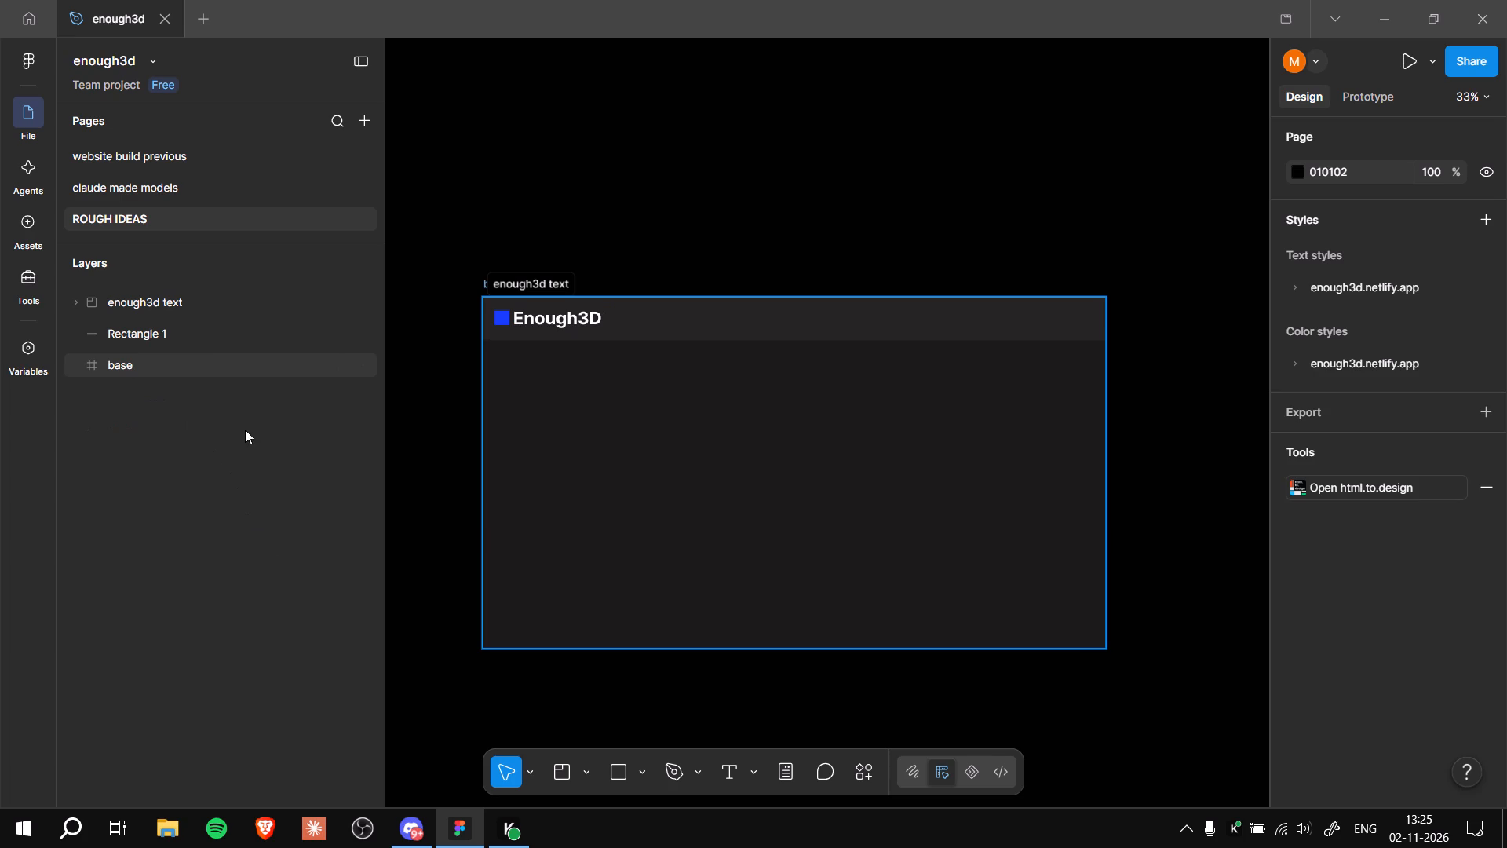
click(157, 337)
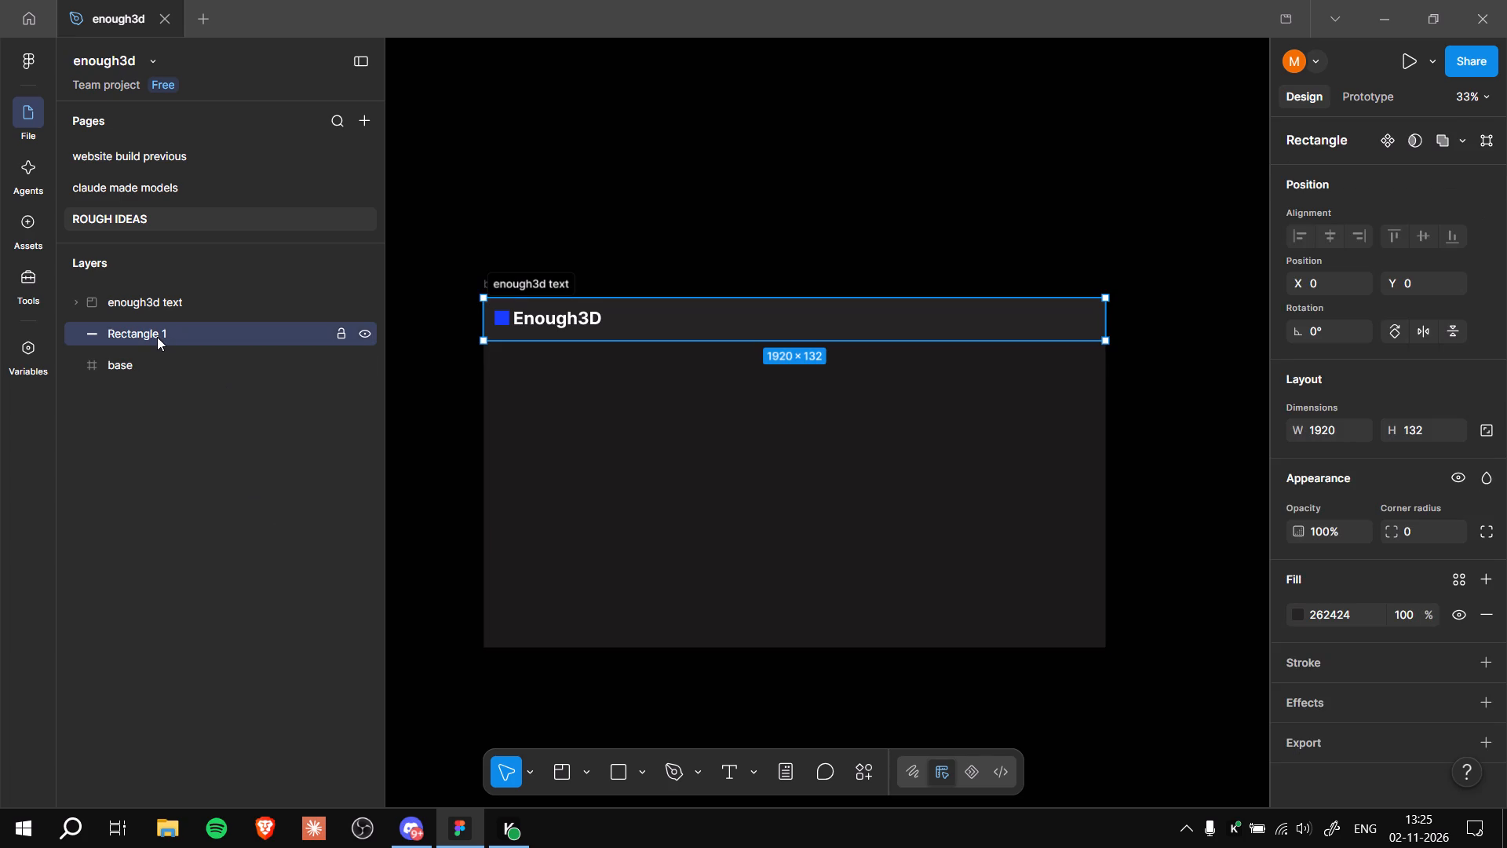
double_click(157, 337)
text(header)
click(619, 177)
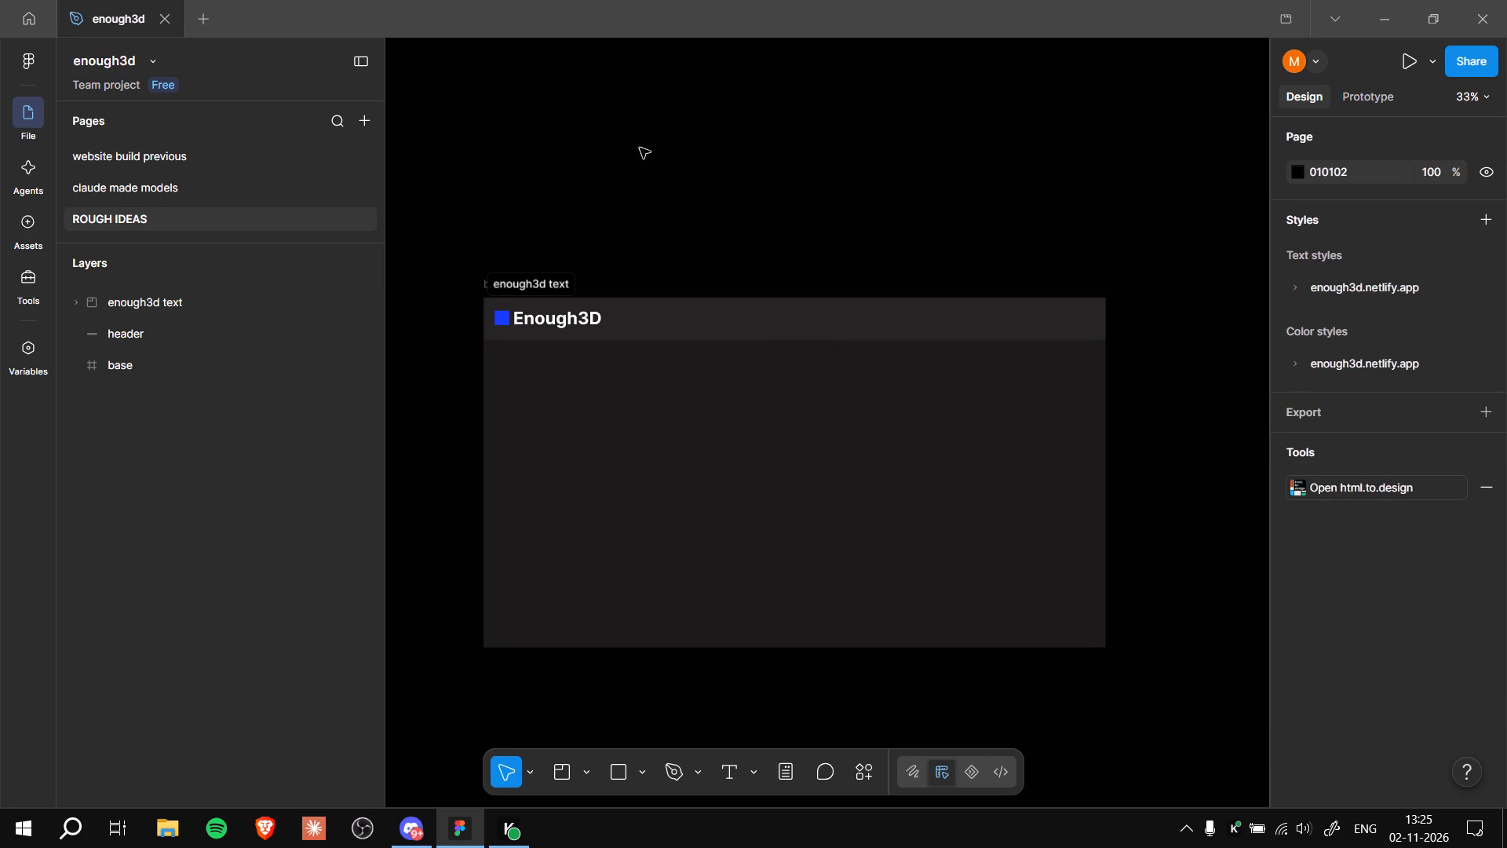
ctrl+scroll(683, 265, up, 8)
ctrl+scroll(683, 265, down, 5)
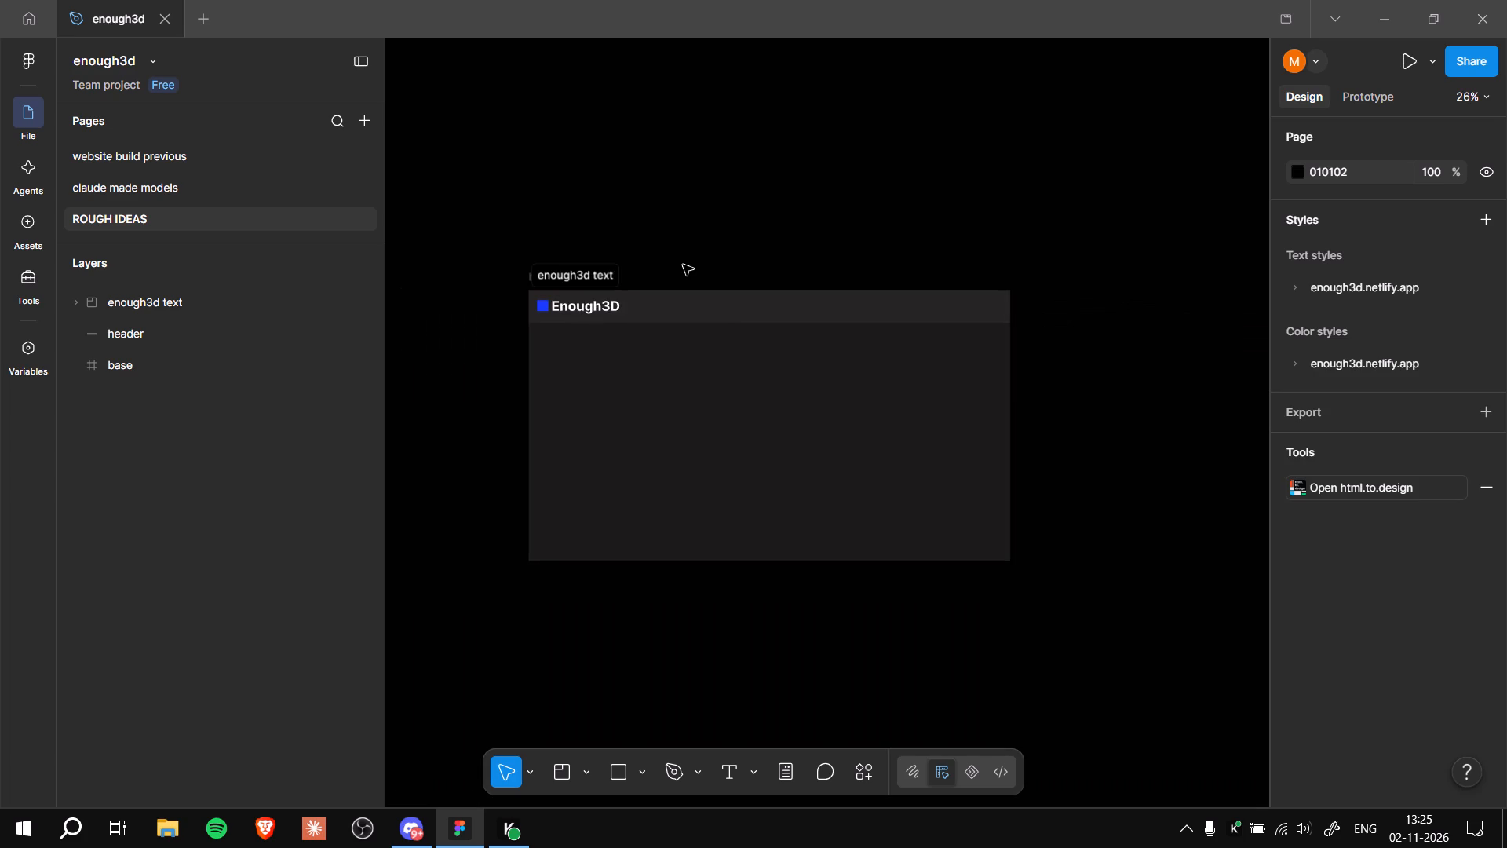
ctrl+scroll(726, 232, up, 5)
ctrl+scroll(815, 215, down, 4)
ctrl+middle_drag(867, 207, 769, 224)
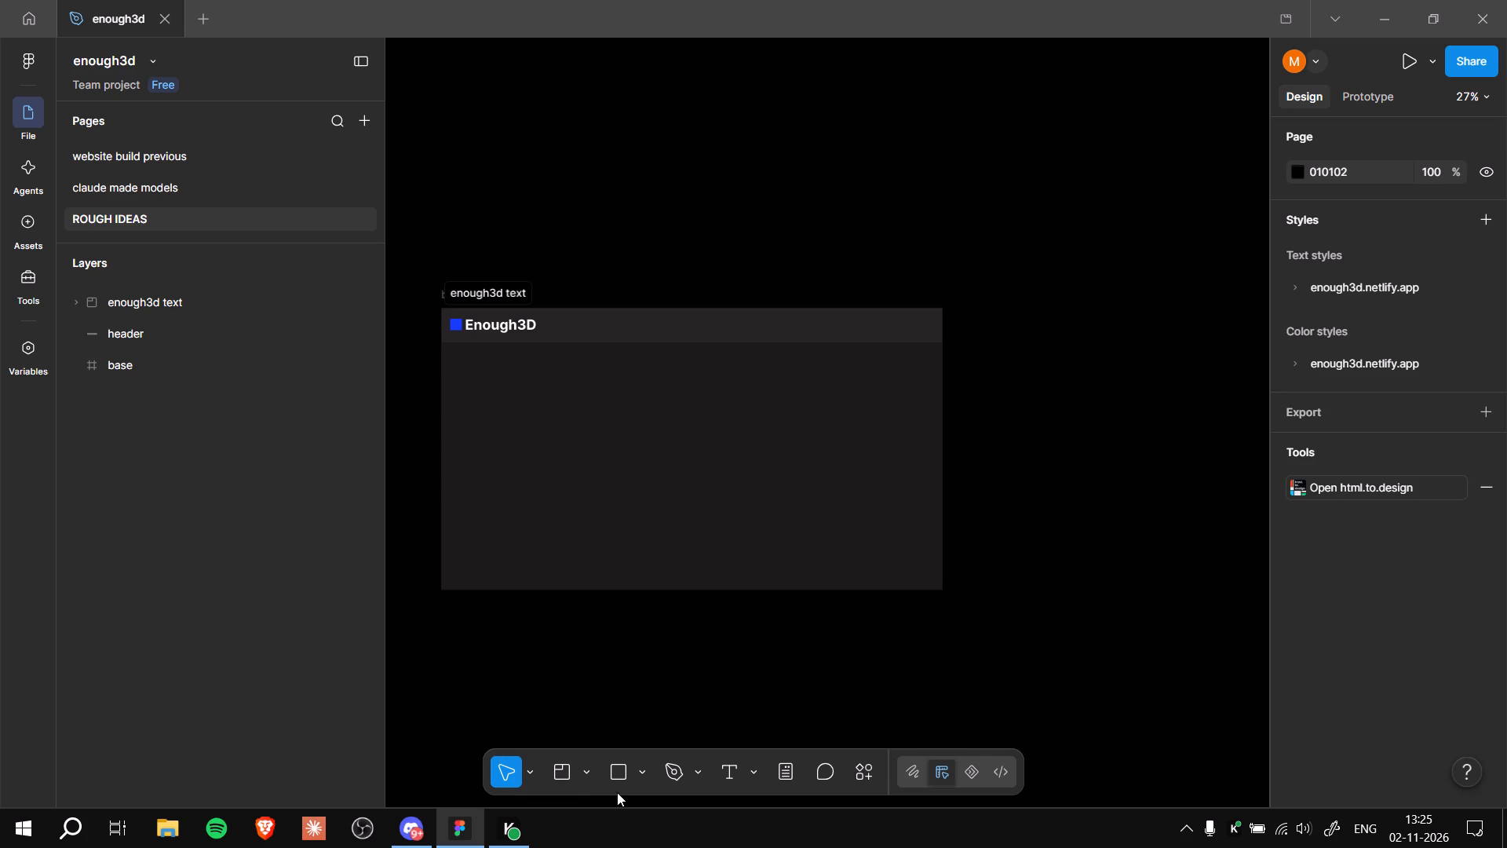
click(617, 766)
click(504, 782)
Draw a rectangle about 861 × 176 on the empty canvas below the base frame, at about X 516, Y 1583.
ctrl+scroll(1172, 536, down, 5)
ctrl+scroll(1088, 669, up, 5)
ctrl+middle_drag(999, 643, 1075, 649)
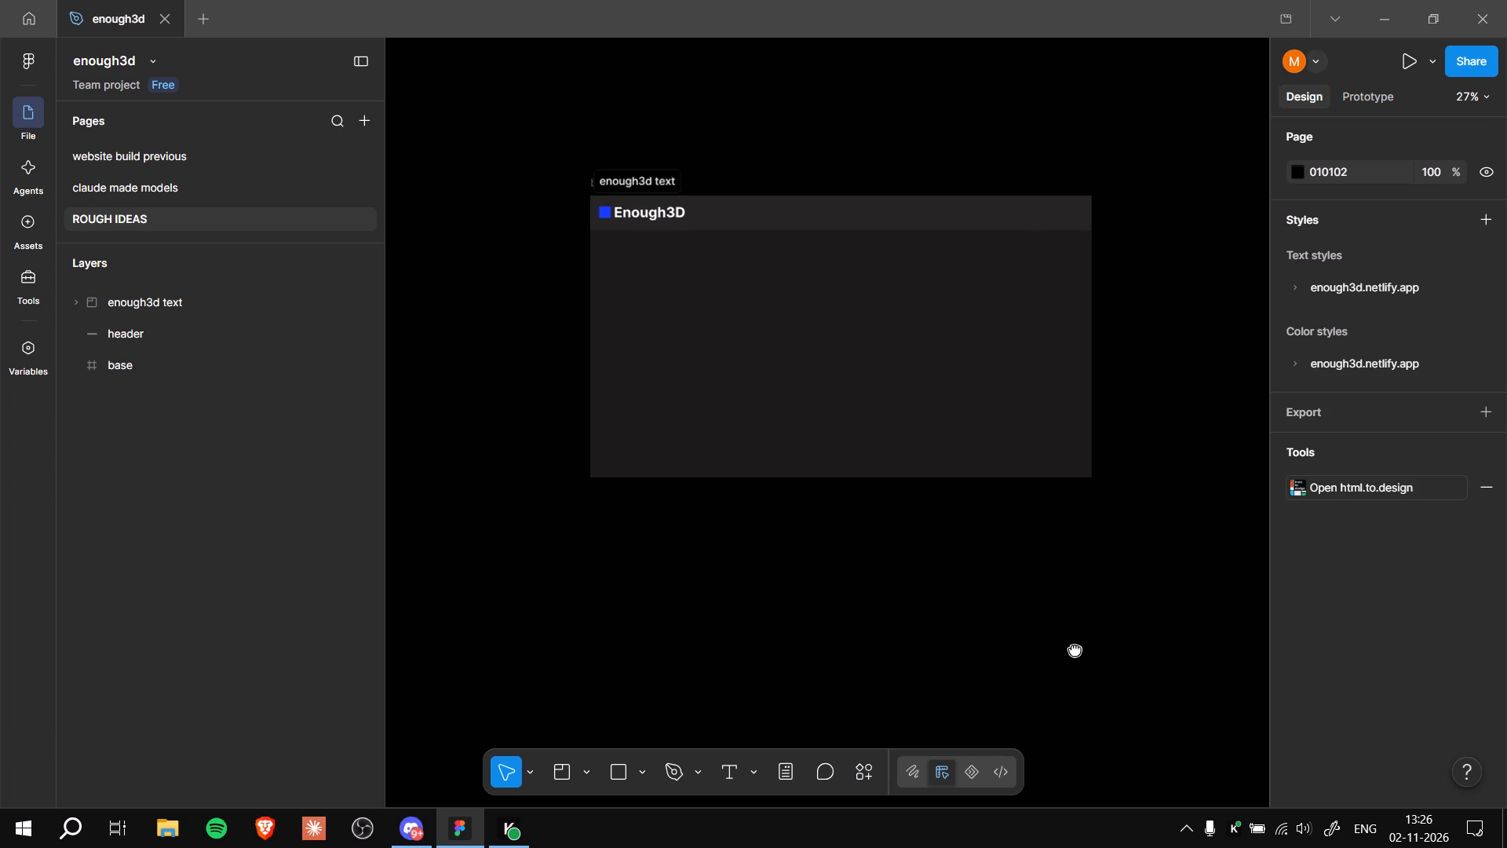
ctrl+middle_drag(1075, 649, 1051, 712)
ctrl+scroll(1051, 712, up, 1)
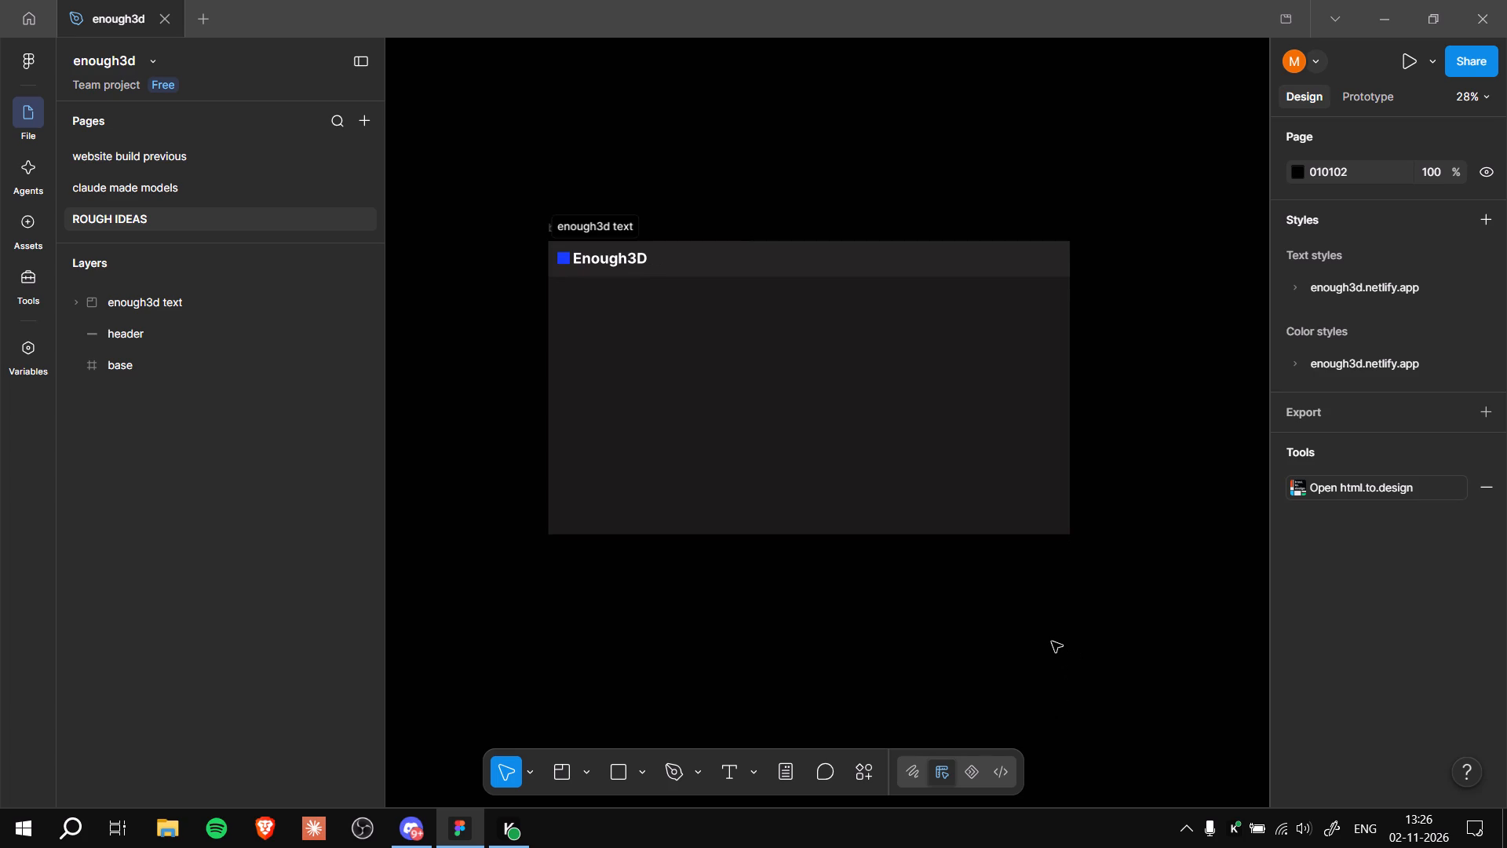
ctrl+scroll(1052, 641, down, 2)
ctrl+middle_drag(1053, 673, 983, 617)
ctrl+scroll(983, 616, down, 2)
ctrl+middle_drag(1072, 629, 984, 591)
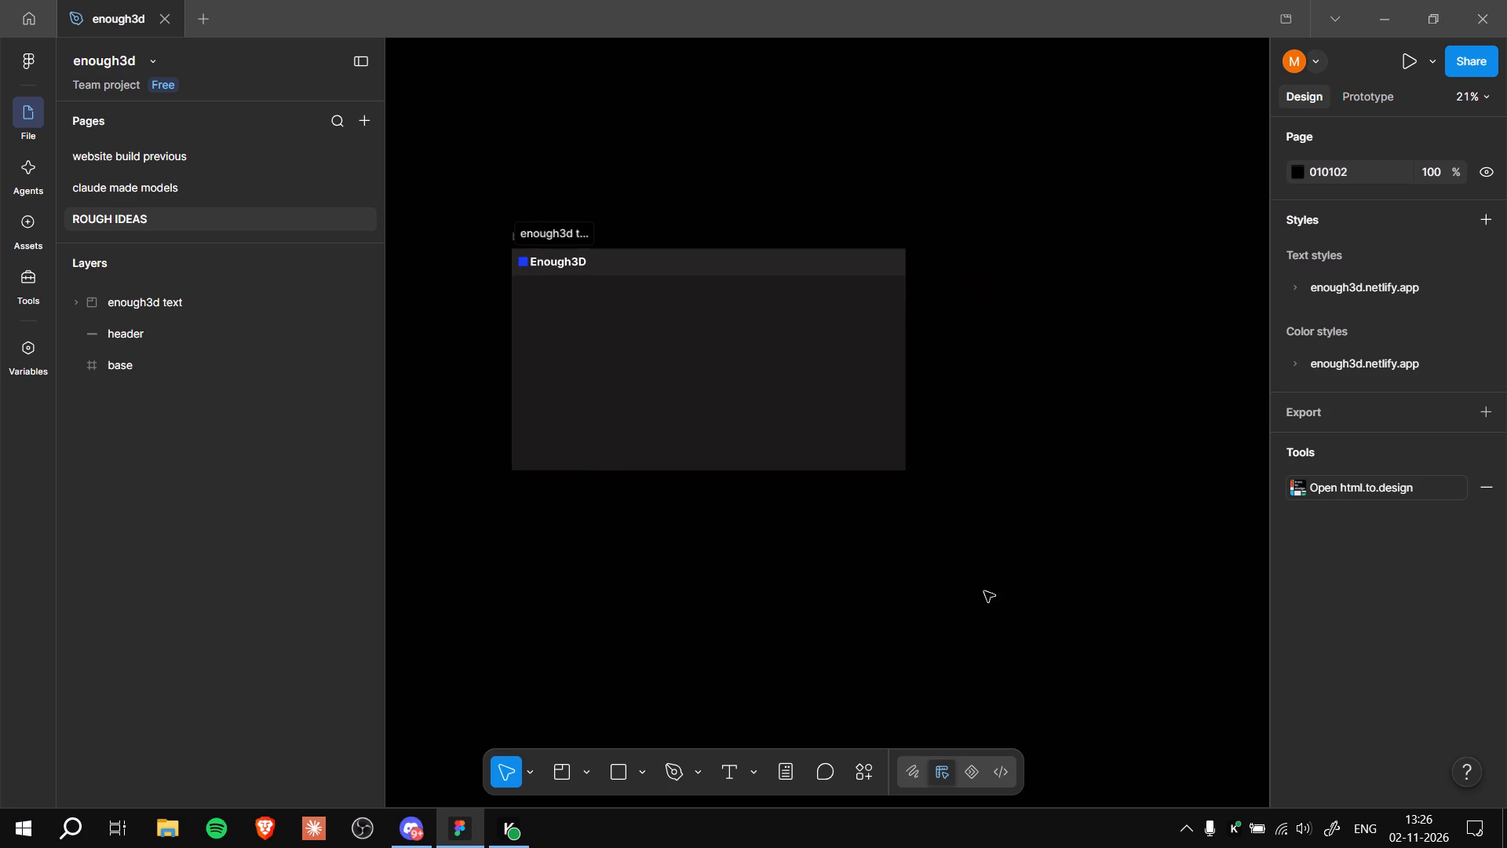
click(619, 762)
drag(618, 573, 795, 609)
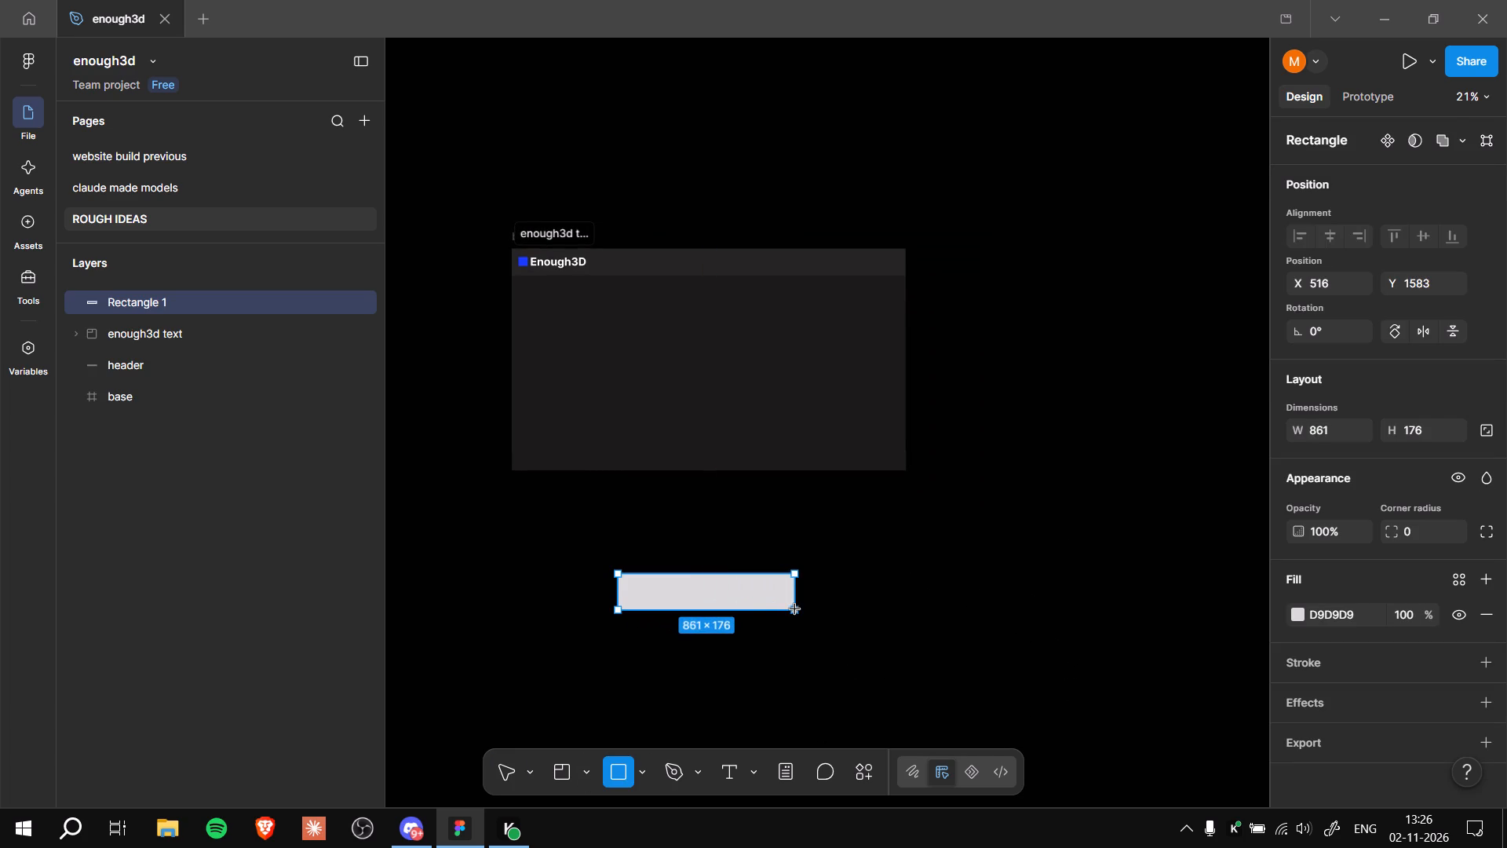
Widen the new rectangle to 866 × 176 and add a black 000000 inside stroke with weight 1.
drag(795, 609, 796, 609)
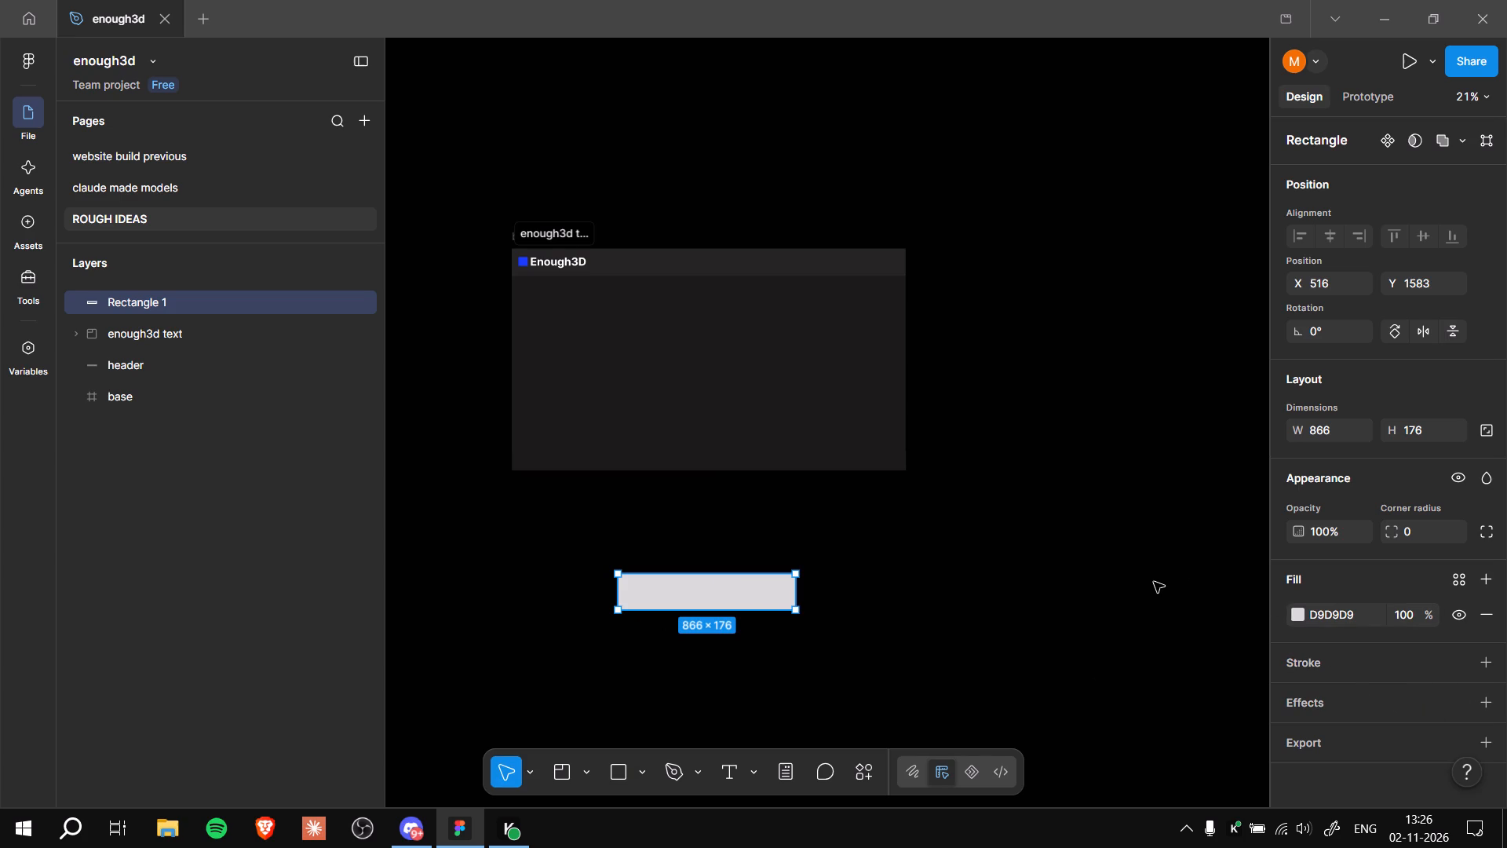
click(1485, 656)
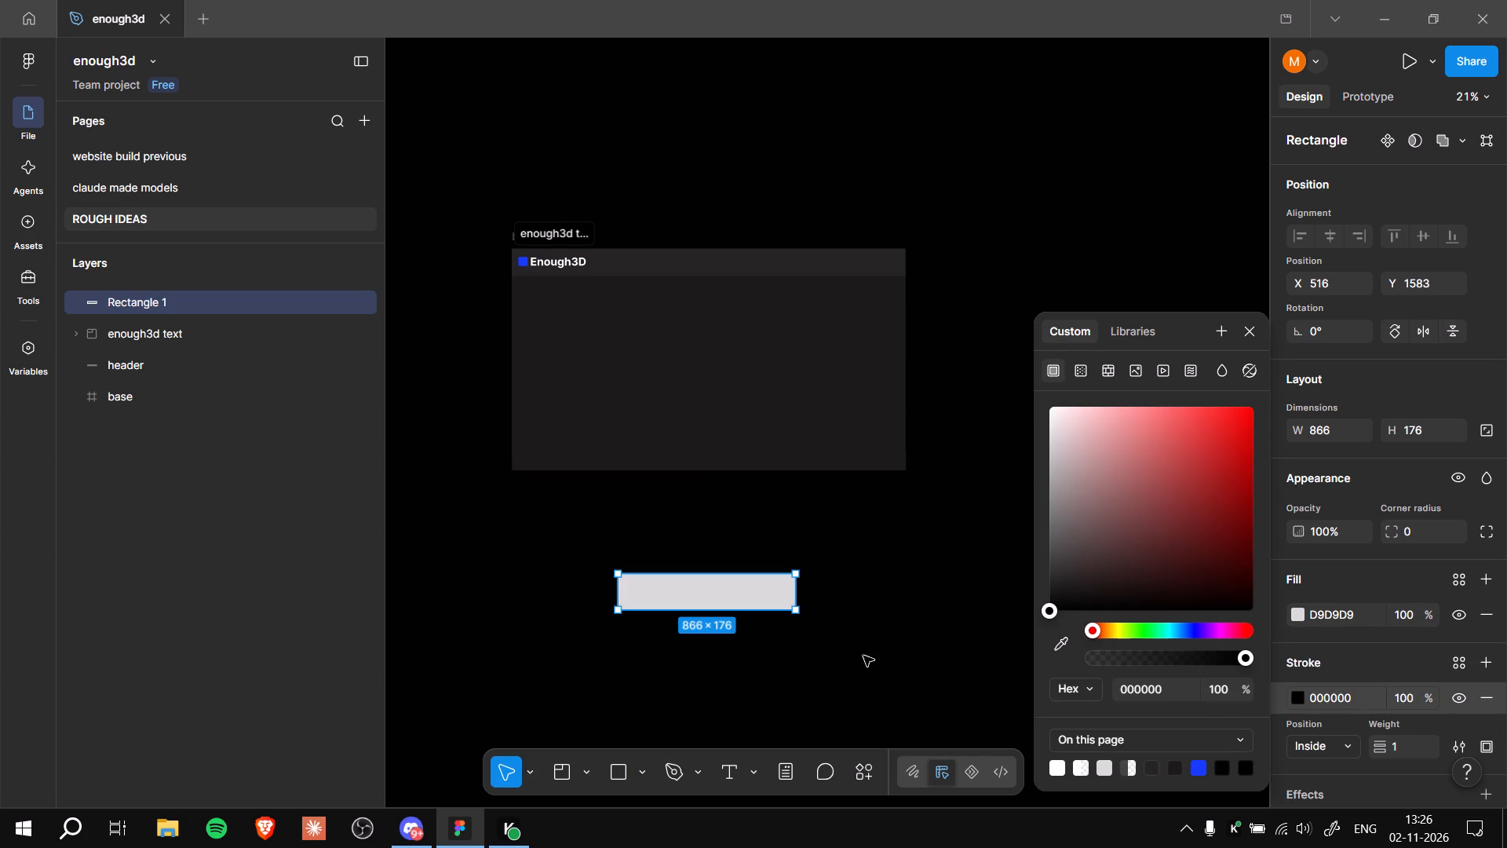
click(1376, 630)
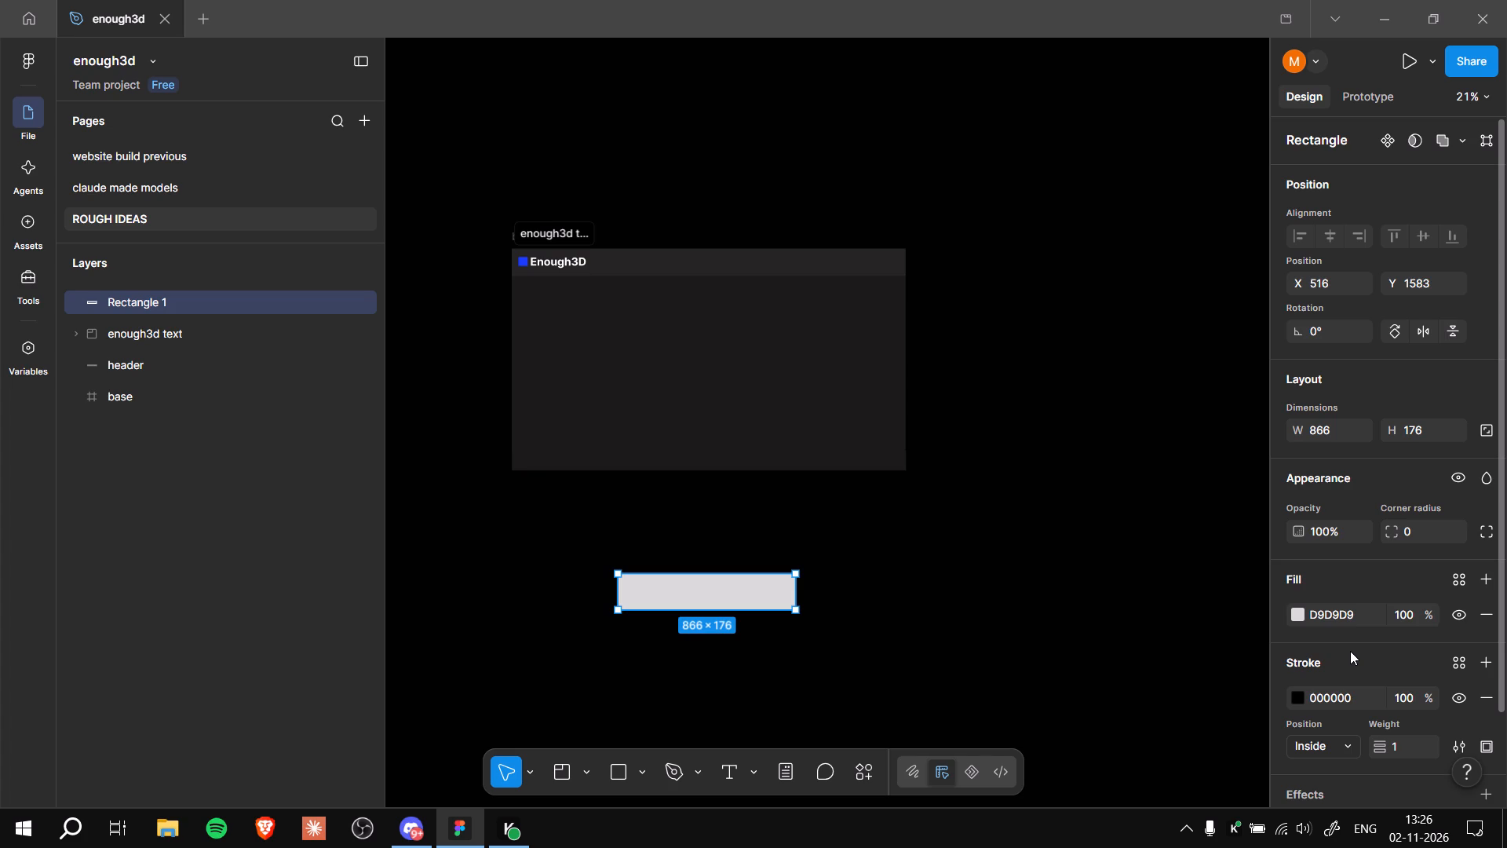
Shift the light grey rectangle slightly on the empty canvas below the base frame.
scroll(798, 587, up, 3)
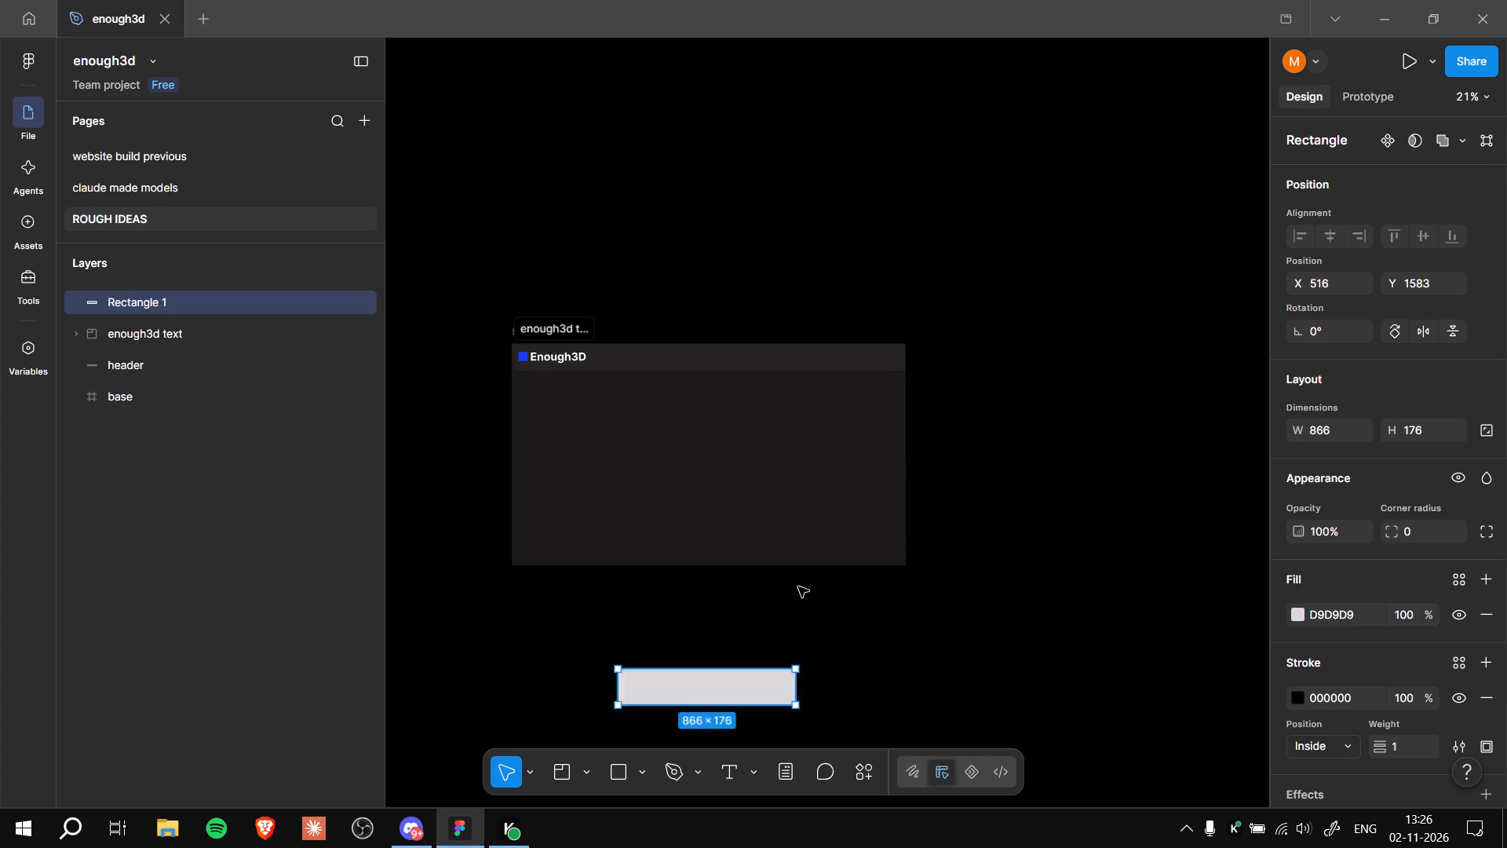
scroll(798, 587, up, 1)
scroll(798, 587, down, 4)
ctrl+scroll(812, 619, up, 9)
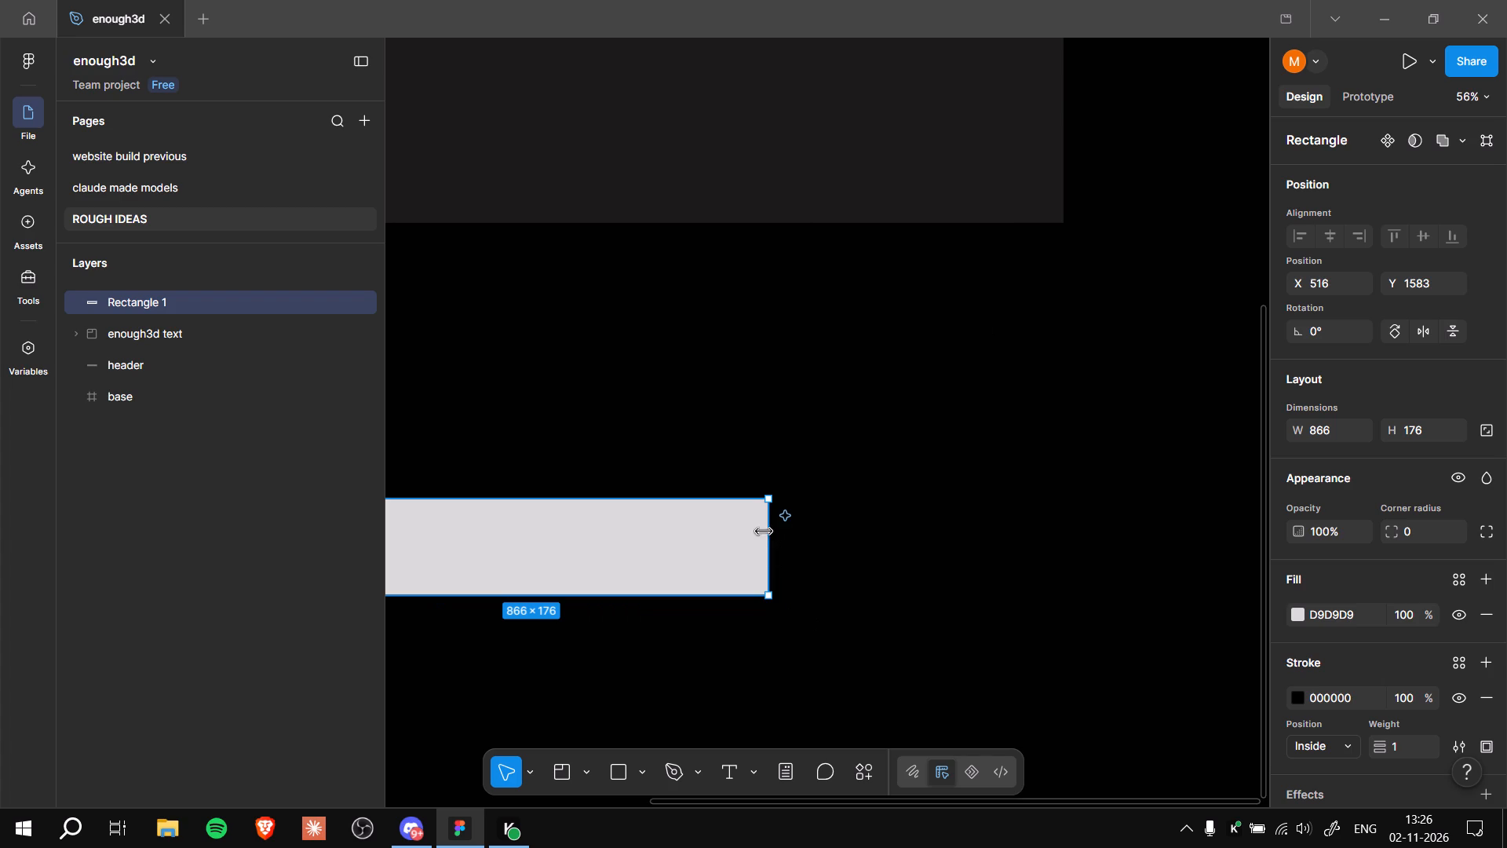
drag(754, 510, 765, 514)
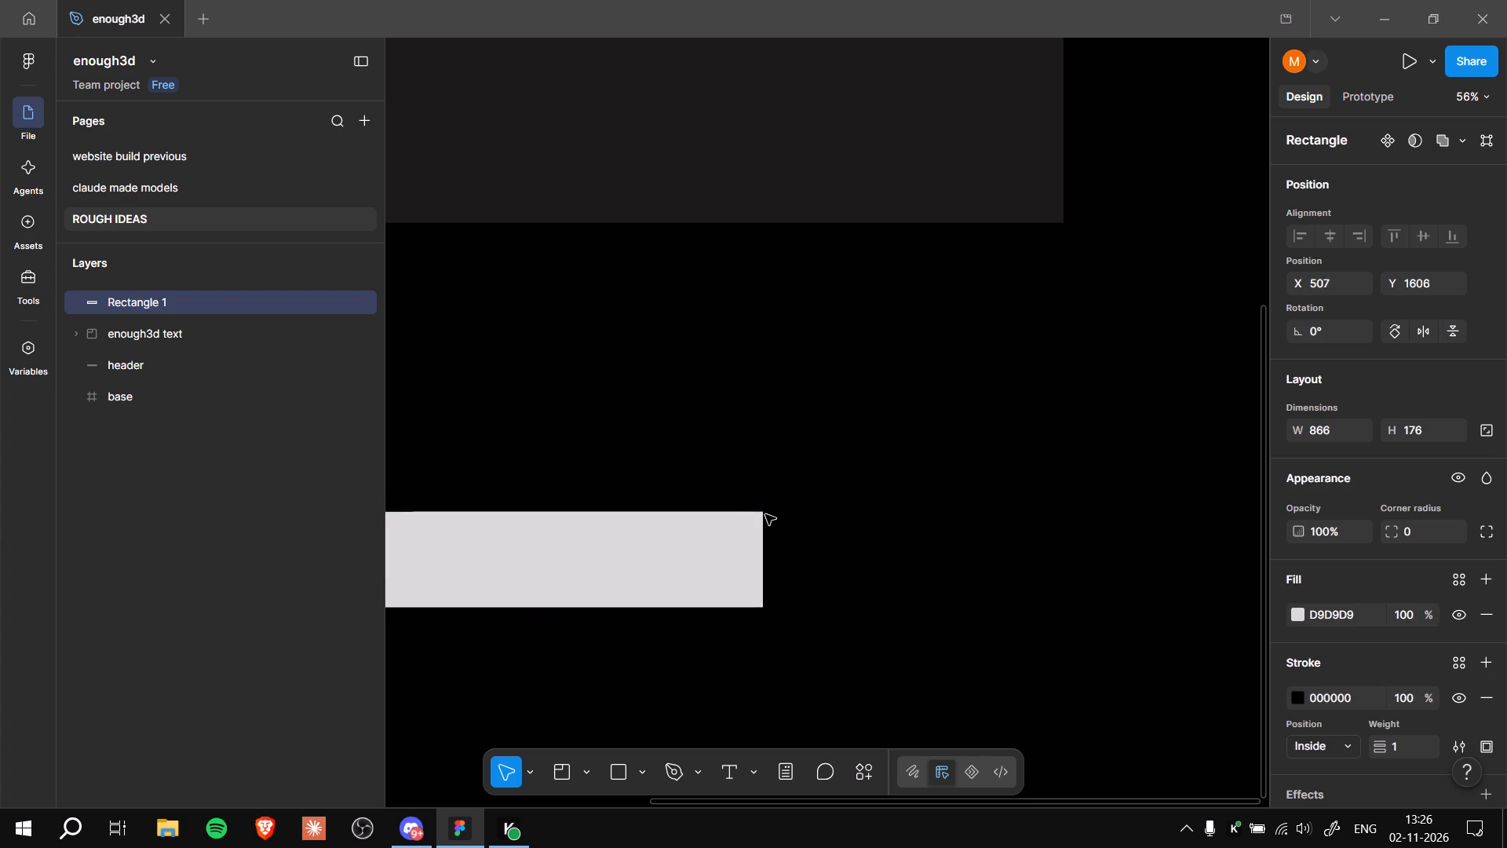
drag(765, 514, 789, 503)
Open the grey rectangle for vector editing and round all its corners to a radius of 94.
double_click(737, 532)
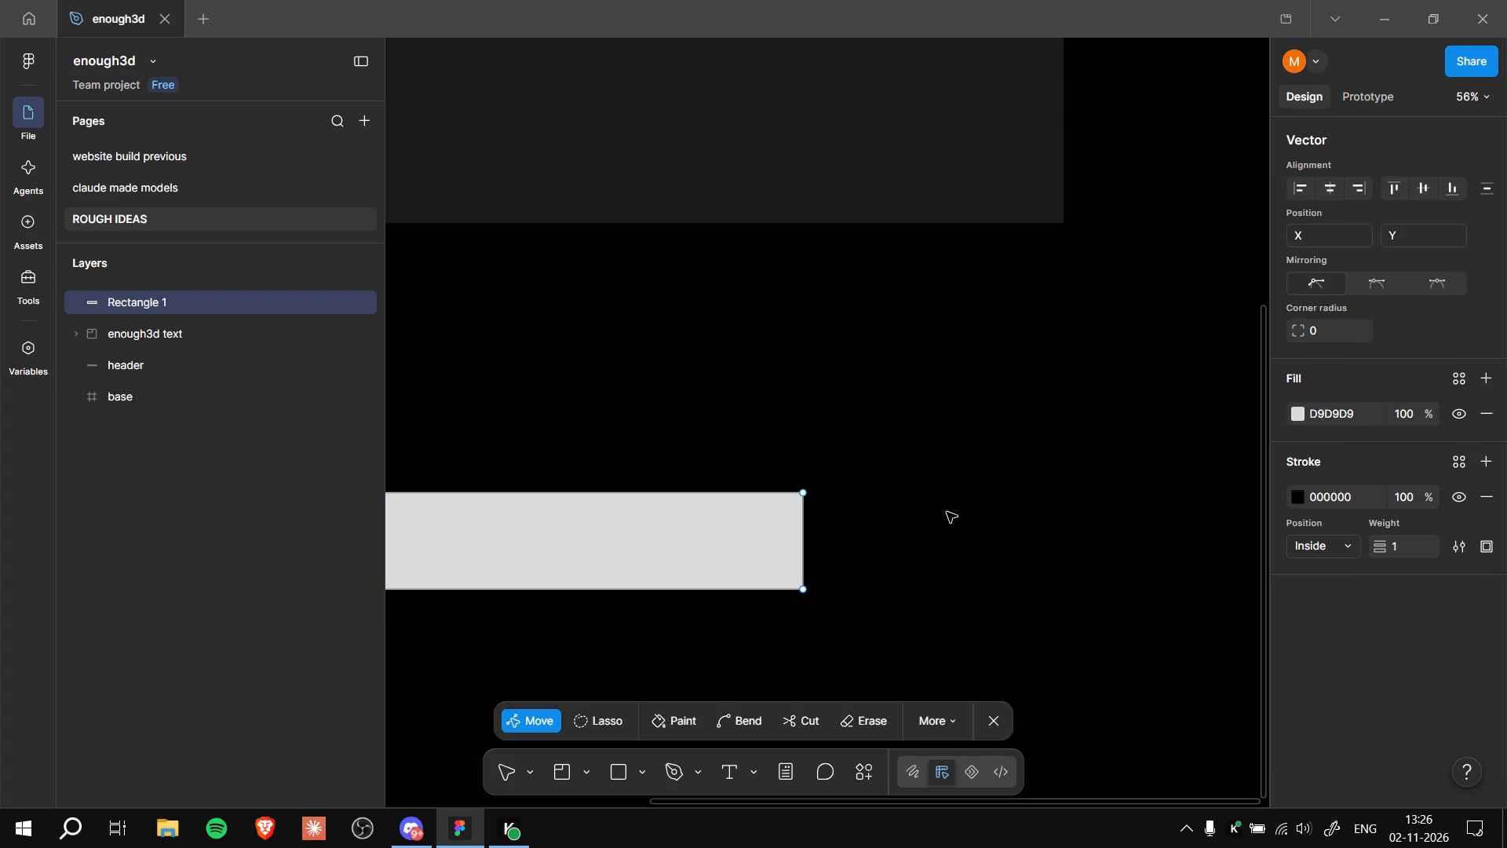
ctrl+scroll(948, 514, down, 4)
ctrl+scroll(948, 514, up, 2)
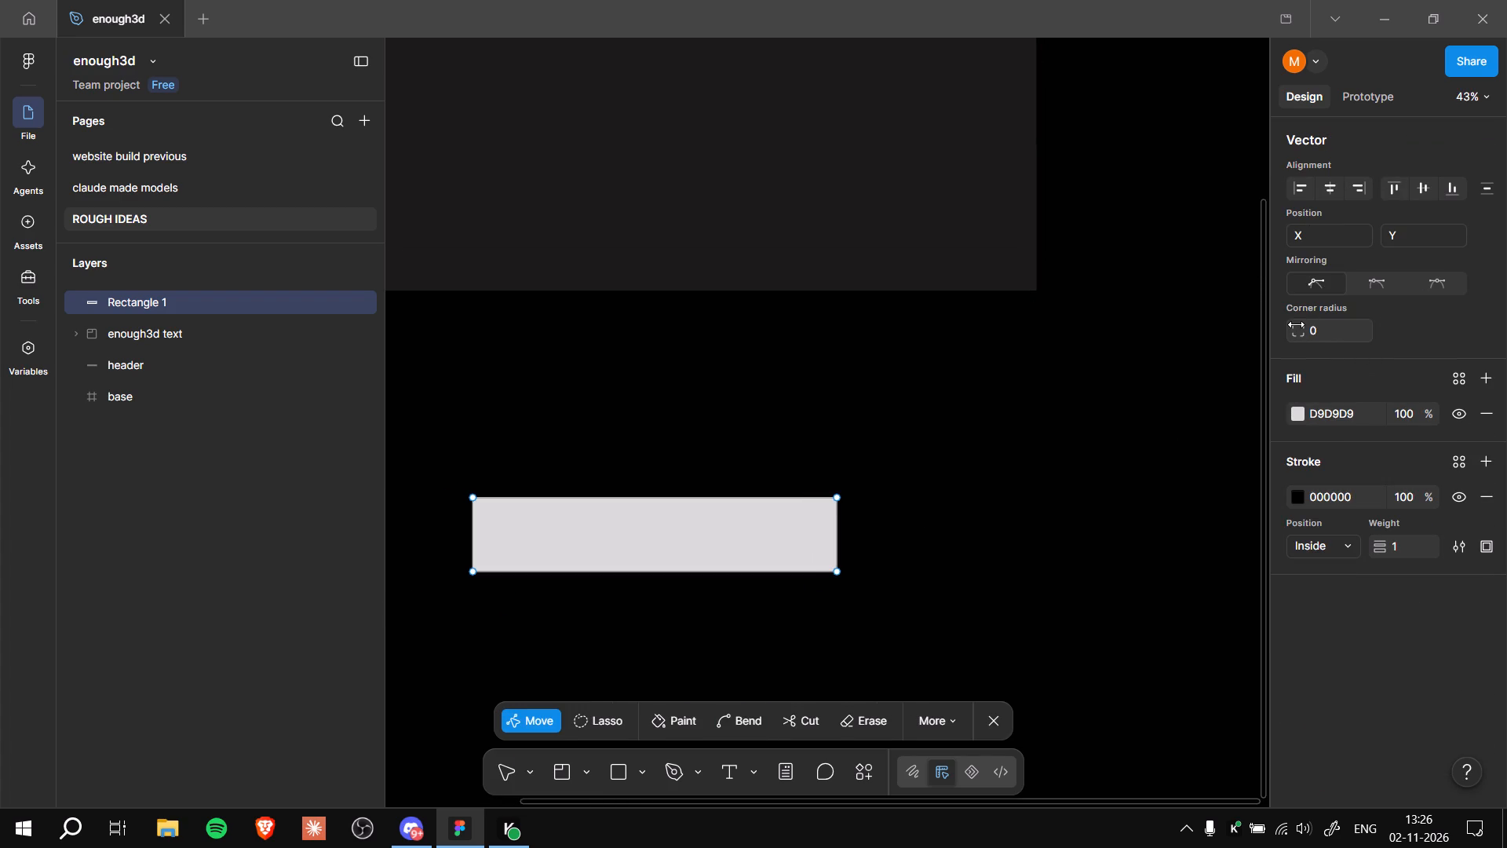
drag(1296, 324, 890, 427)
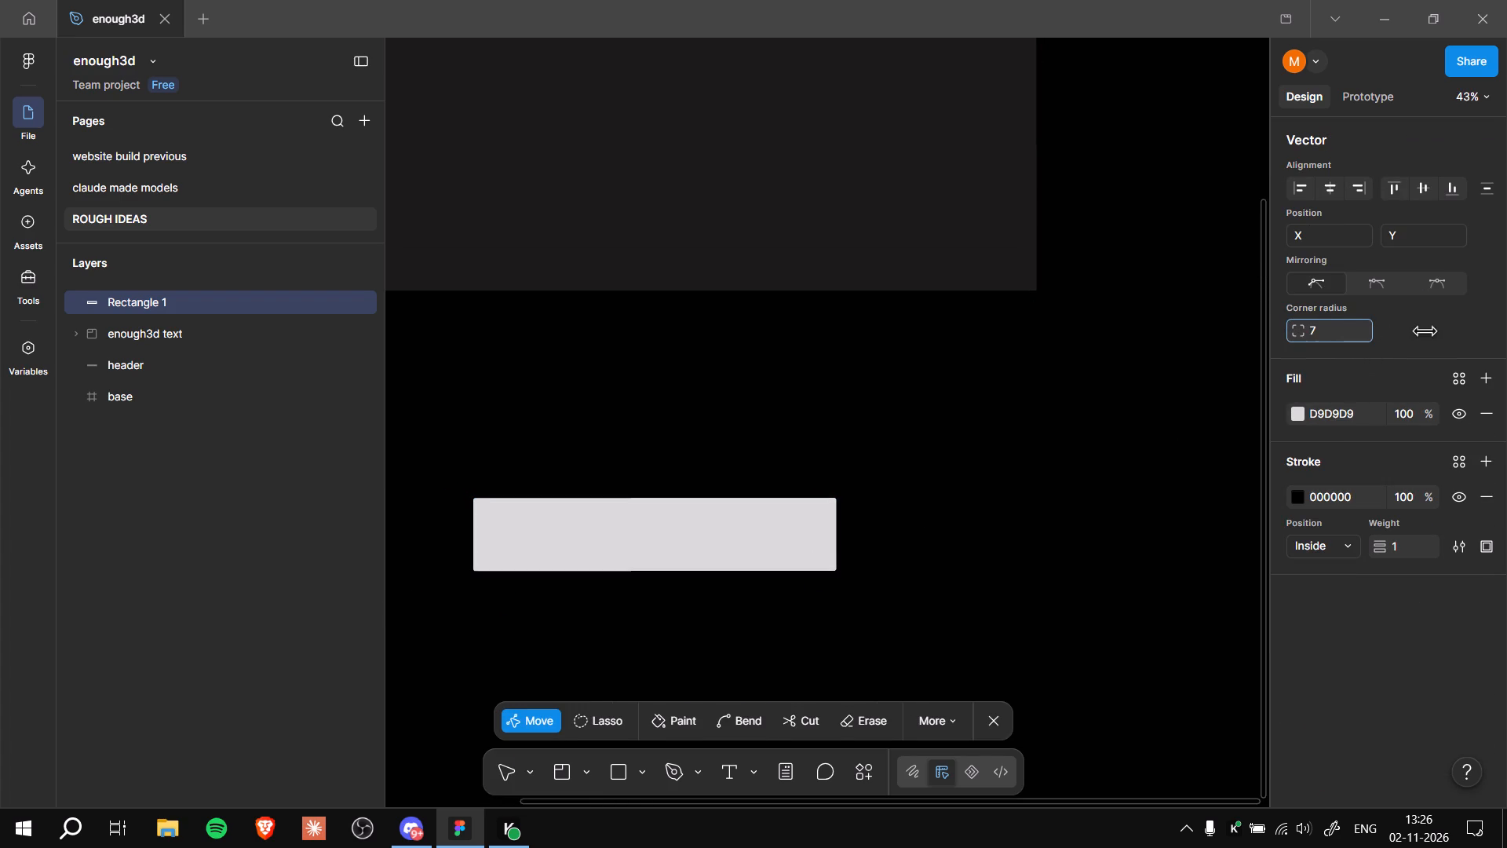
drag(890, 427, 1023, 439)
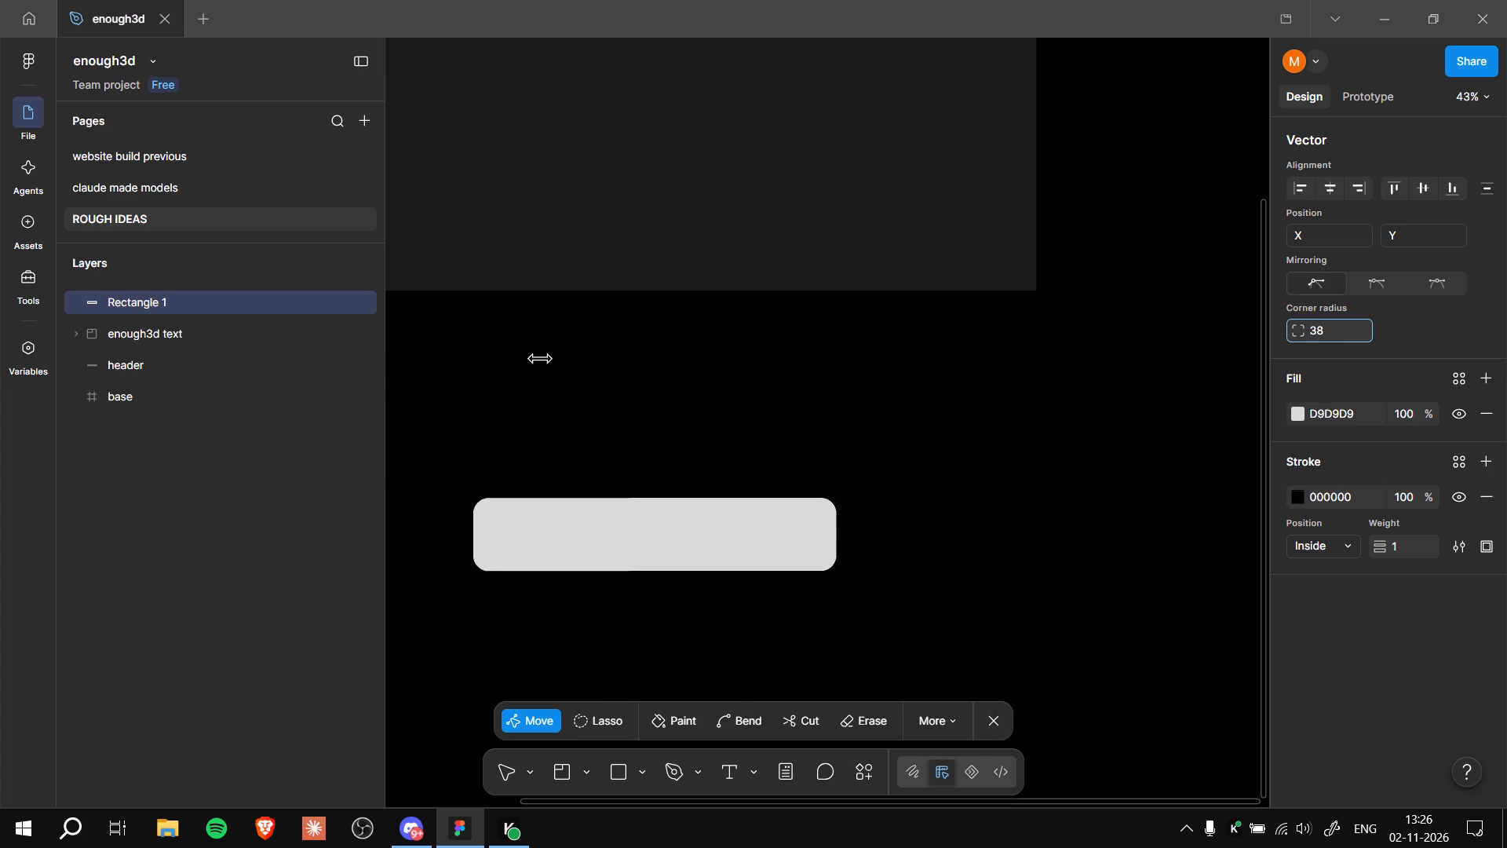
drag(1023, 439, 952, 424)
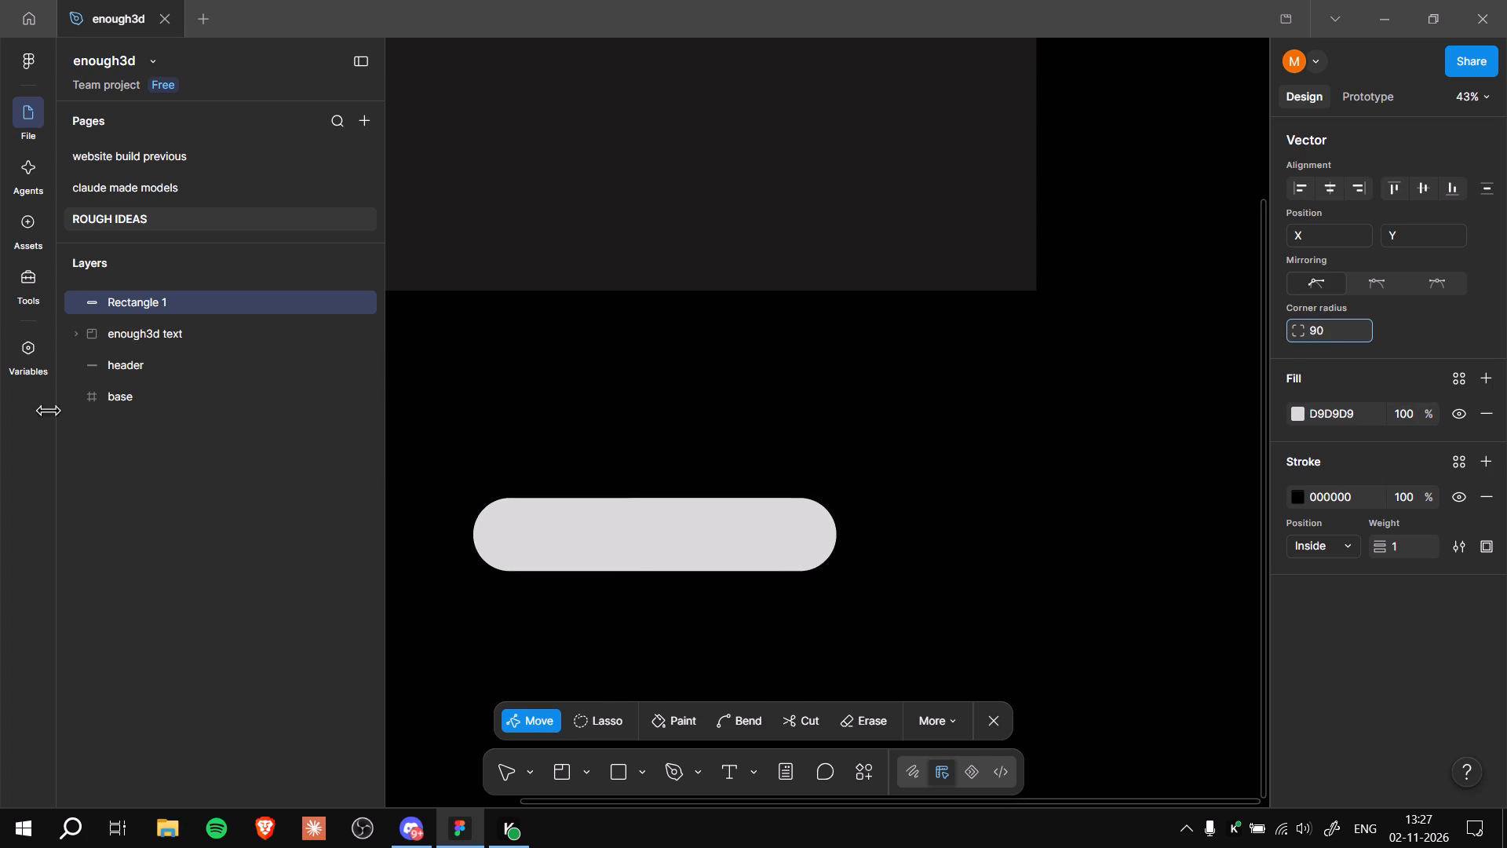
drag(952, 424, 1007, 428)
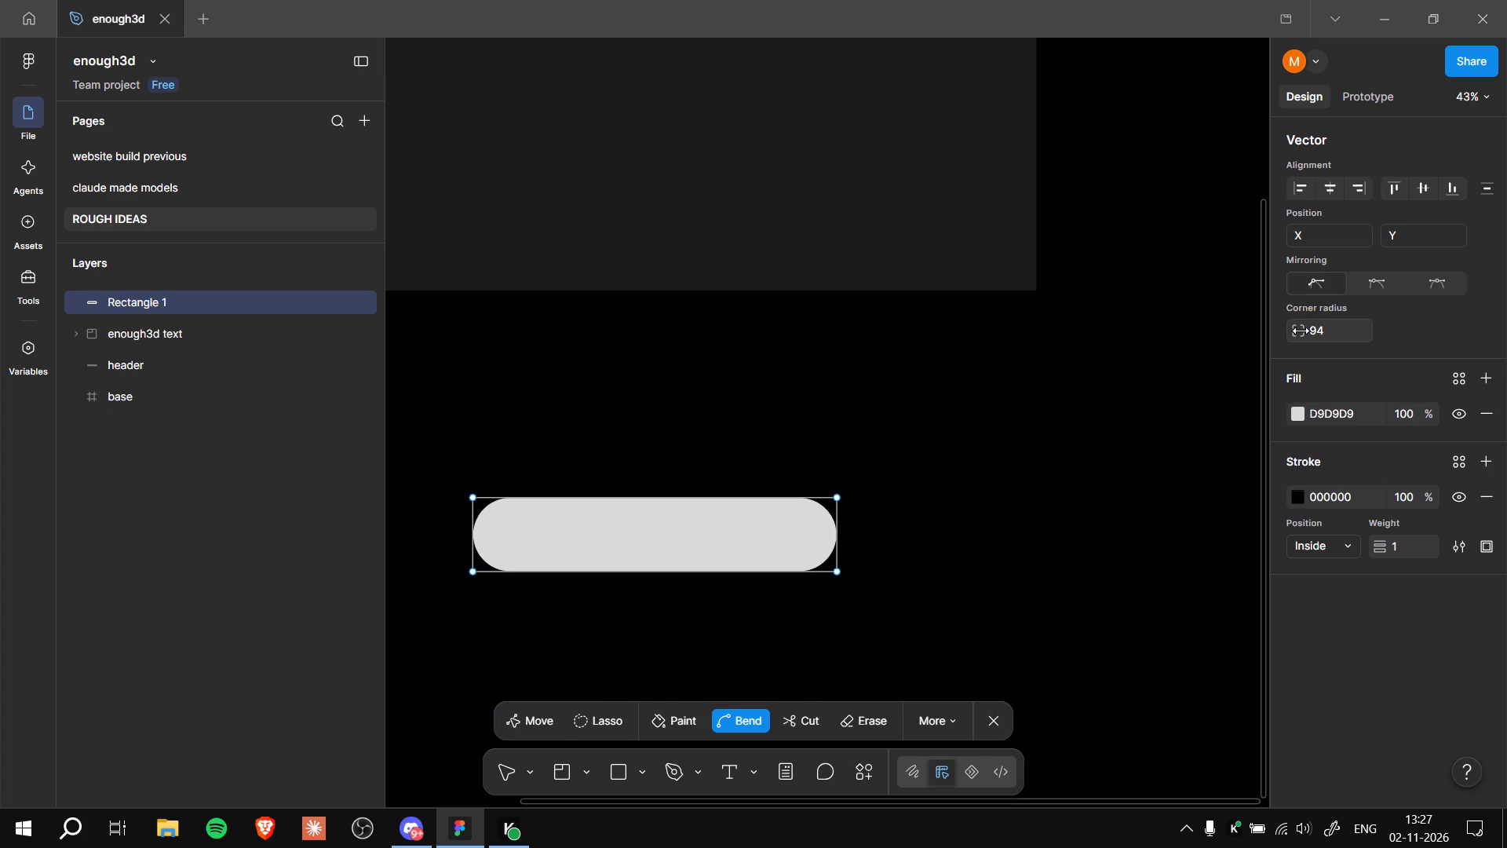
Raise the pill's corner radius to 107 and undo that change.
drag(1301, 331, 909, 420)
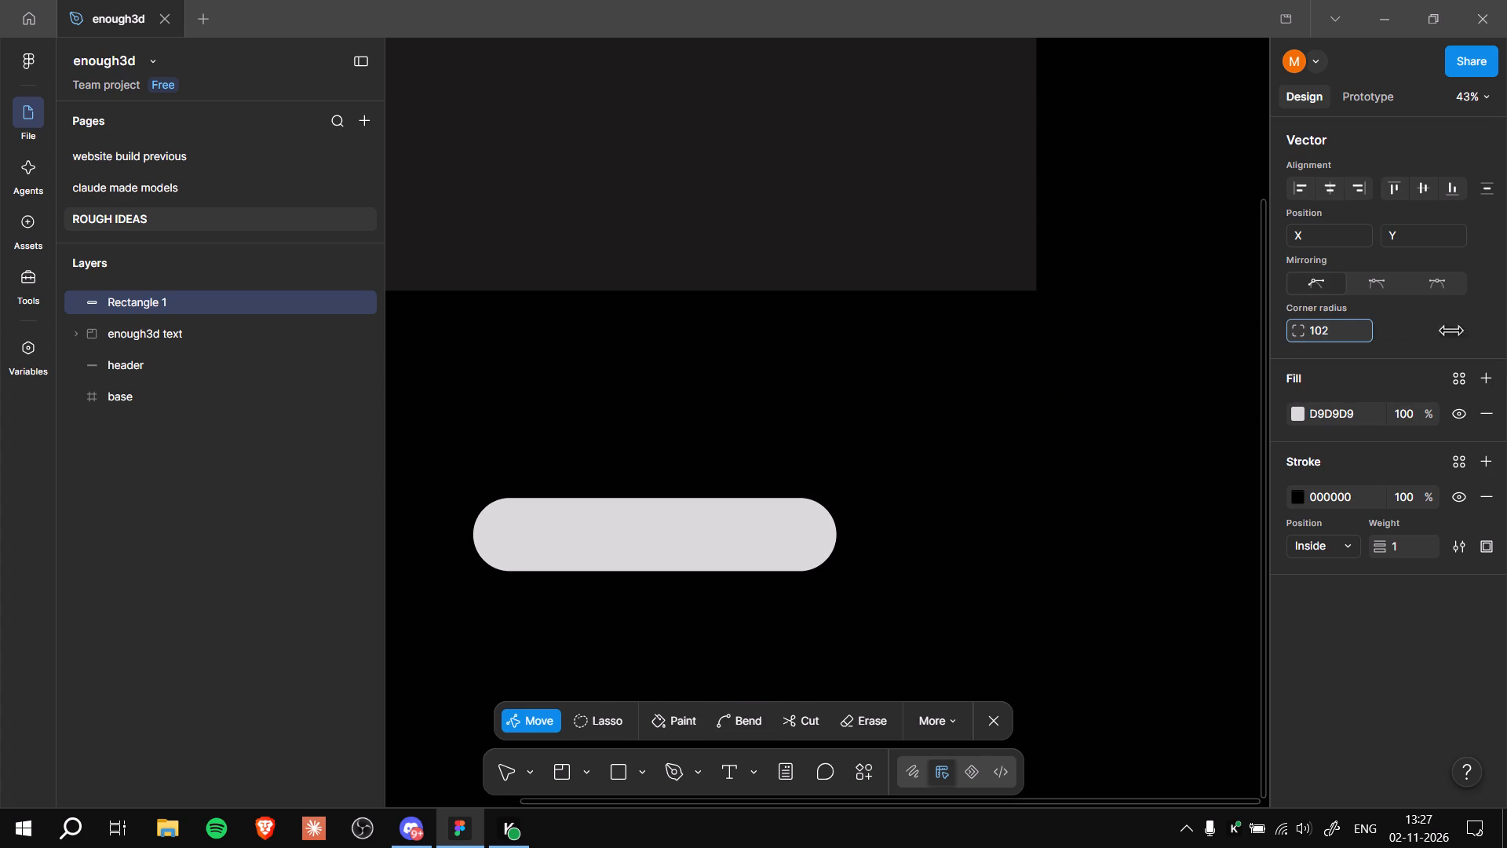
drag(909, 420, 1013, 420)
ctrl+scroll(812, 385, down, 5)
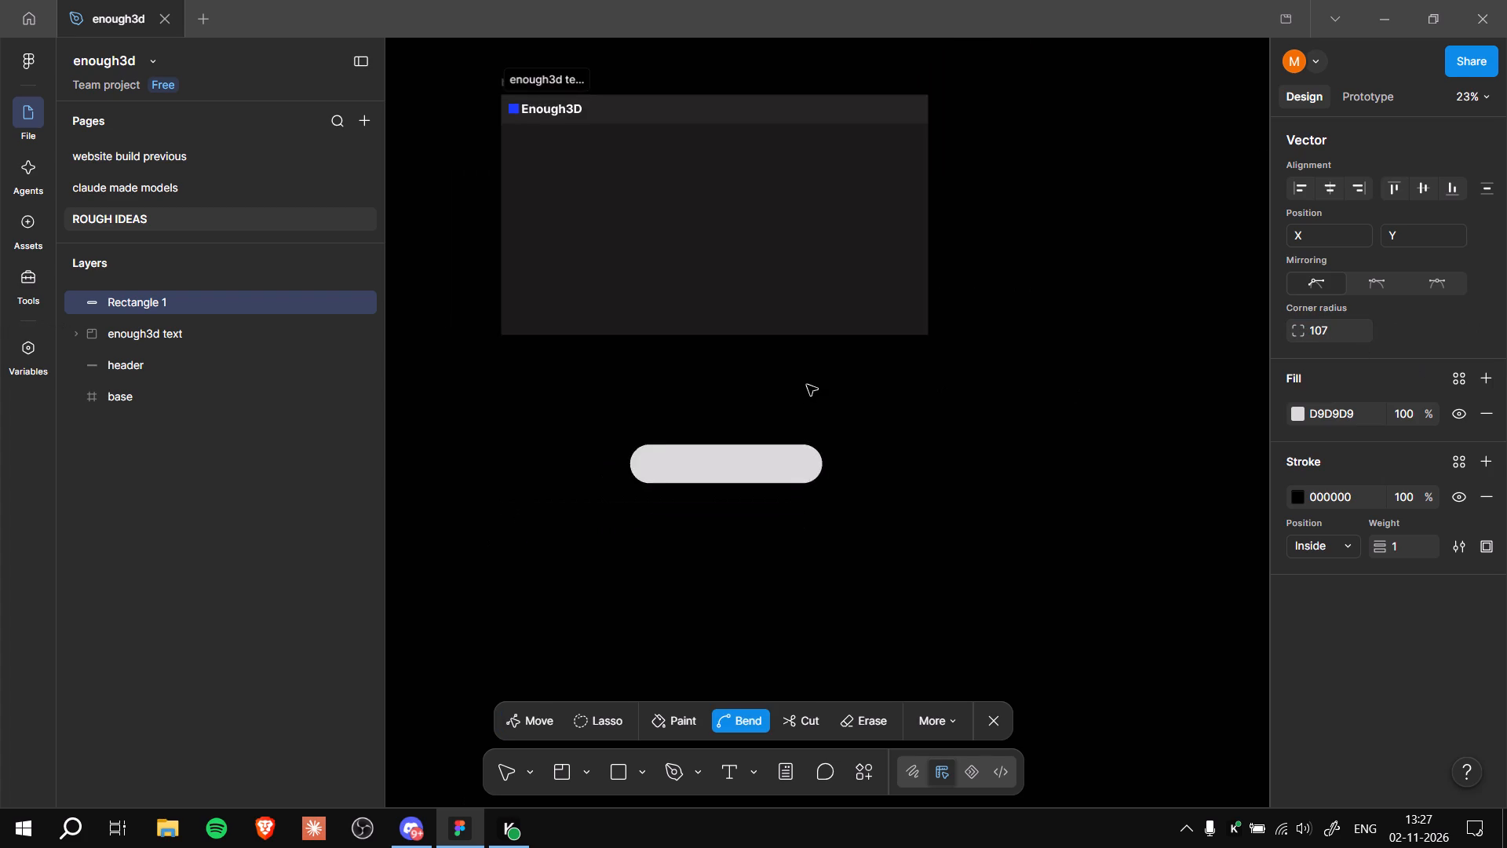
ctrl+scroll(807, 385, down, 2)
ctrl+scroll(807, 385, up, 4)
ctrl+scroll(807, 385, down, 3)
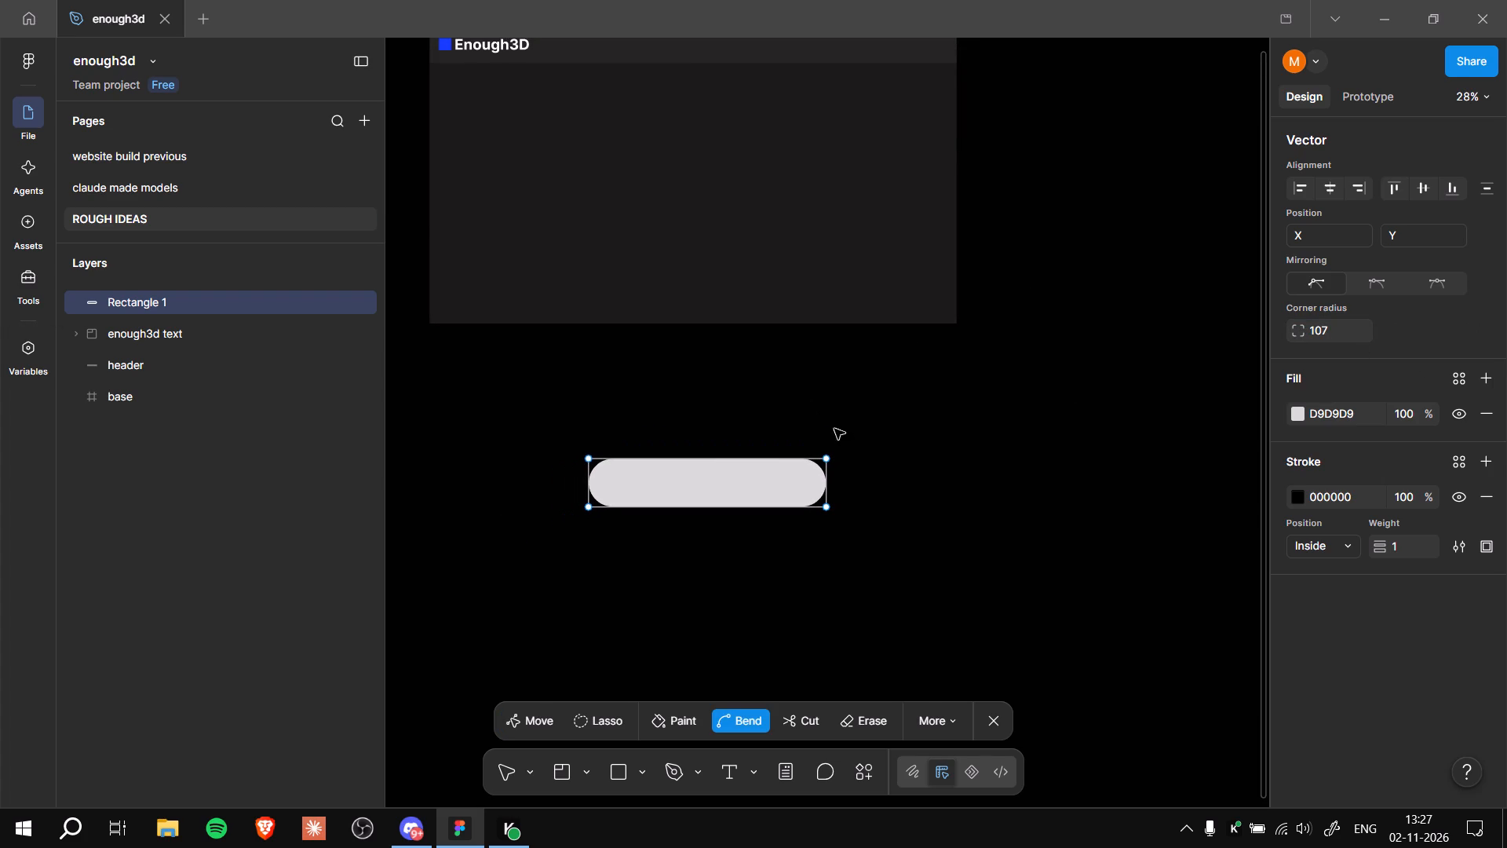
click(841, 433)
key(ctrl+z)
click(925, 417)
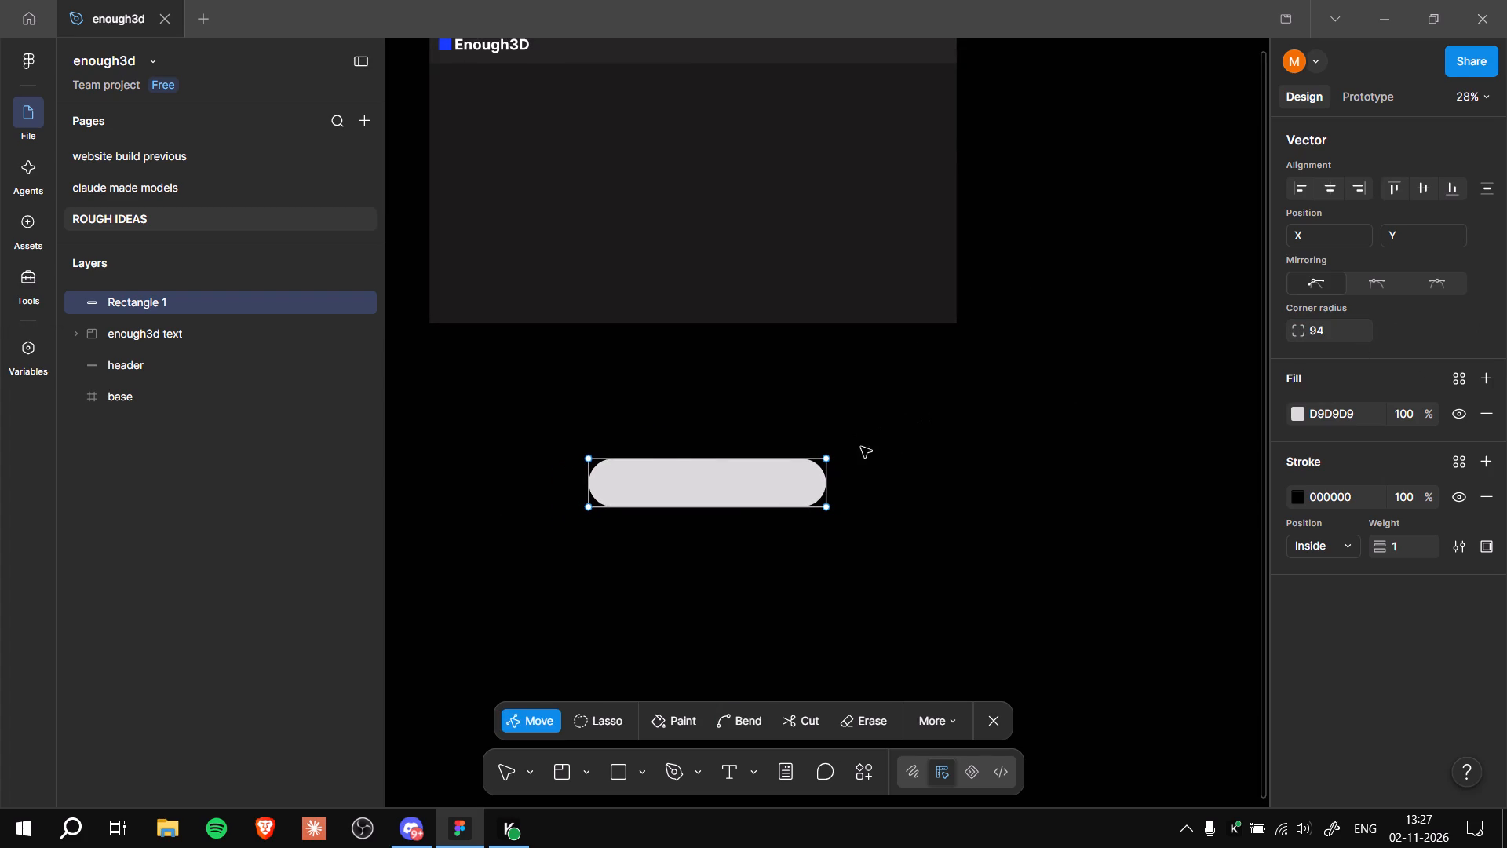
Select the whole pill shape and set its corner radius to 119.
click(717, 491)
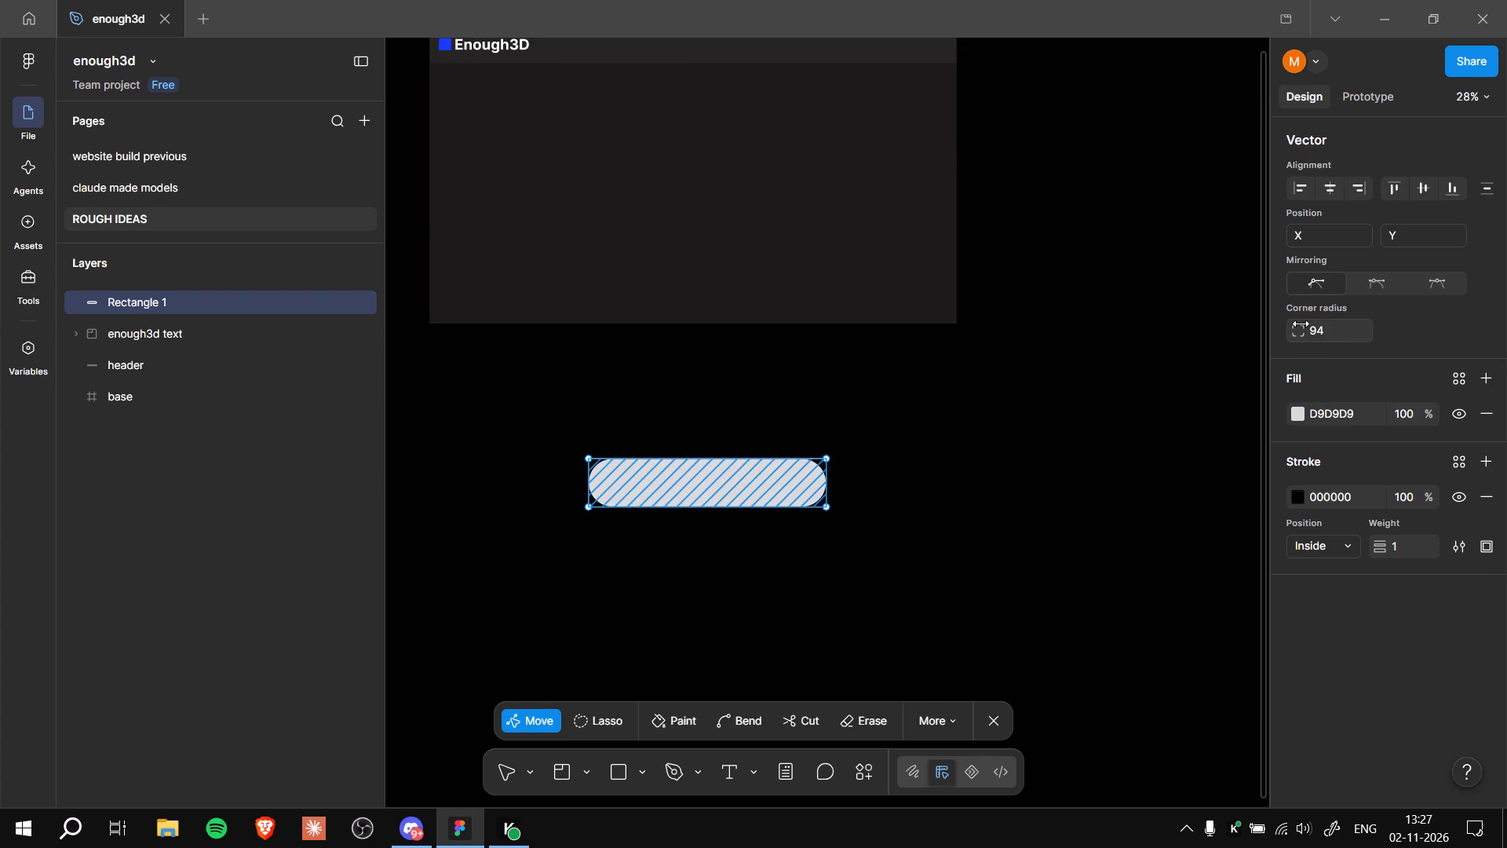
drag(1301, 323, 1161, 426)
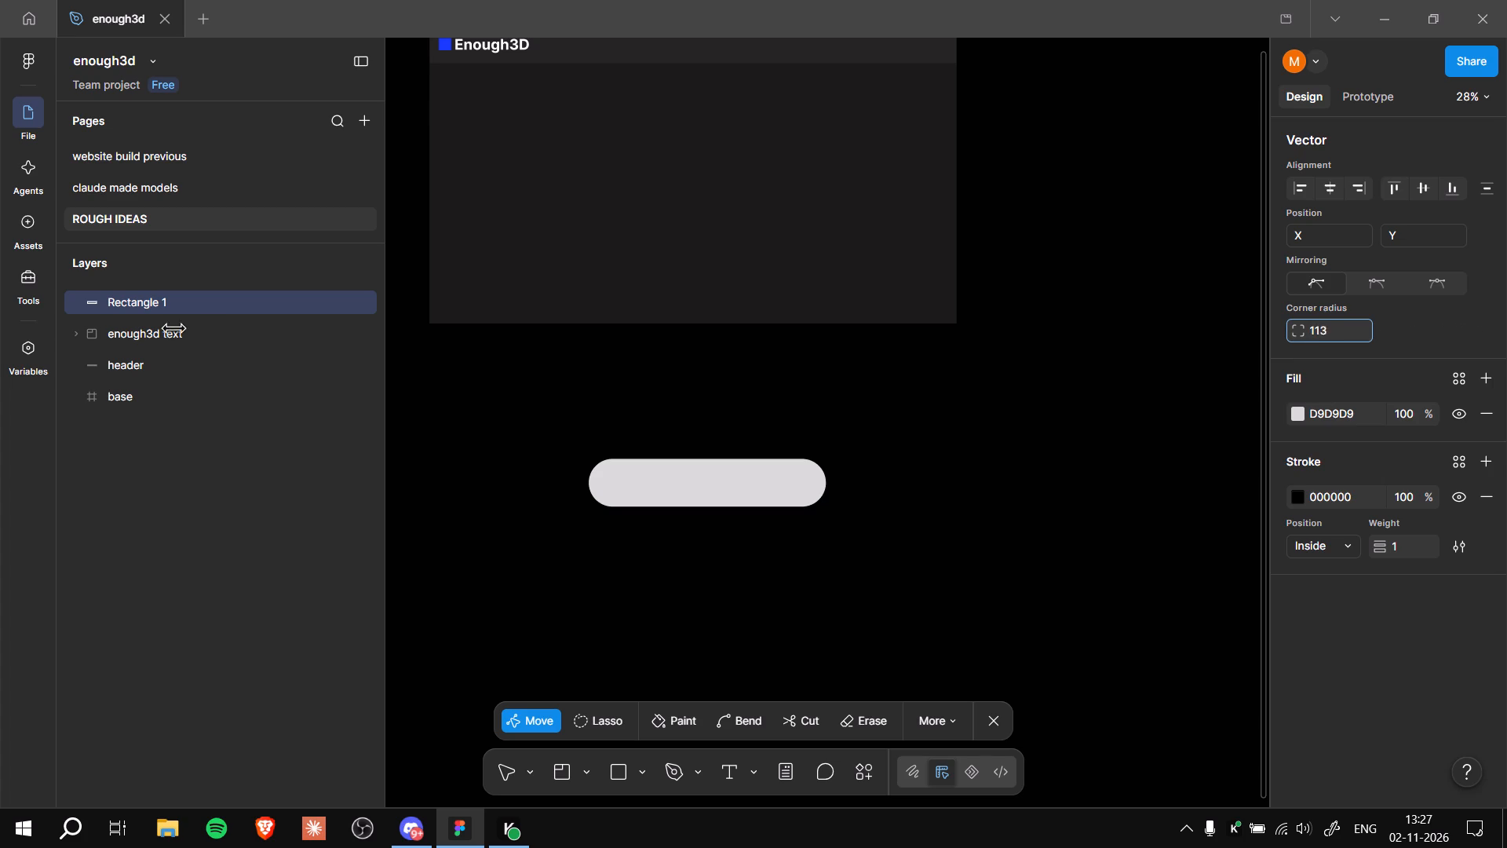
drag(1161, 426, 1239, 426)
Move the pill shape up from the canvas onto the header bar, roughly centred across the base frame.
ctrl+scroll(932, 451, down, 5)
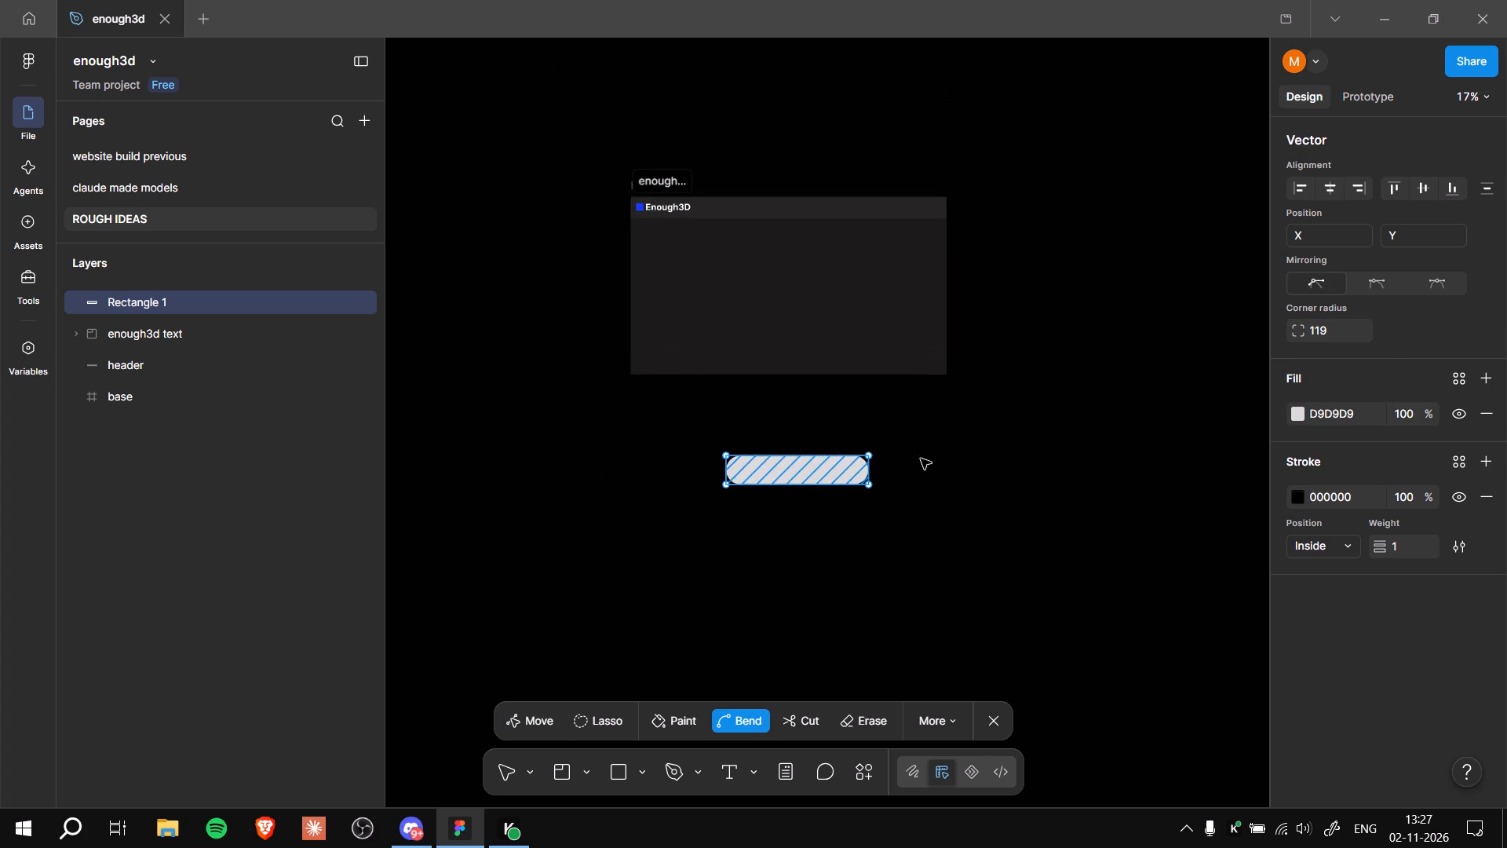
drag(812, 473, 786, 369)
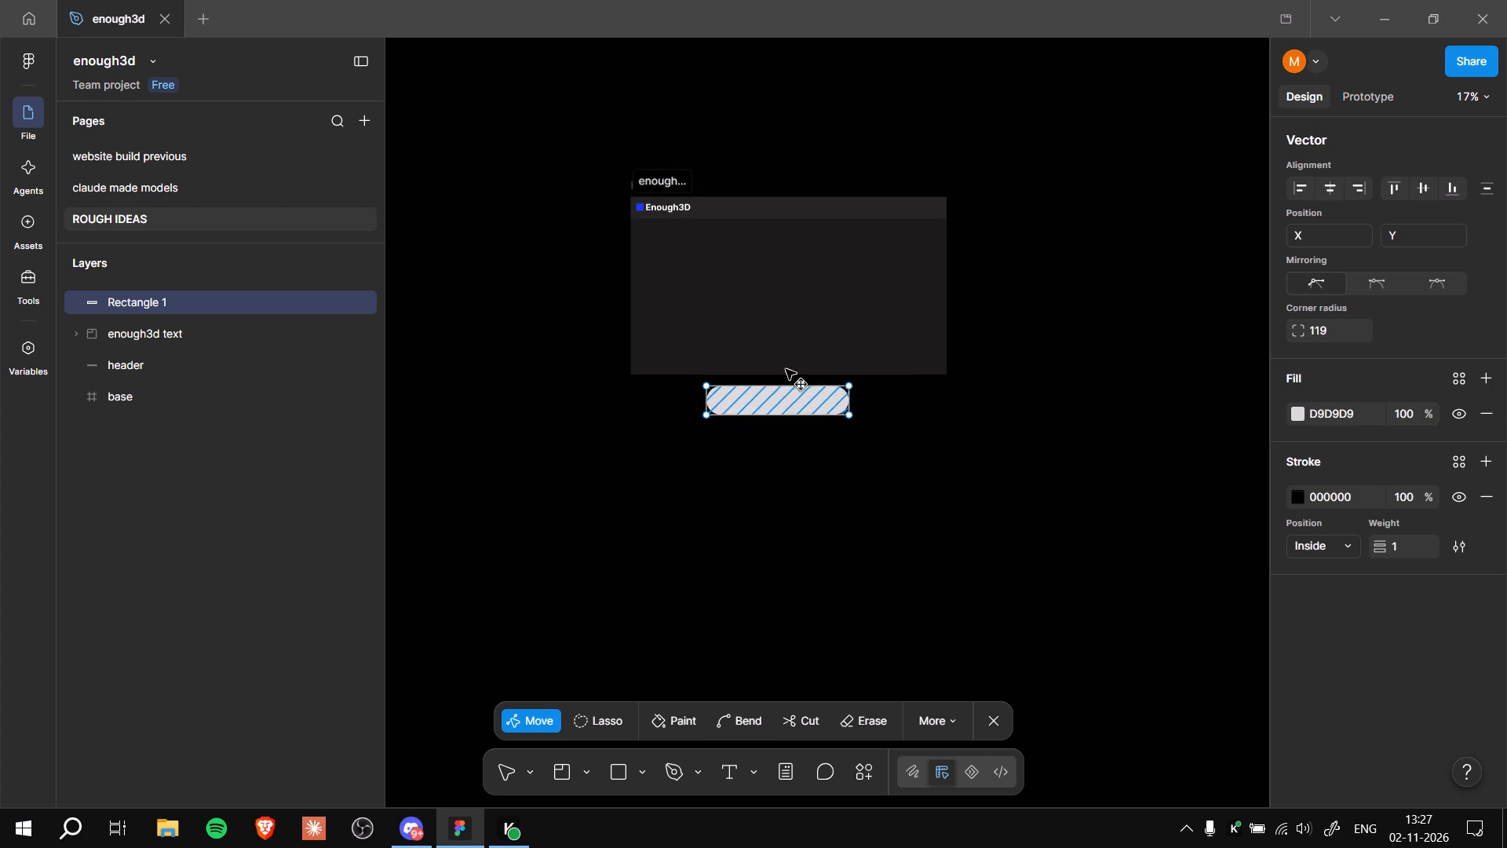
drag(786, 369, 779, 316)
ctrl+scroll(765, 466, up, 2)
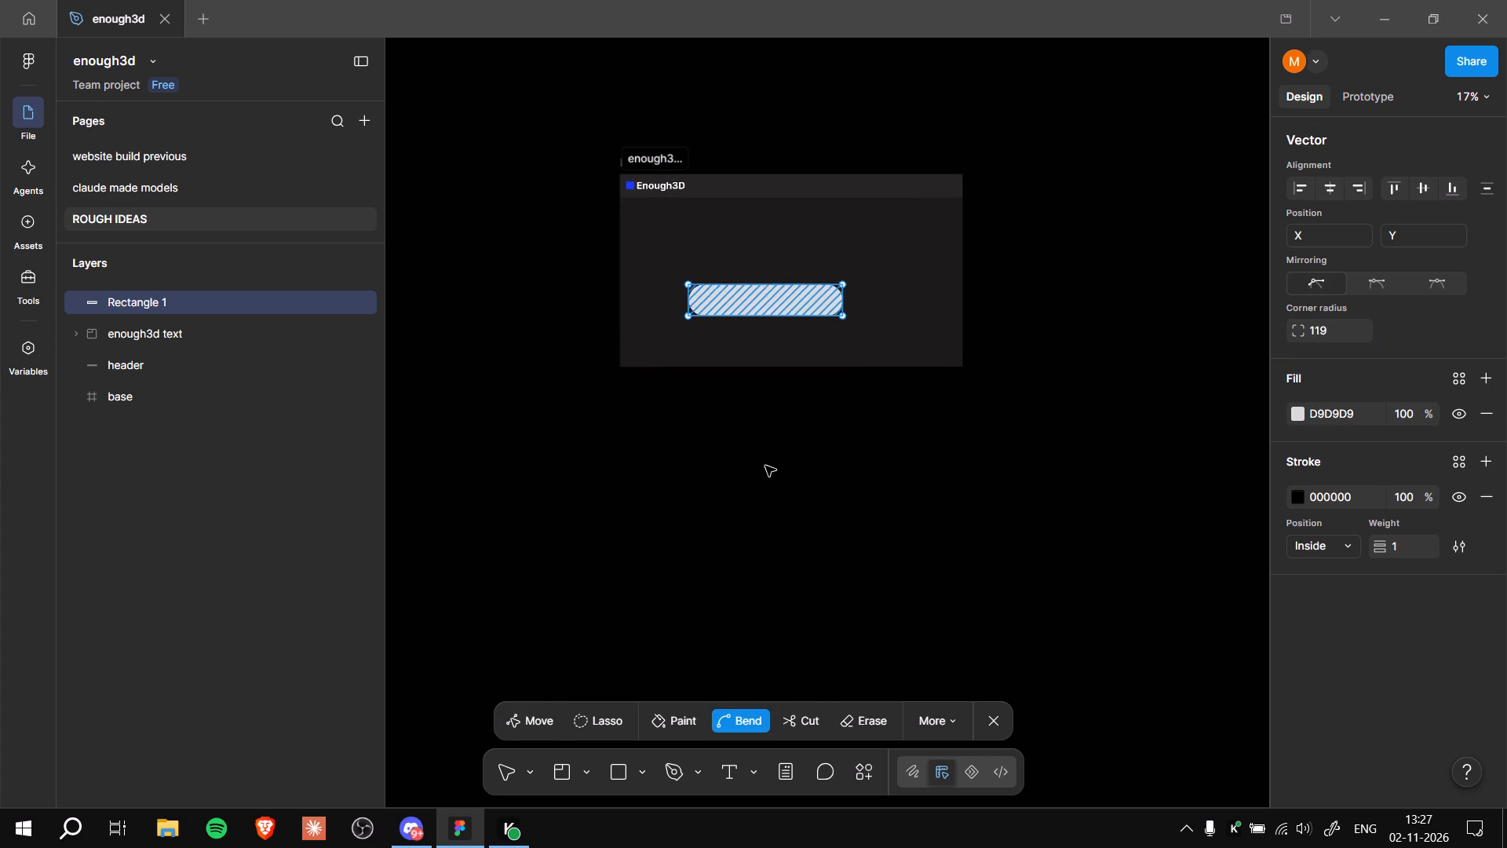
ctrl+scroll(765, 466, up, 3)
ctrl+middle_drag(802, 498, 776, 662)
ctrl+scroll(776, 662, up, 5)
ctrl+middle_drag(785, 626, 779, 671)
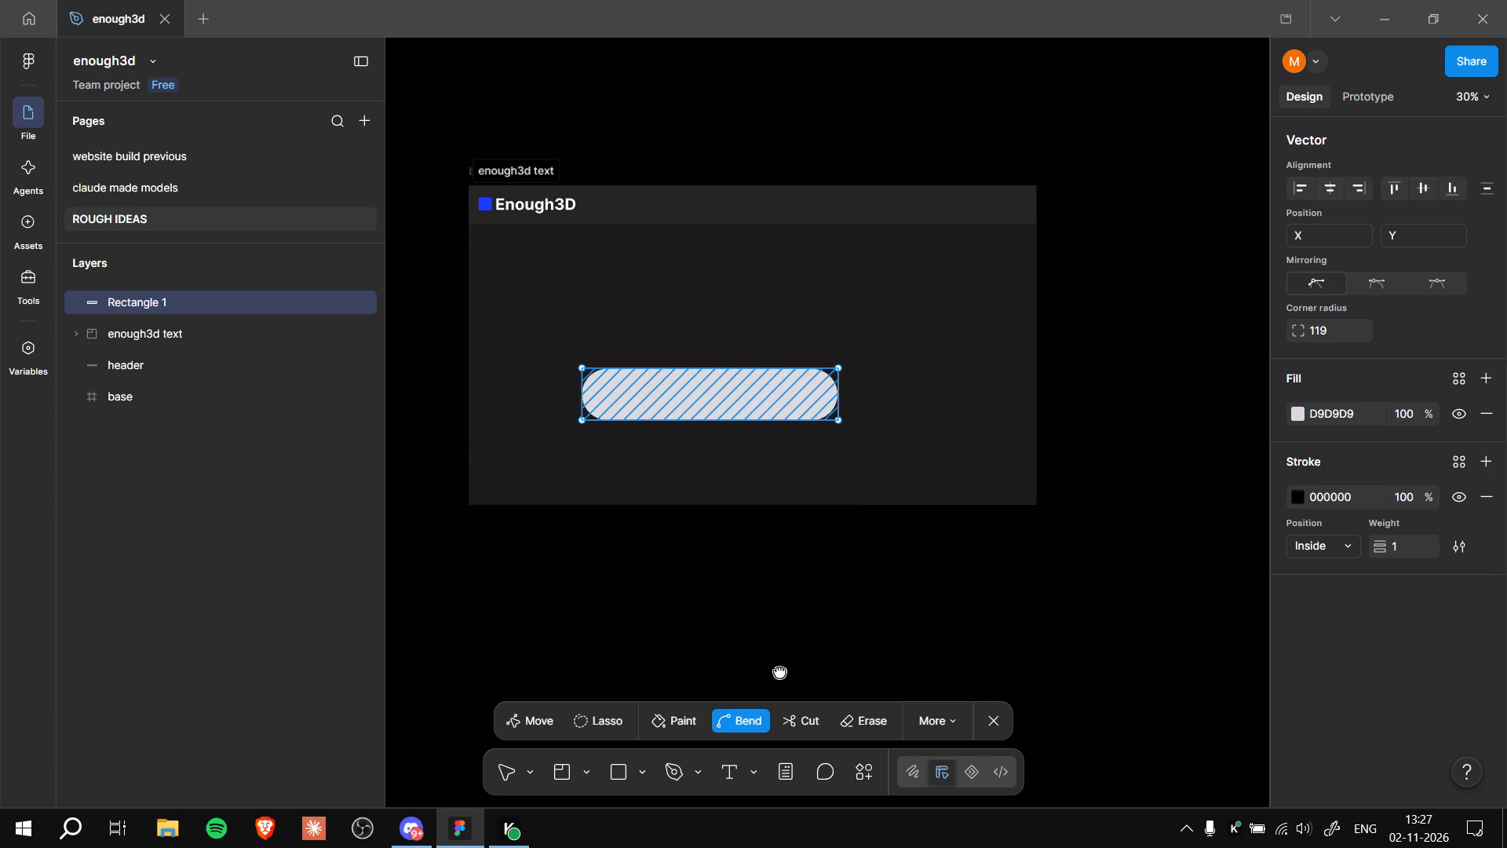
ctrl+middle_drag(779, 671, 800, 723)
drag(743, 453, 797, 302)
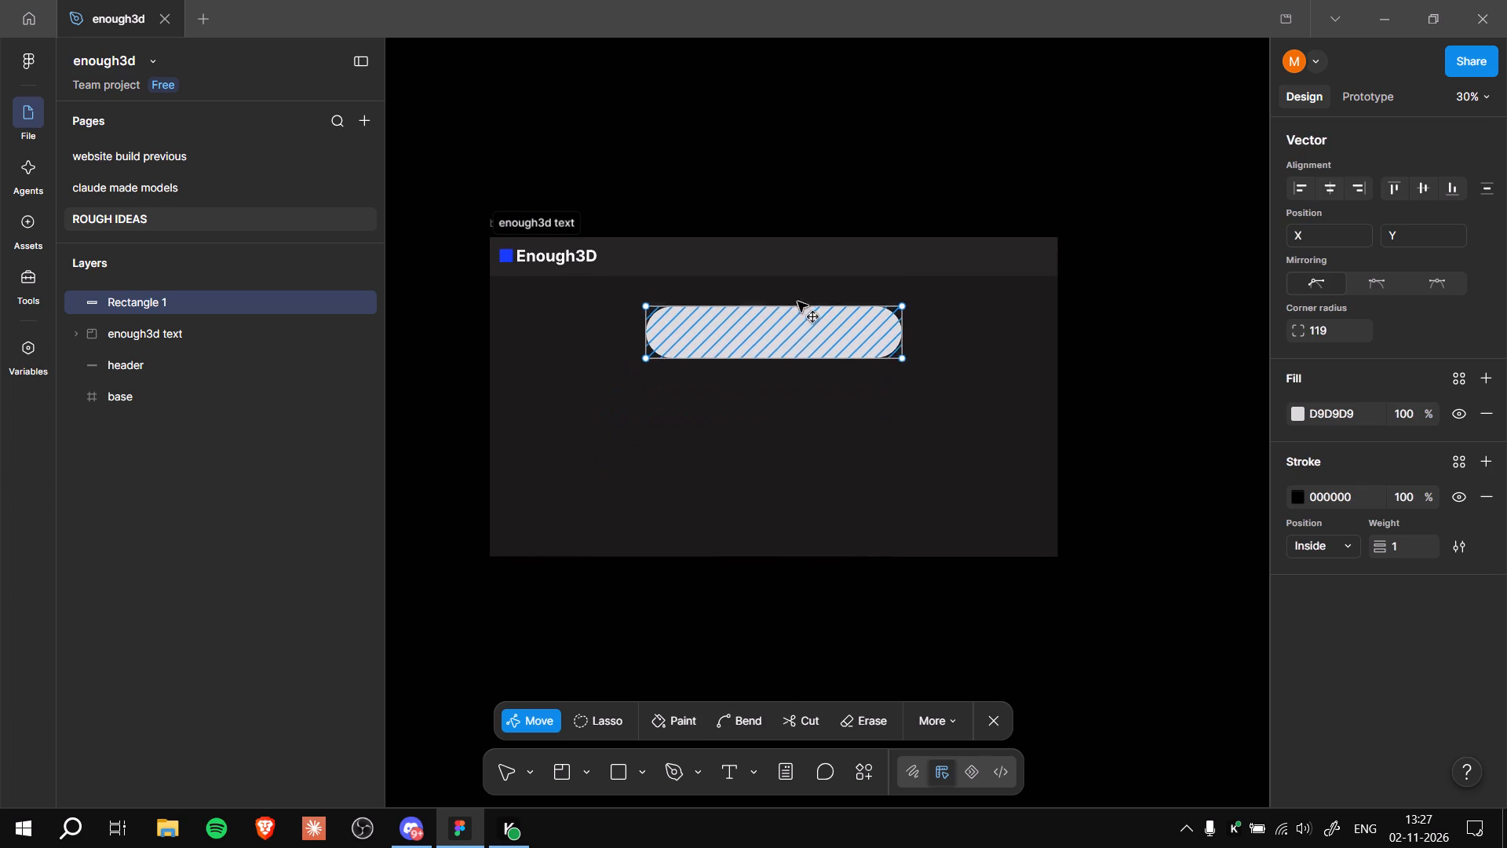
drag(797, 302, 796, 275)
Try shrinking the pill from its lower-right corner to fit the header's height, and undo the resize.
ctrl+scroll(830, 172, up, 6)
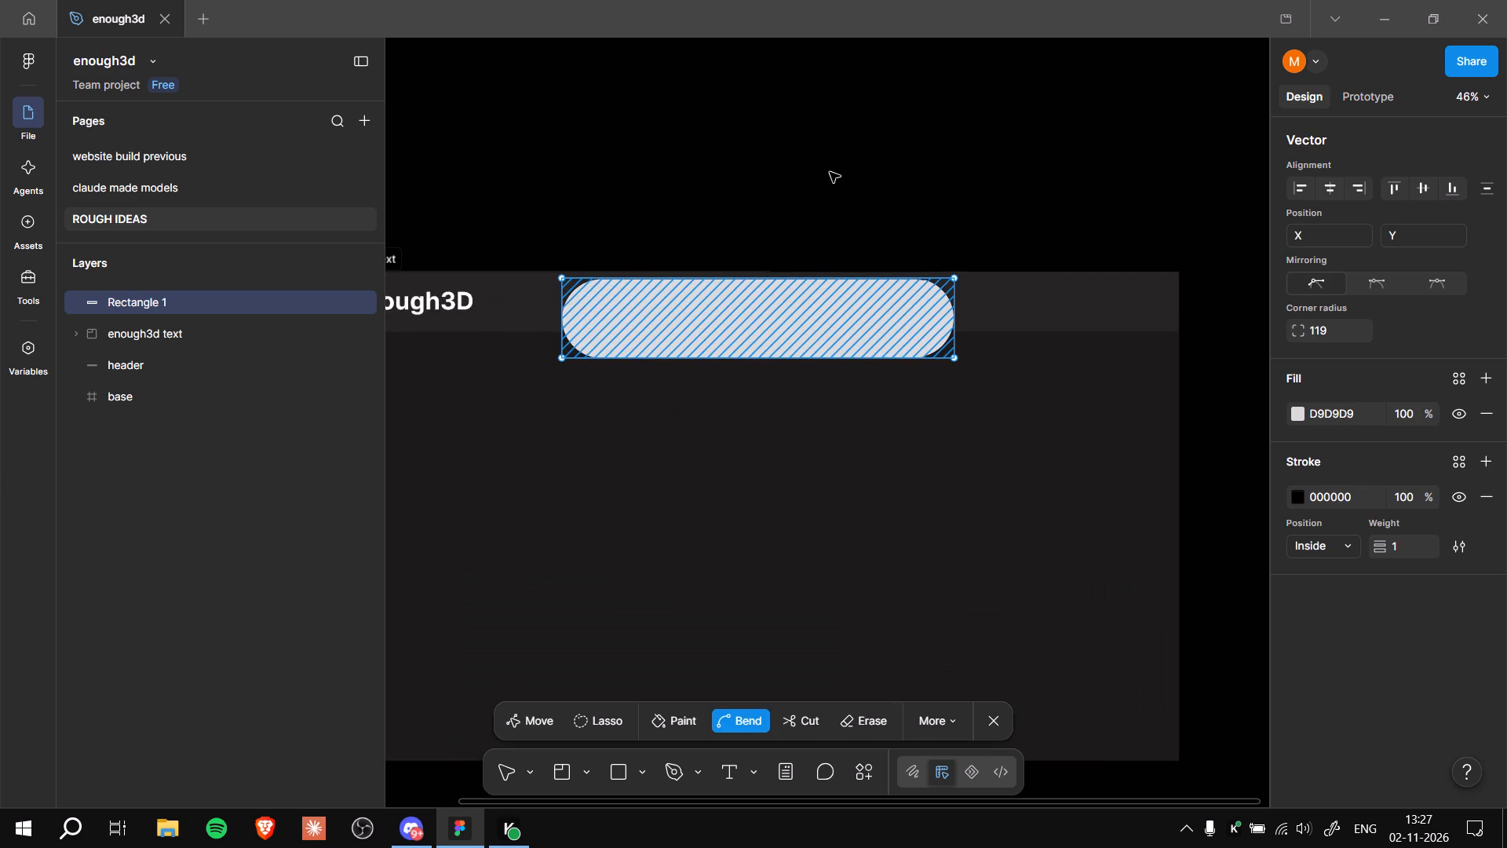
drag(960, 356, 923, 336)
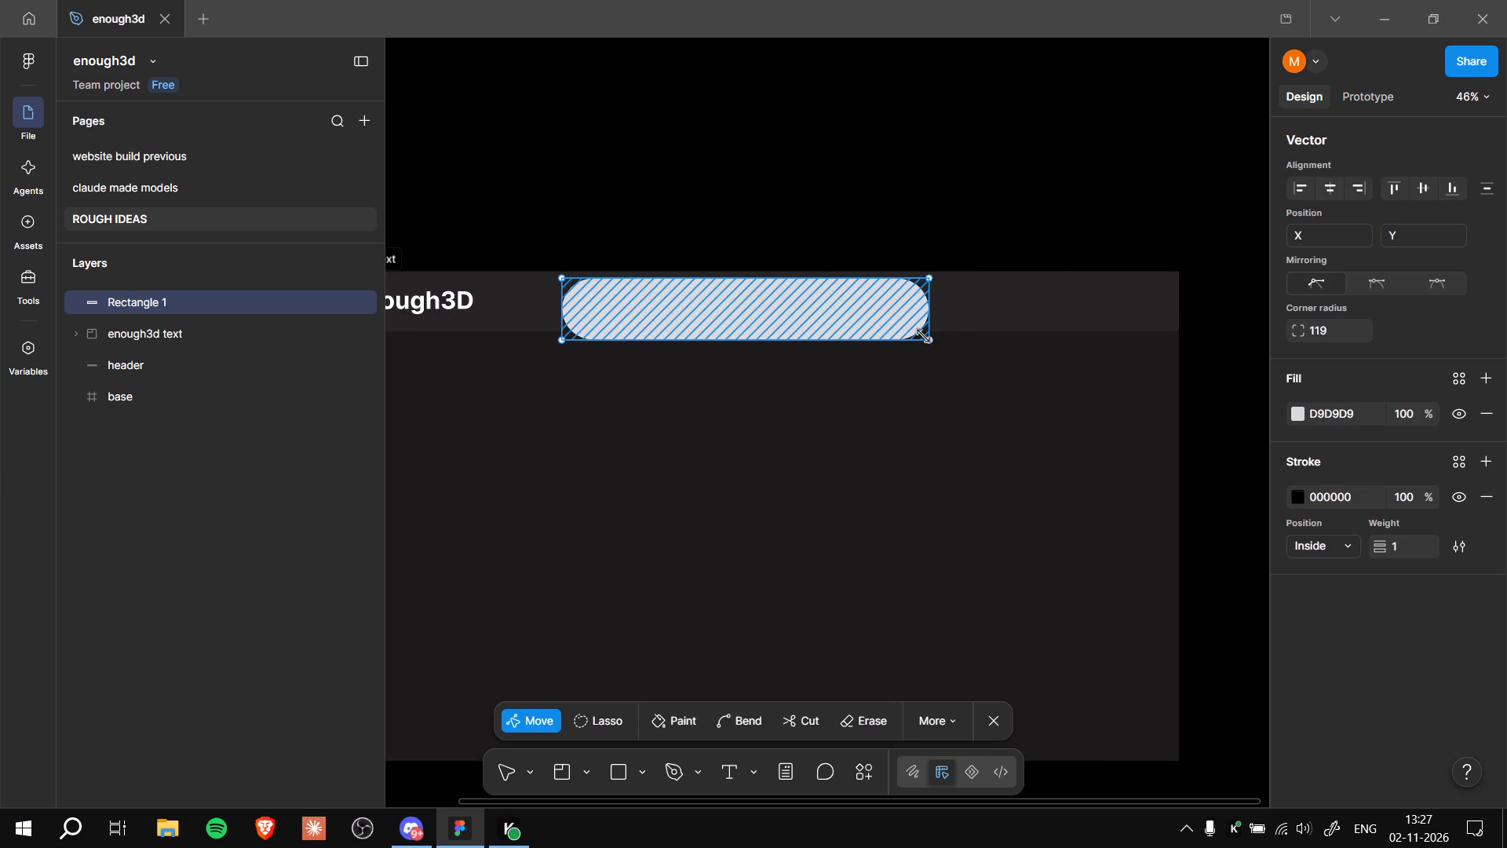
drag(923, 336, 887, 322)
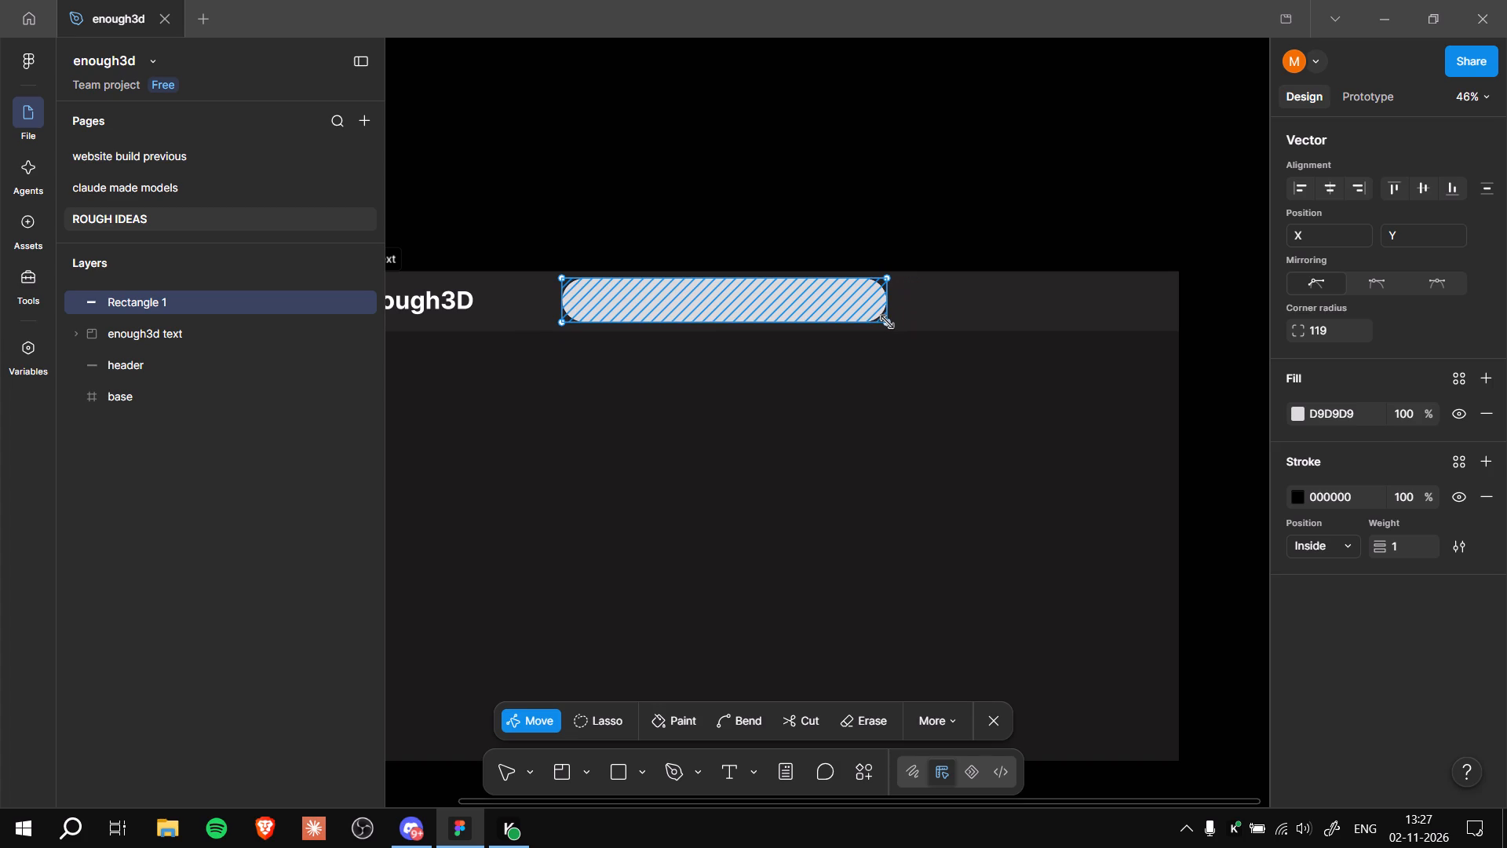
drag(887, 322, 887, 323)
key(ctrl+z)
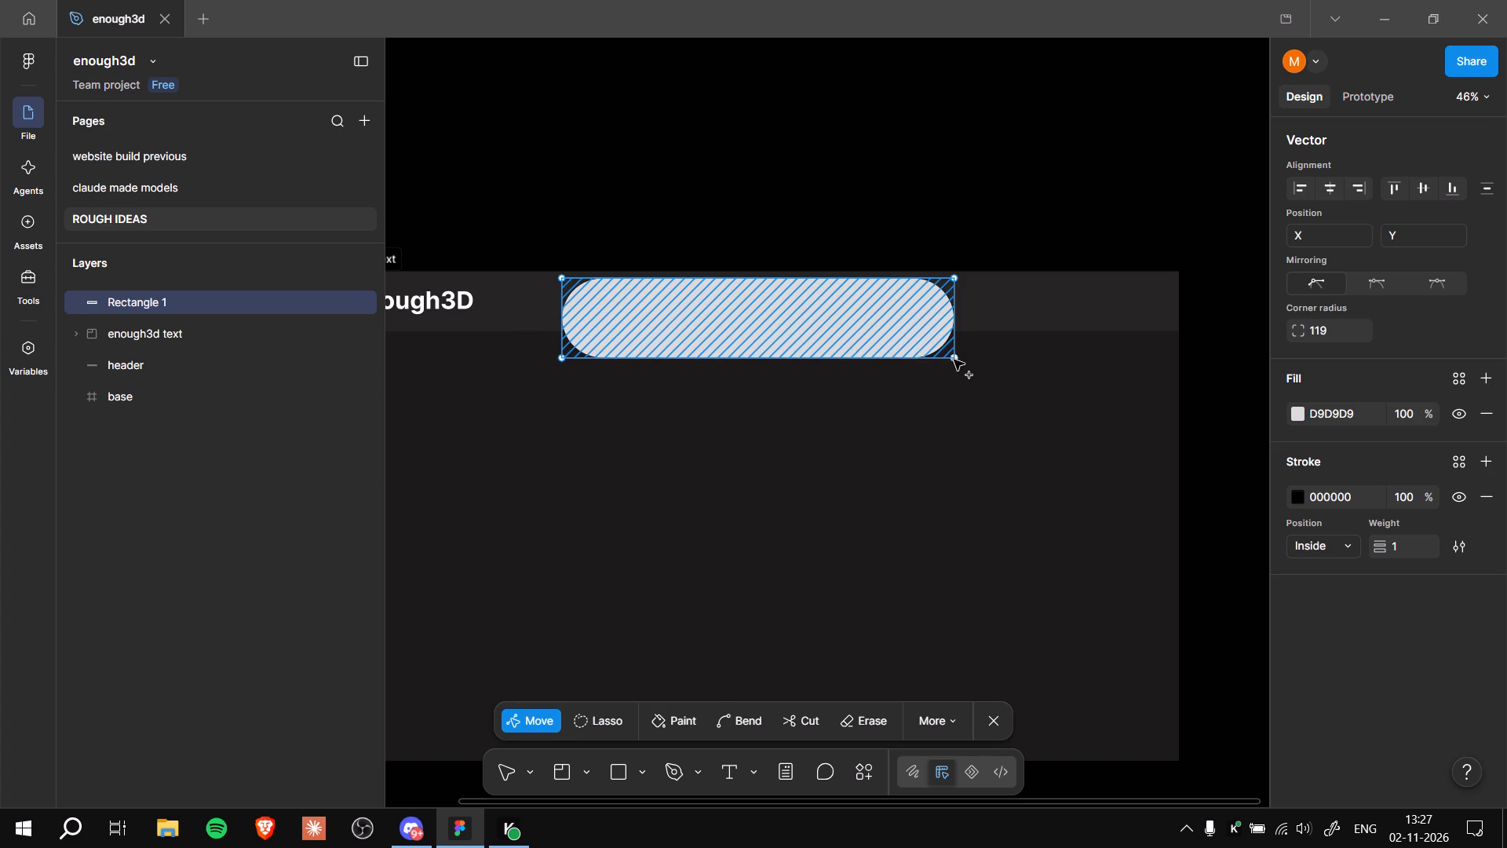
Shift the whole pill slightly so its lower-right corner point sits at X 1434.5, Y 172.81.
shift+double_click(954, 360)
shift+drag(955, 360, 951, 357)
shift+drag(951, 357, 973, 357)
shift+click(973, 357)
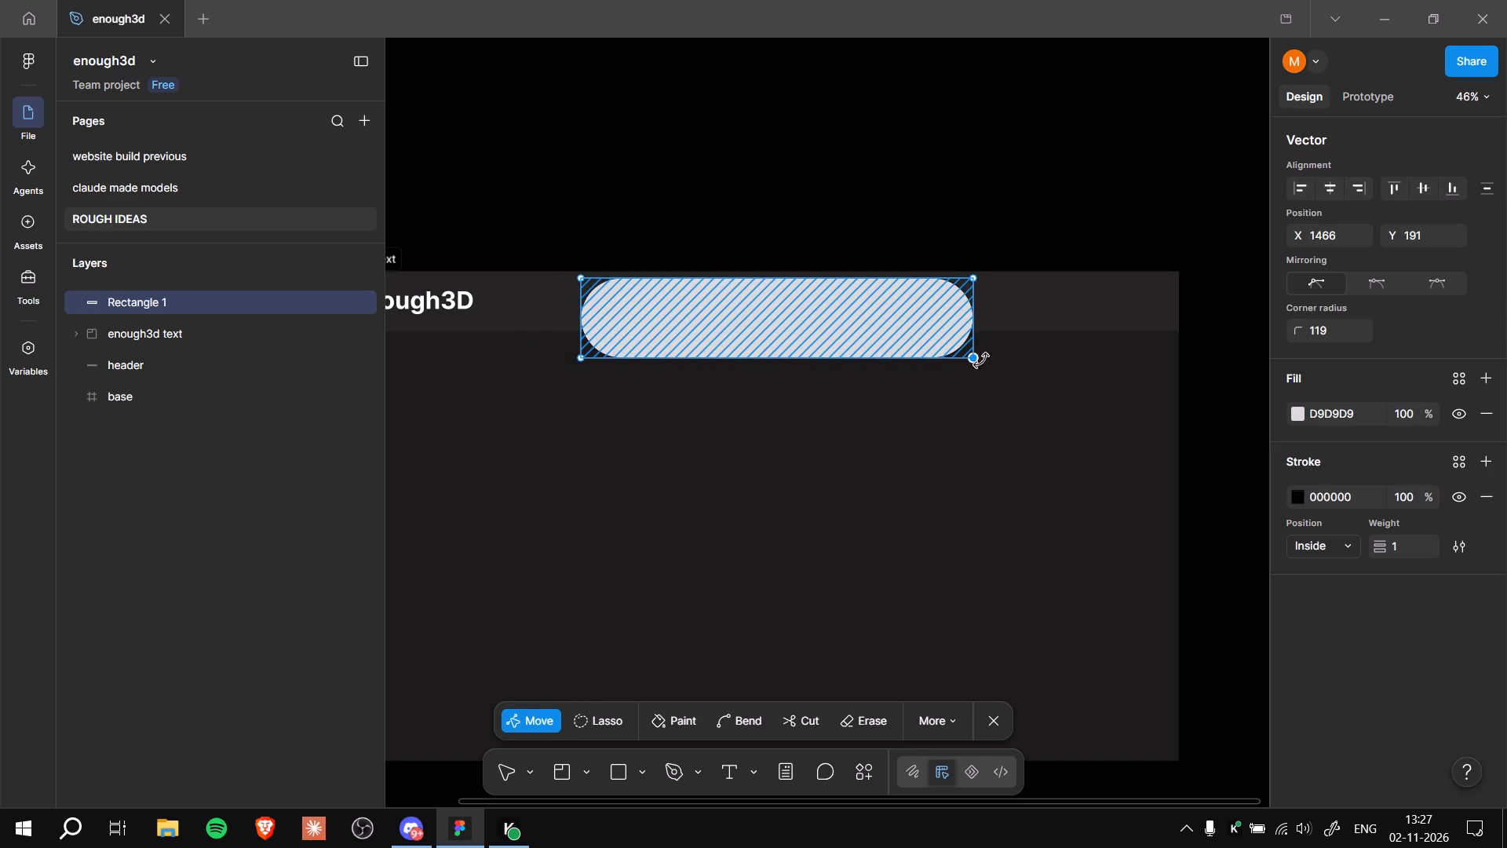
shift+drag(973, 356, 960, 349)
shift+double_click(973, 352)
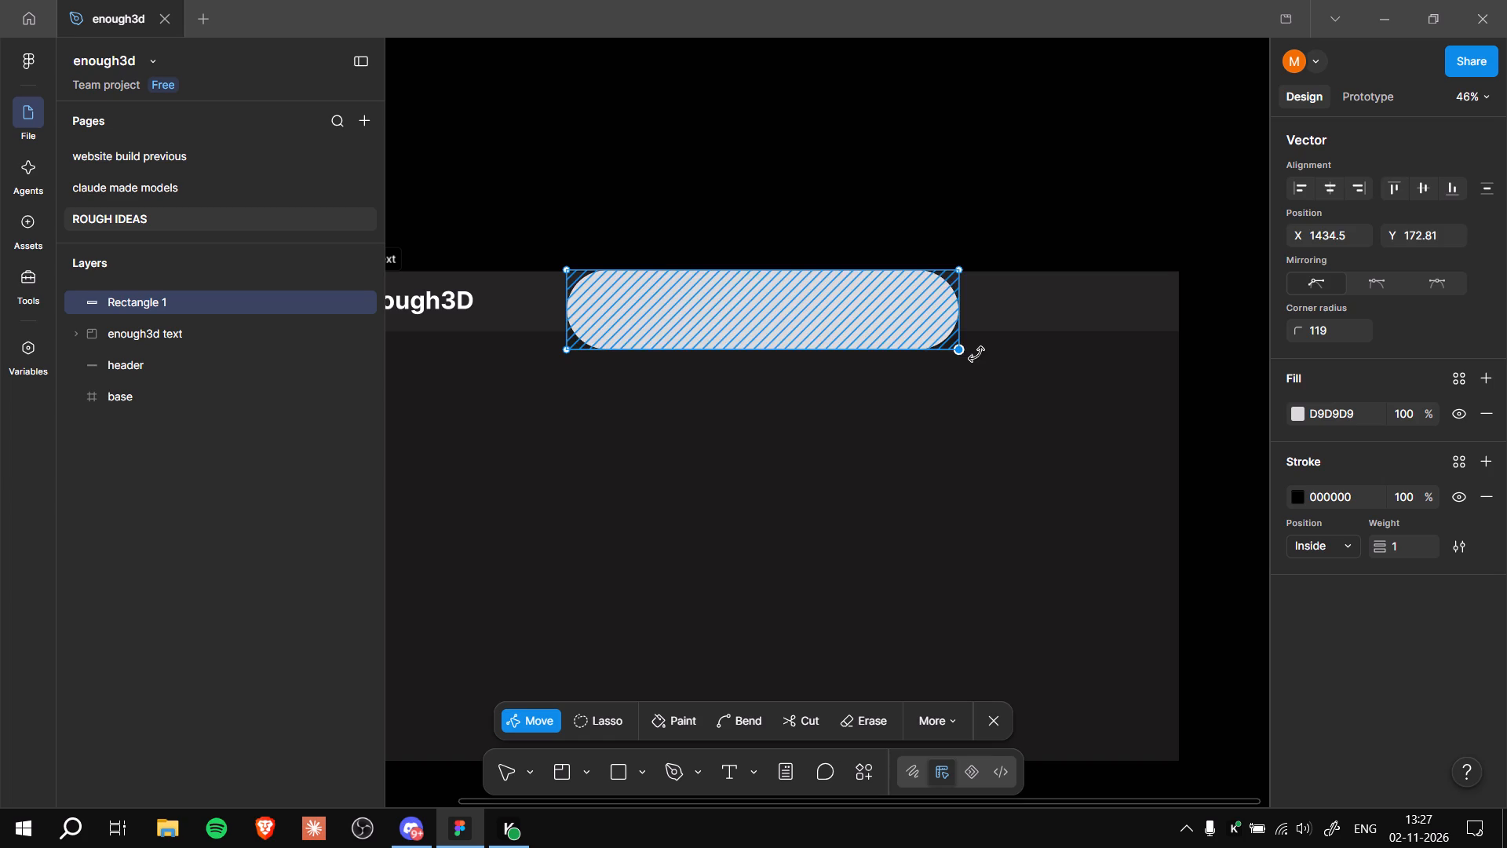
click(922, 331)
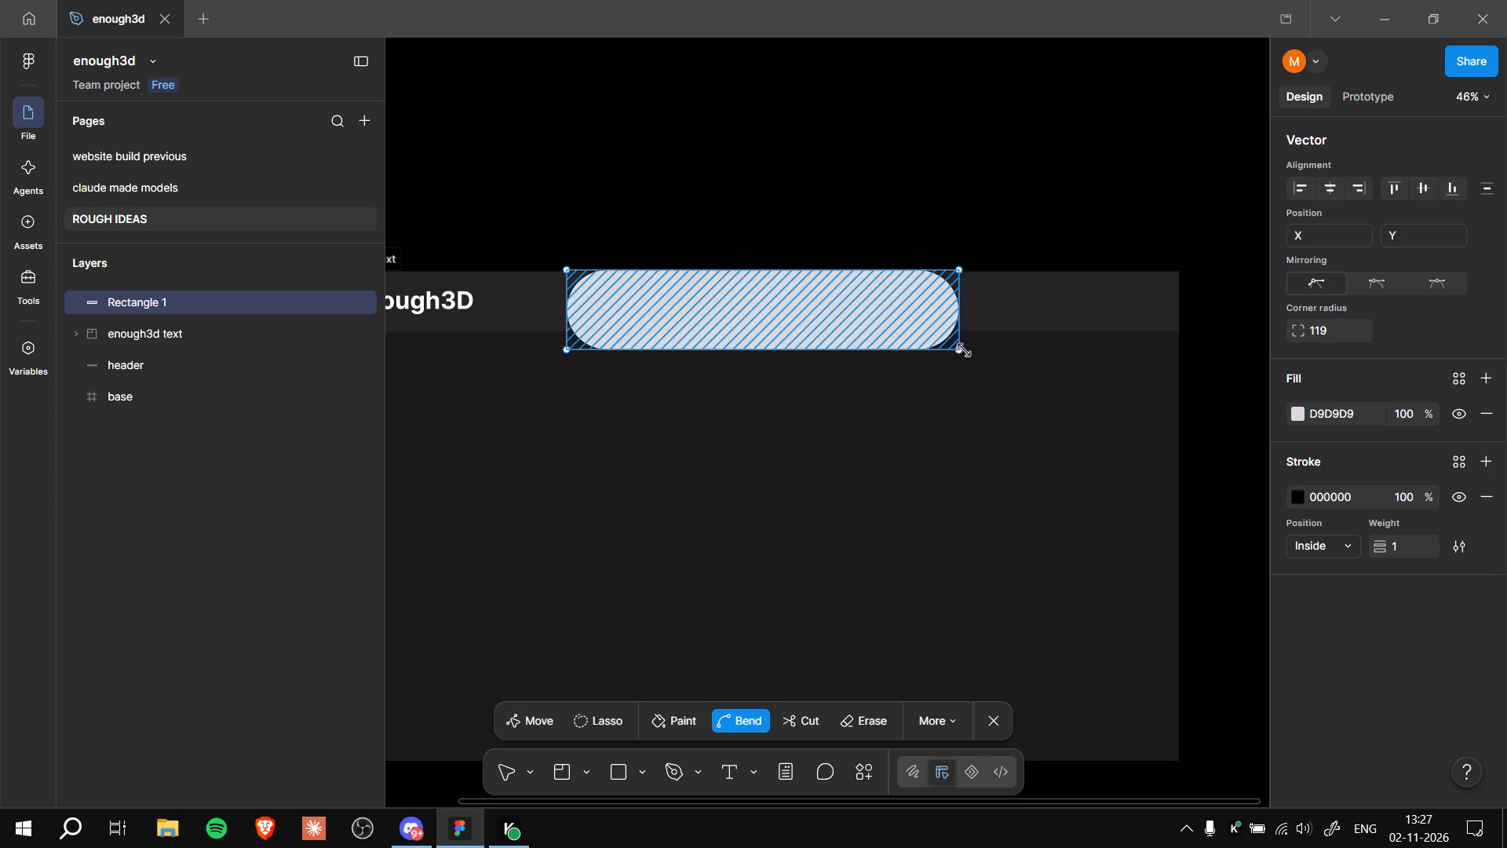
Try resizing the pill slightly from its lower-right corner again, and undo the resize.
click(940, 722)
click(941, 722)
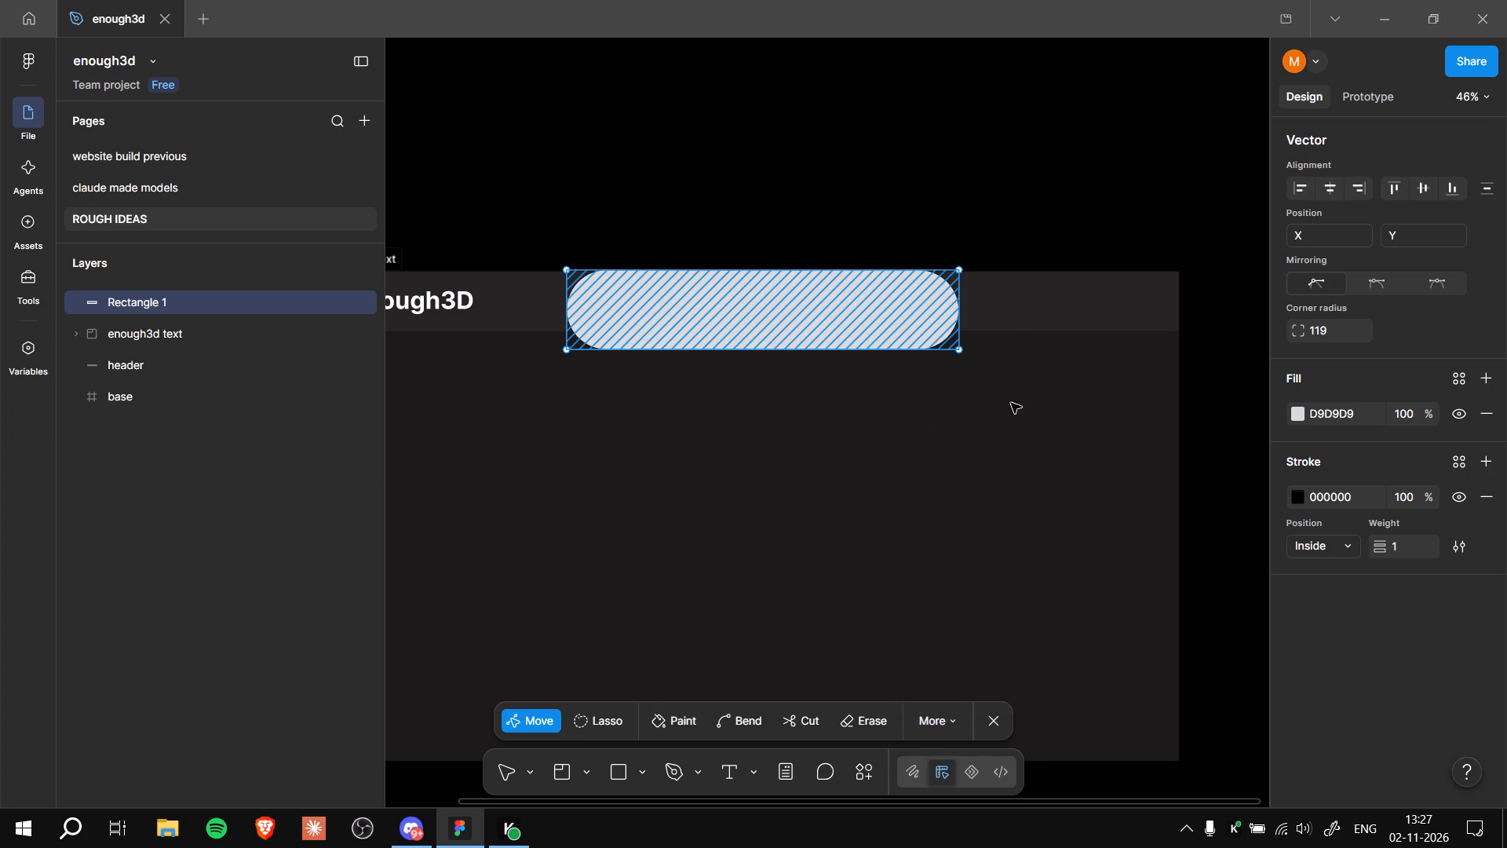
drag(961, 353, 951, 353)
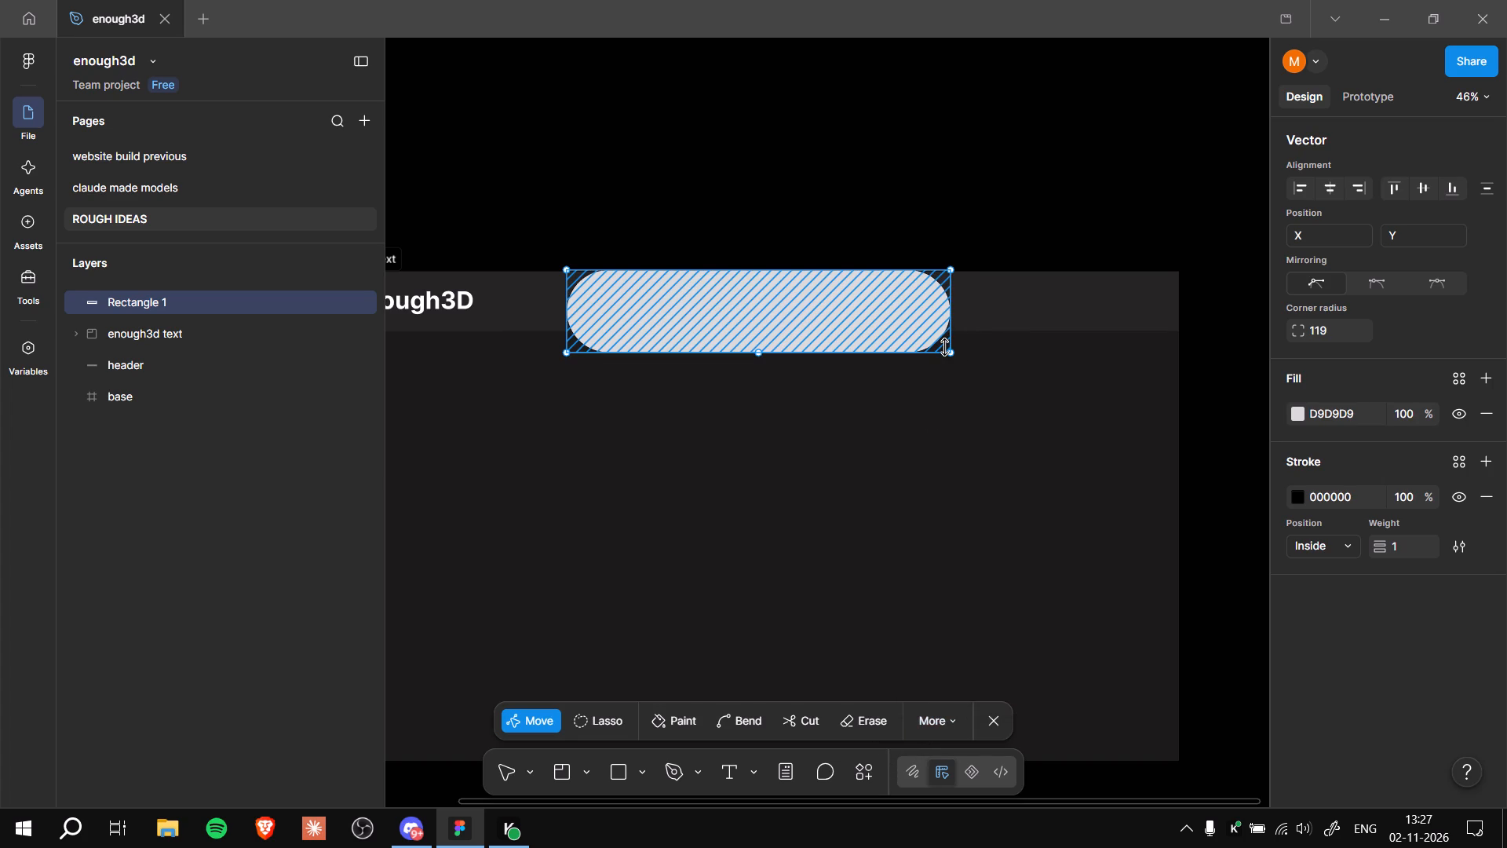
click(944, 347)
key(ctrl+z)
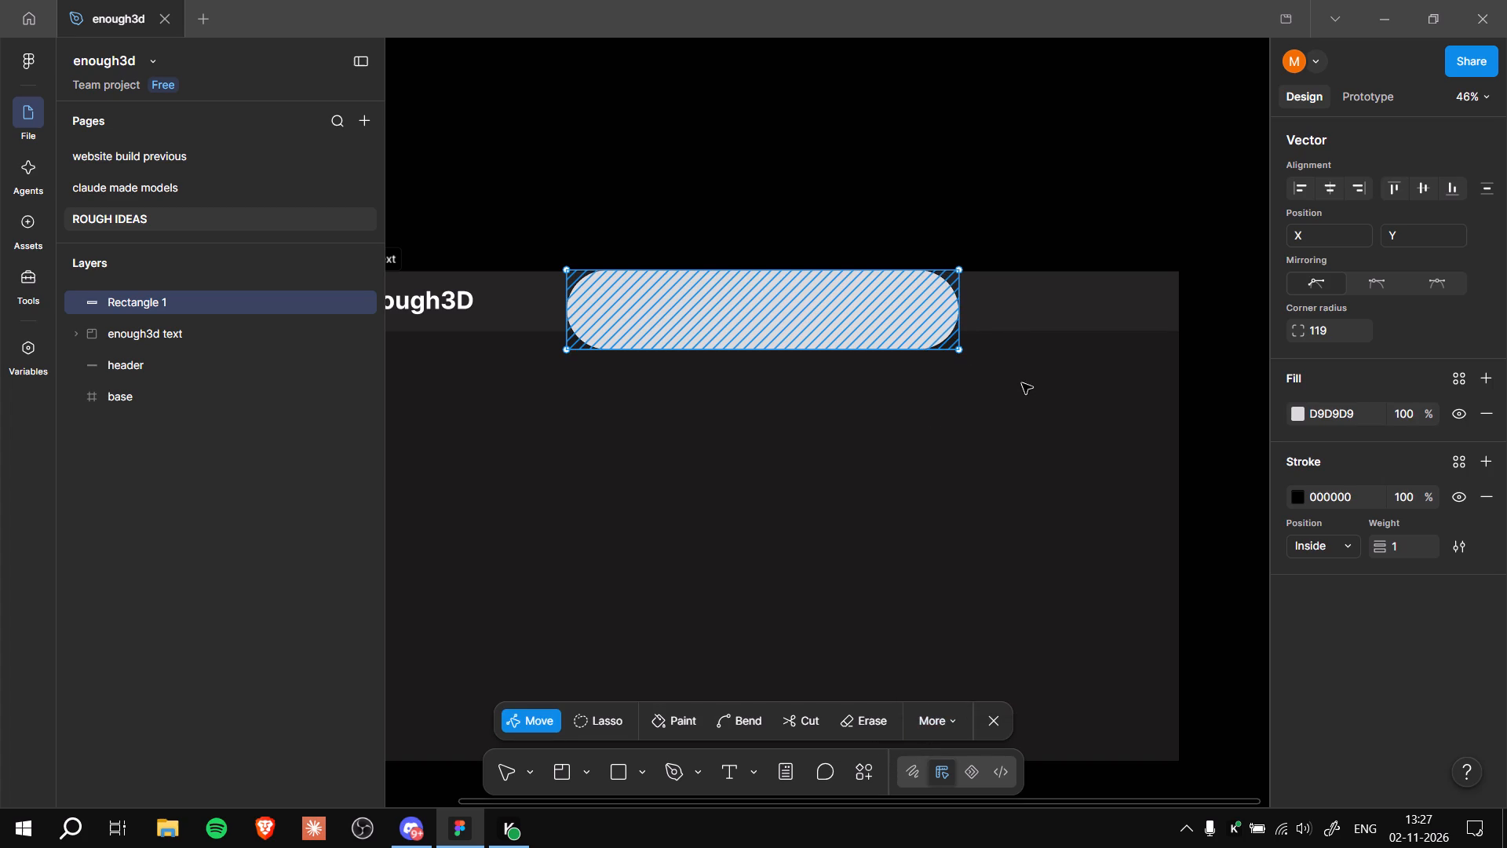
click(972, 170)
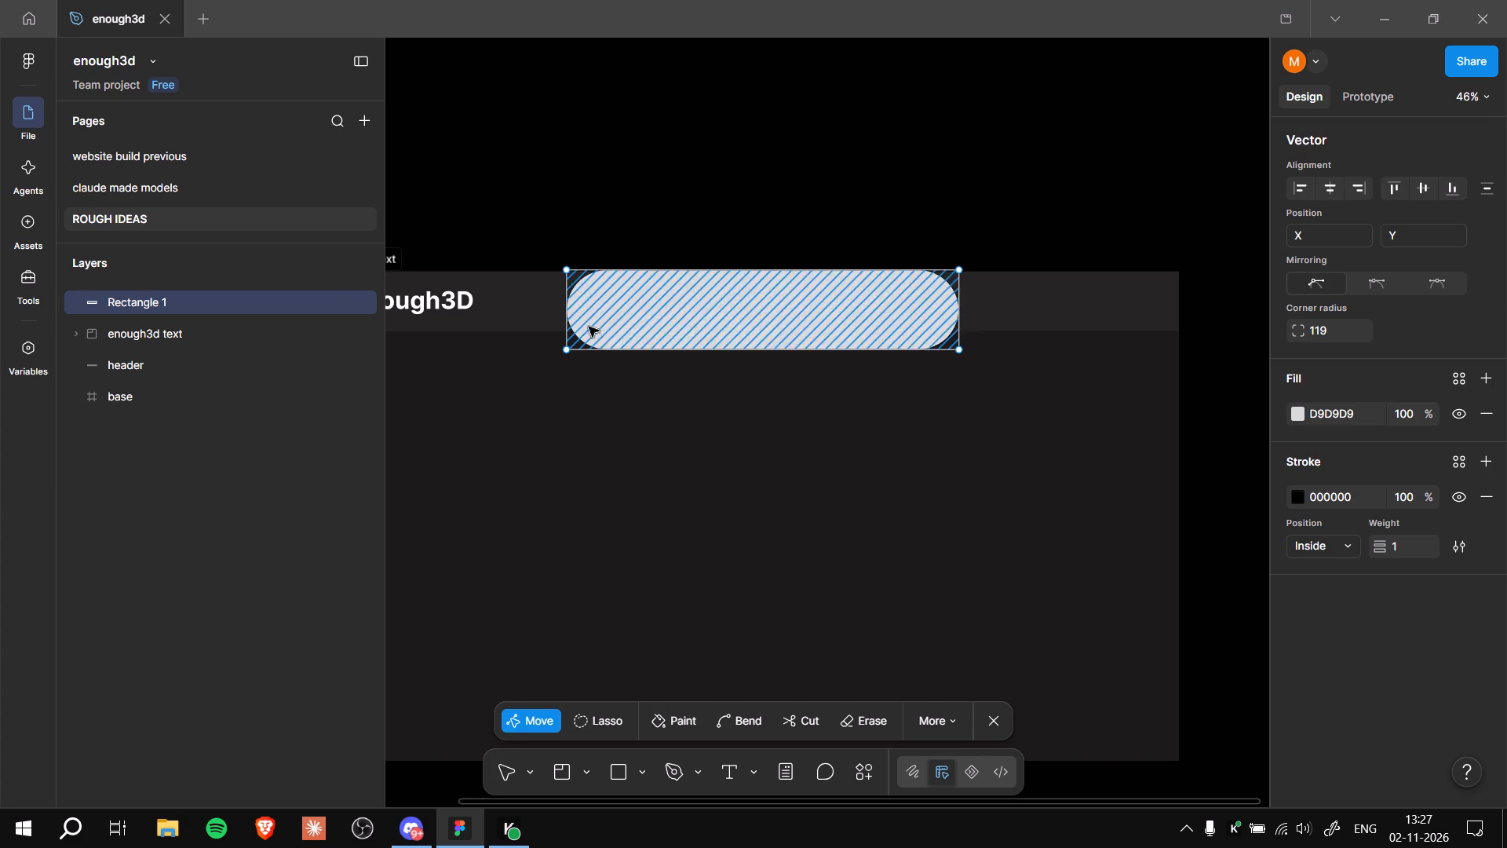
Move the whole pill off the header onto the empty canvas above the base frame, at about X 707, Y -302.
click(181, 296)
double_click(181, 296)
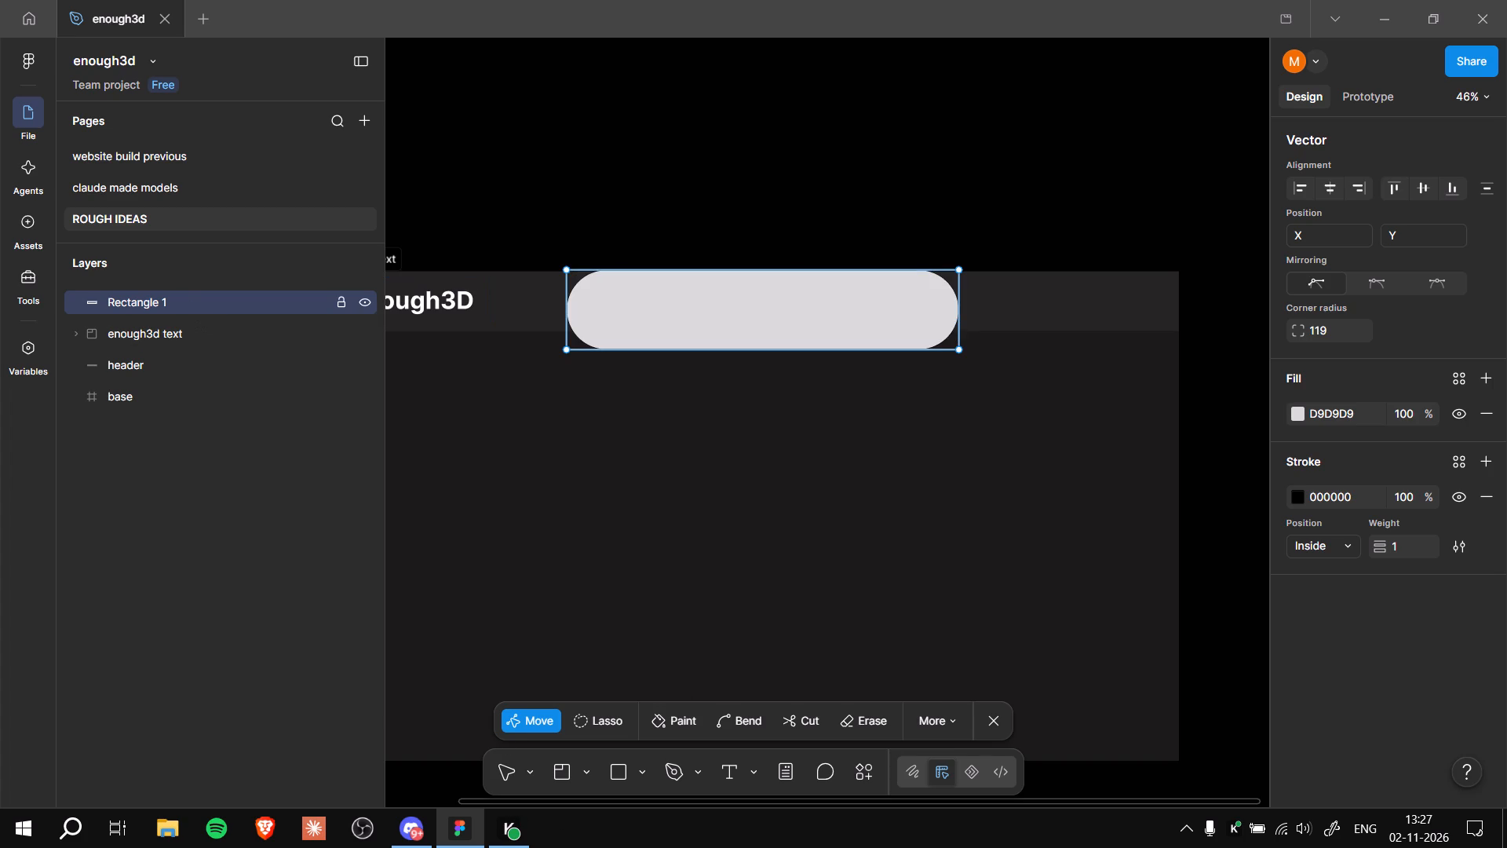
click(712, 343)
drag(740, 331, 802, 196)
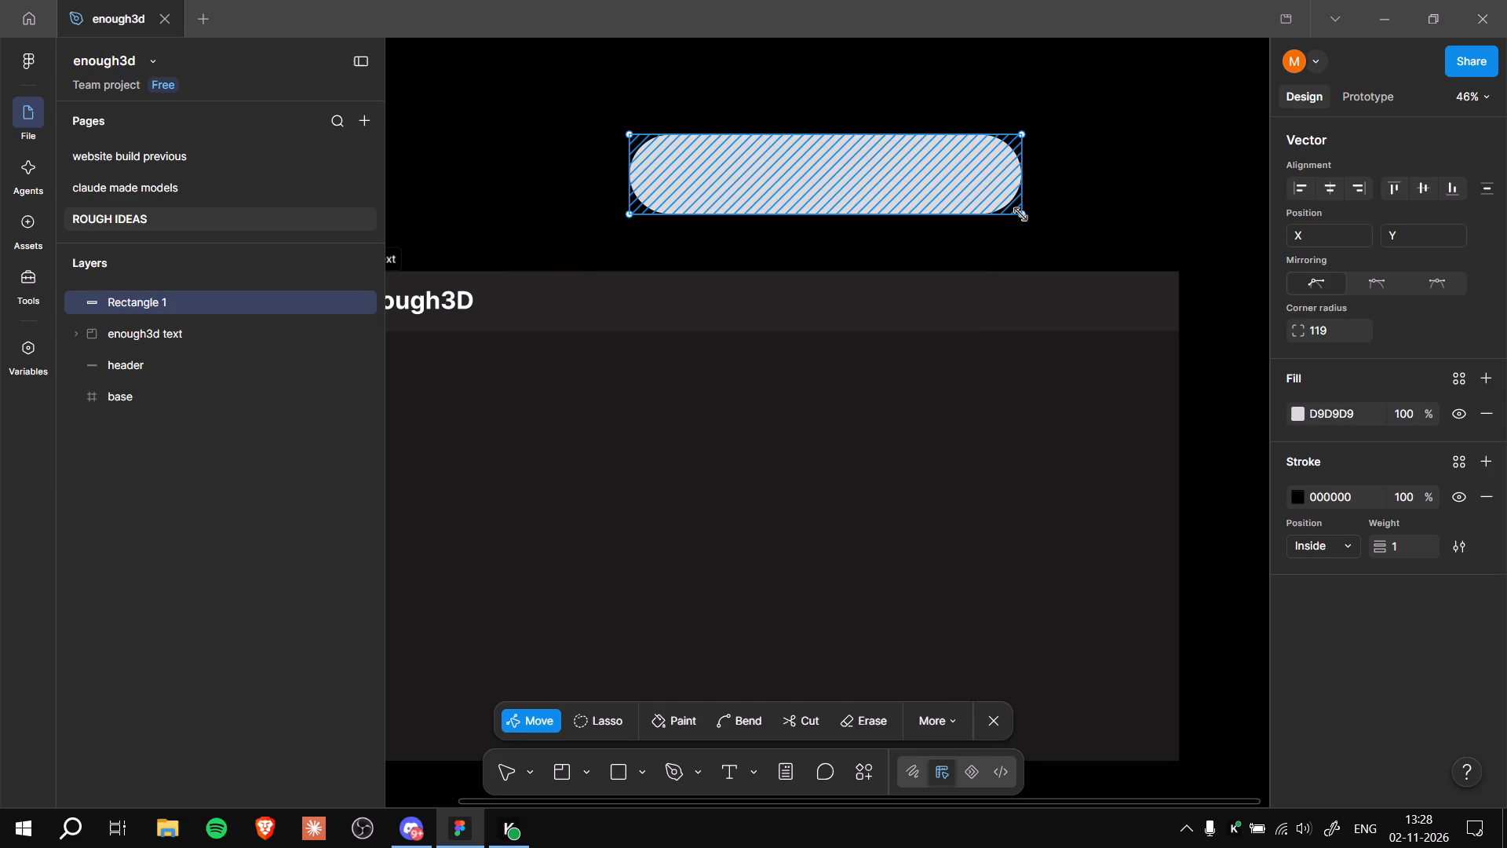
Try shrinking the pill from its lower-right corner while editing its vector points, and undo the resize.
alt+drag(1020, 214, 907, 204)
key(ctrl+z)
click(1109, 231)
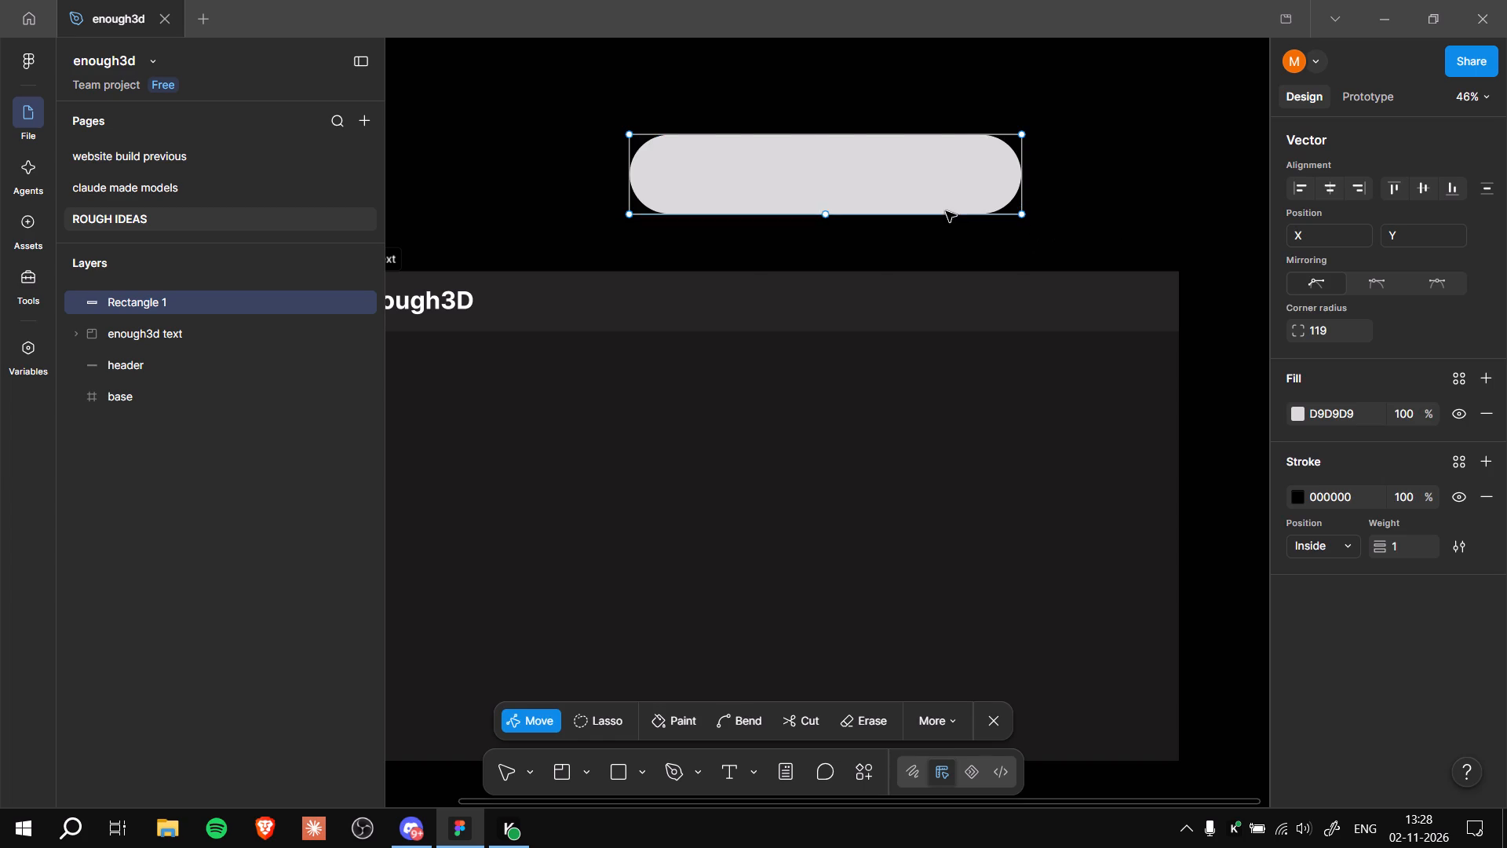
Leave vector editing and scale the pill down proportionally from its lower-right corner to about 449 × 91.
click(946, 211)
click(497, 766)
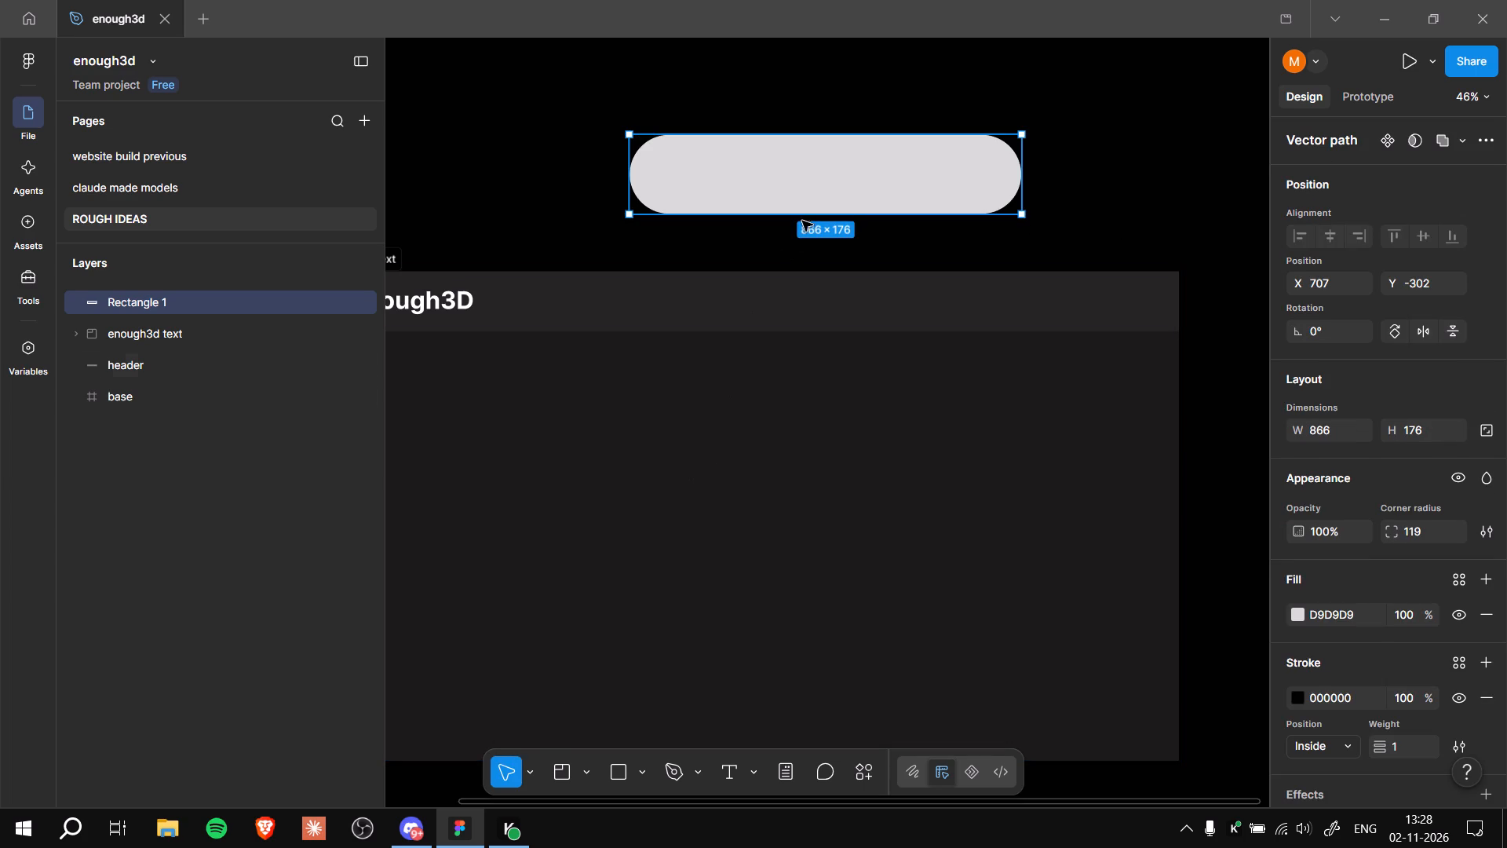
click(1162, 183)
click(910, 183)
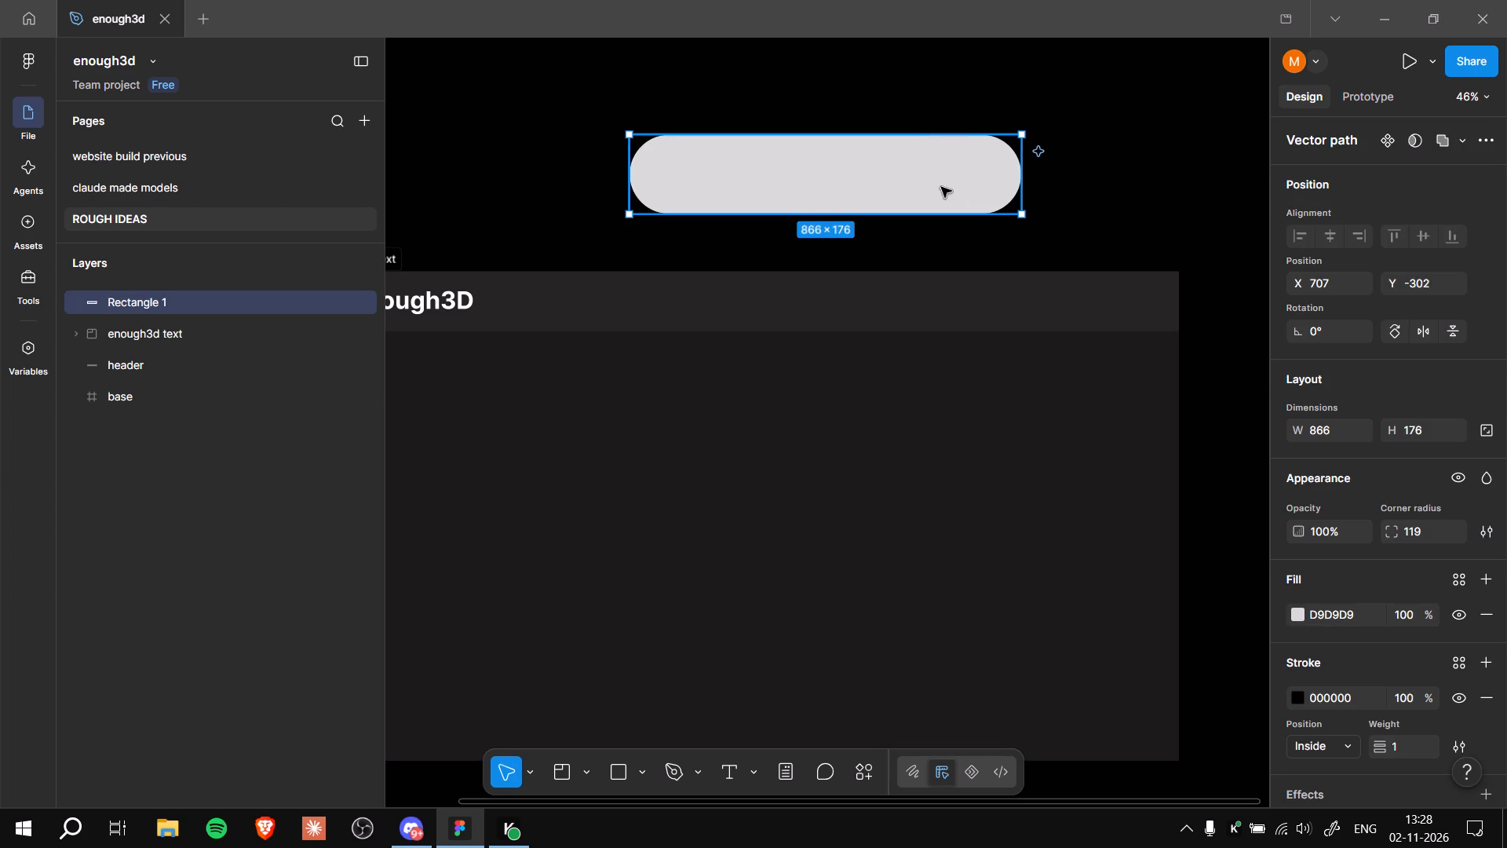
shift+drag(1020, 214, 987, 189)
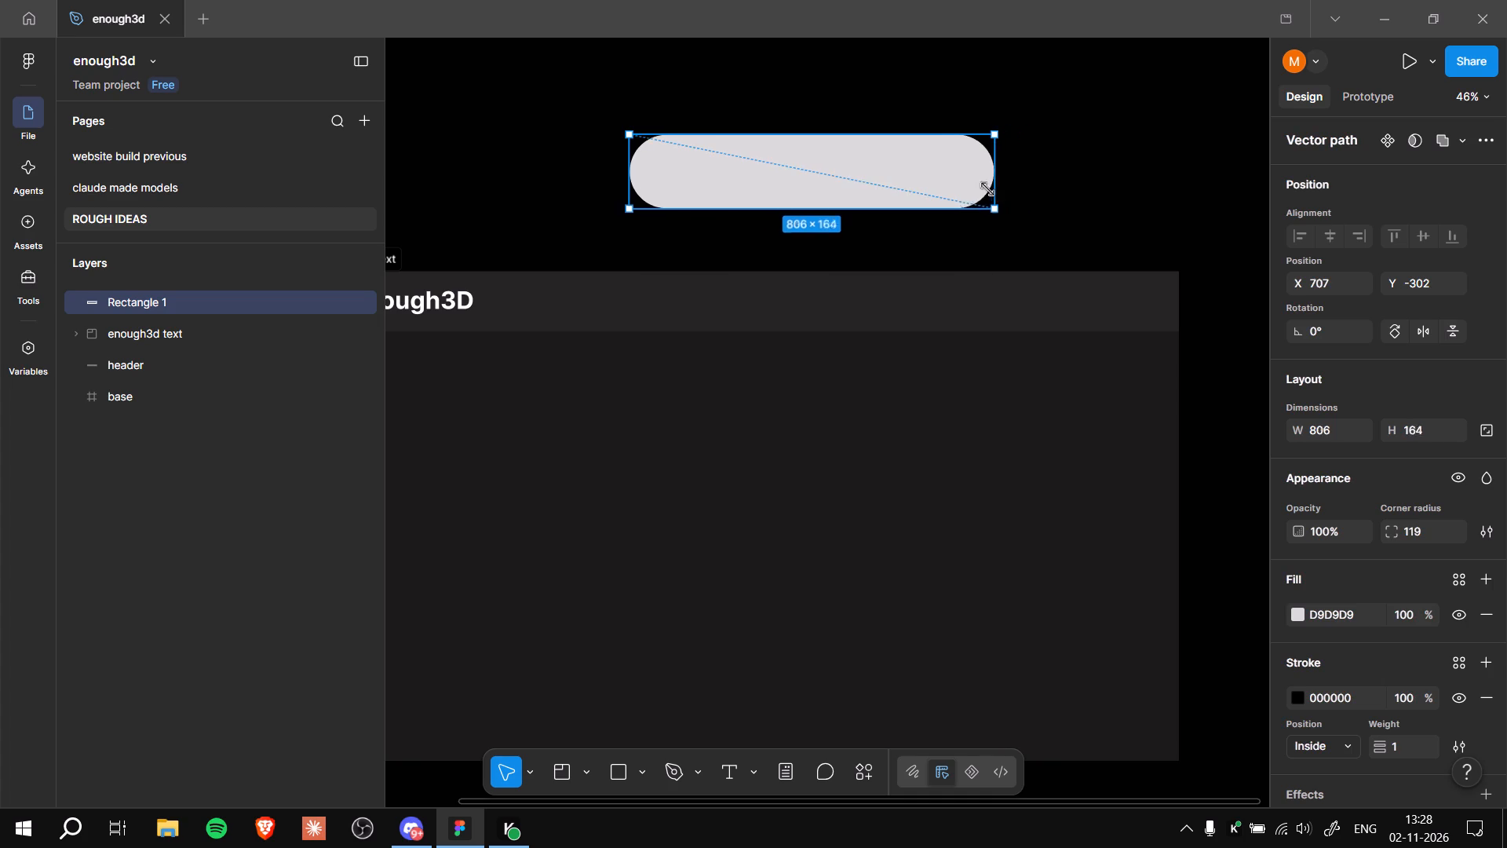
shift+drag(987, 189, 833, 139)
click(936, 149)
Move the smaller pill down onto the header bar, placing it at about X 735, Y 17.
drag(724, 148, 729, 243)
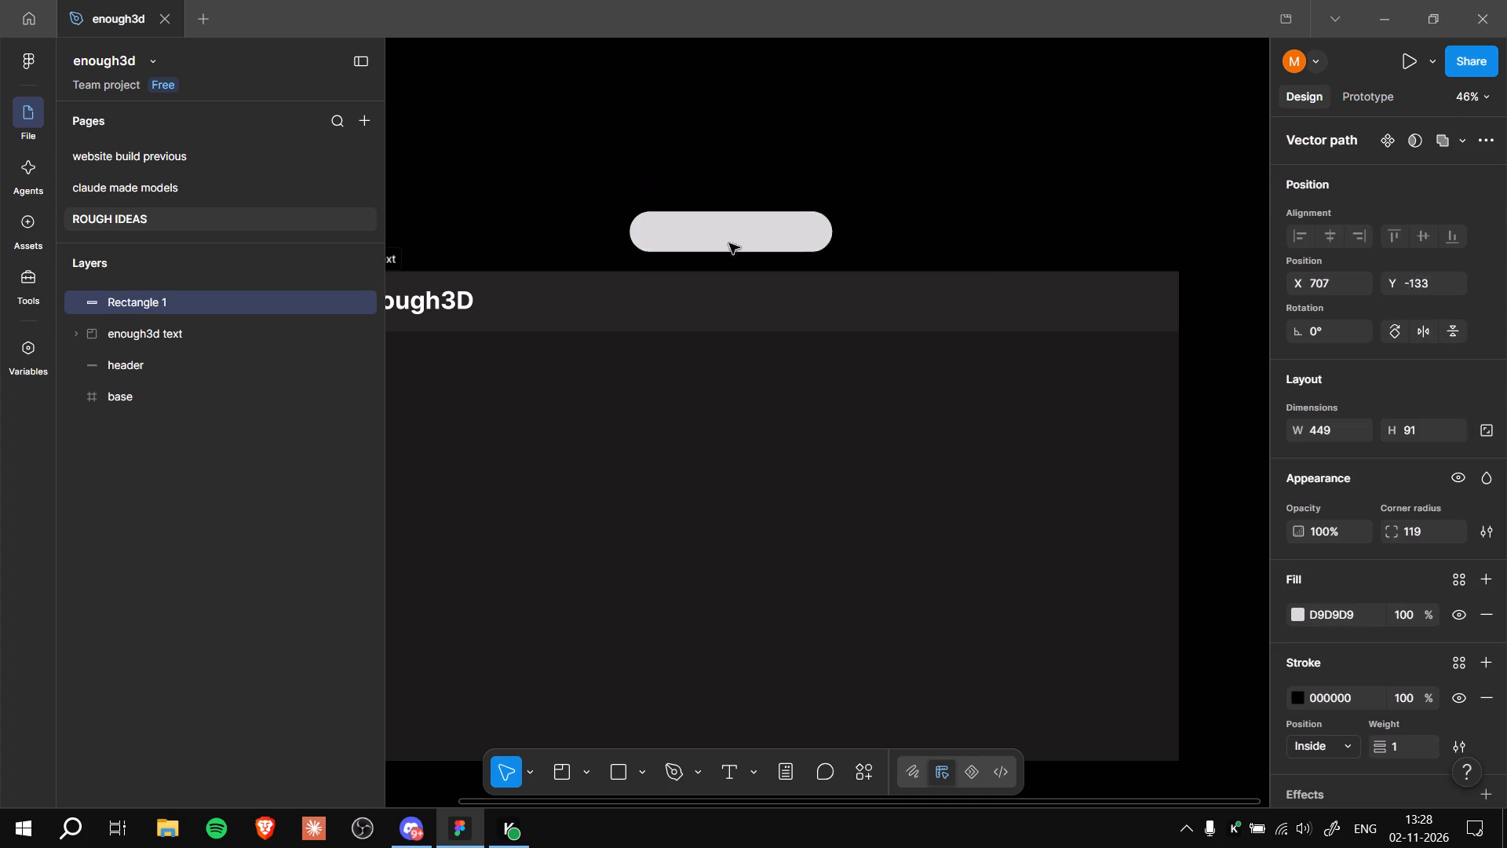
drag(729, 243, 739, 291)
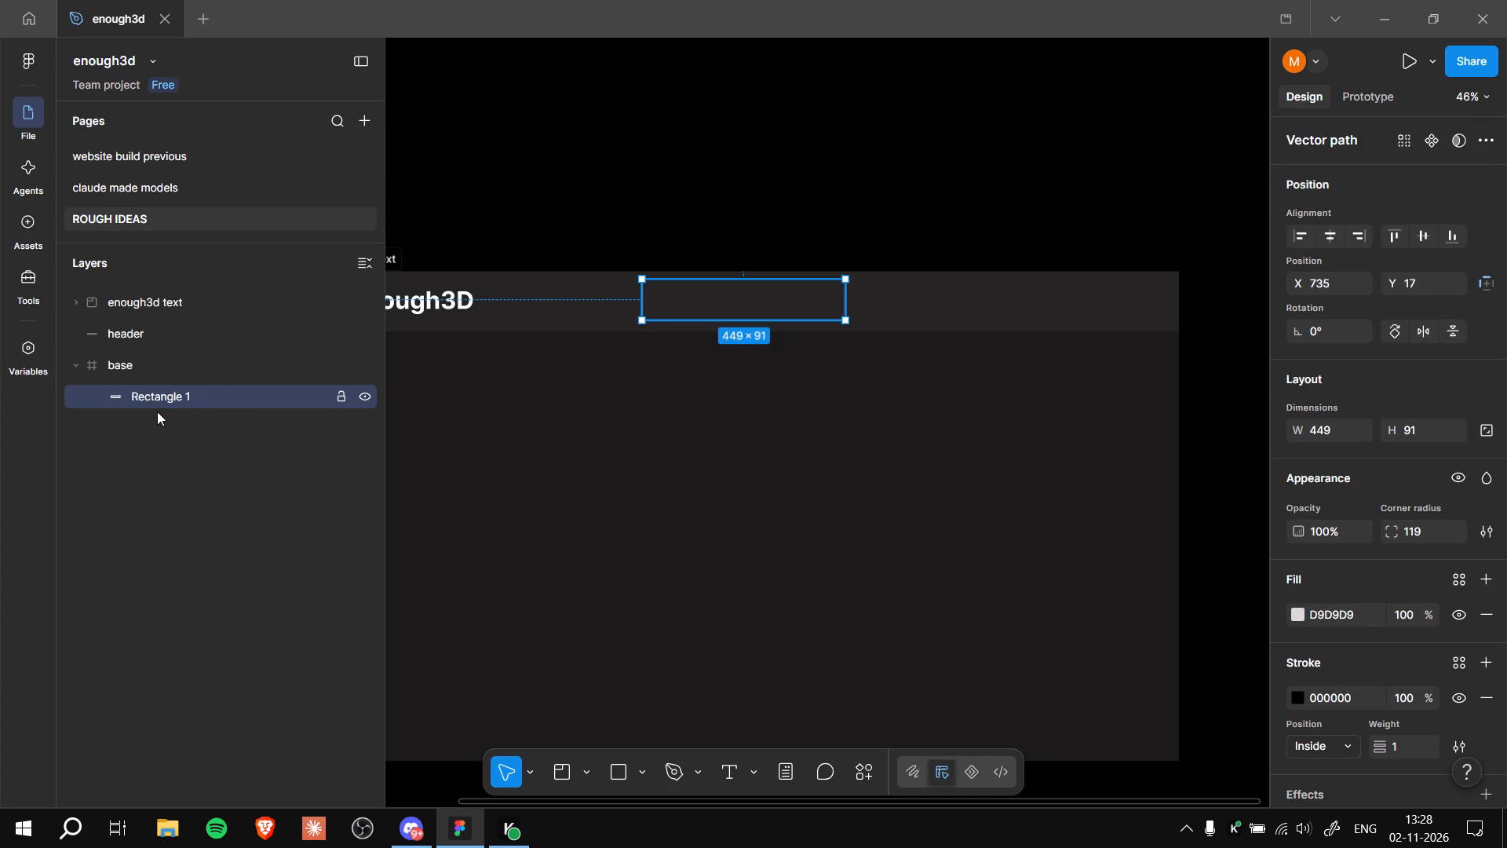
Take the Rectangle 1 layer out of the base frame and place it above the enough3d text layer.
drag(157, 397, 144, 287)
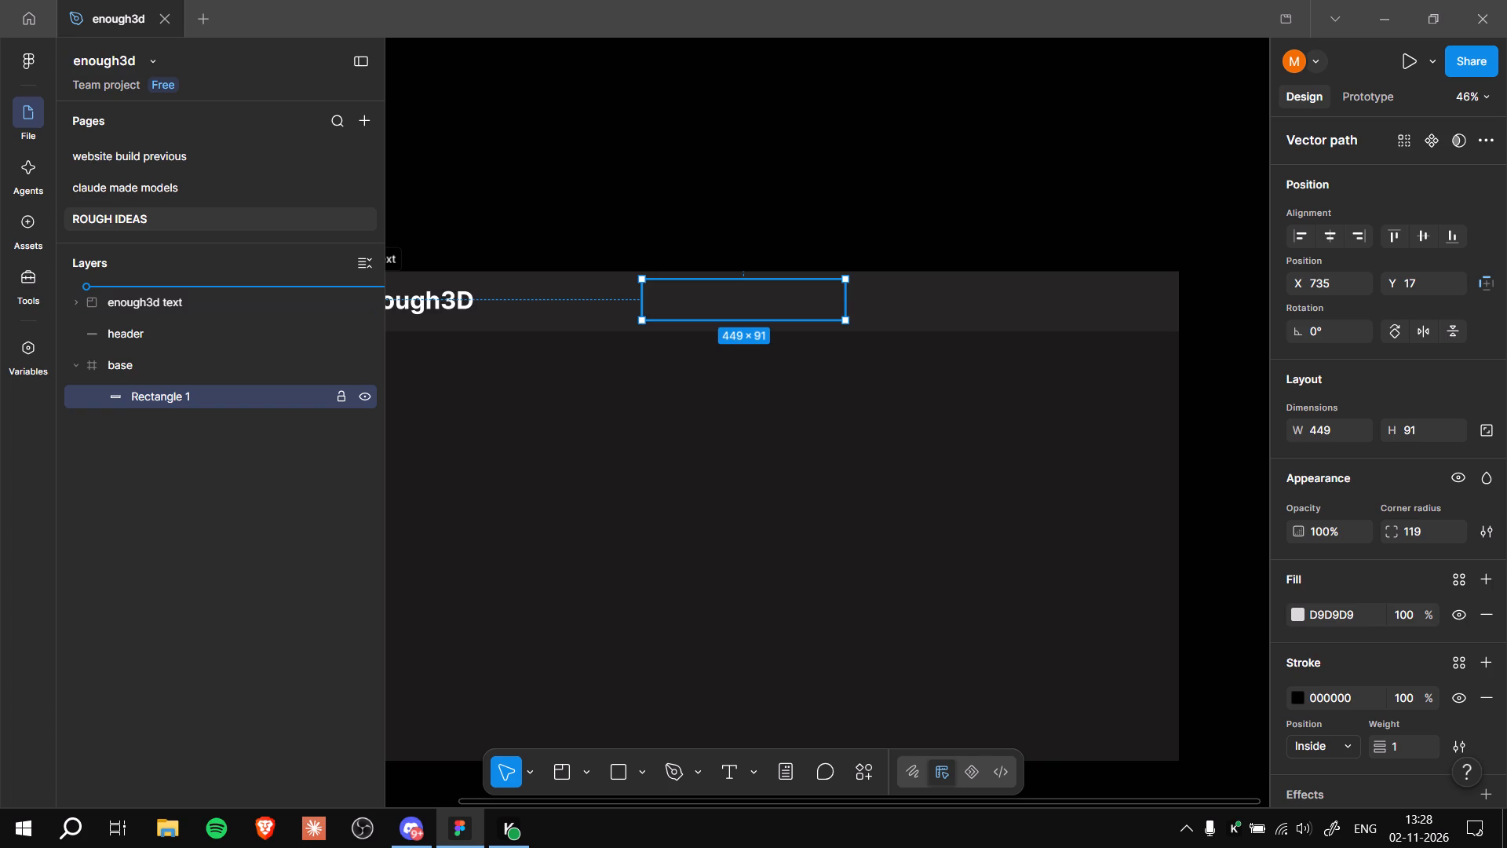
drag(144, 287, 133, 291)
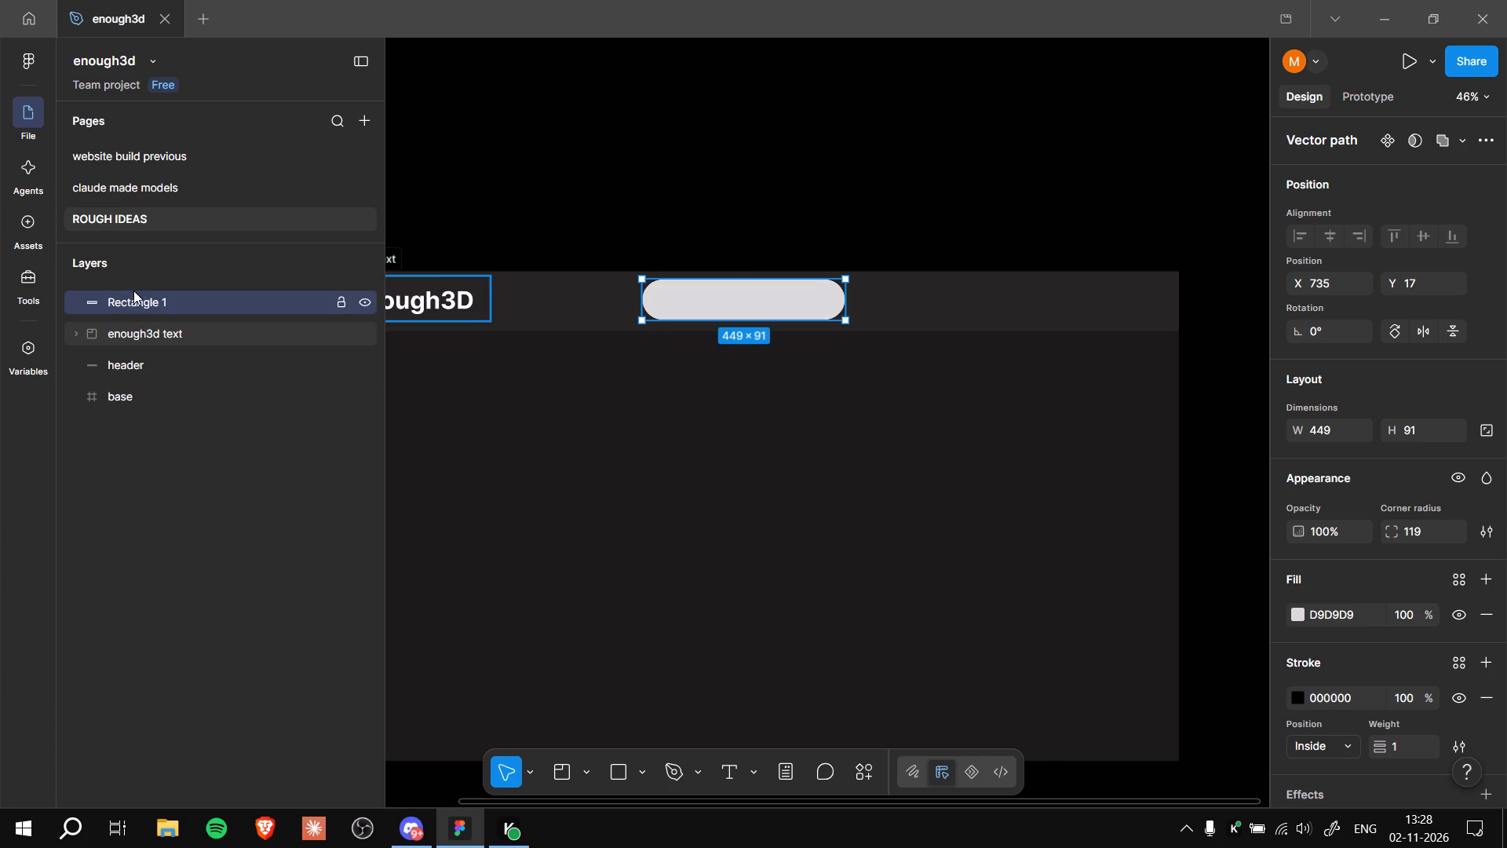
click(782, 177)
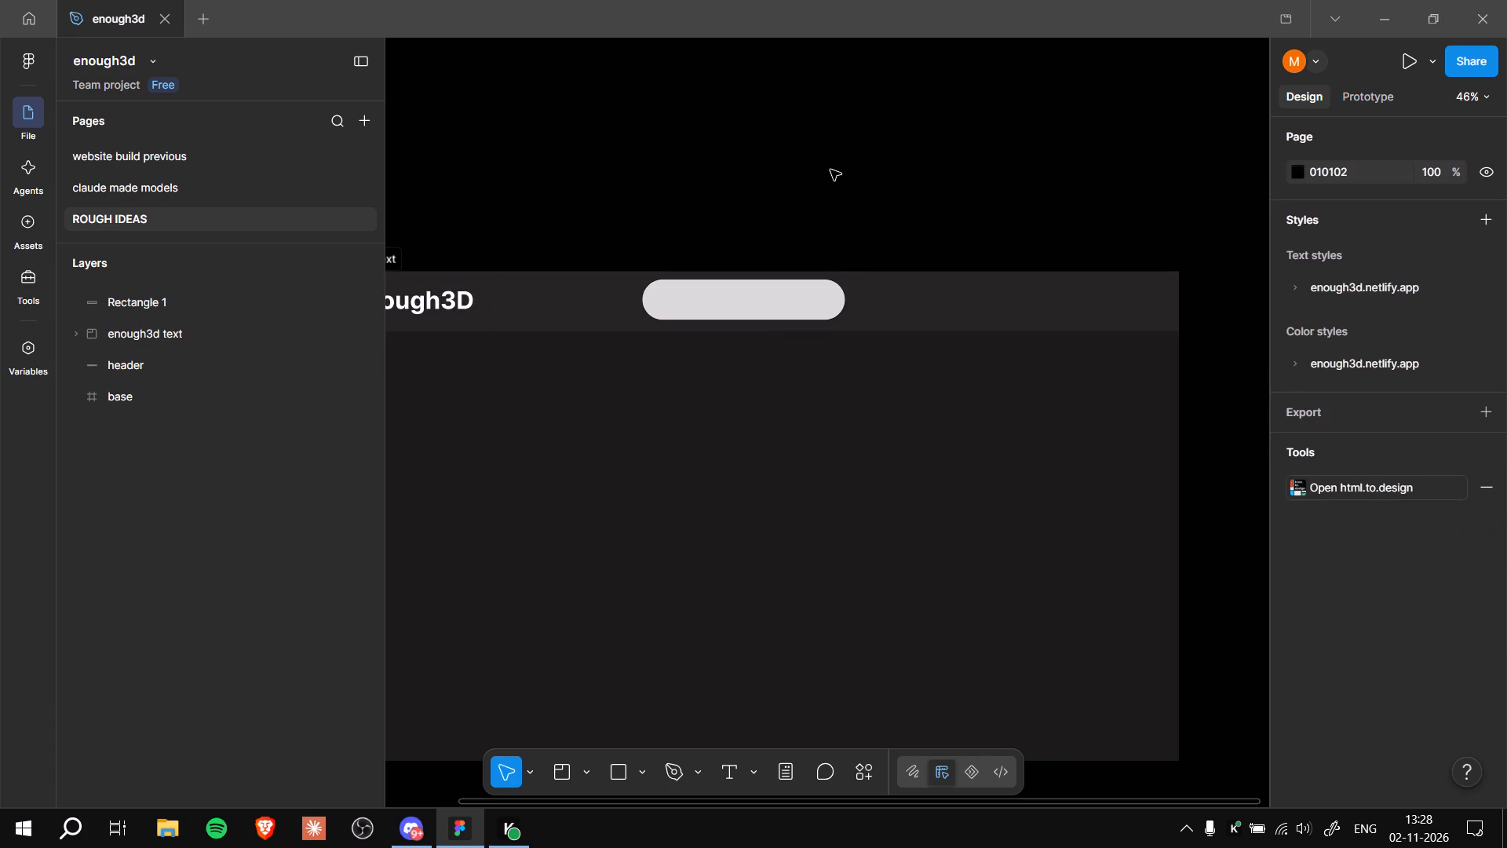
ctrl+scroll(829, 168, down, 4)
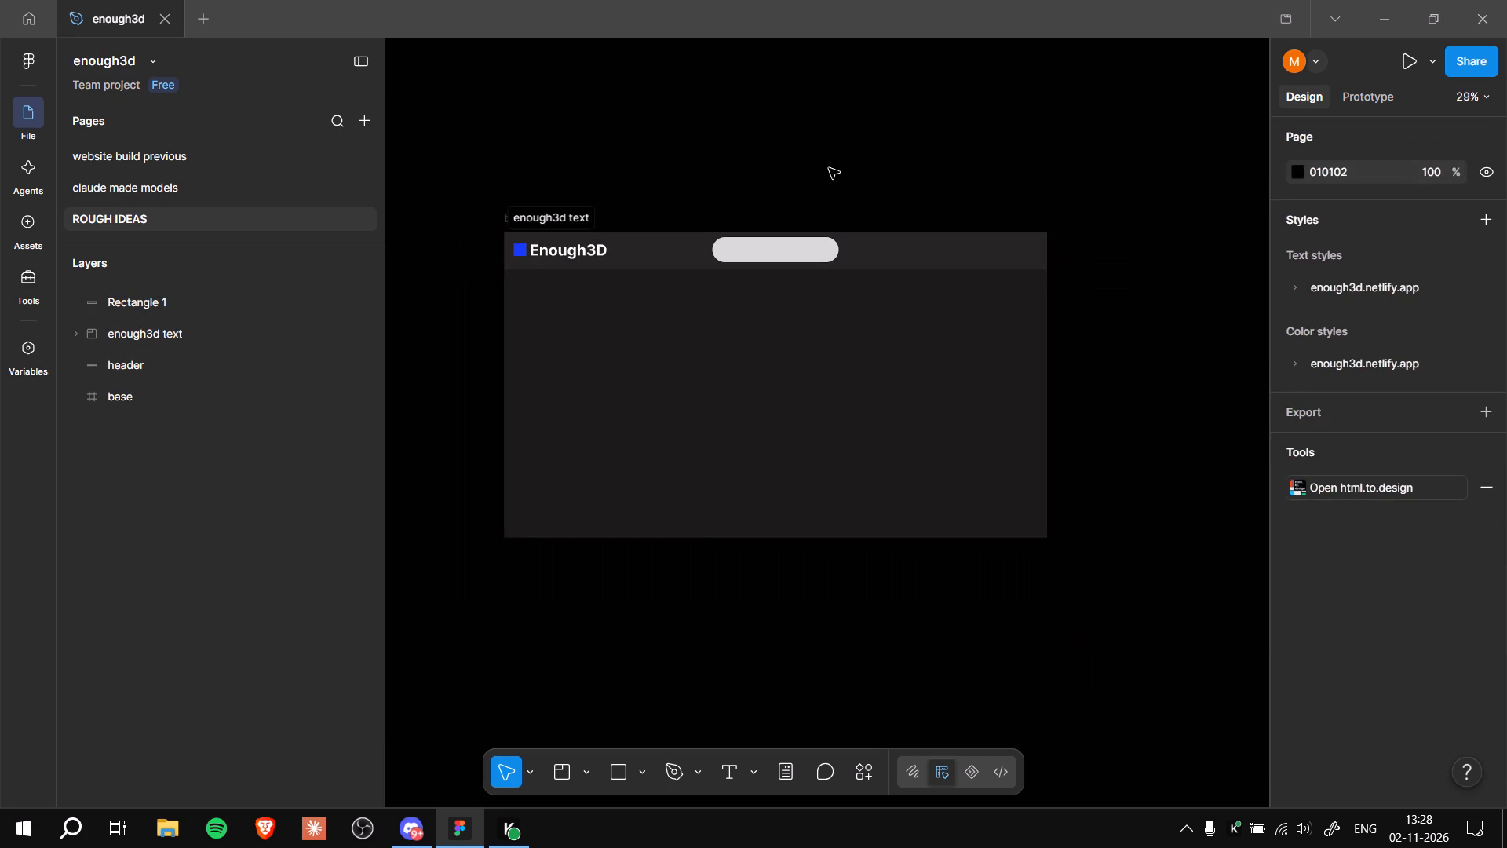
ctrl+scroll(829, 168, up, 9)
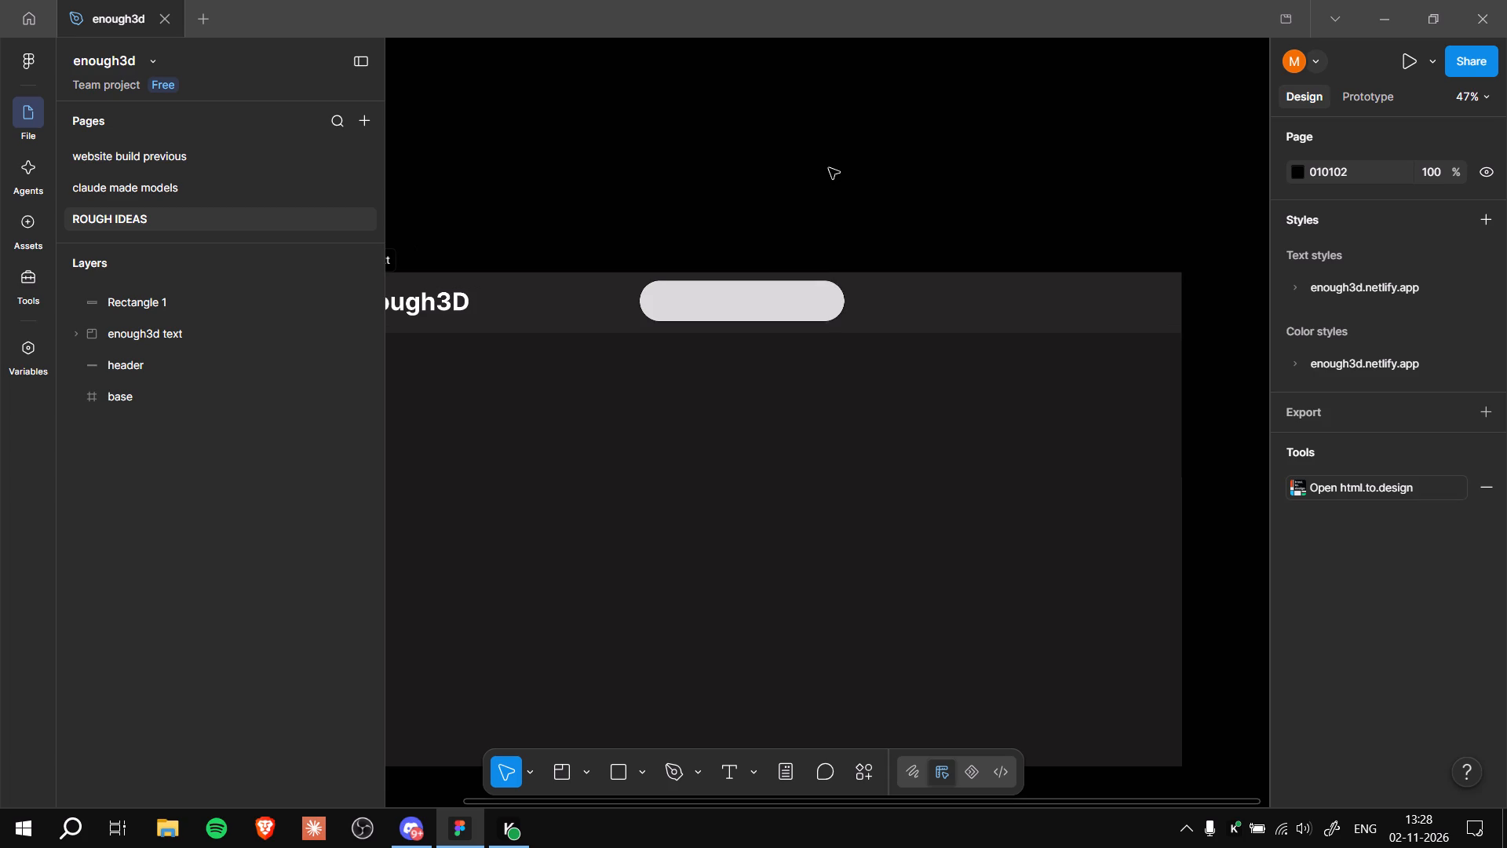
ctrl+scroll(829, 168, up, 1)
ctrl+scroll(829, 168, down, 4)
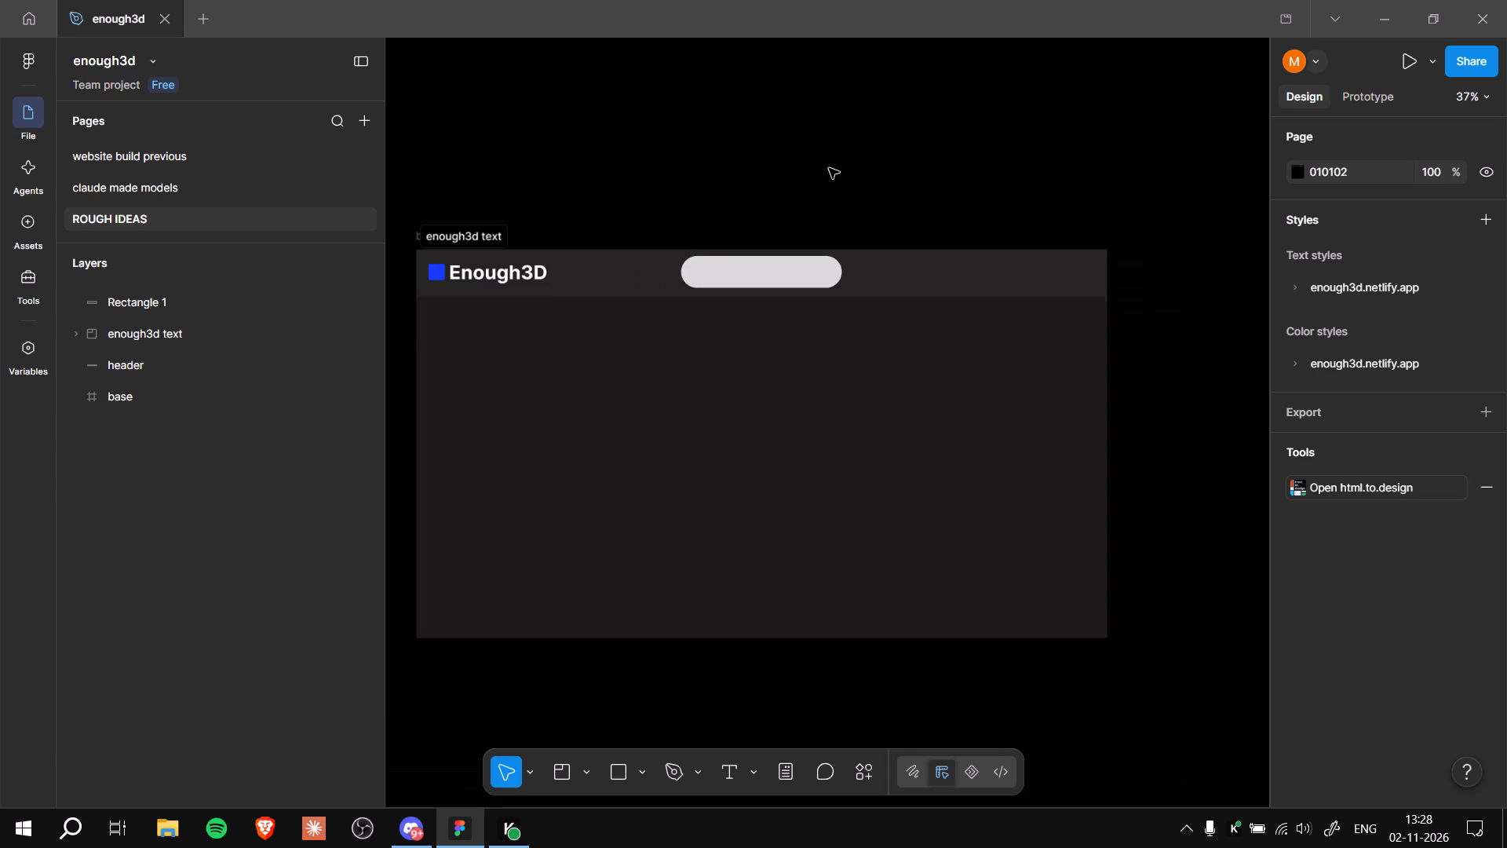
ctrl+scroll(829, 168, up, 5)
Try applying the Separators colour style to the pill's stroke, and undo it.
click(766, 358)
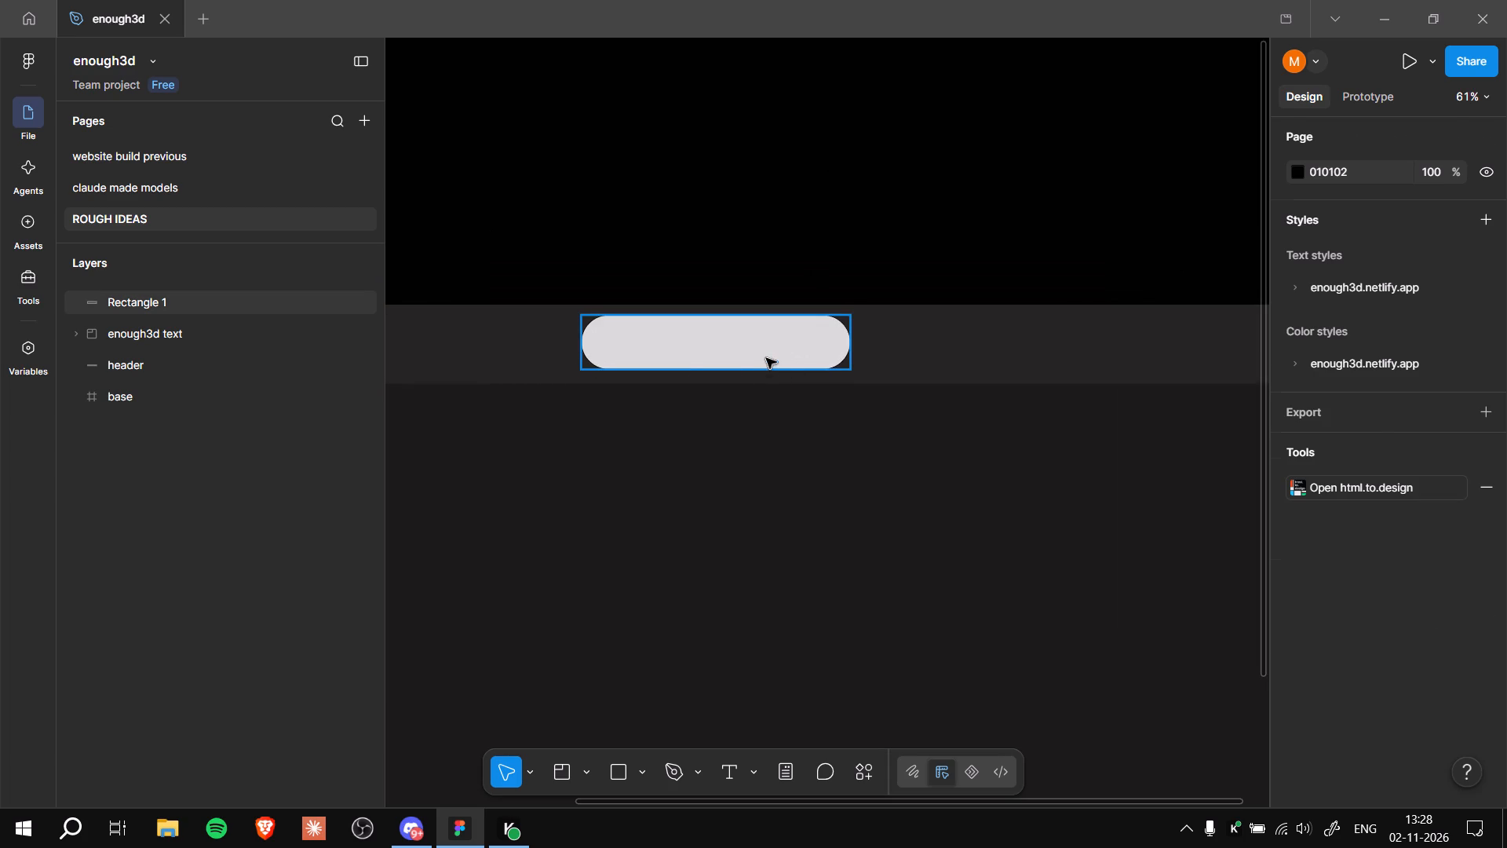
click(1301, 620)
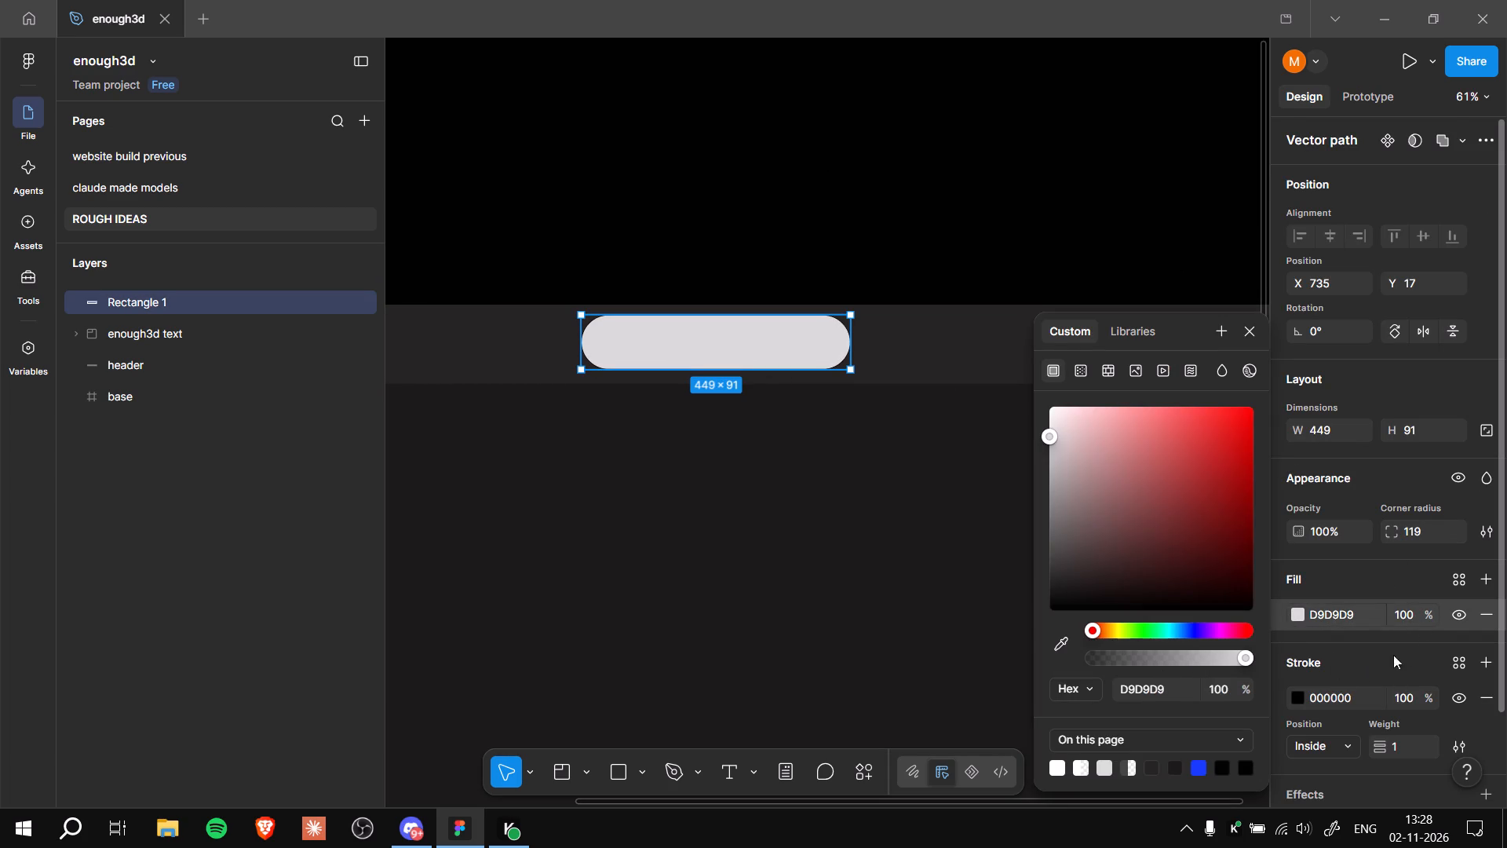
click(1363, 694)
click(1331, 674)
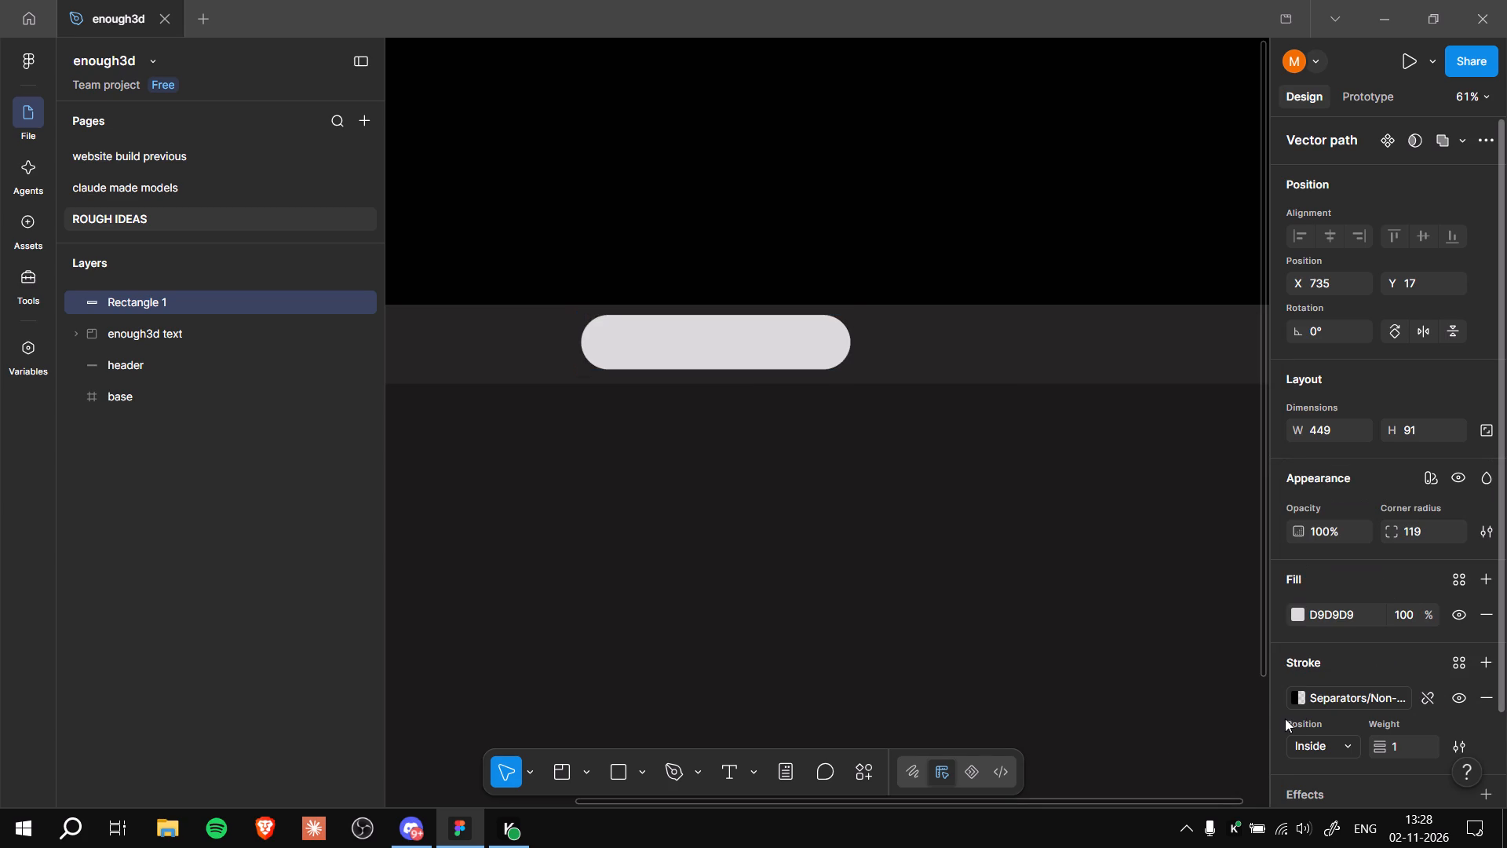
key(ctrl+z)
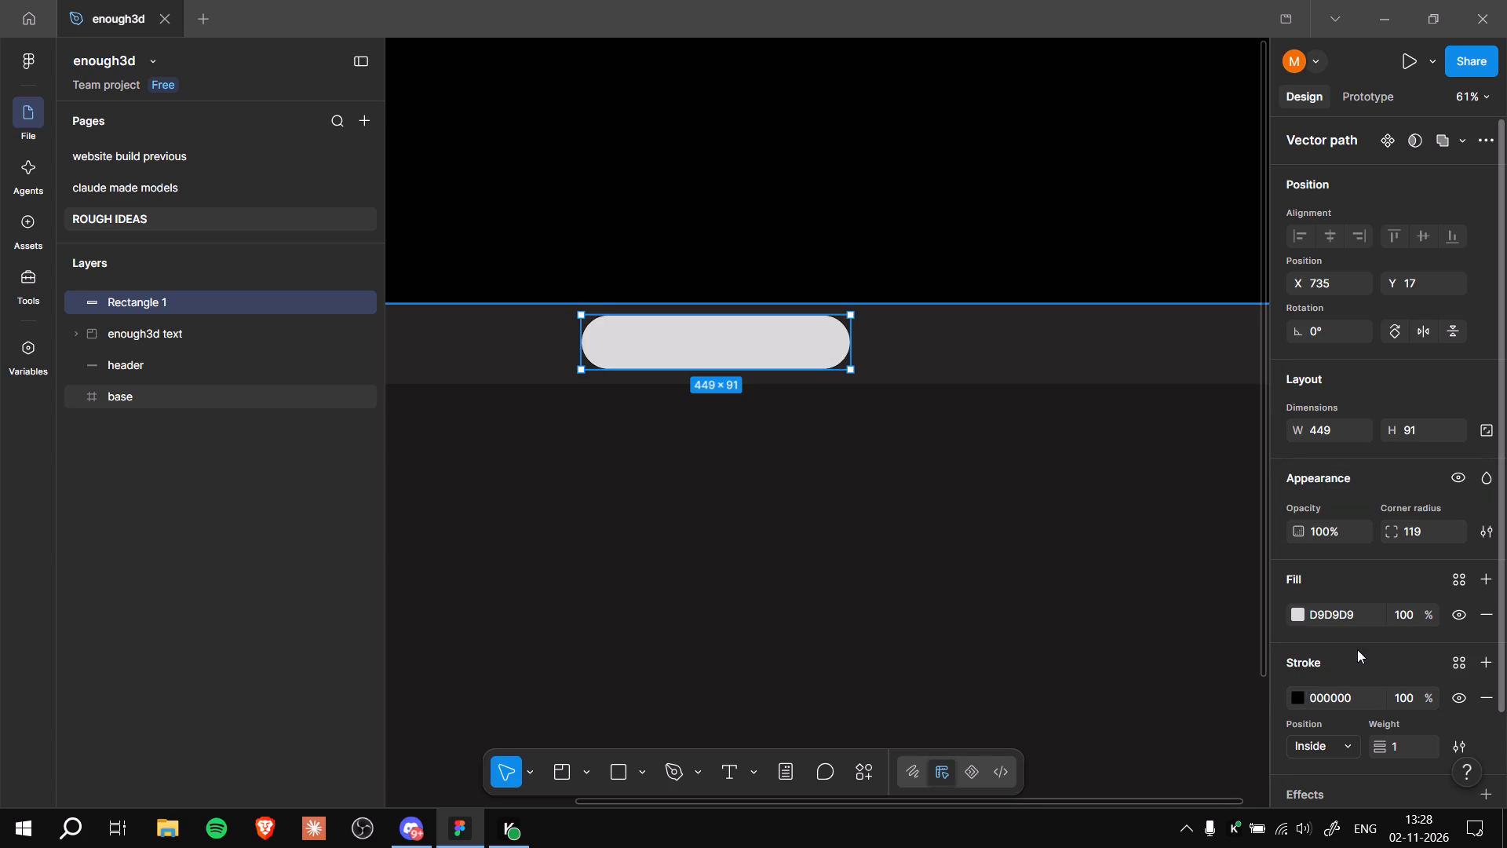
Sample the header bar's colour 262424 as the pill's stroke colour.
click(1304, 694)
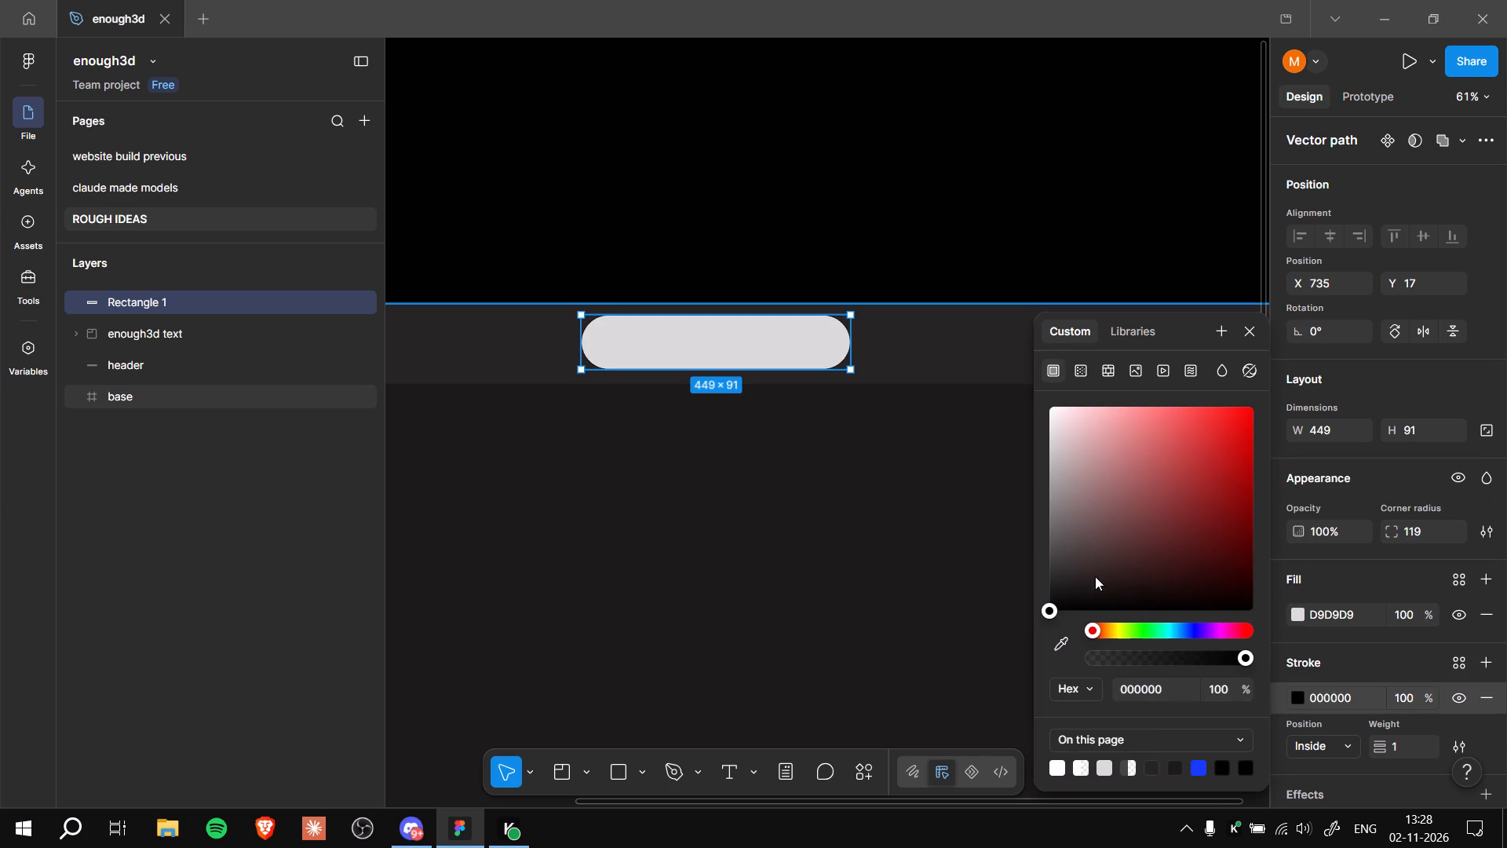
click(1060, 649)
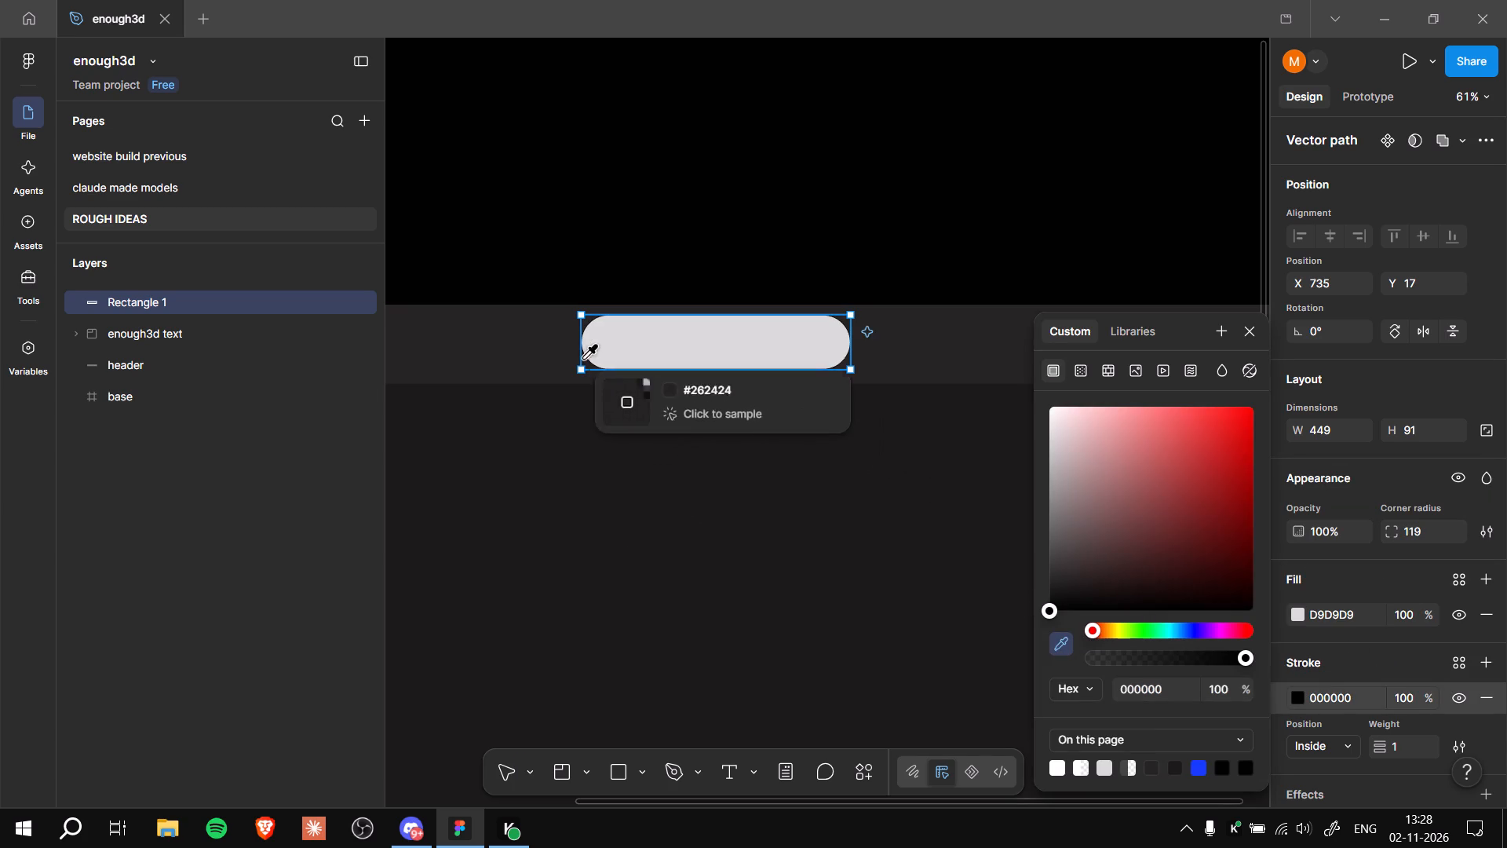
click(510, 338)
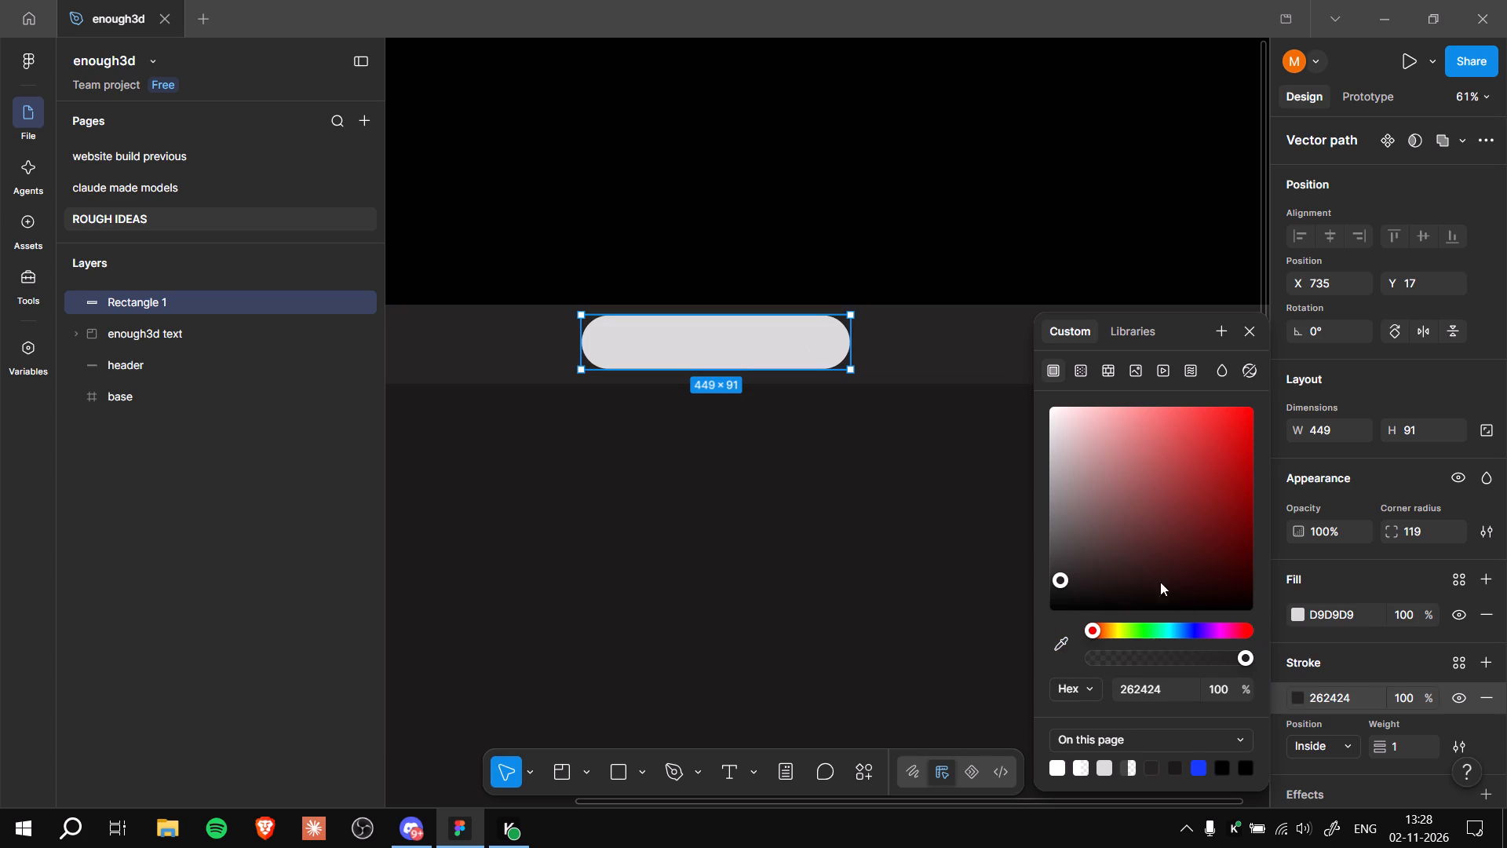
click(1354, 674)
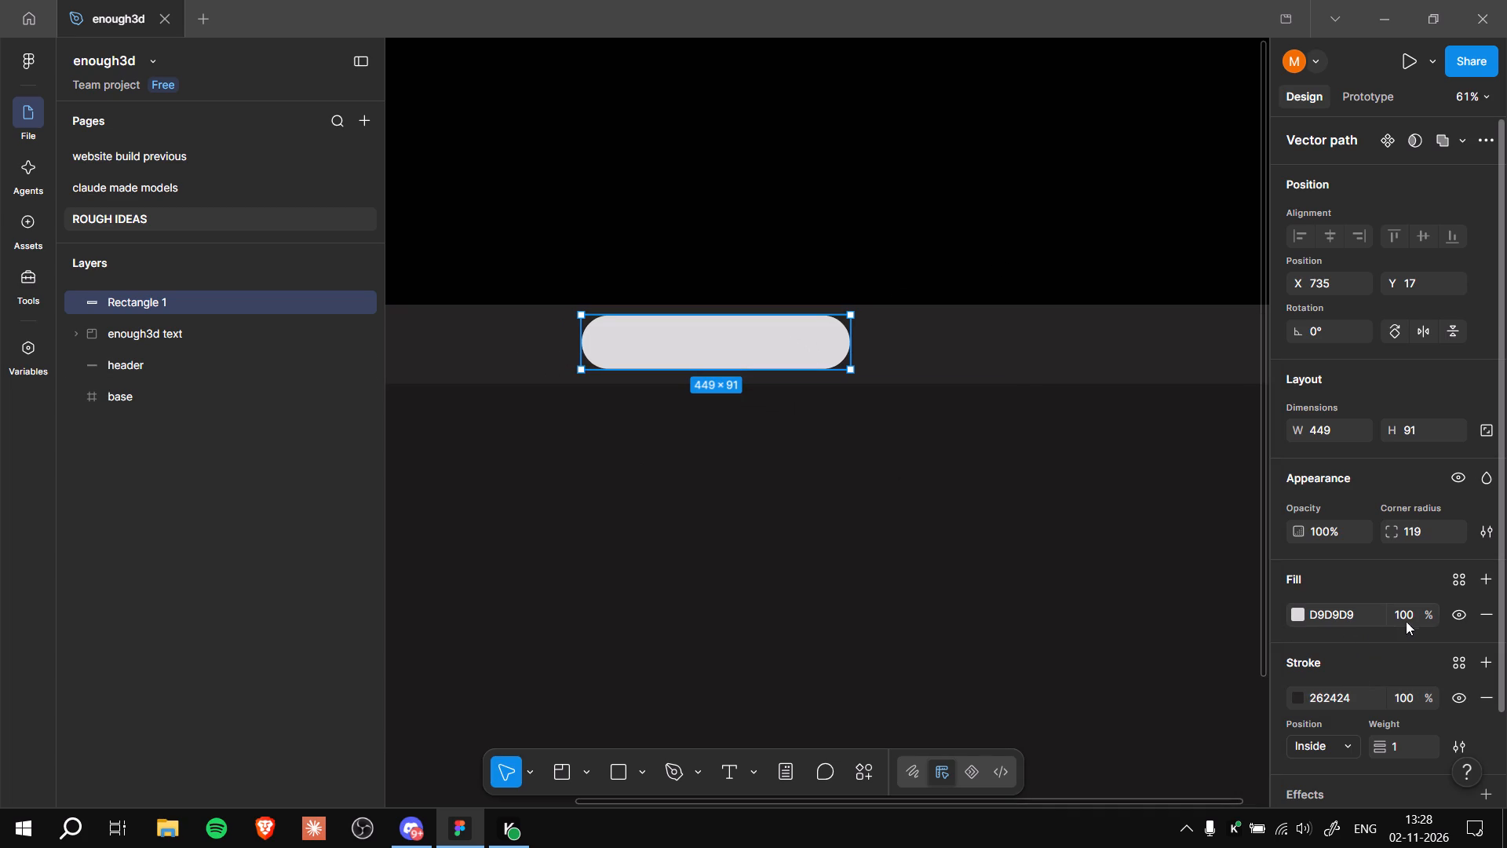
Hide the pill's D9D9D9 fill so only its stroke is drawn.
double_click(1458, 609)
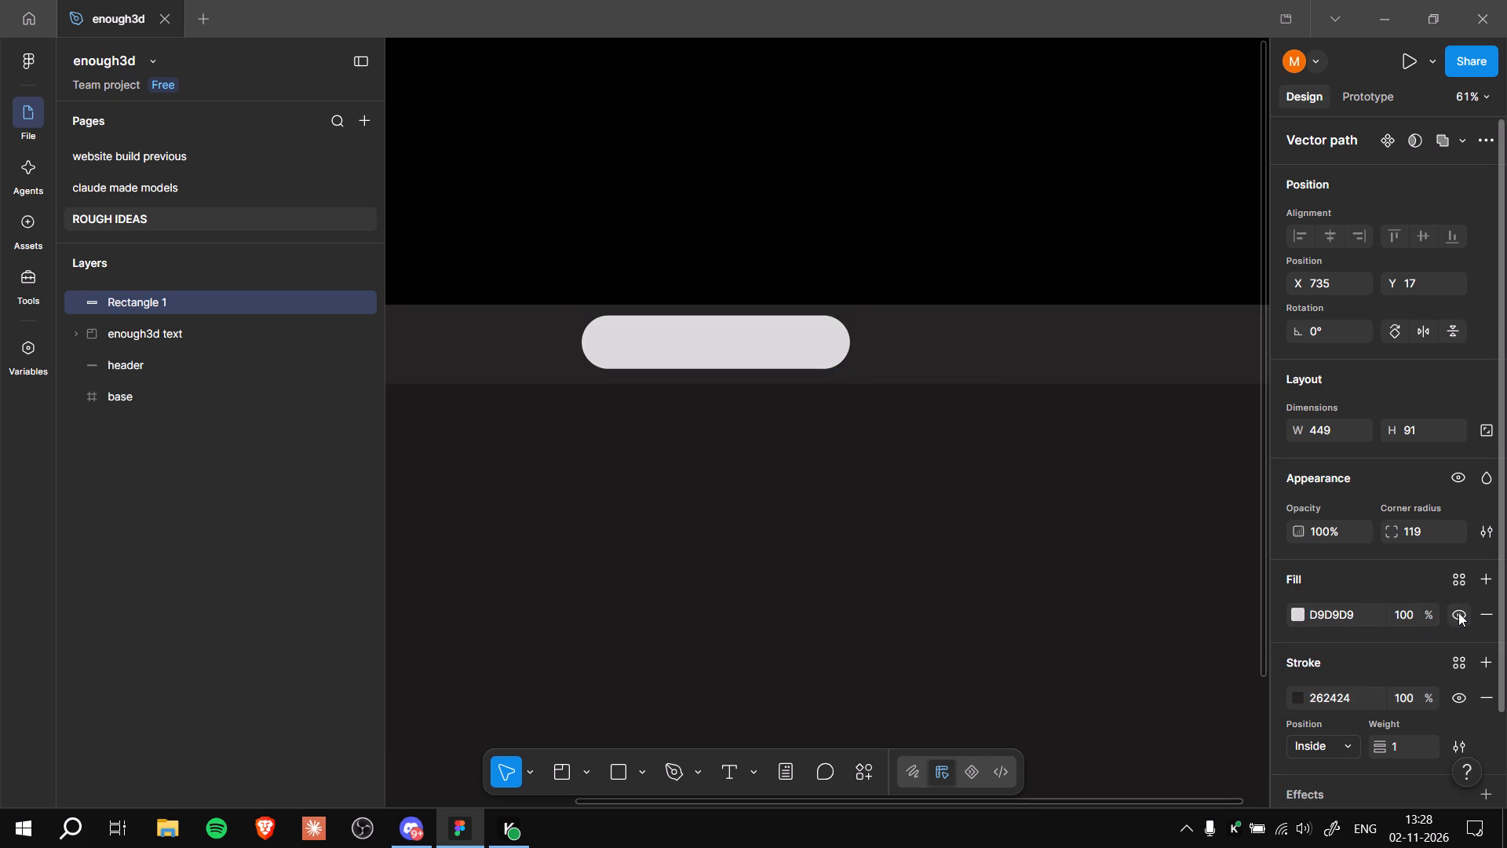
double_click(1458, 612)
click(1458, 612)
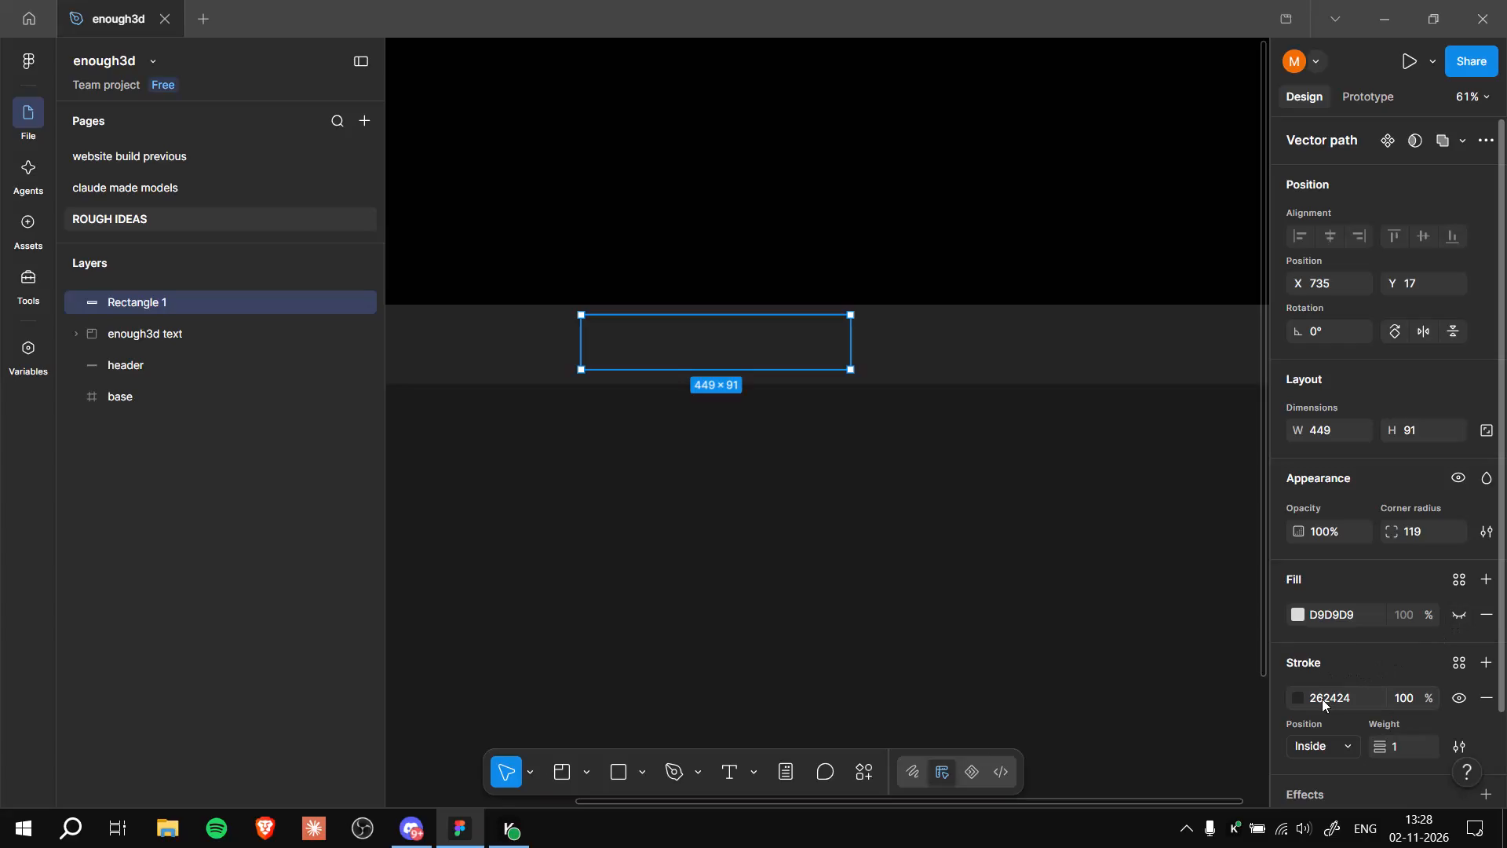
Adjust the pill's stroke through several dark and light shades, settling on the dark grey 494444.
click(1296, 695)
drag(1060, 582, 1061, 582)
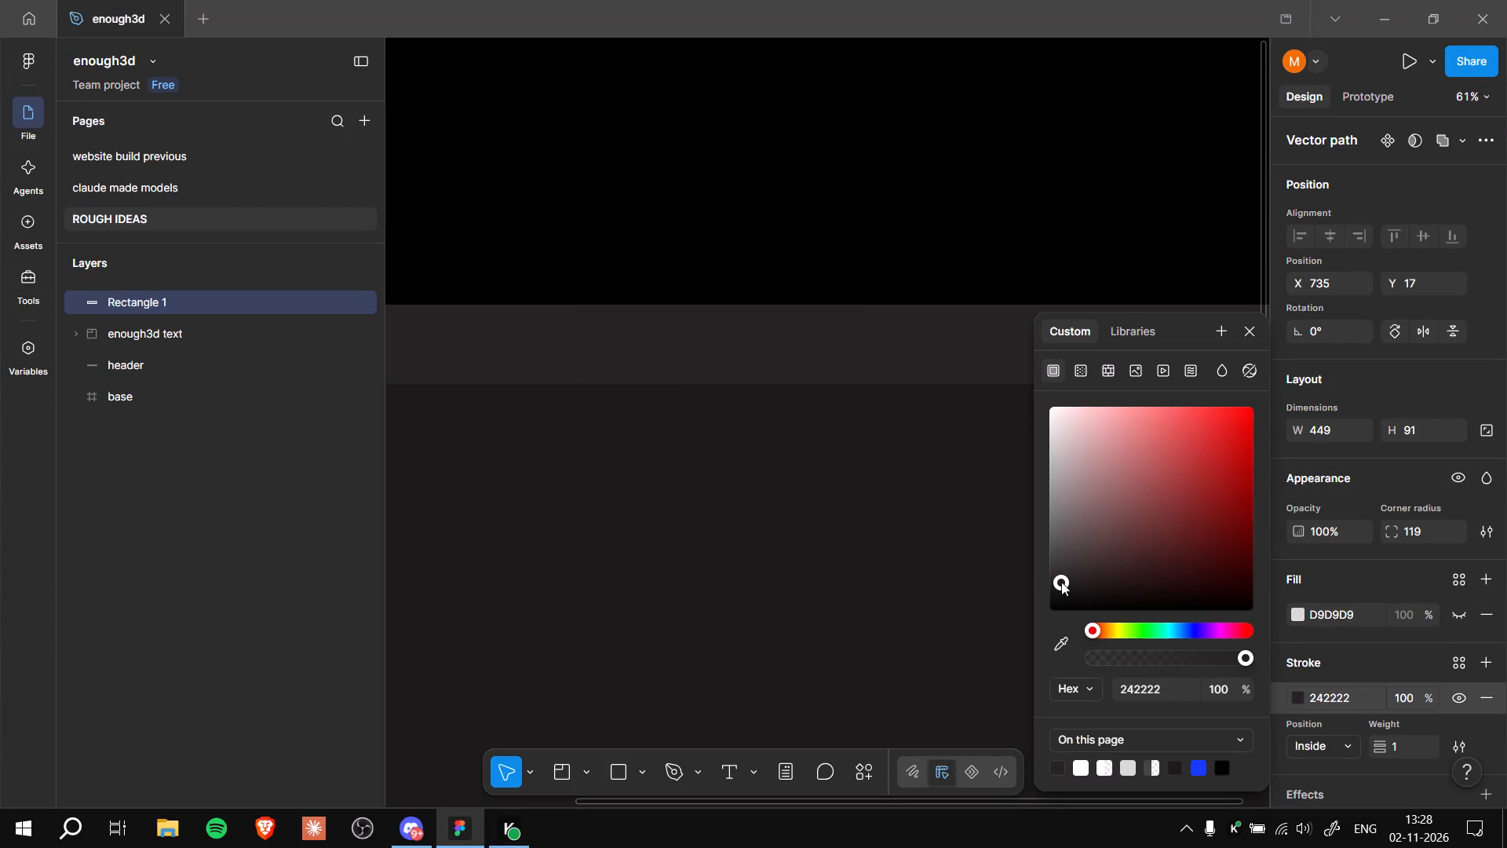
drag(1061, 582, 1094, 588)
drag(1094, 588, 1102, 588)
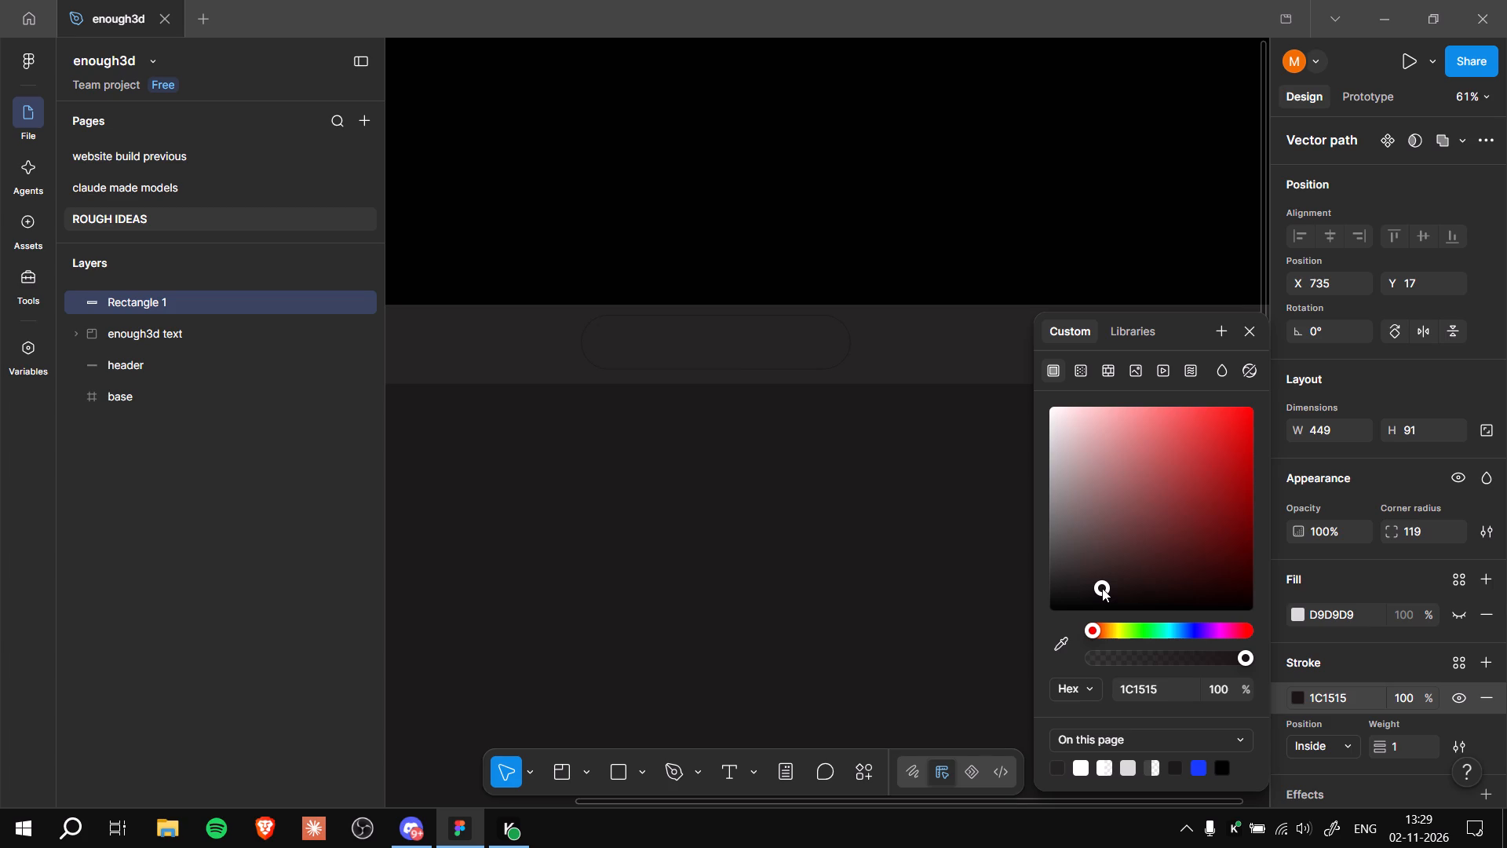
drag(1102, 588, 1071, 541)
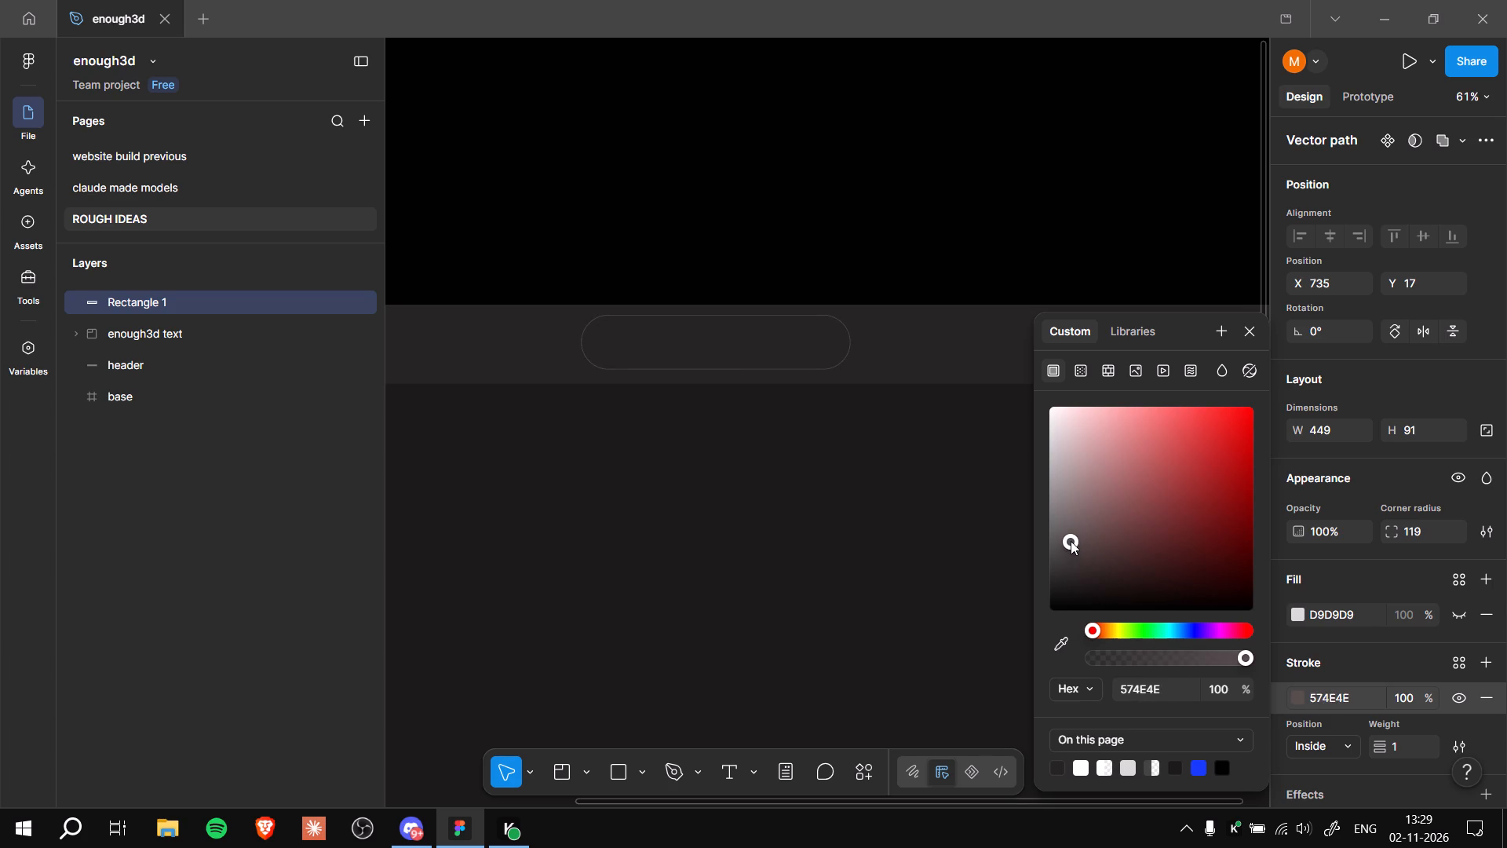
drag(1071, 541, 1062, 534)
drag(1062, 534, 1060, 534)
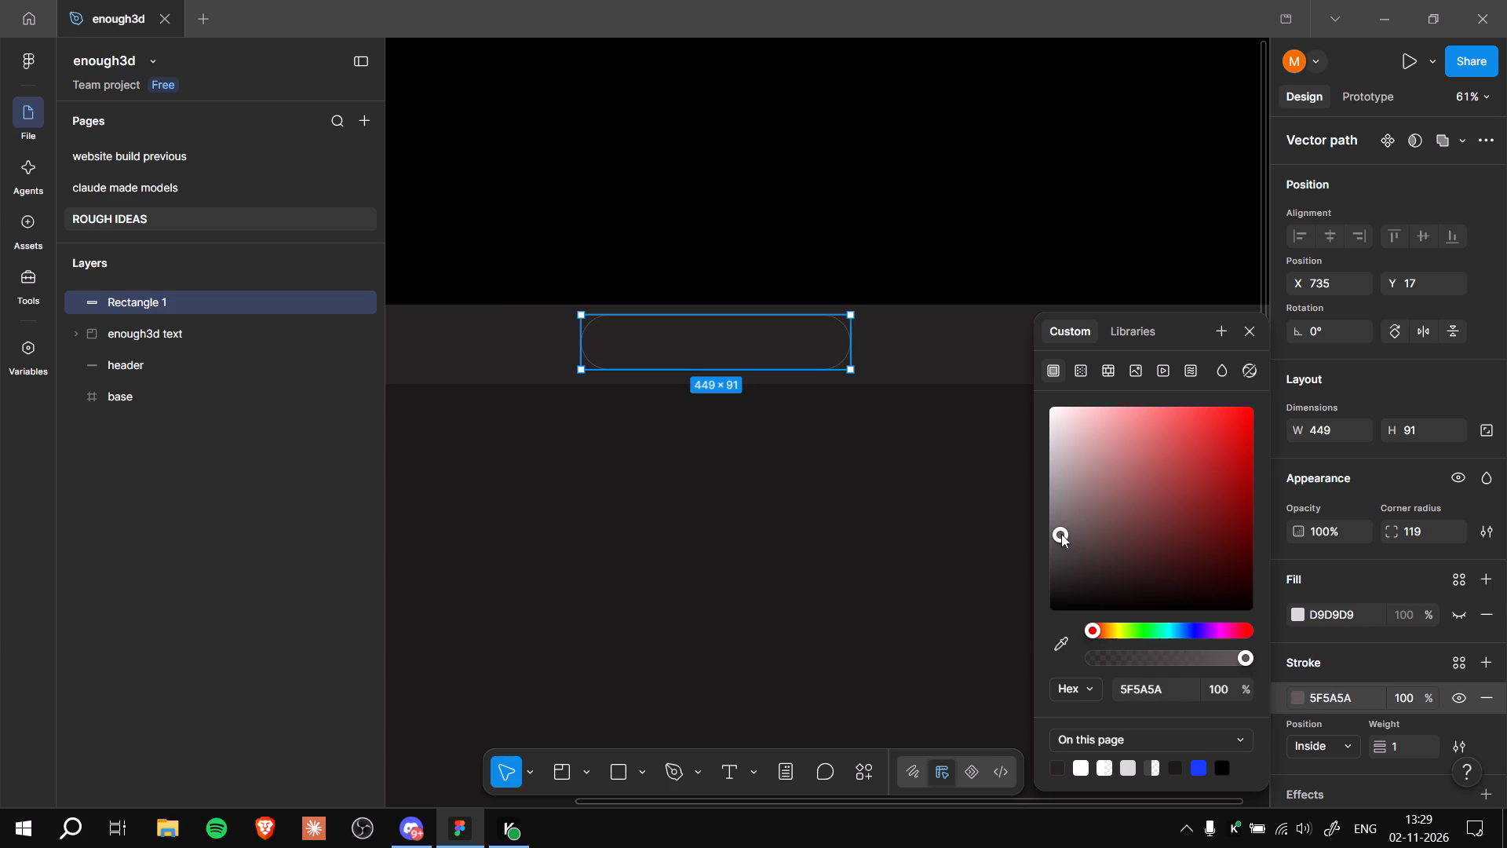
drag(1075, 539, 1079, 442)
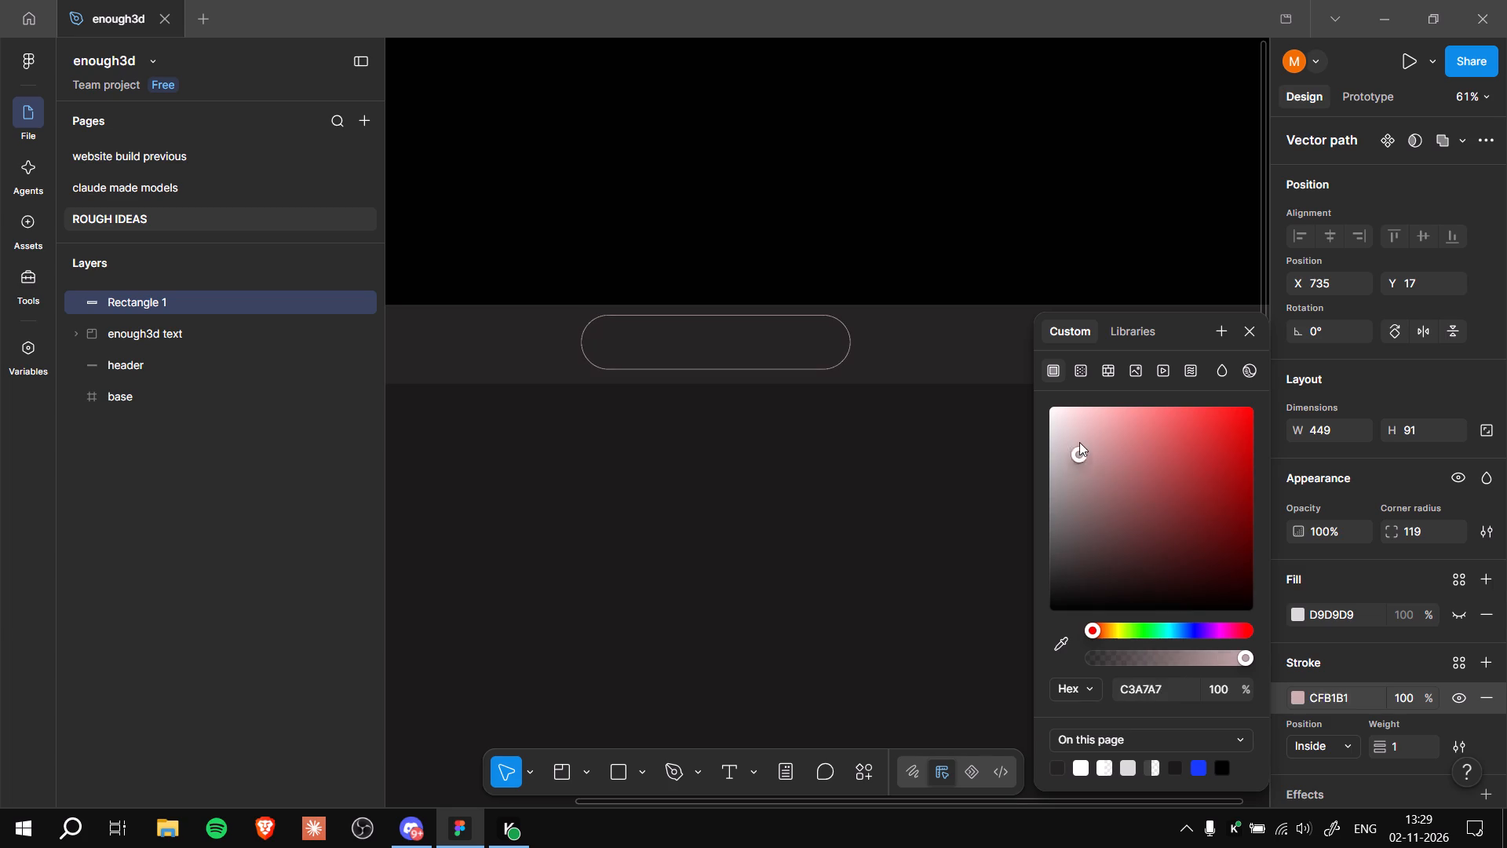
drag(1079, 442, 1067, 533)
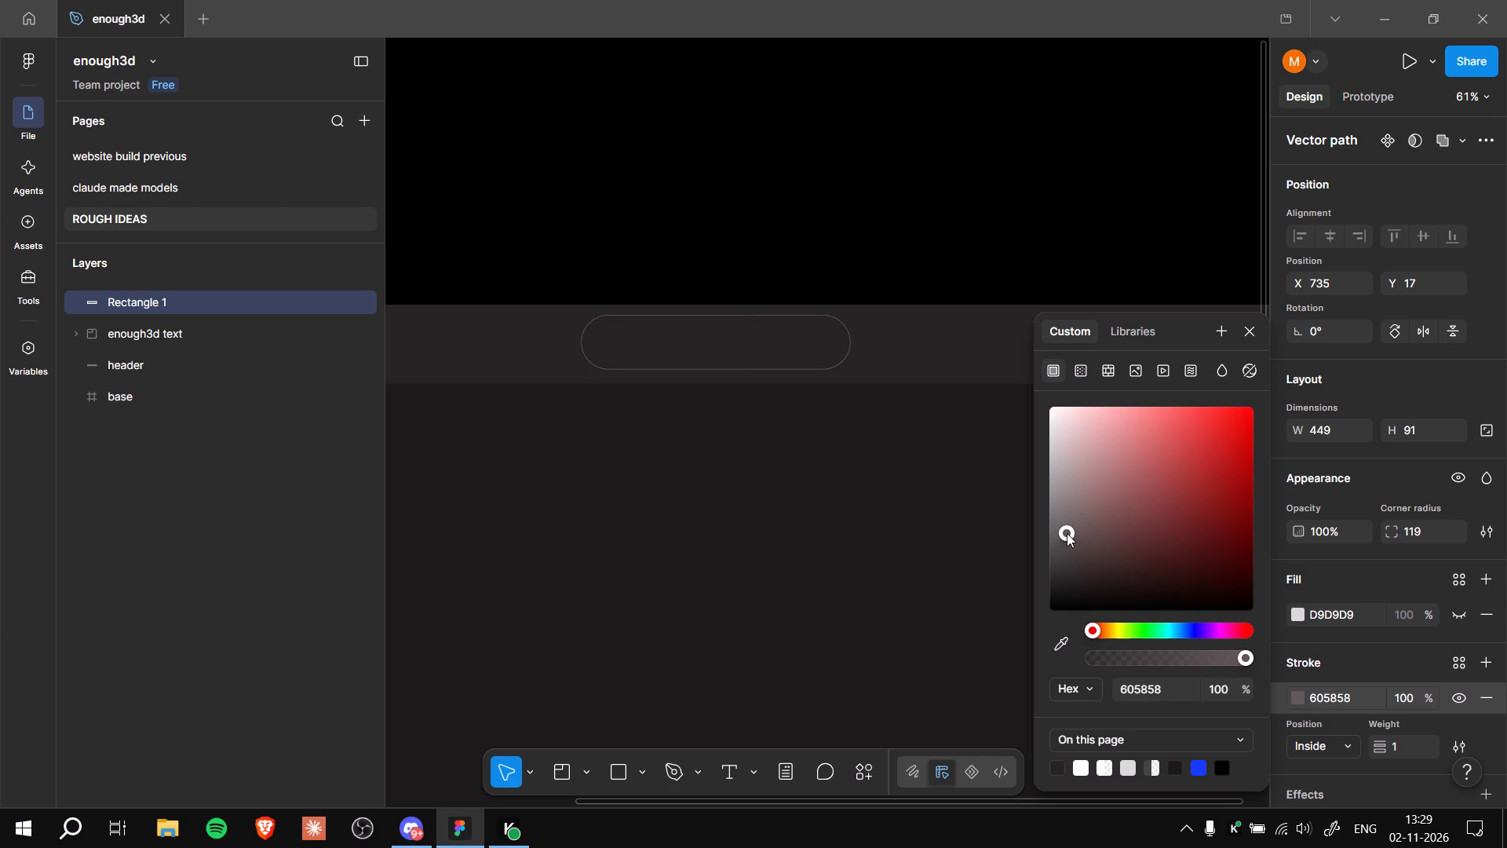
drag(1067, 533, 1060, 546)
drag(1062, 563, 1062, 552)
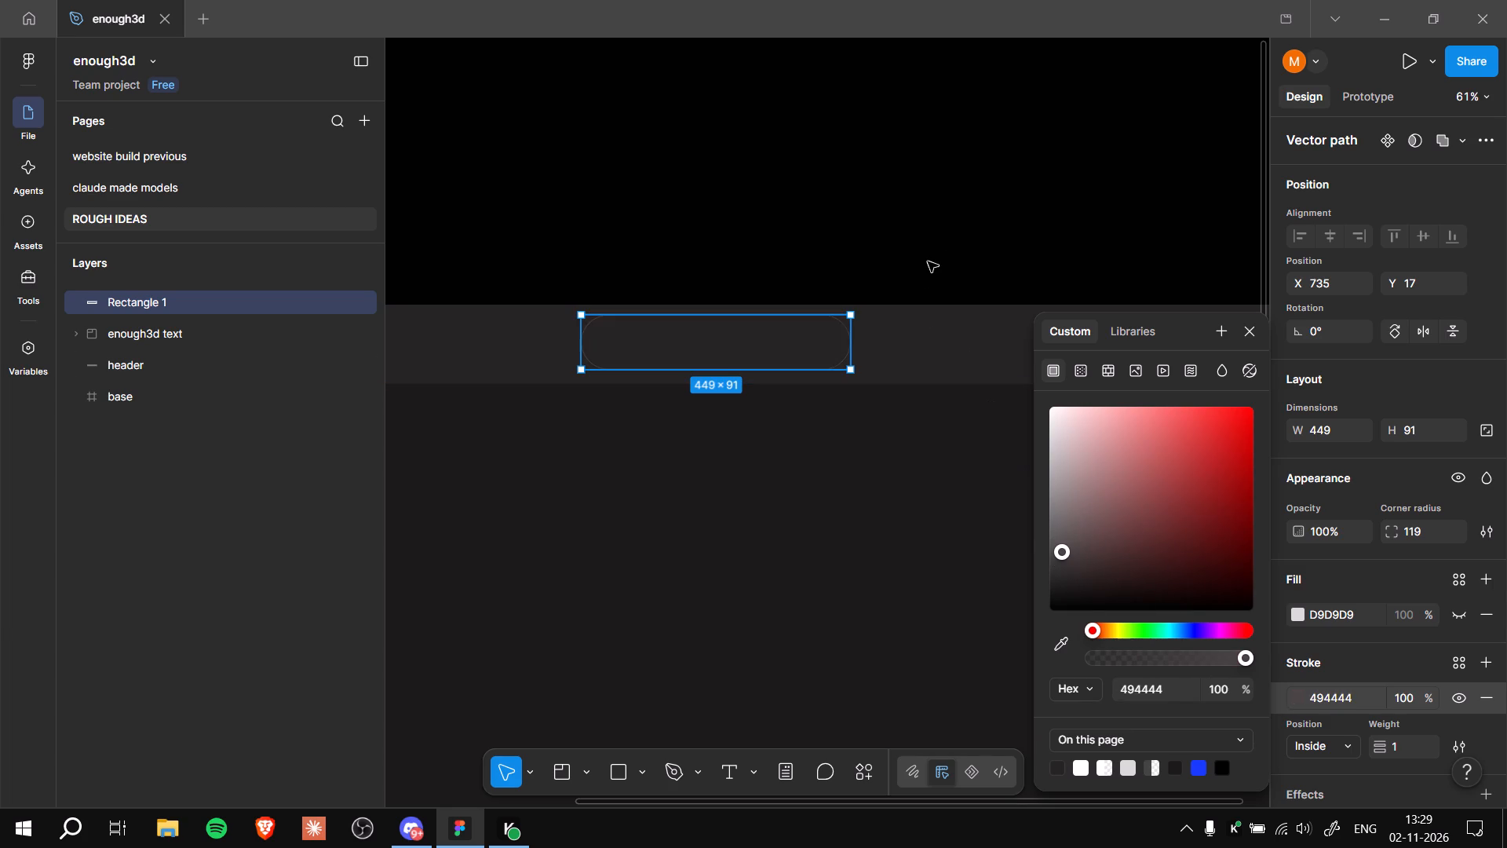
Check the header bar's fill colour.
click(941, 250)
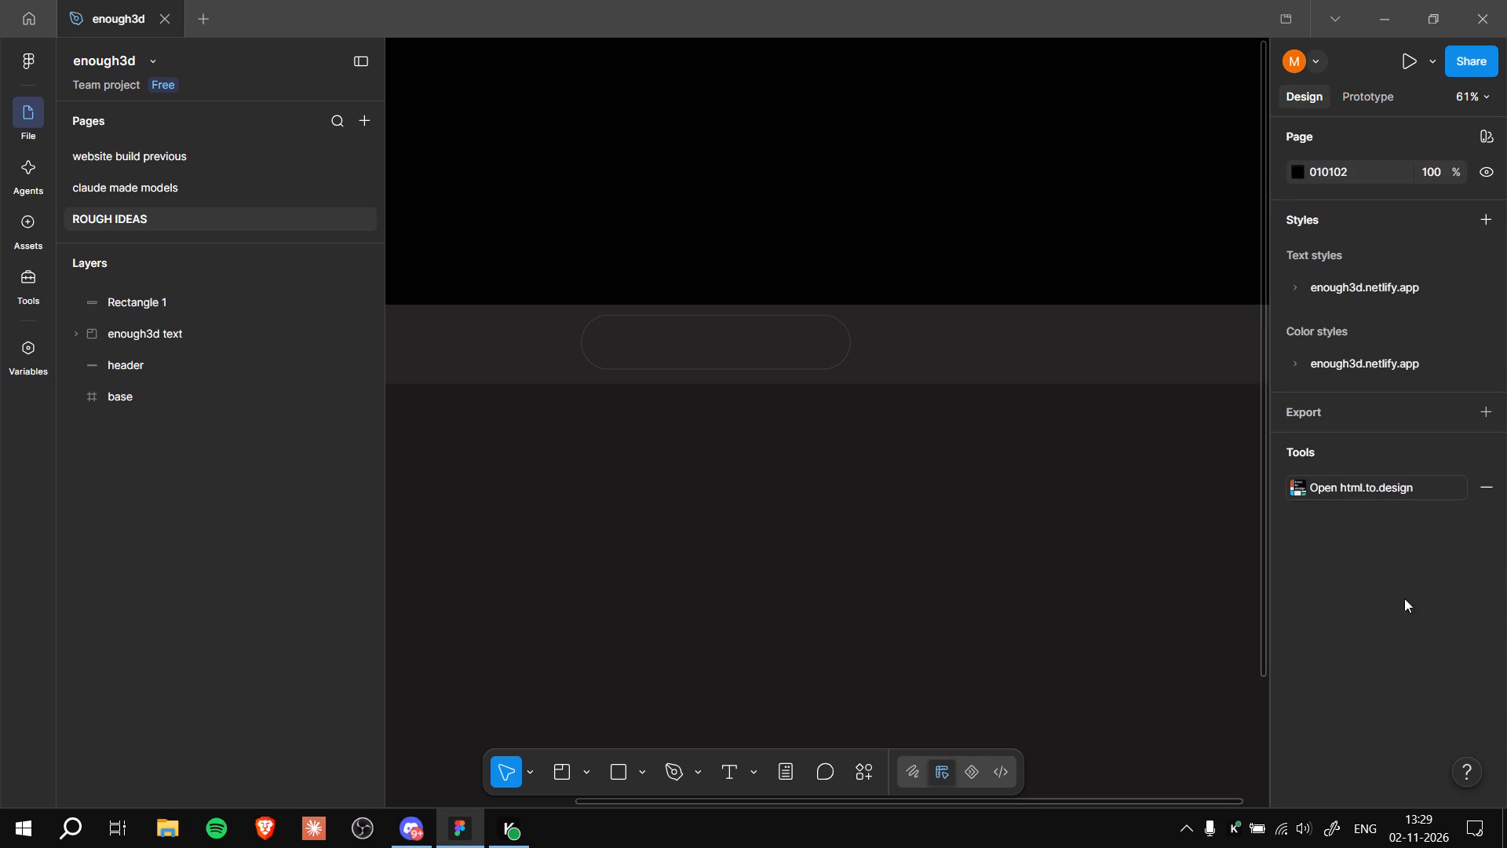
click(772, 349)
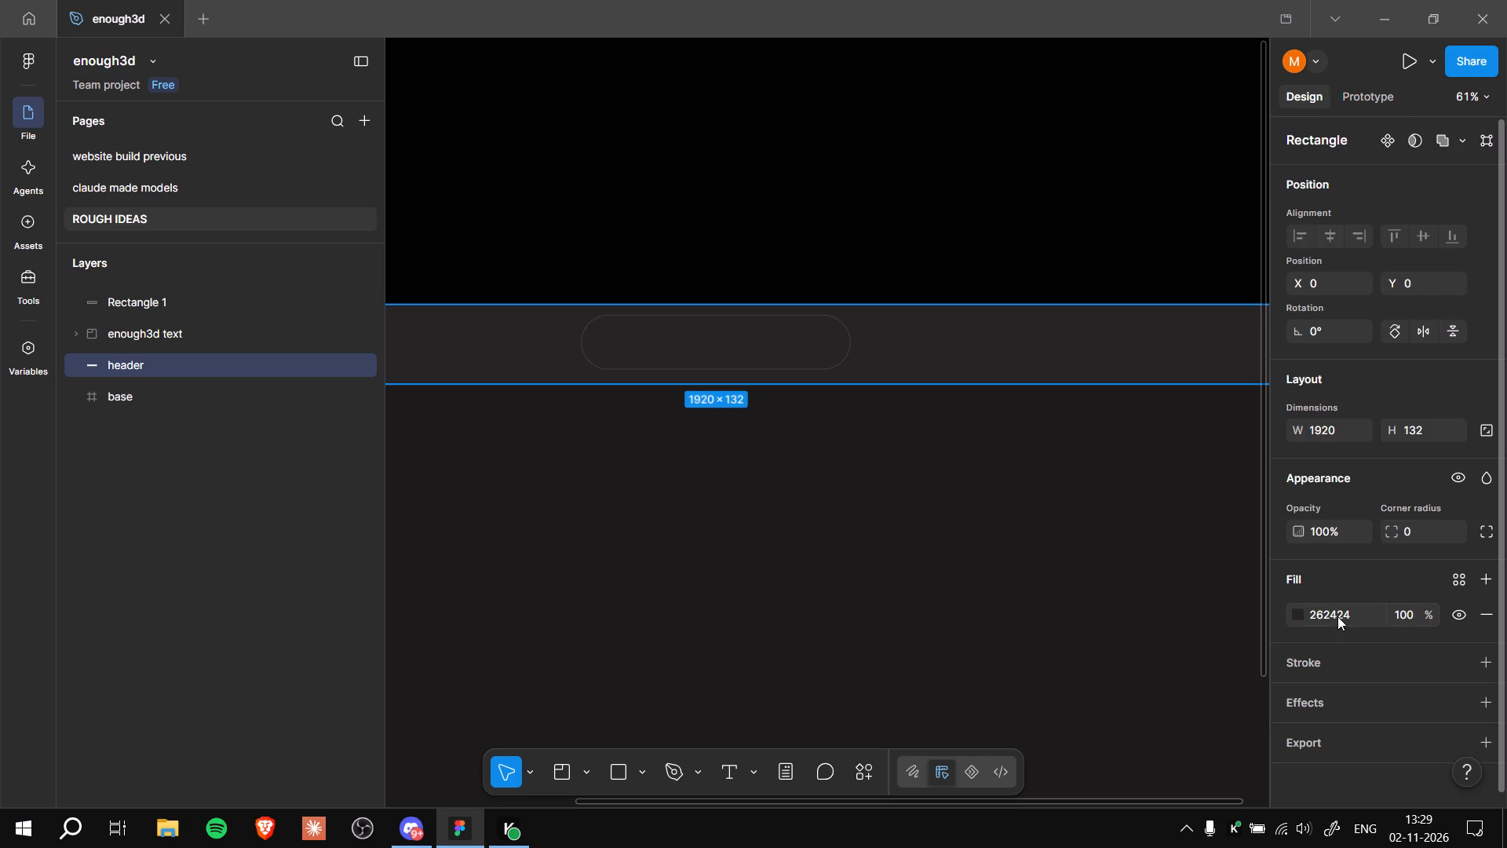
click(1304, 611)
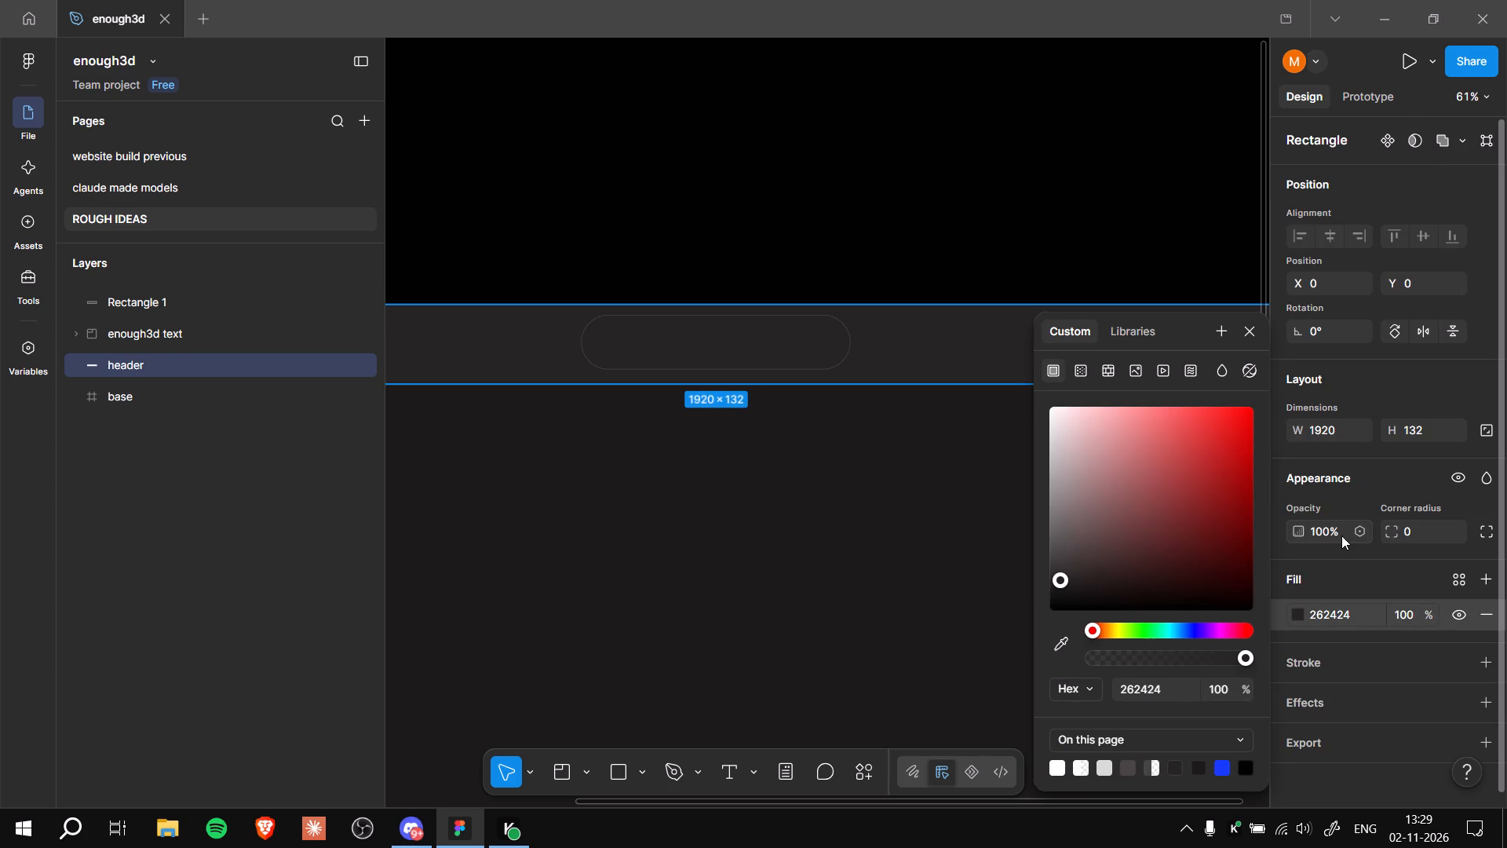
click(1370, 492)
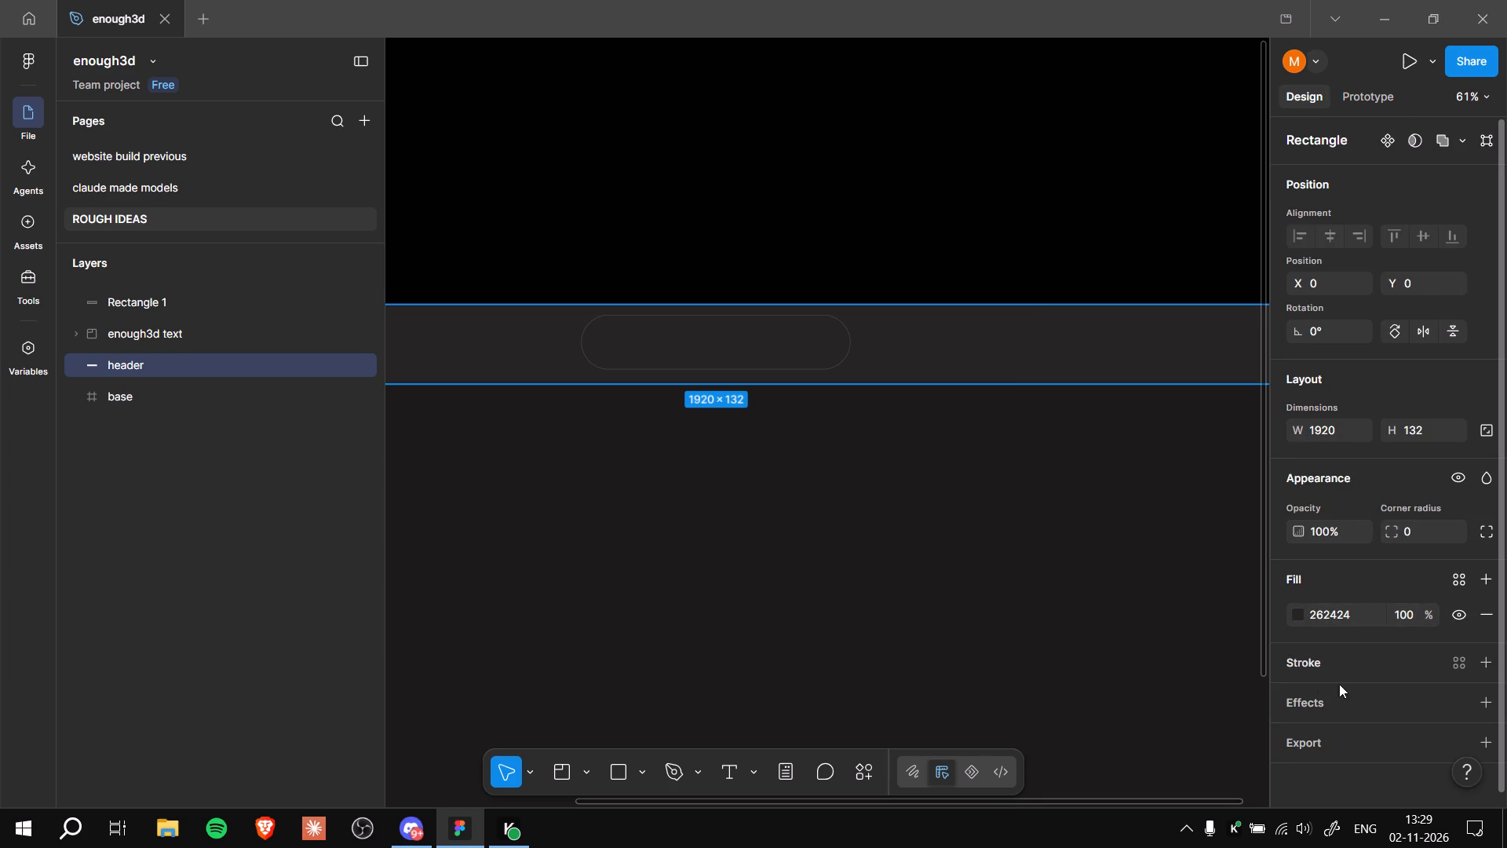
Show the pill's hidden fill again and sample the base background's colour 1C1B1B for it.
click(185, 303)
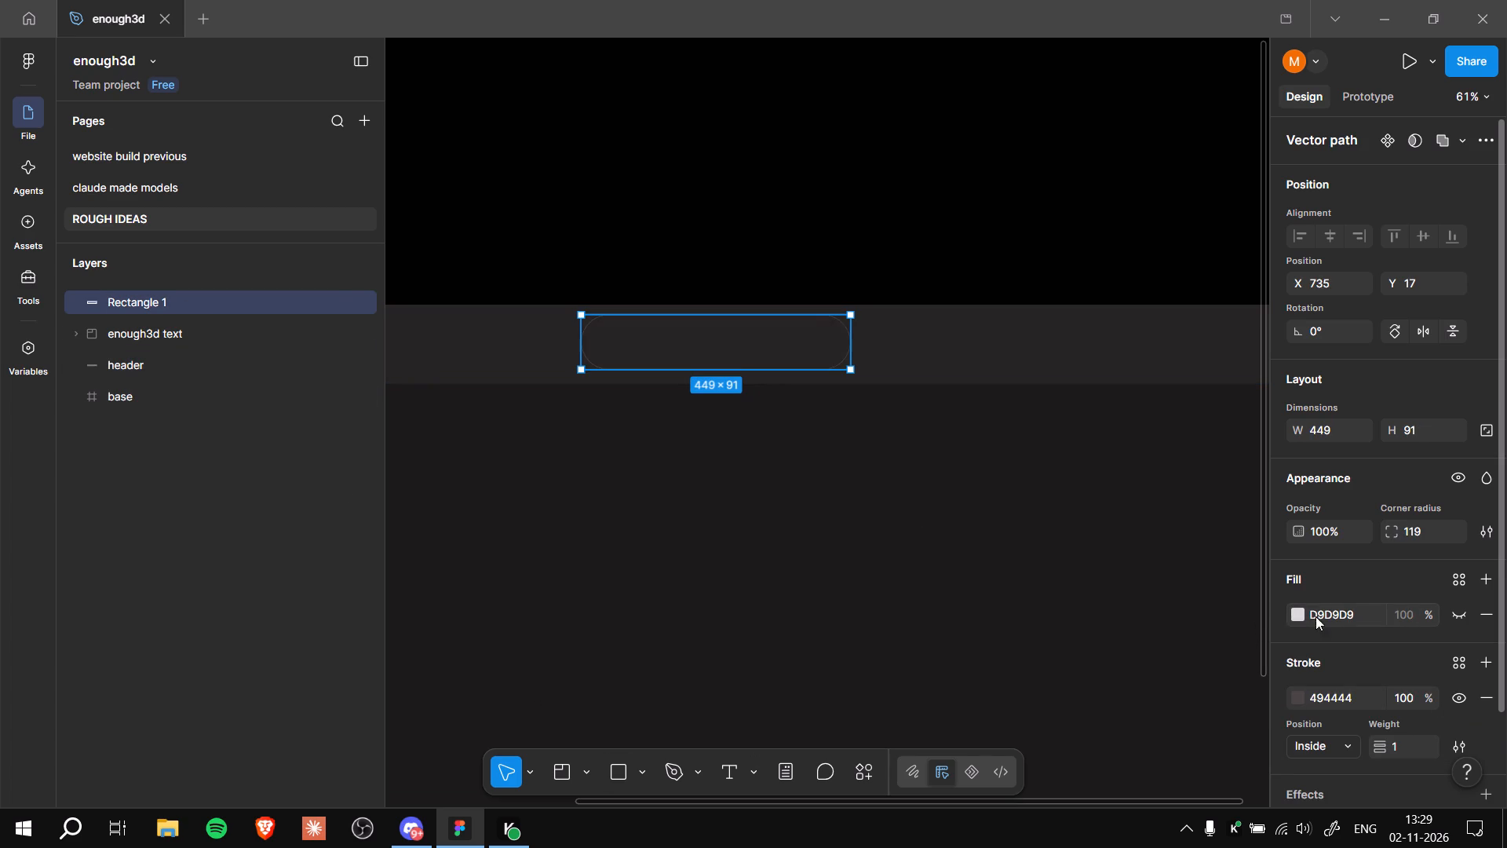
click(1461, 616)
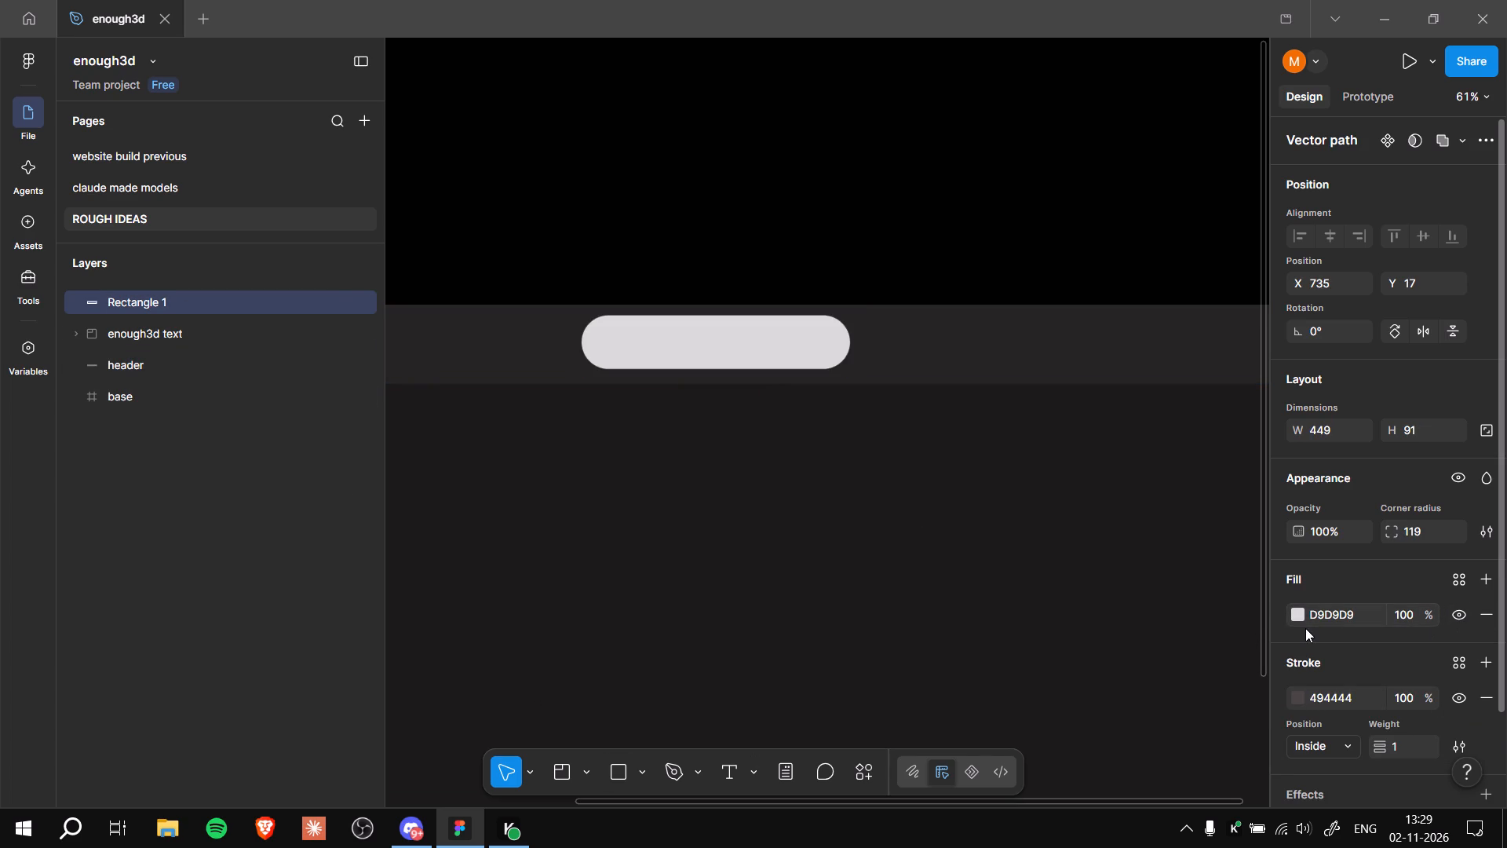
click(1298, 612)
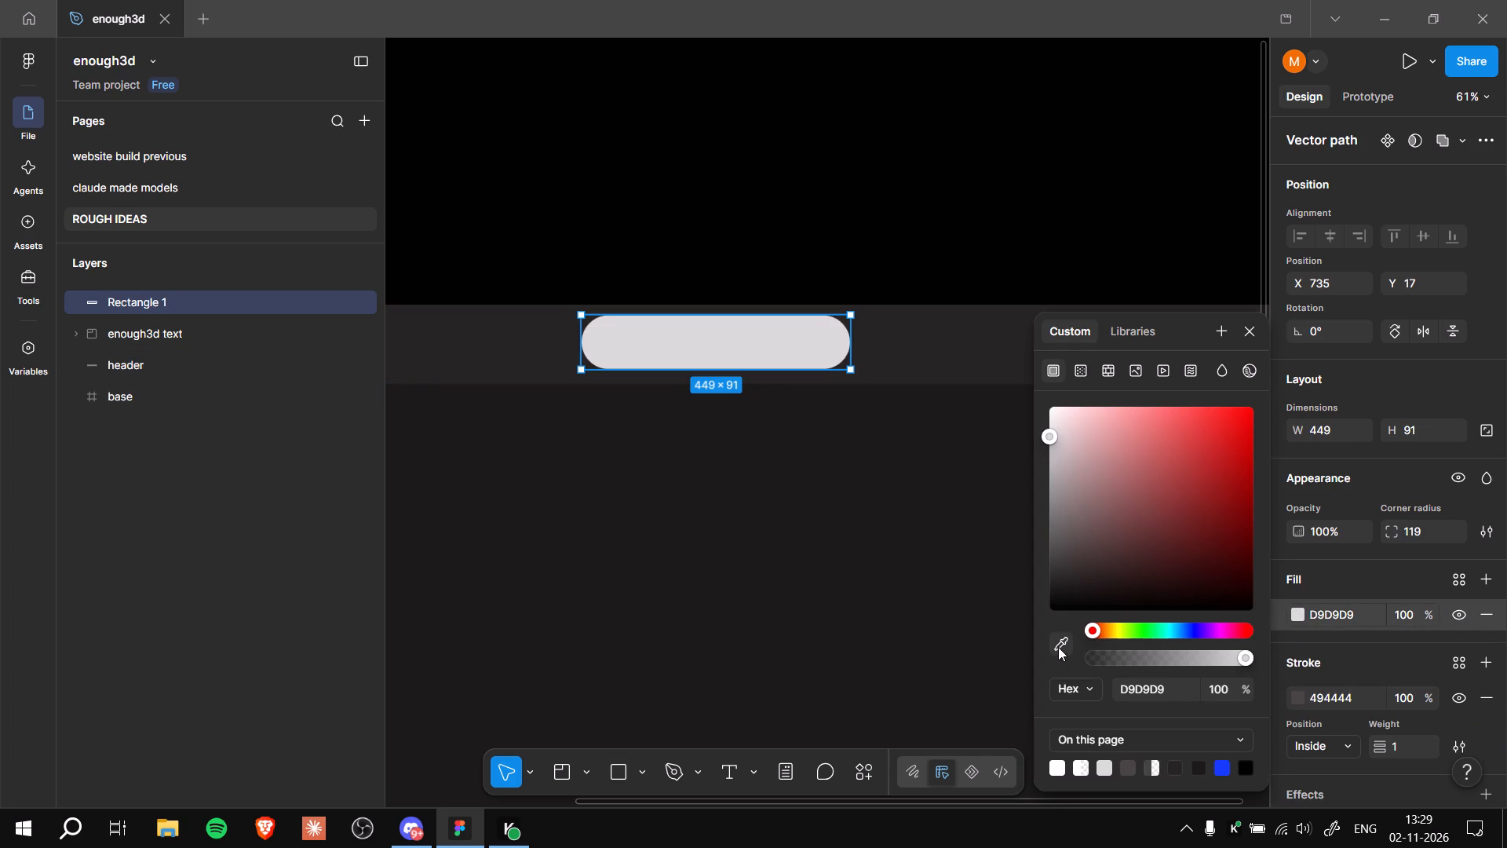
click(1056, 645)
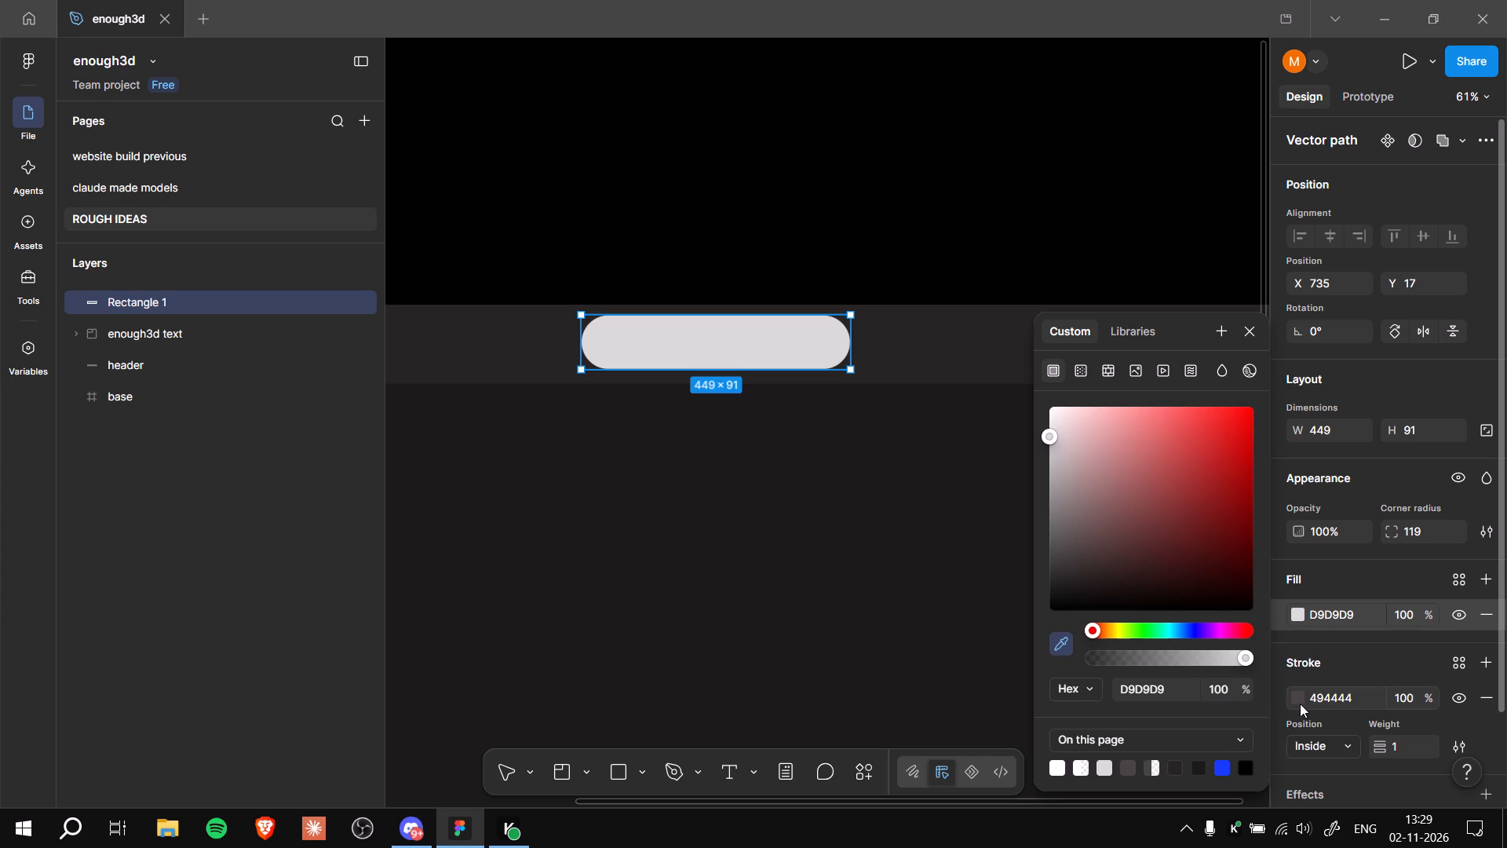
click(918, 554)
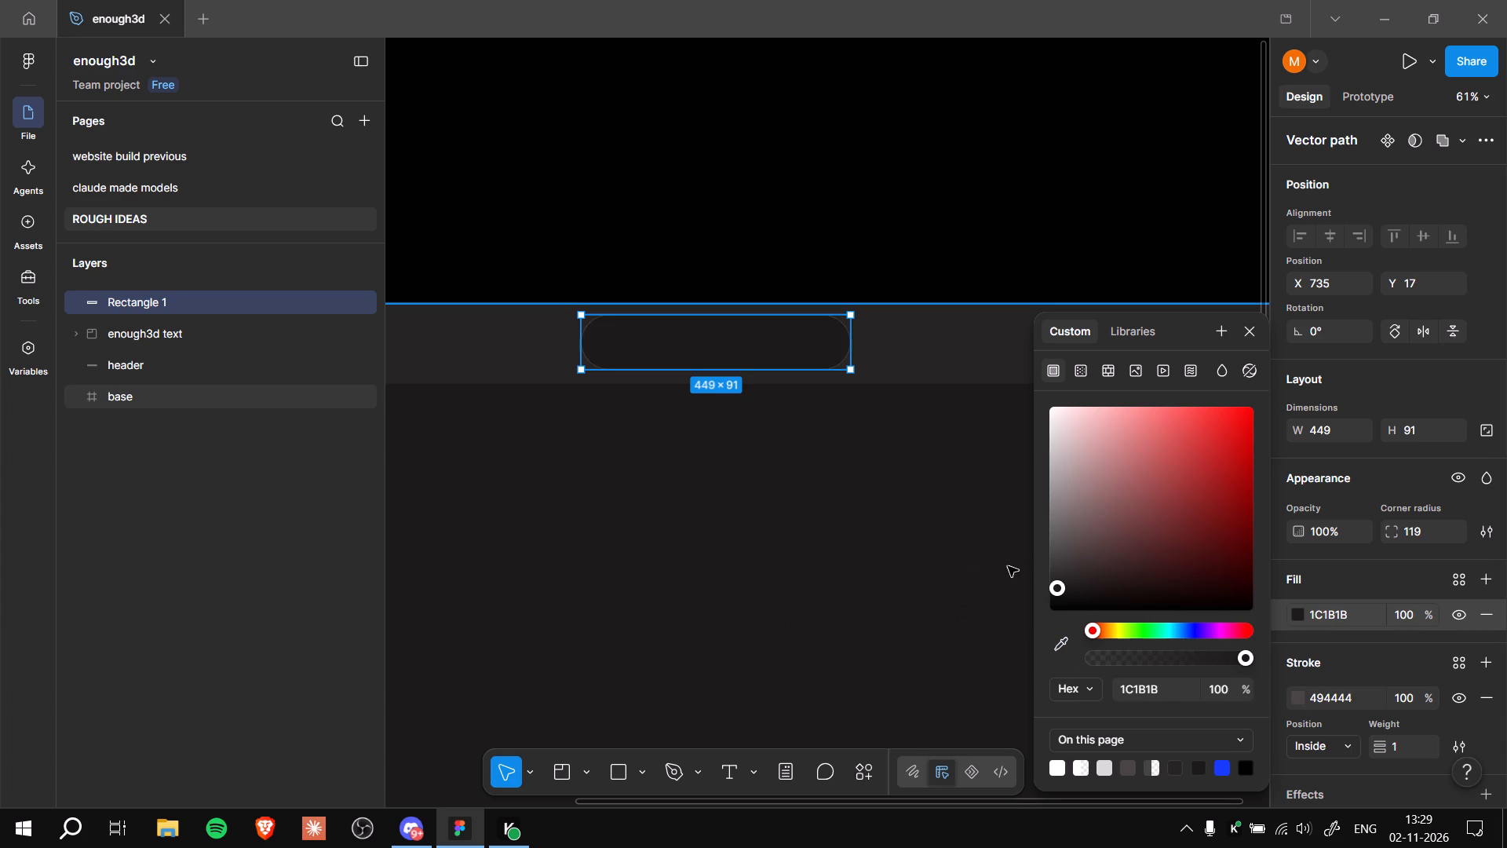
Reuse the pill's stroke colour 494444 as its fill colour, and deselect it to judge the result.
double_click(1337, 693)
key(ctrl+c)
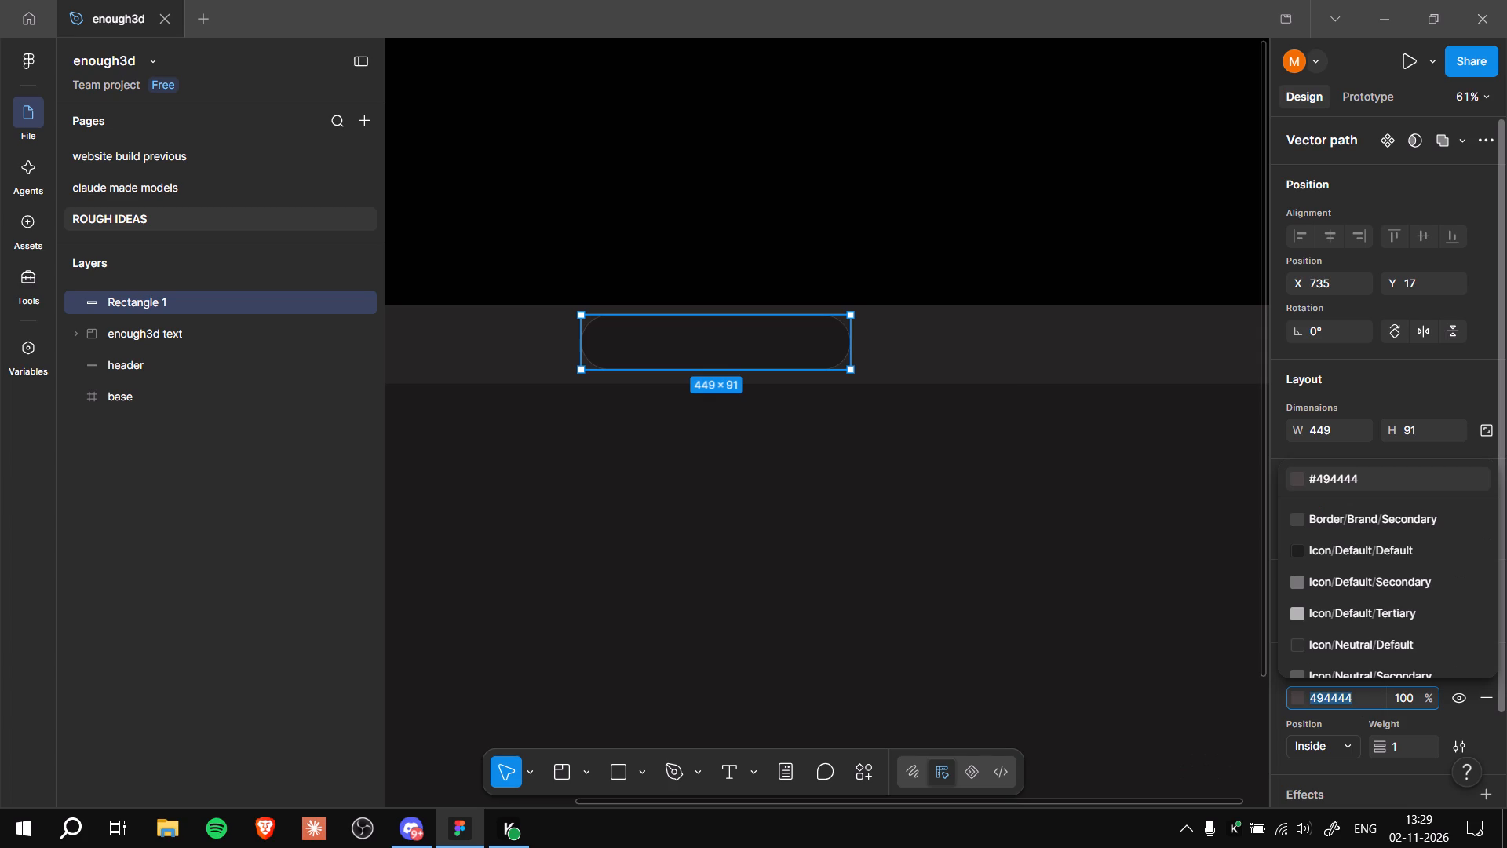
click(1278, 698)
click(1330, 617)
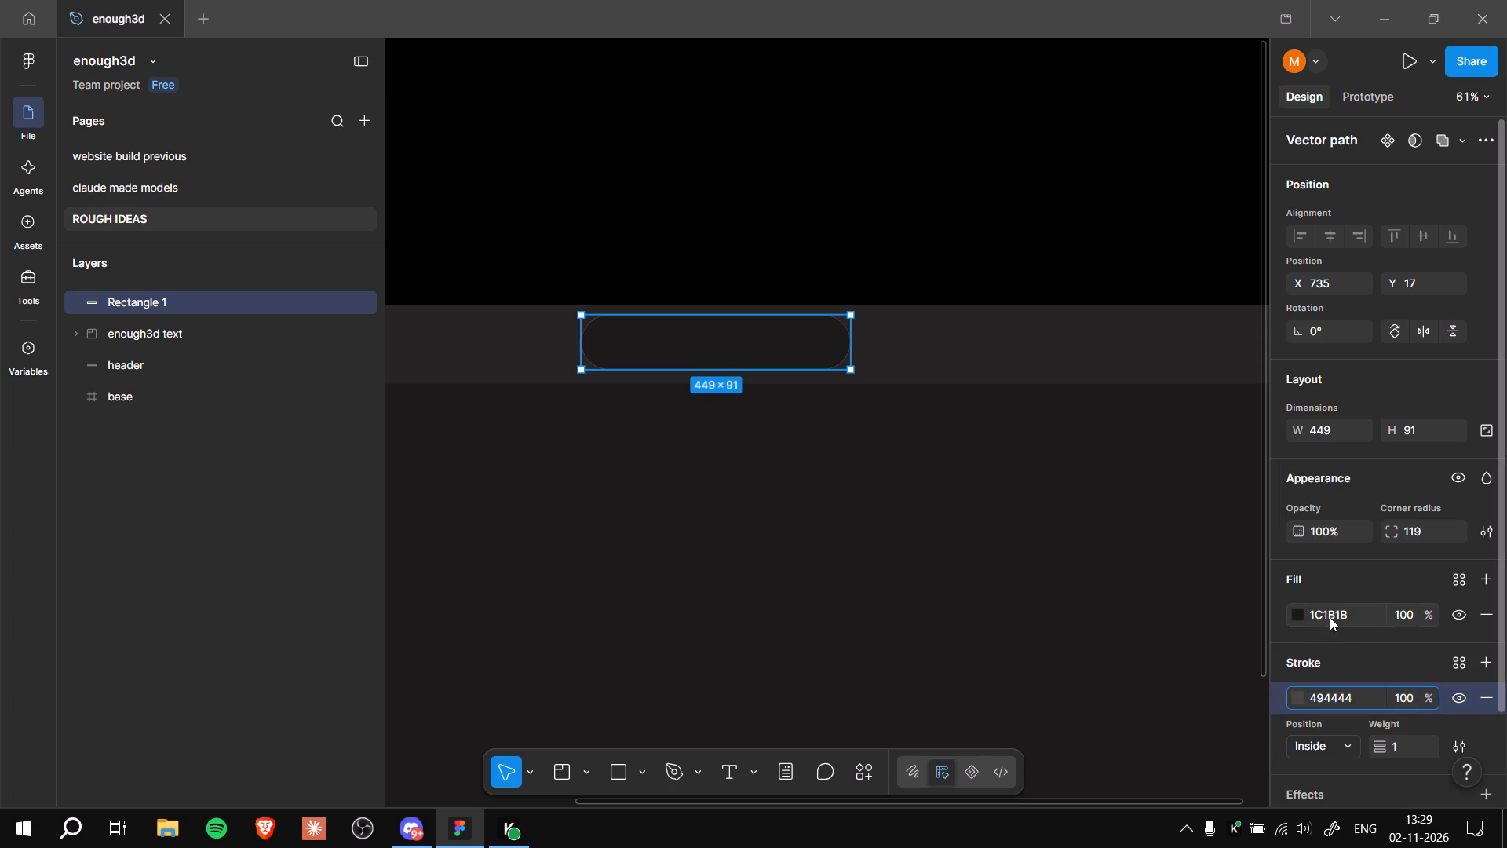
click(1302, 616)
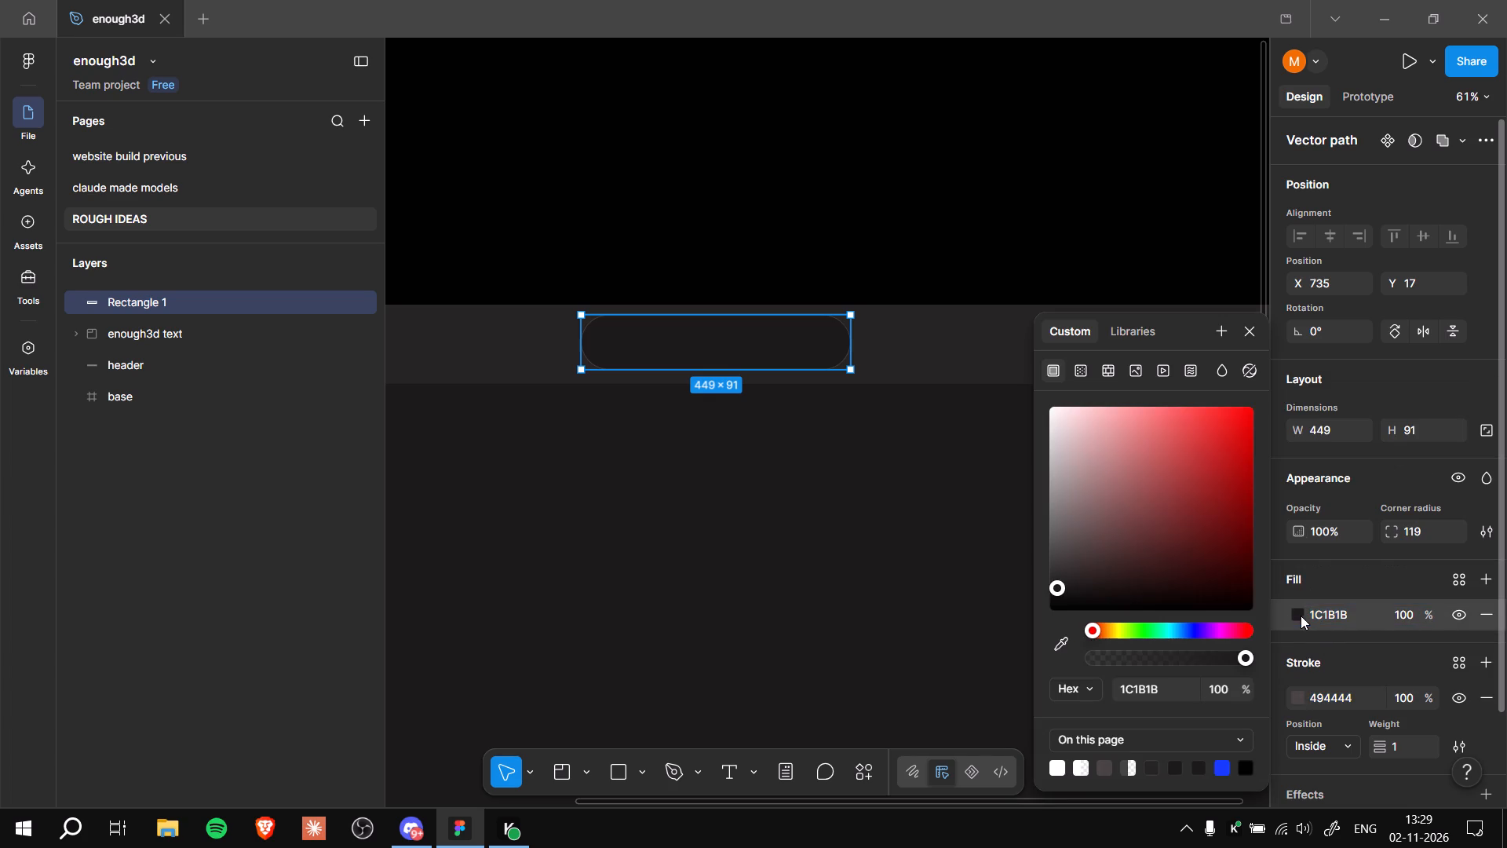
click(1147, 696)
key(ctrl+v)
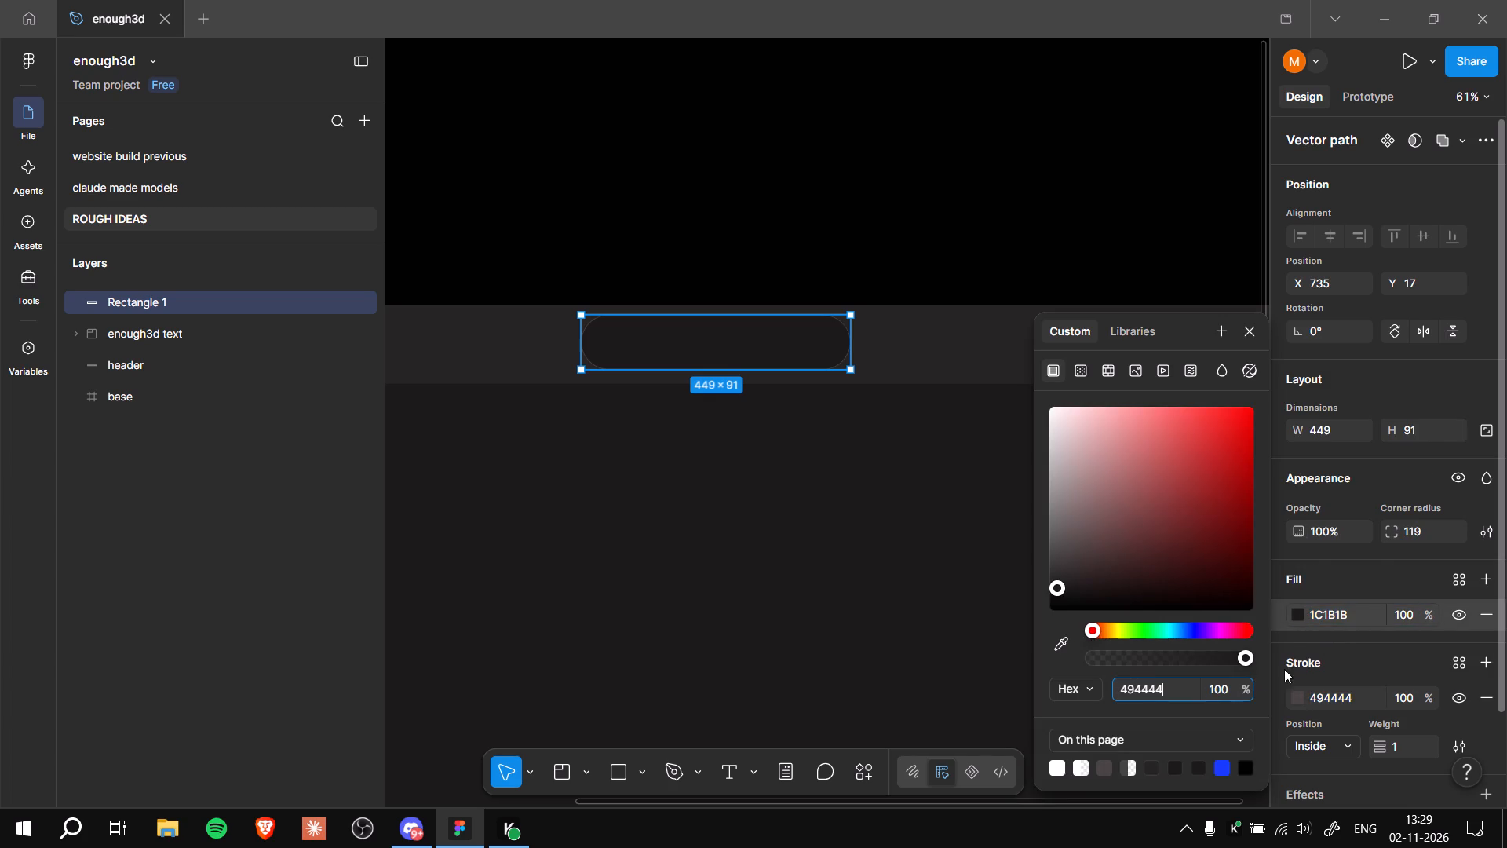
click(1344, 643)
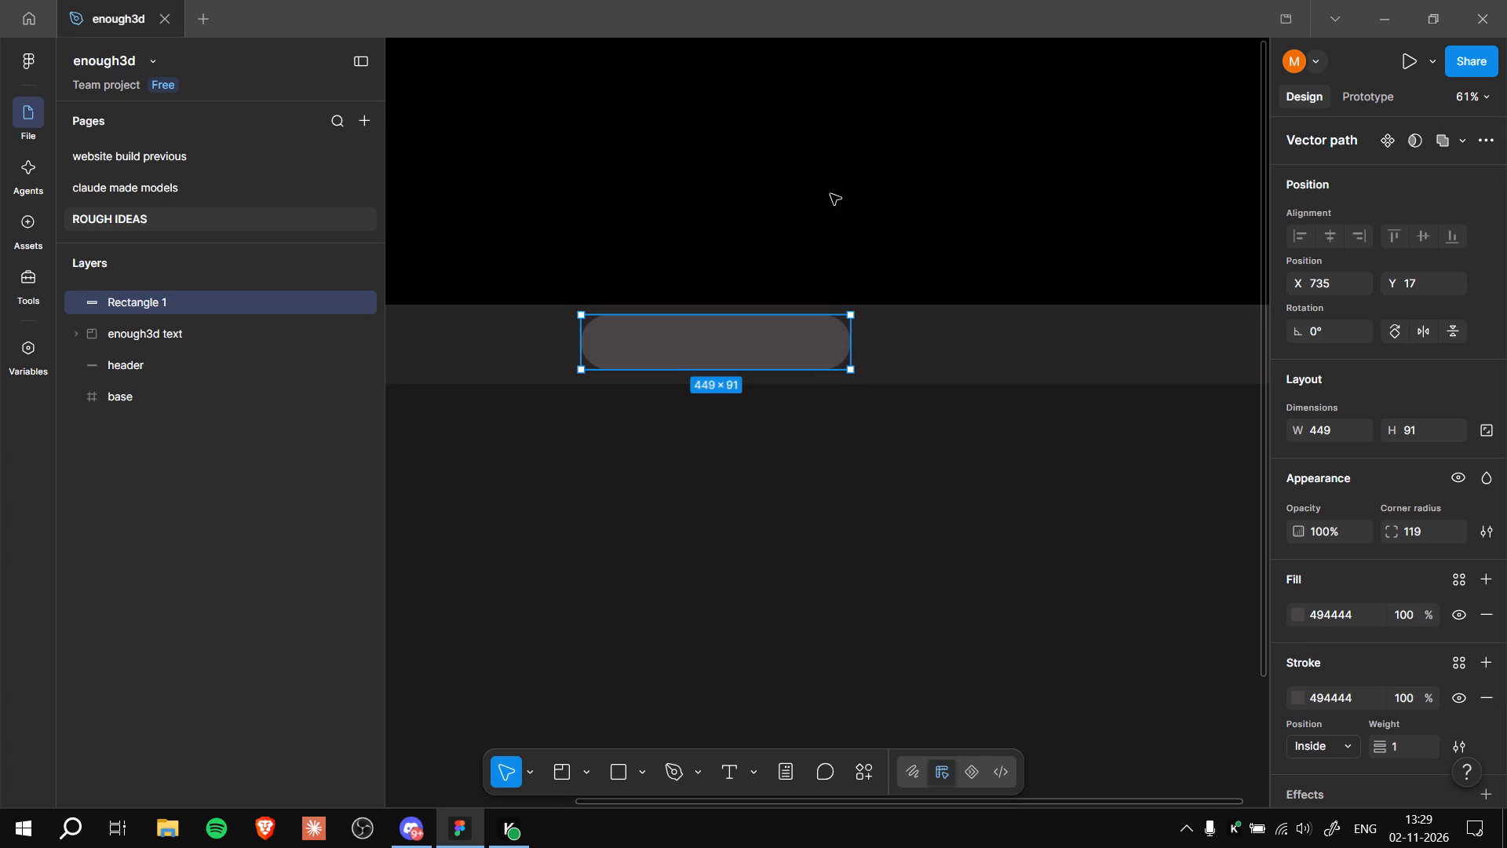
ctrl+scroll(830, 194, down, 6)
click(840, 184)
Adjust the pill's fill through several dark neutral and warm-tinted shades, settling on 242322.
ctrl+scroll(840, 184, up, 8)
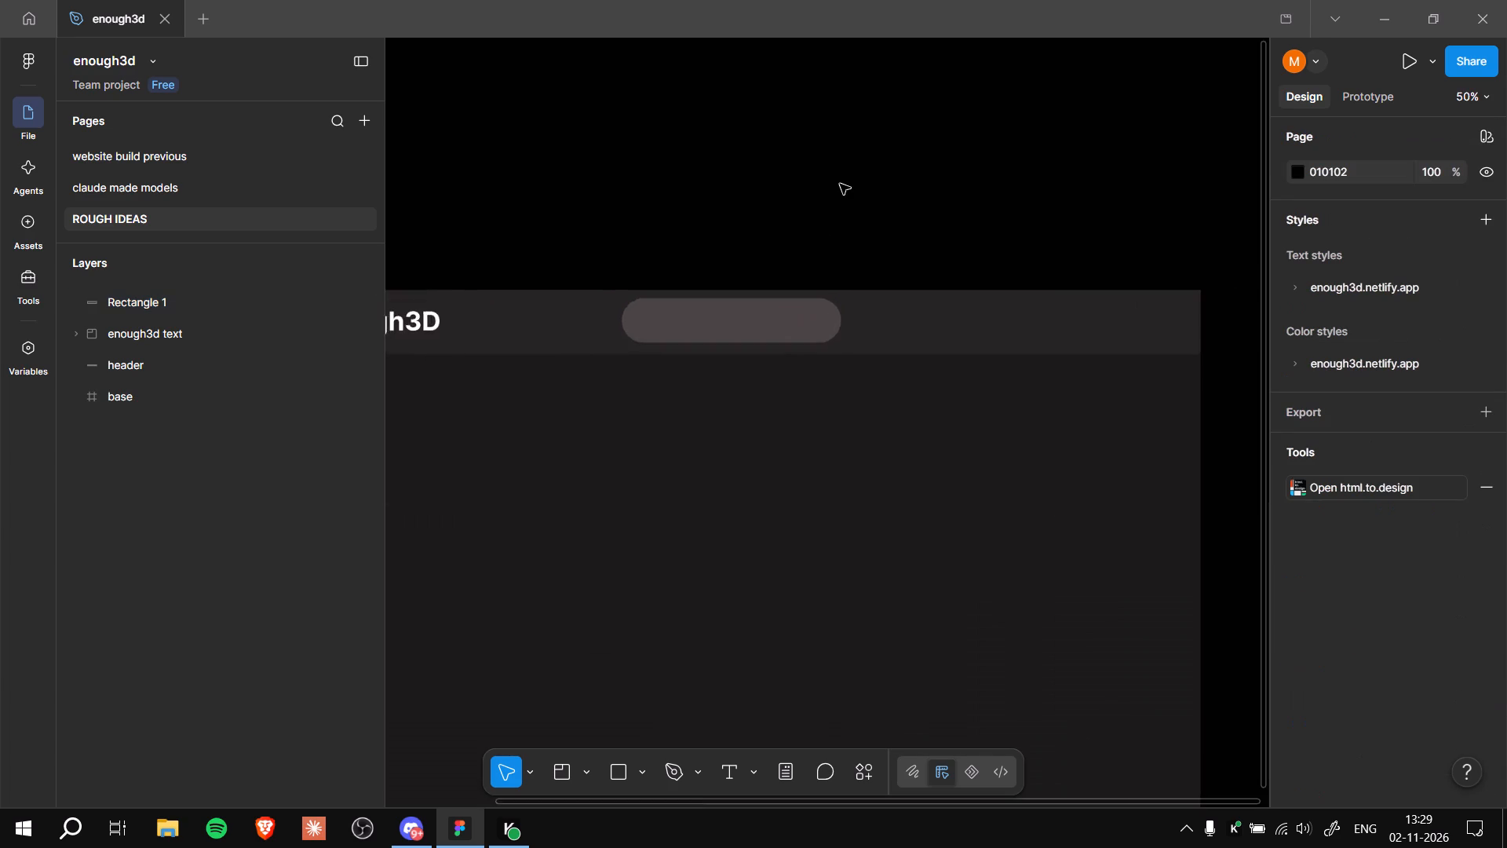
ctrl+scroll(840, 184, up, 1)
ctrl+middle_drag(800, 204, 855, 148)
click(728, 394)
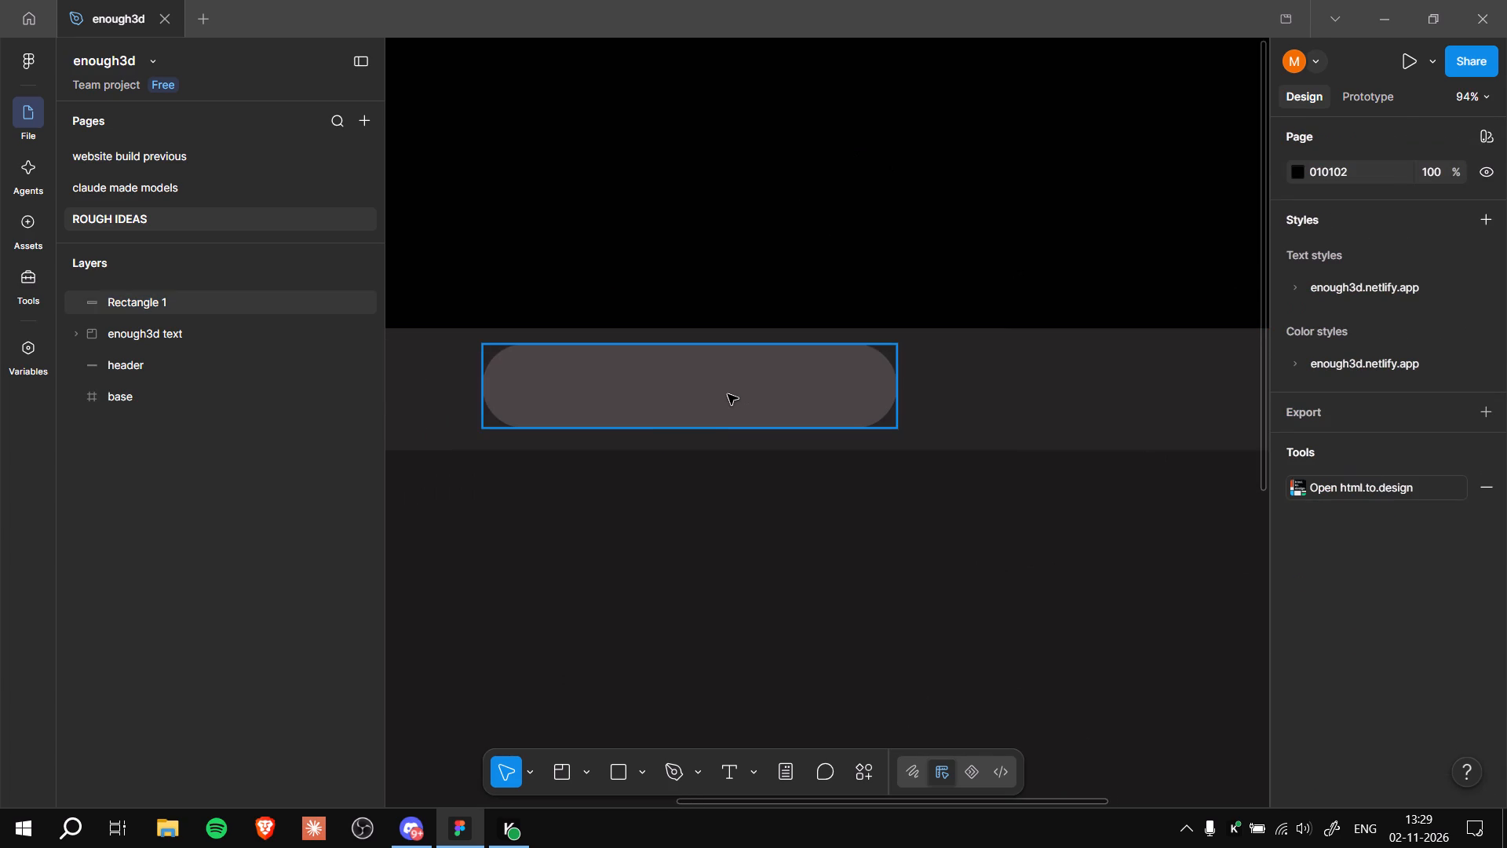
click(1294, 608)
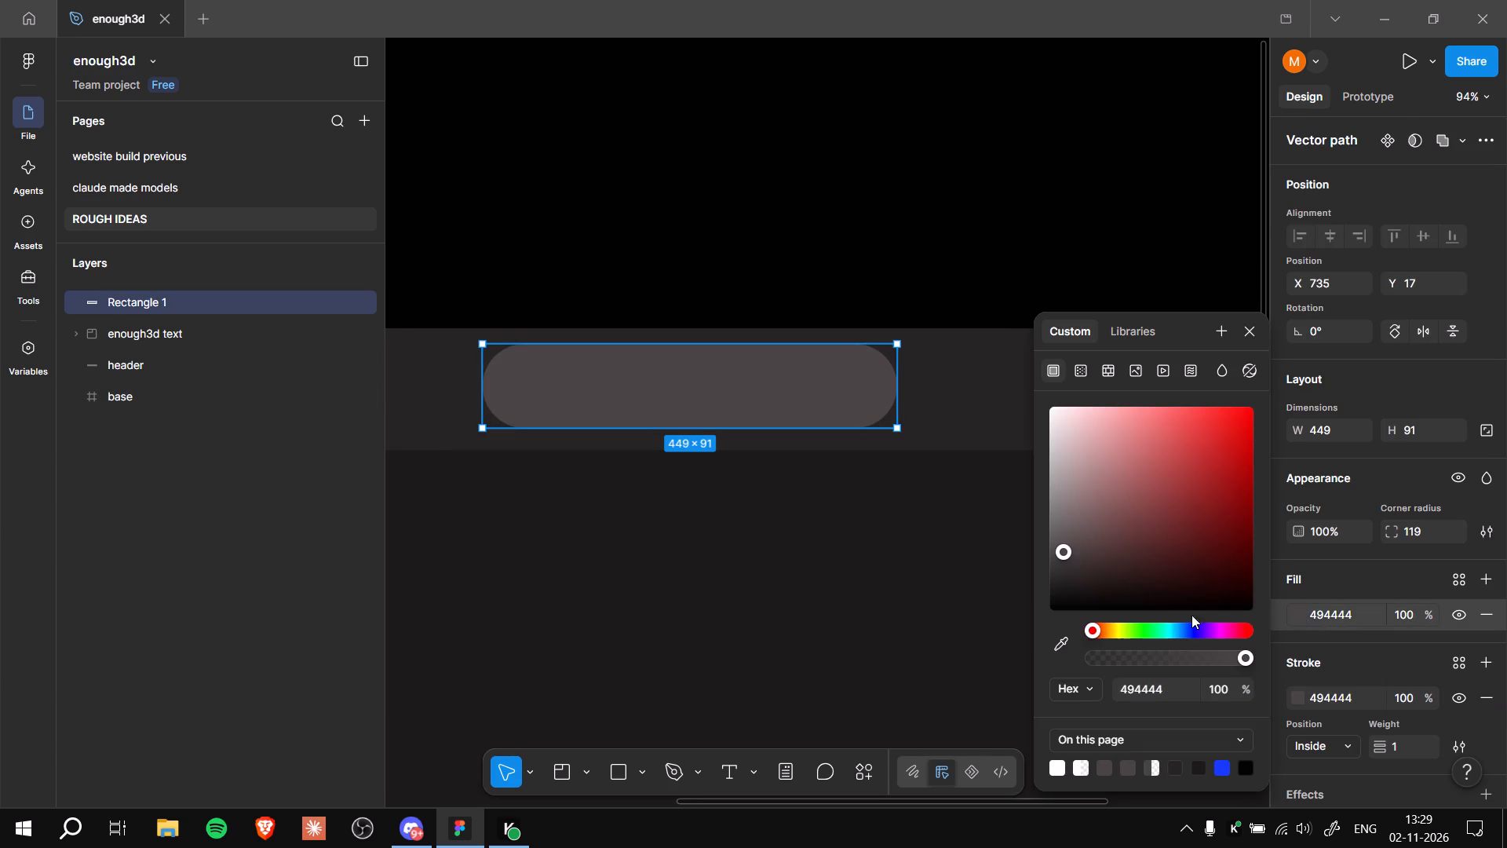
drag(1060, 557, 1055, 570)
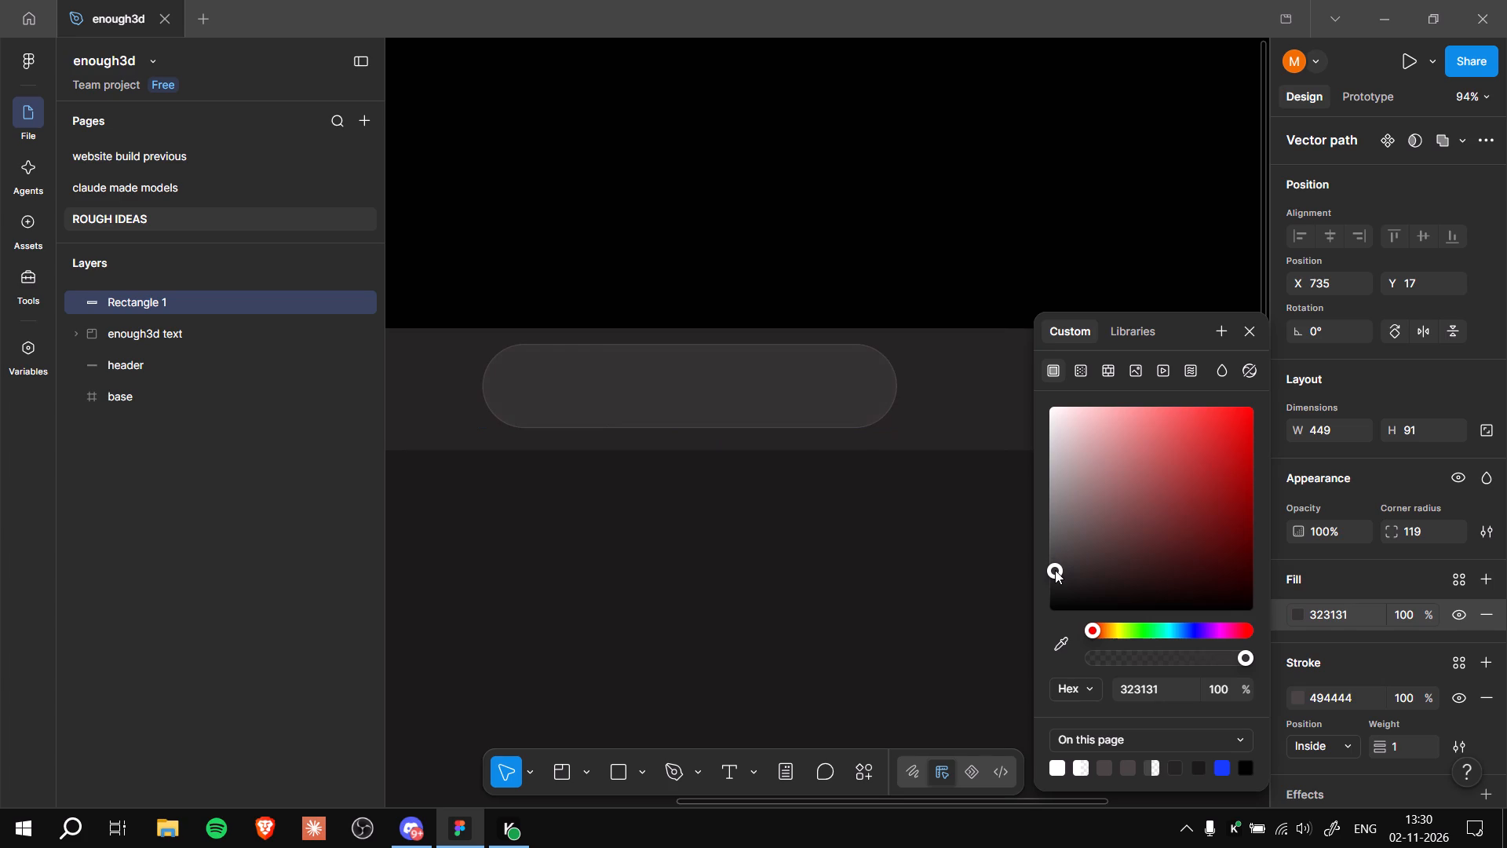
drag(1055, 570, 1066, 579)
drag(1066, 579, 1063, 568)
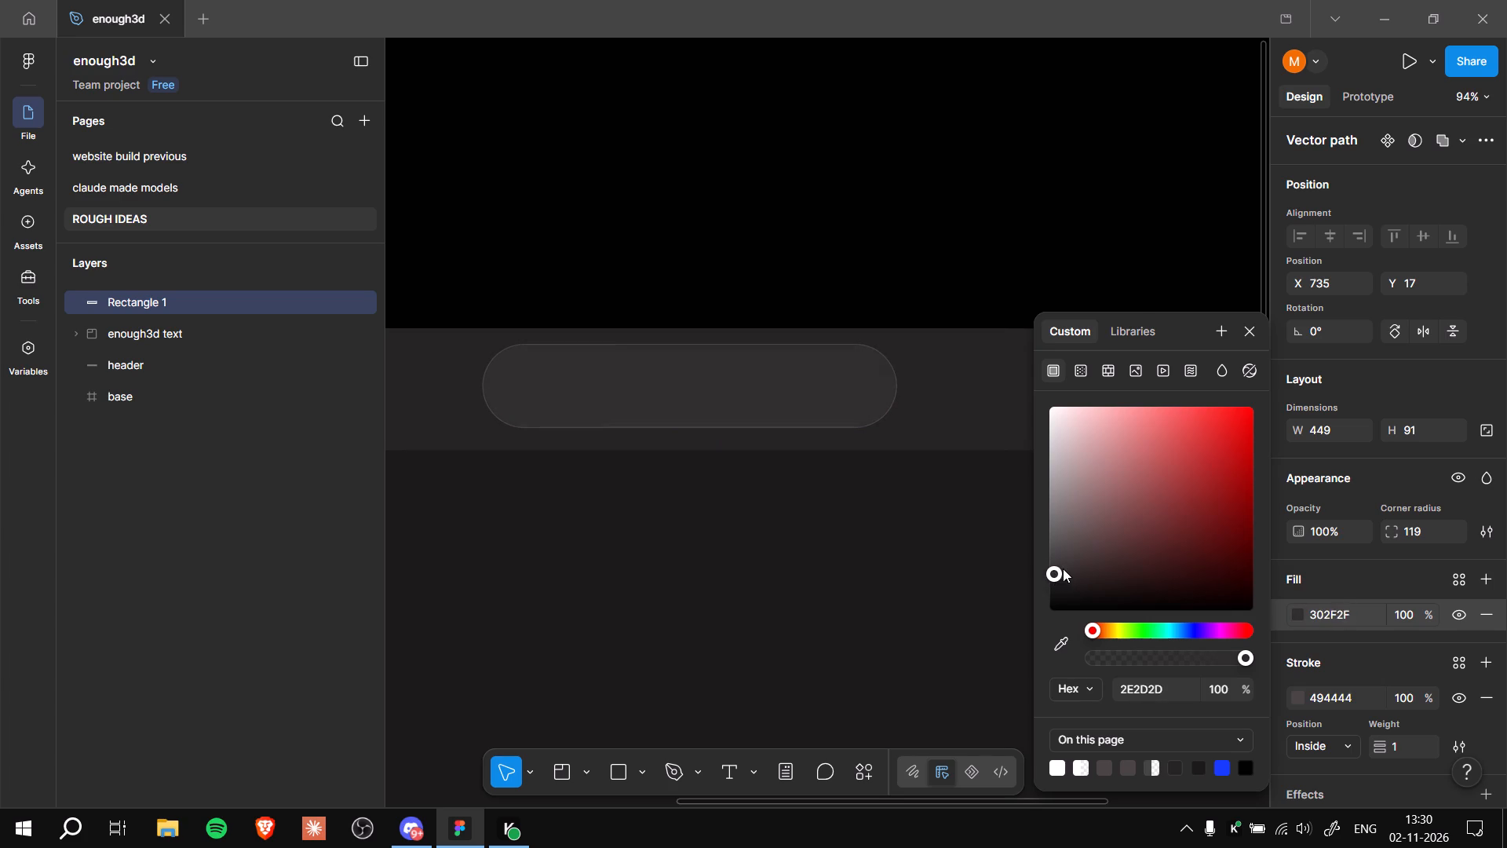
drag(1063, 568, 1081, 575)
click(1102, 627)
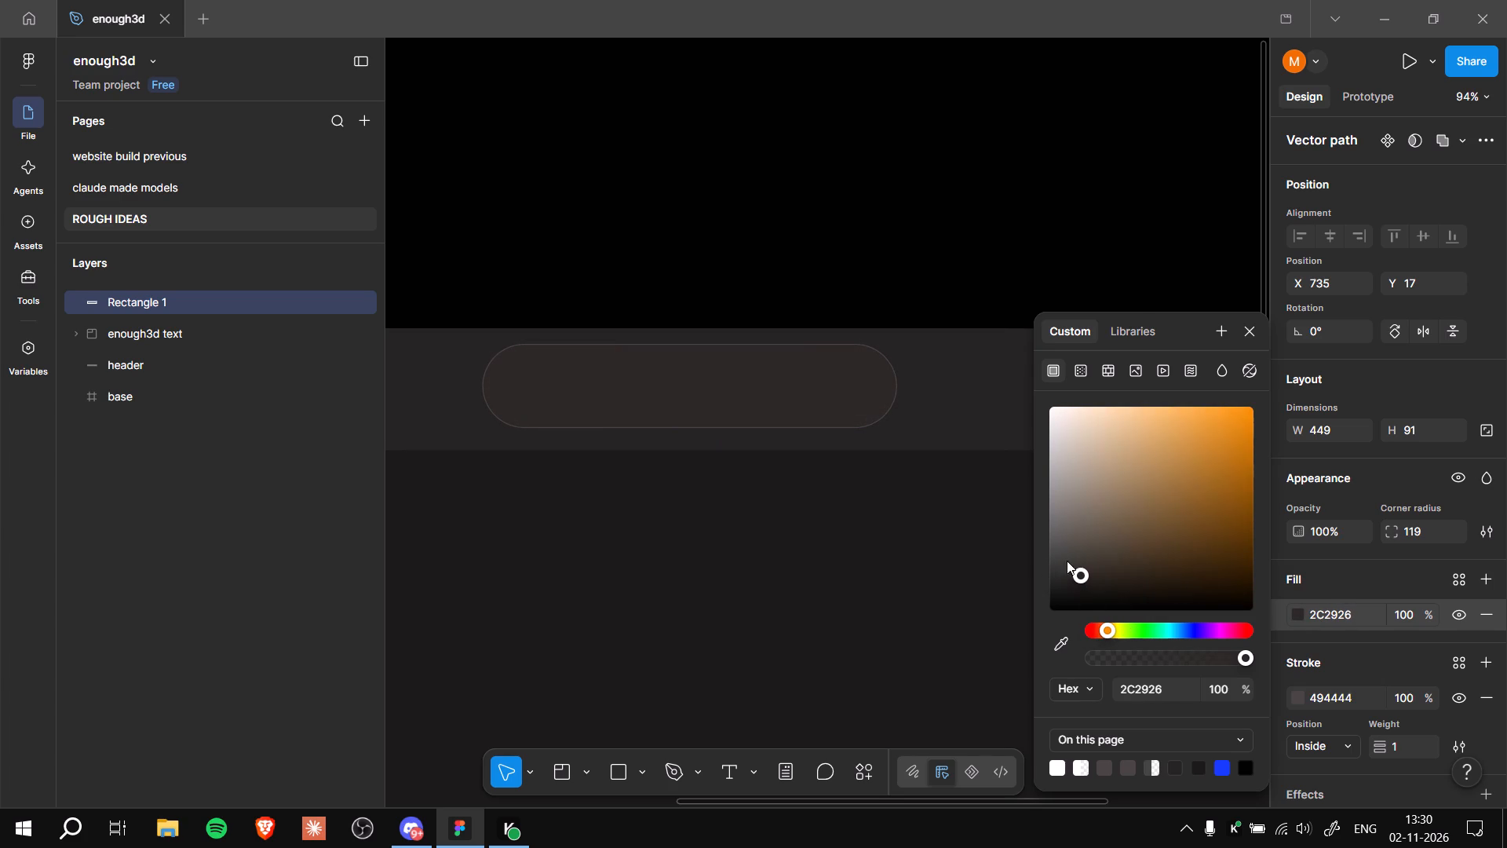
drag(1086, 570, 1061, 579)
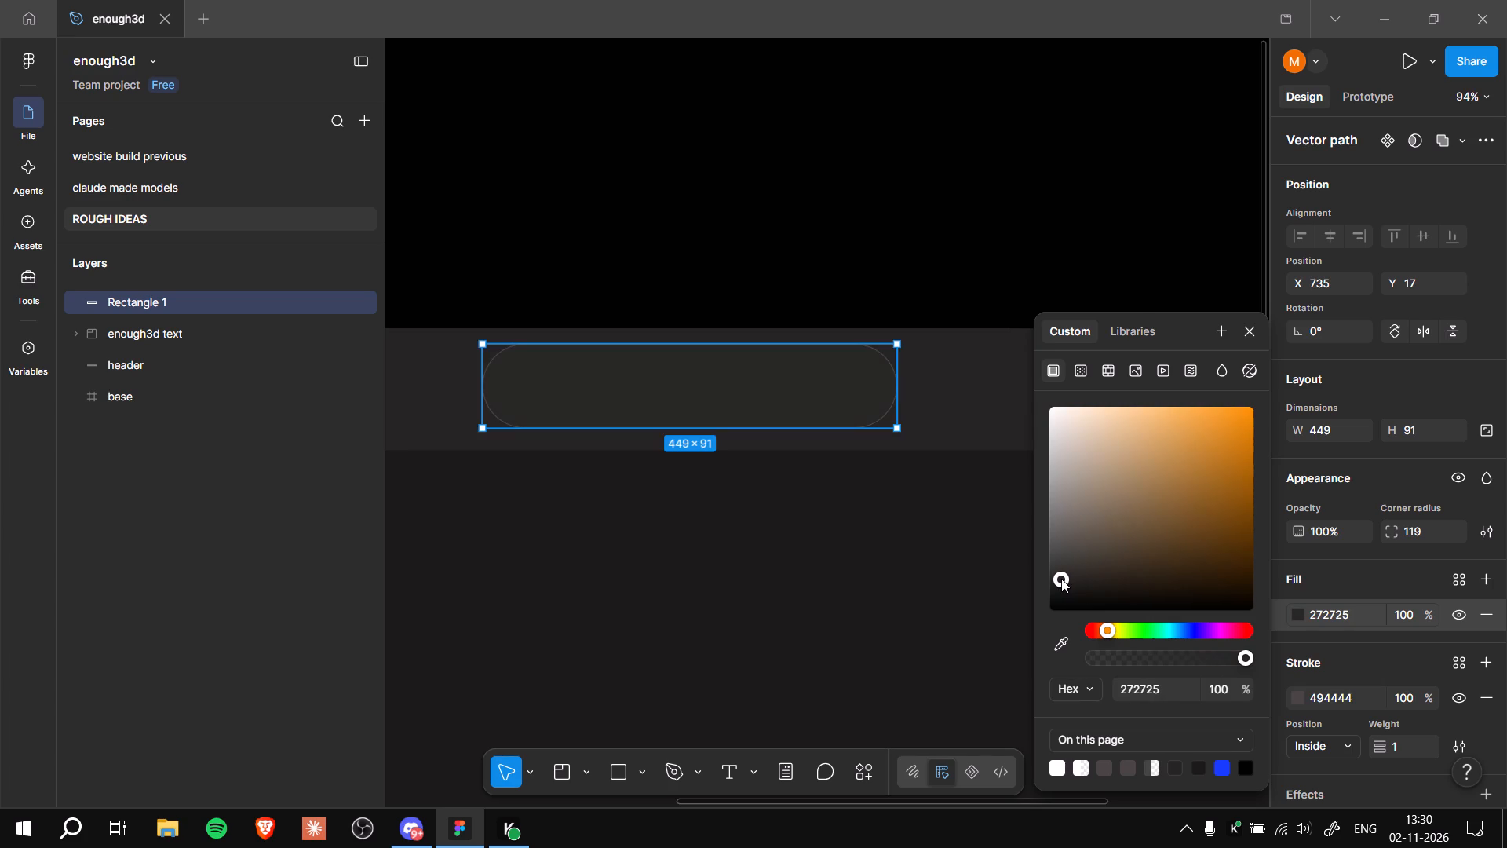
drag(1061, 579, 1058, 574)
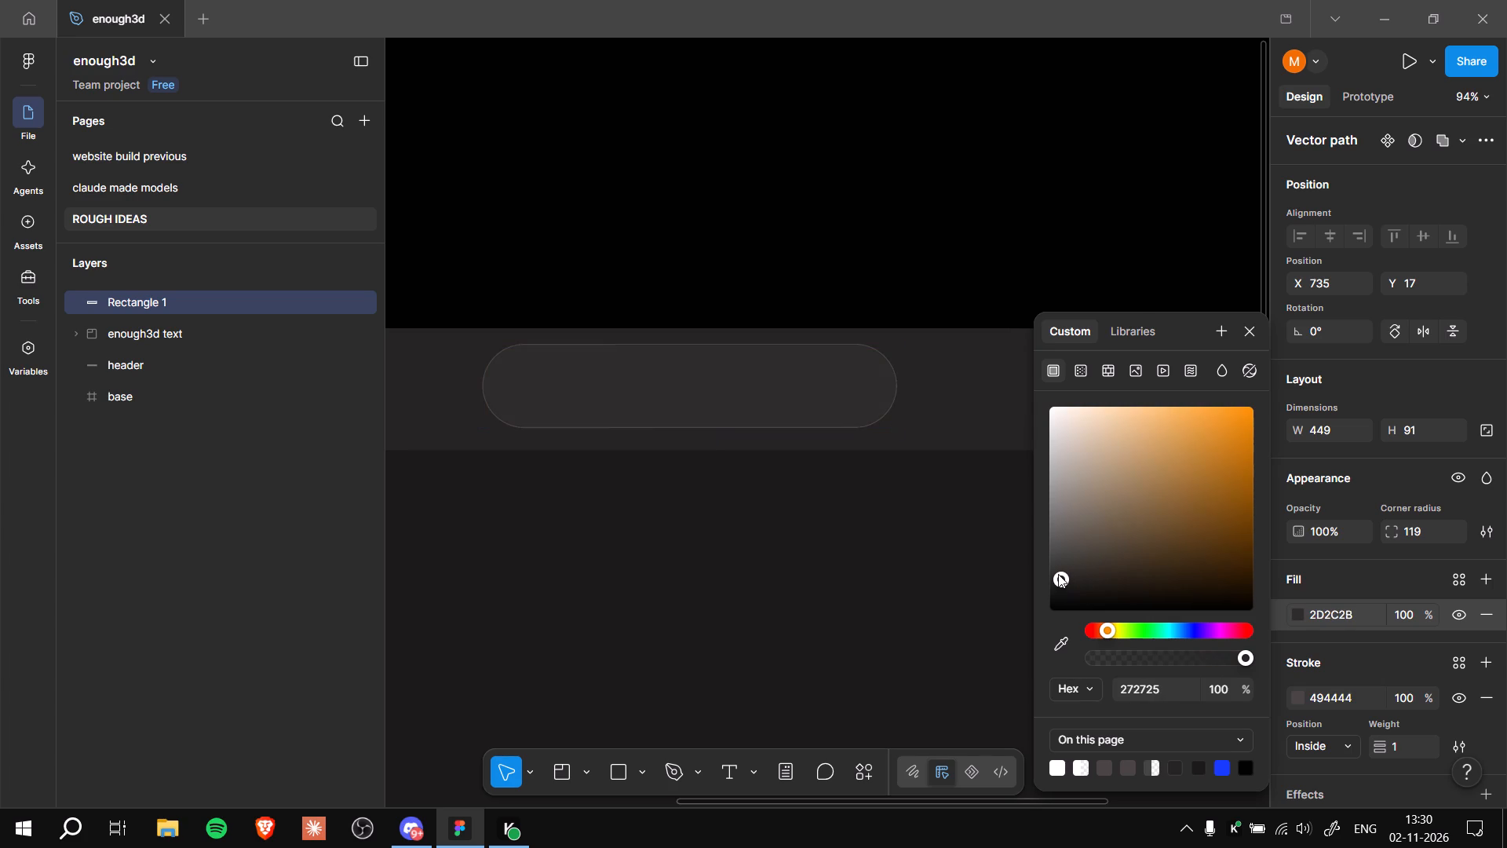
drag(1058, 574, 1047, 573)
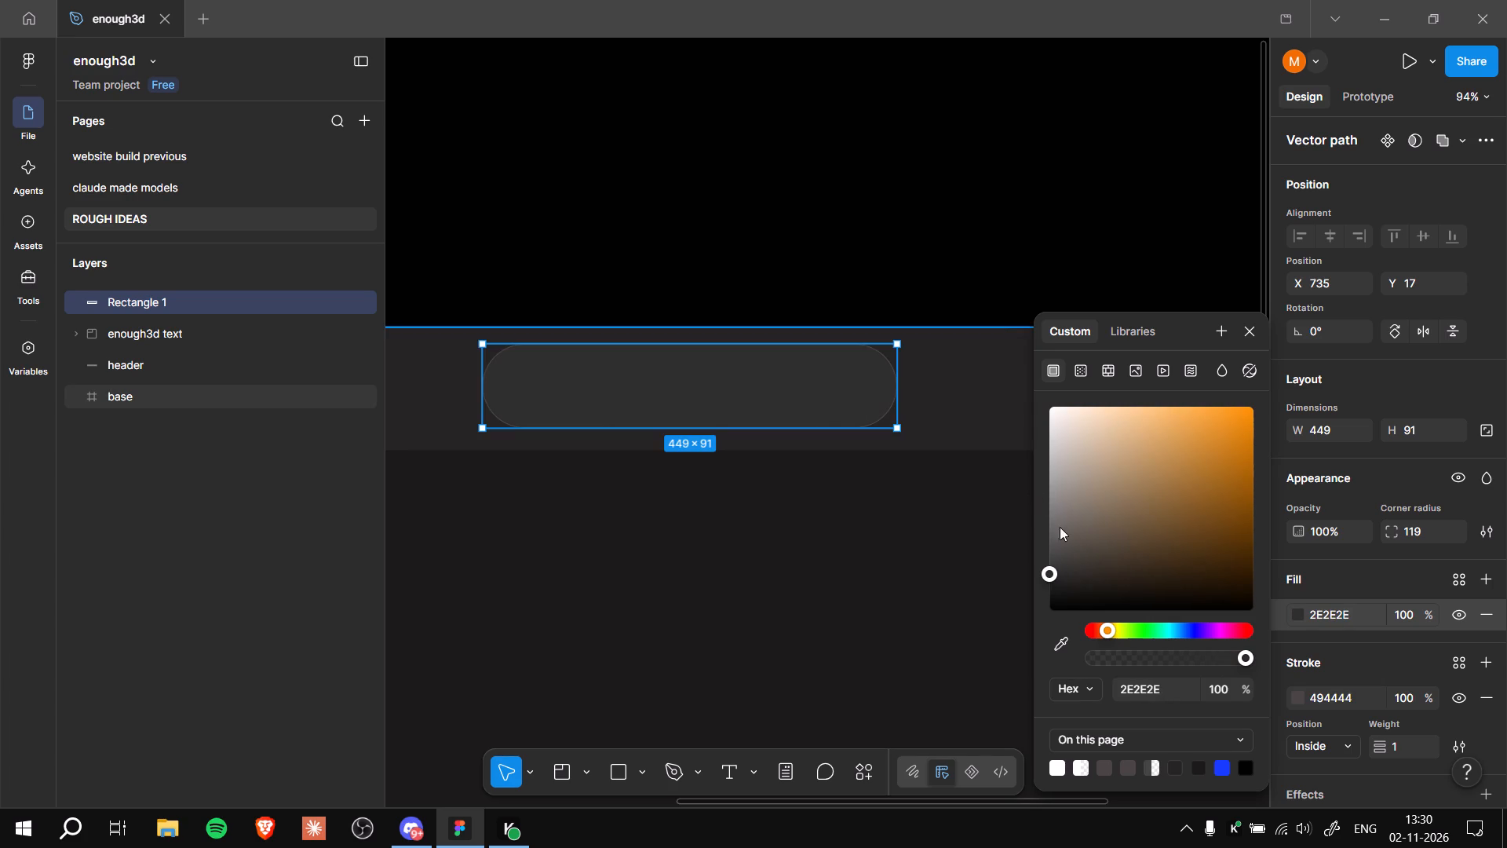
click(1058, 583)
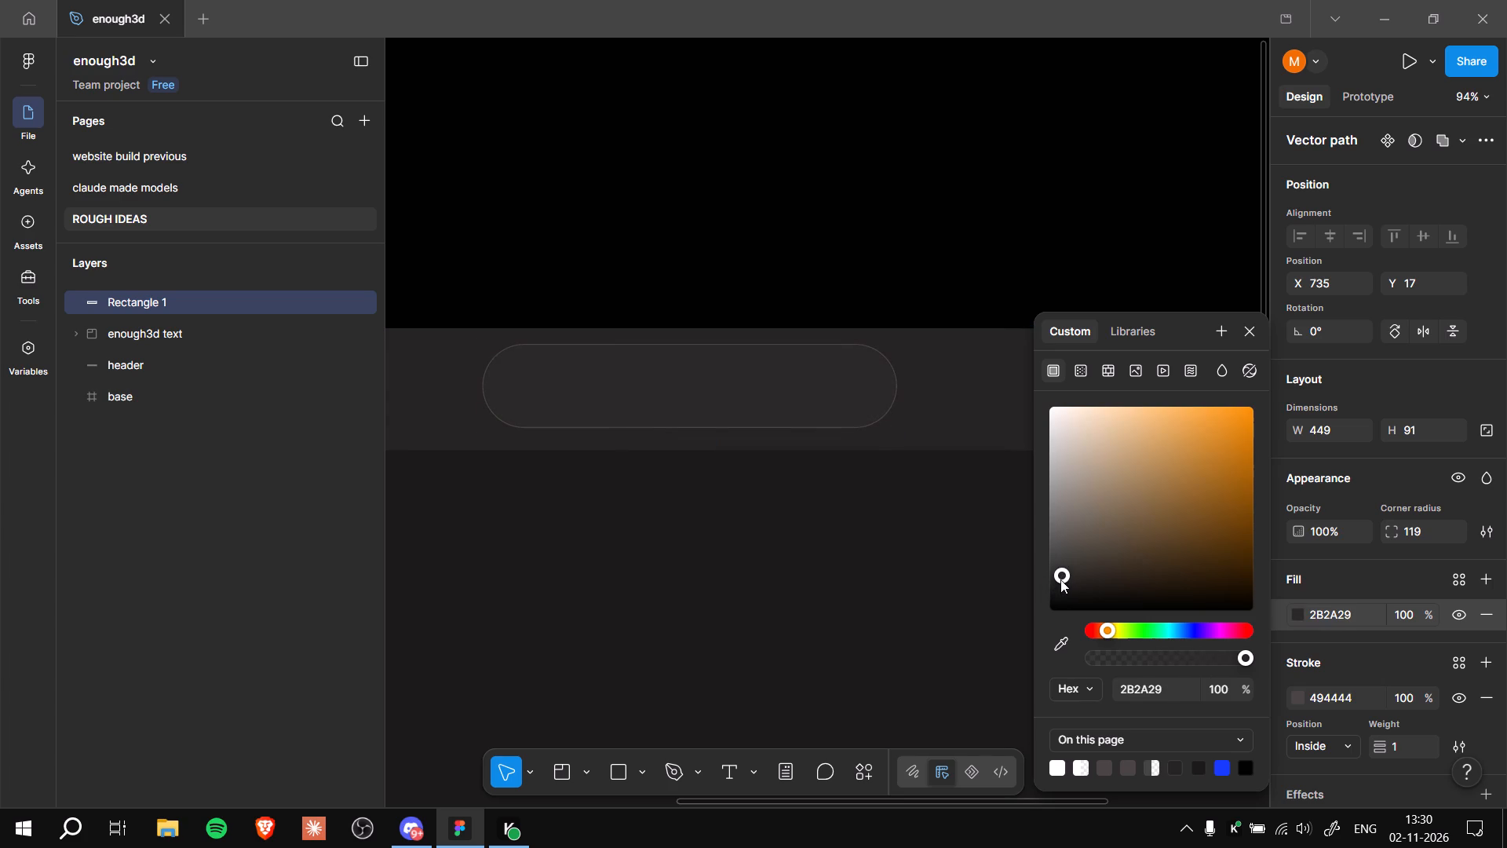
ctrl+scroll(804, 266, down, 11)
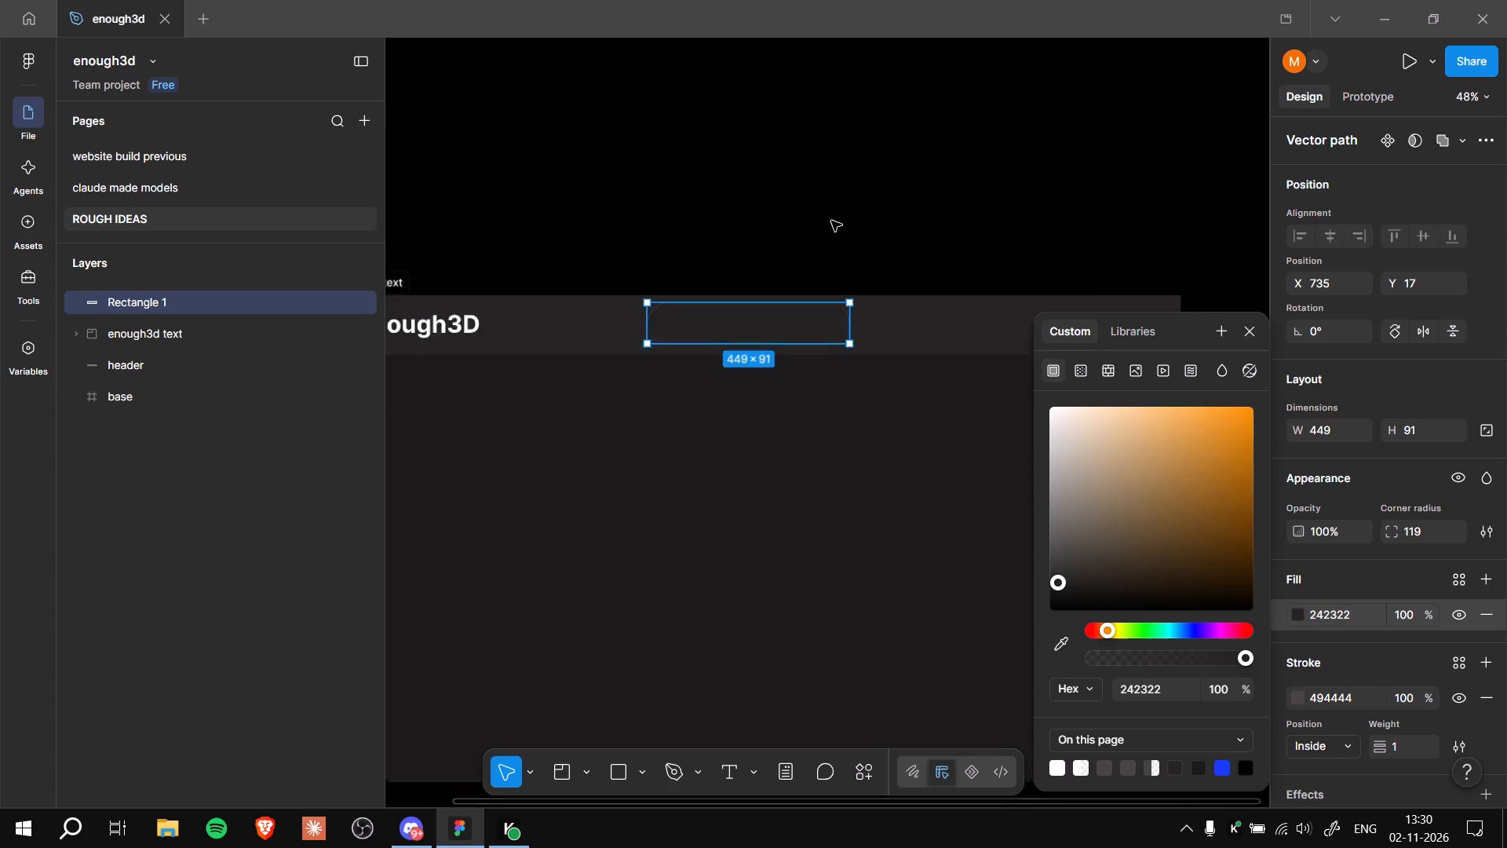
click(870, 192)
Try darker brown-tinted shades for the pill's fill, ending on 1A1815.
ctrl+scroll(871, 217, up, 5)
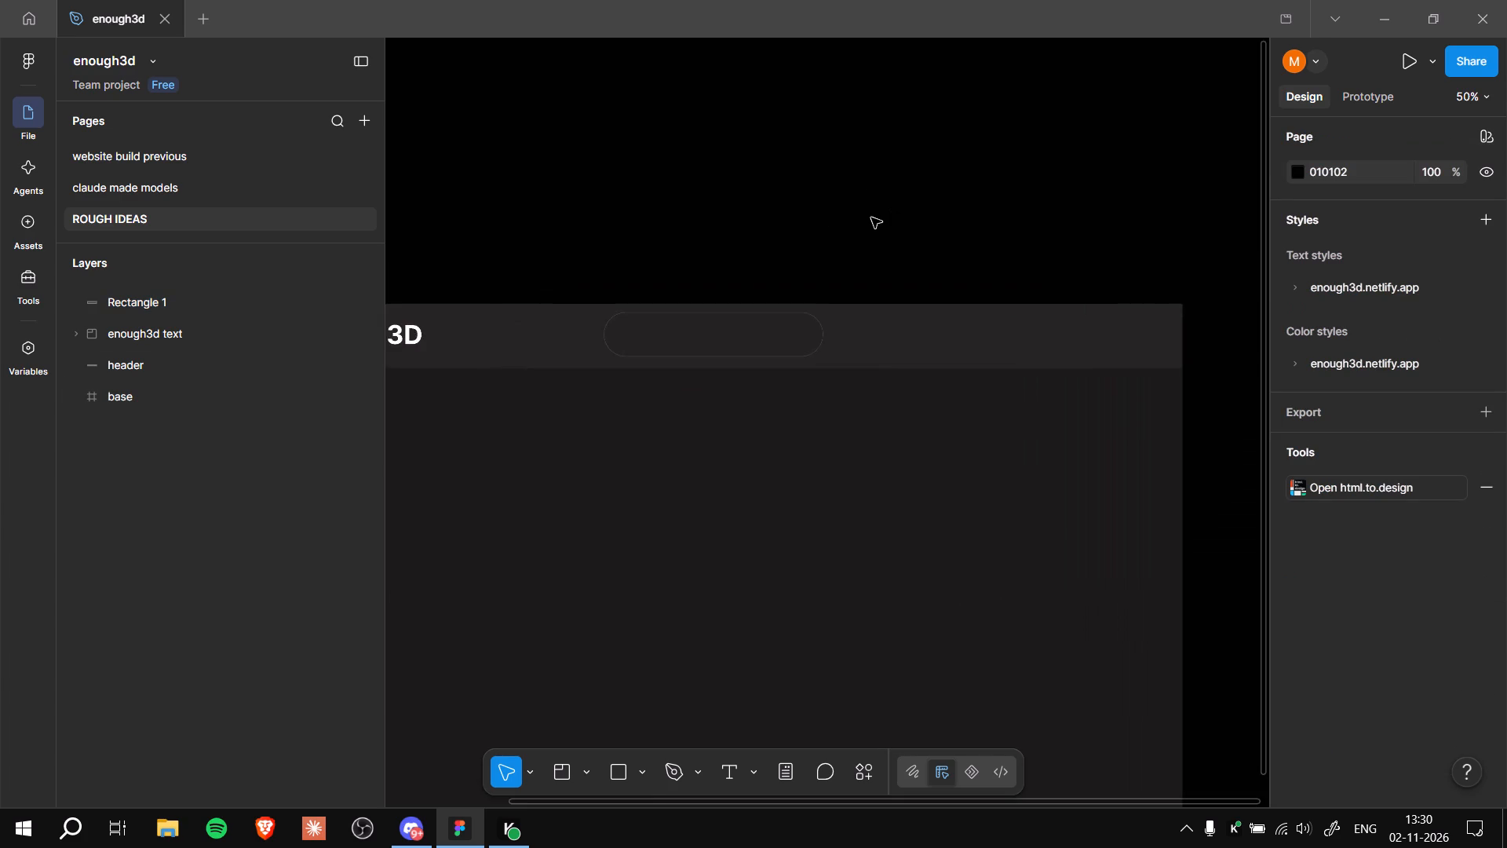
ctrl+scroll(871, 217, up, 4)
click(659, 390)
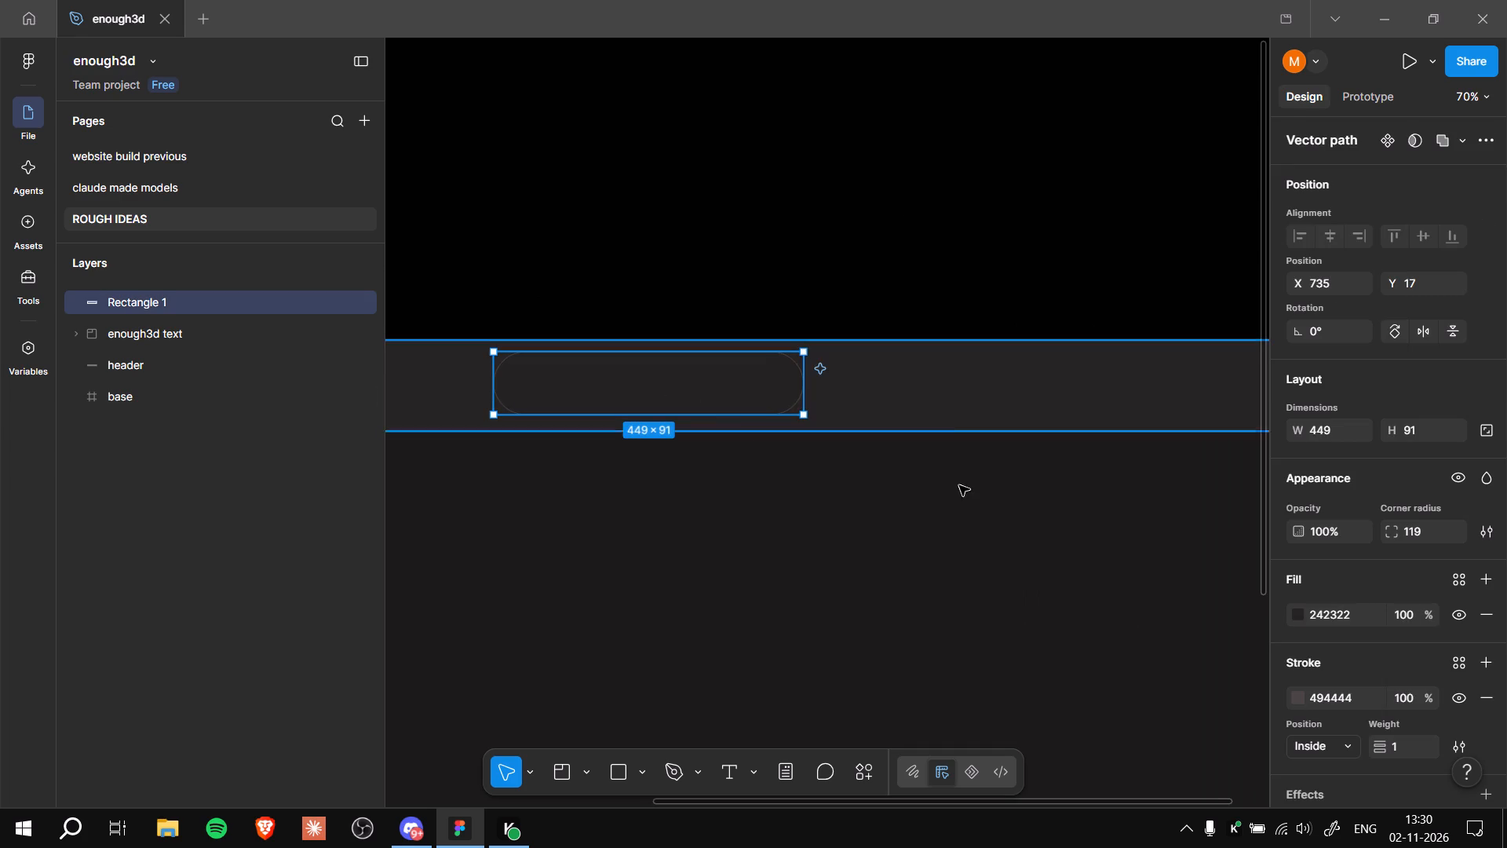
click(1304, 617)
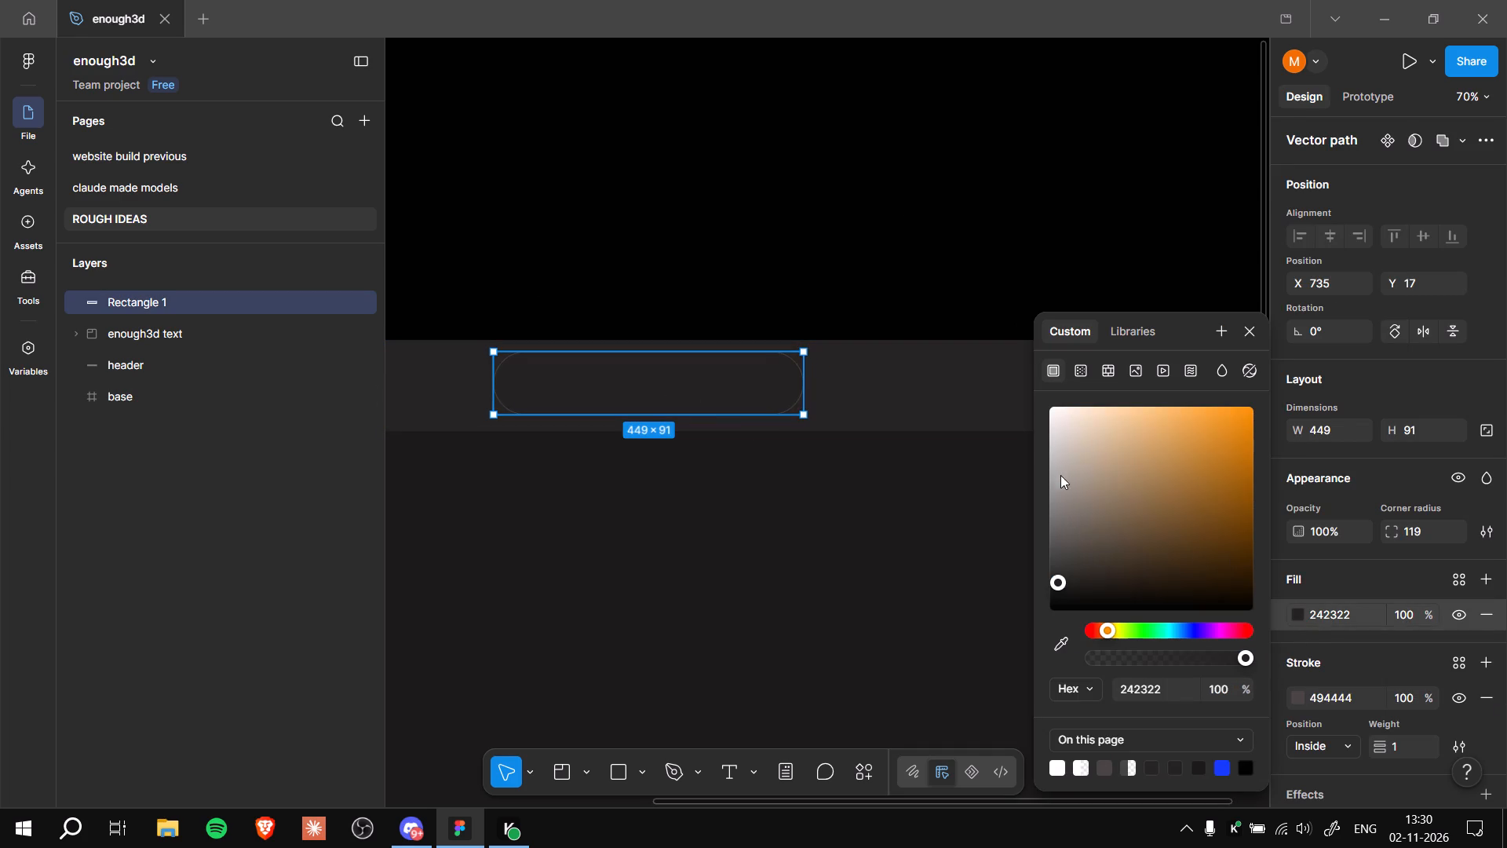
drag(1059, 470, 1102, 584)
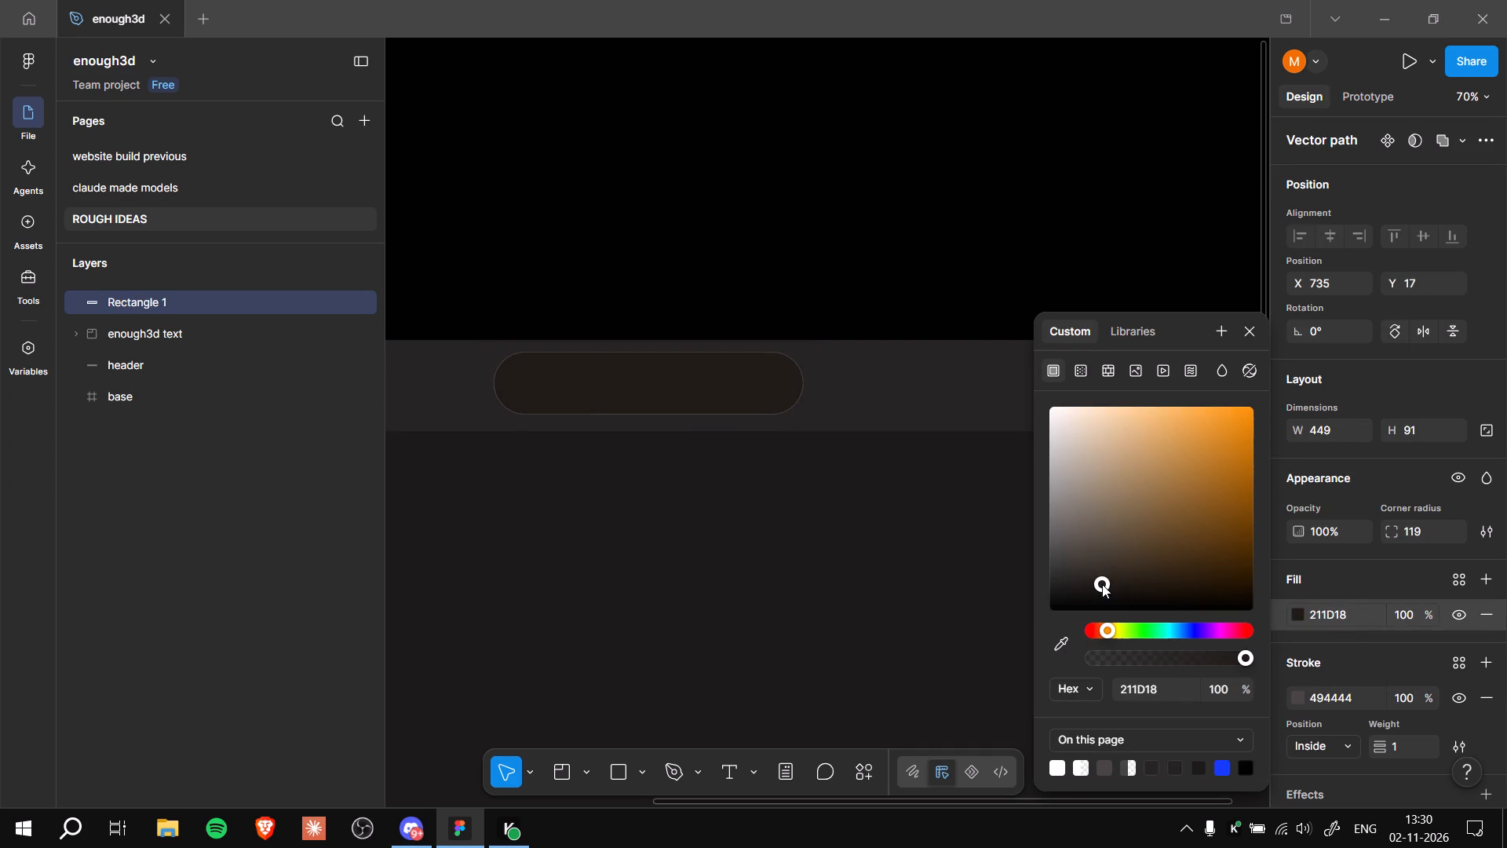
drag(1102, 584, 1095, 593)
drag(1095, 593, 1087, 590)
Sample the base background's colour for the pill's fill, lighten it to 252323, and deselect the pill.
click(1063, 641)
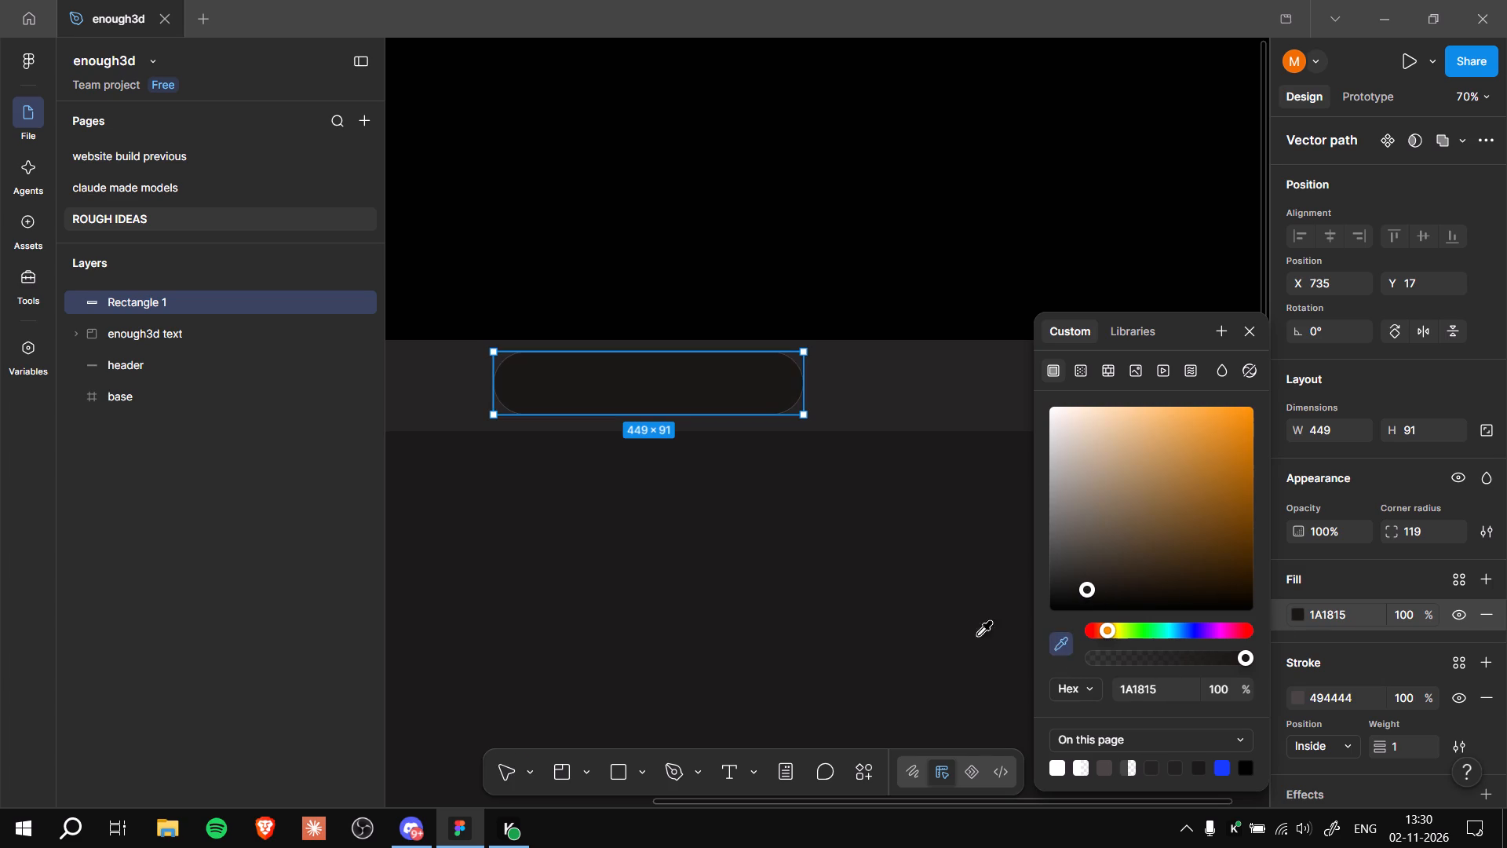
click(797, 609)
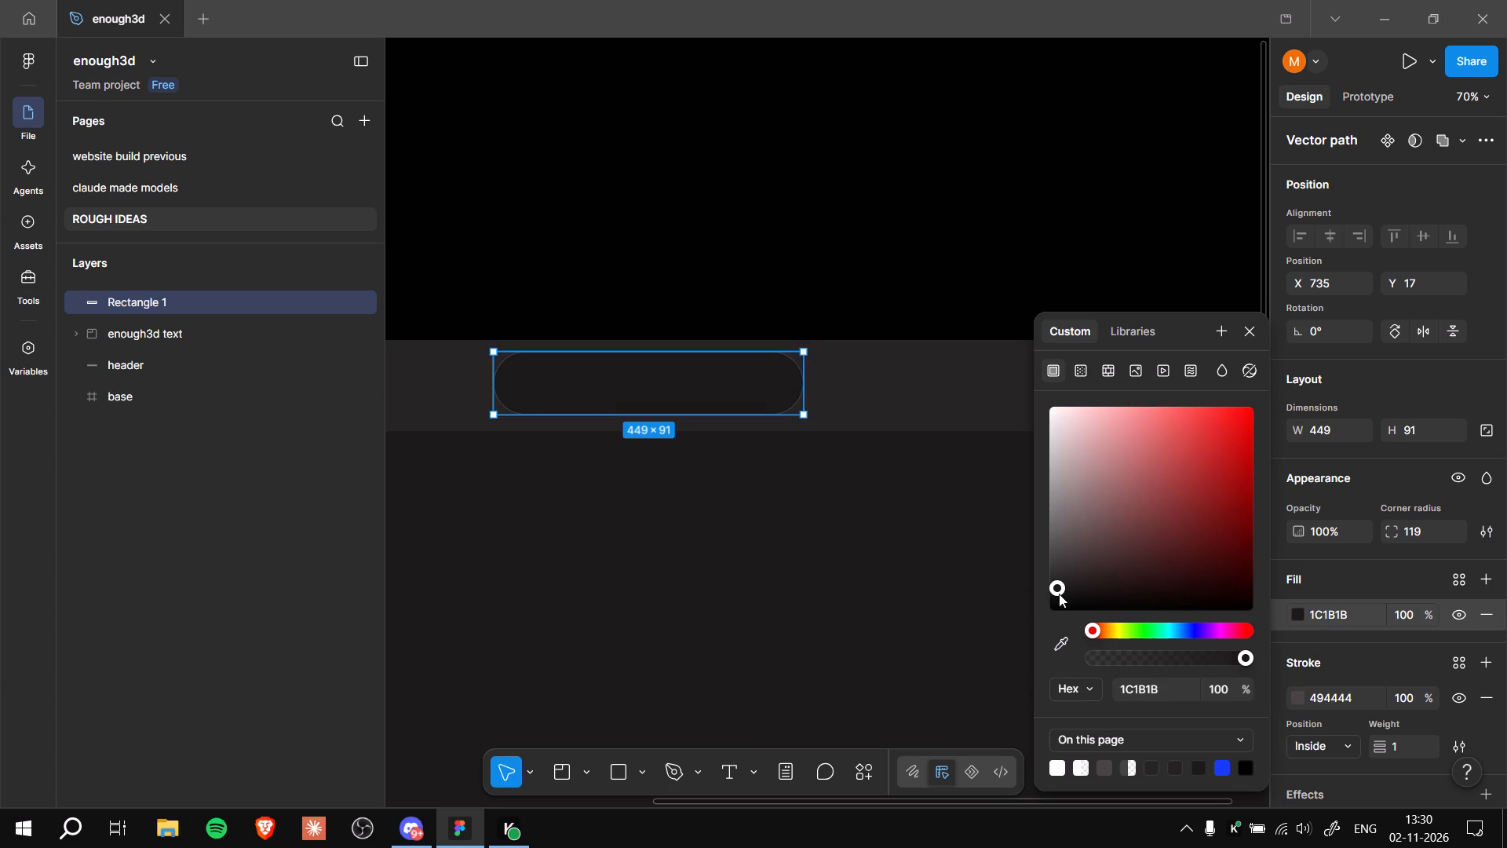
click(1056, 585)
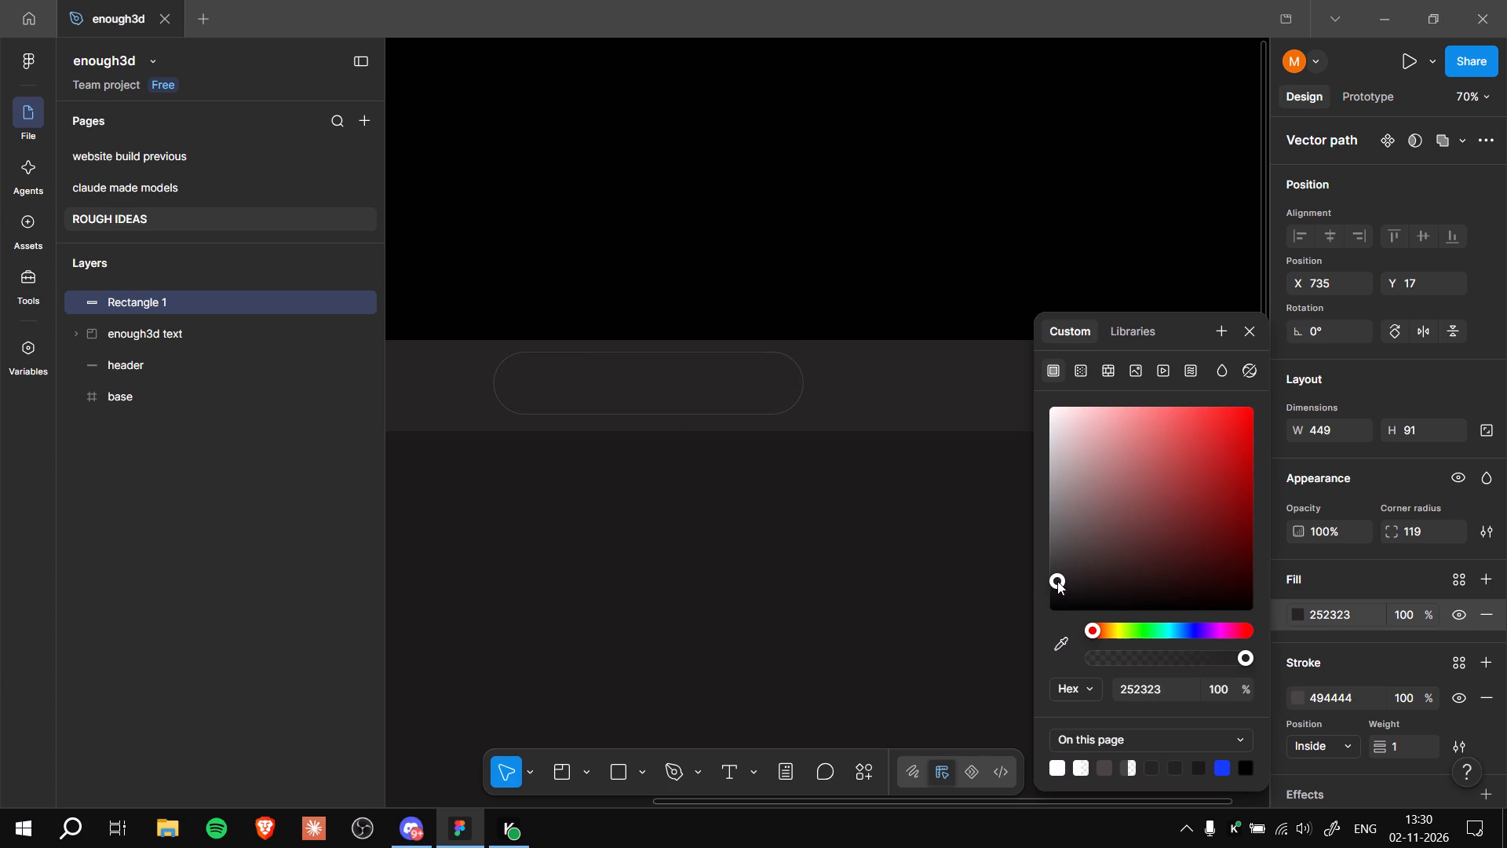
click(848, 235)
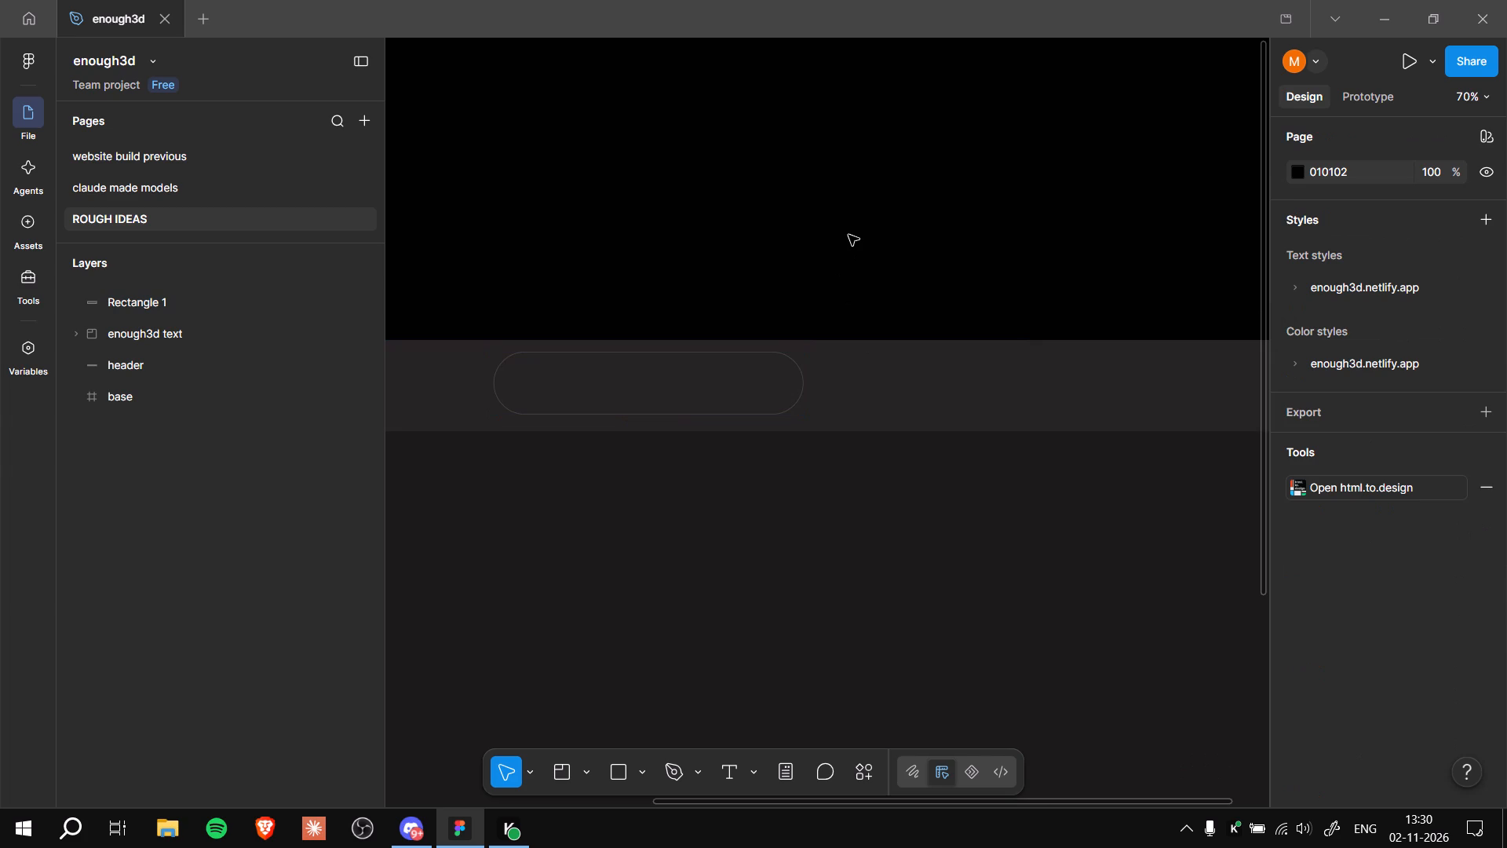
Examine the pill's fill against the header bar from the full-frame view and close up.
ctrl+scroll(848, 235, down, 9)
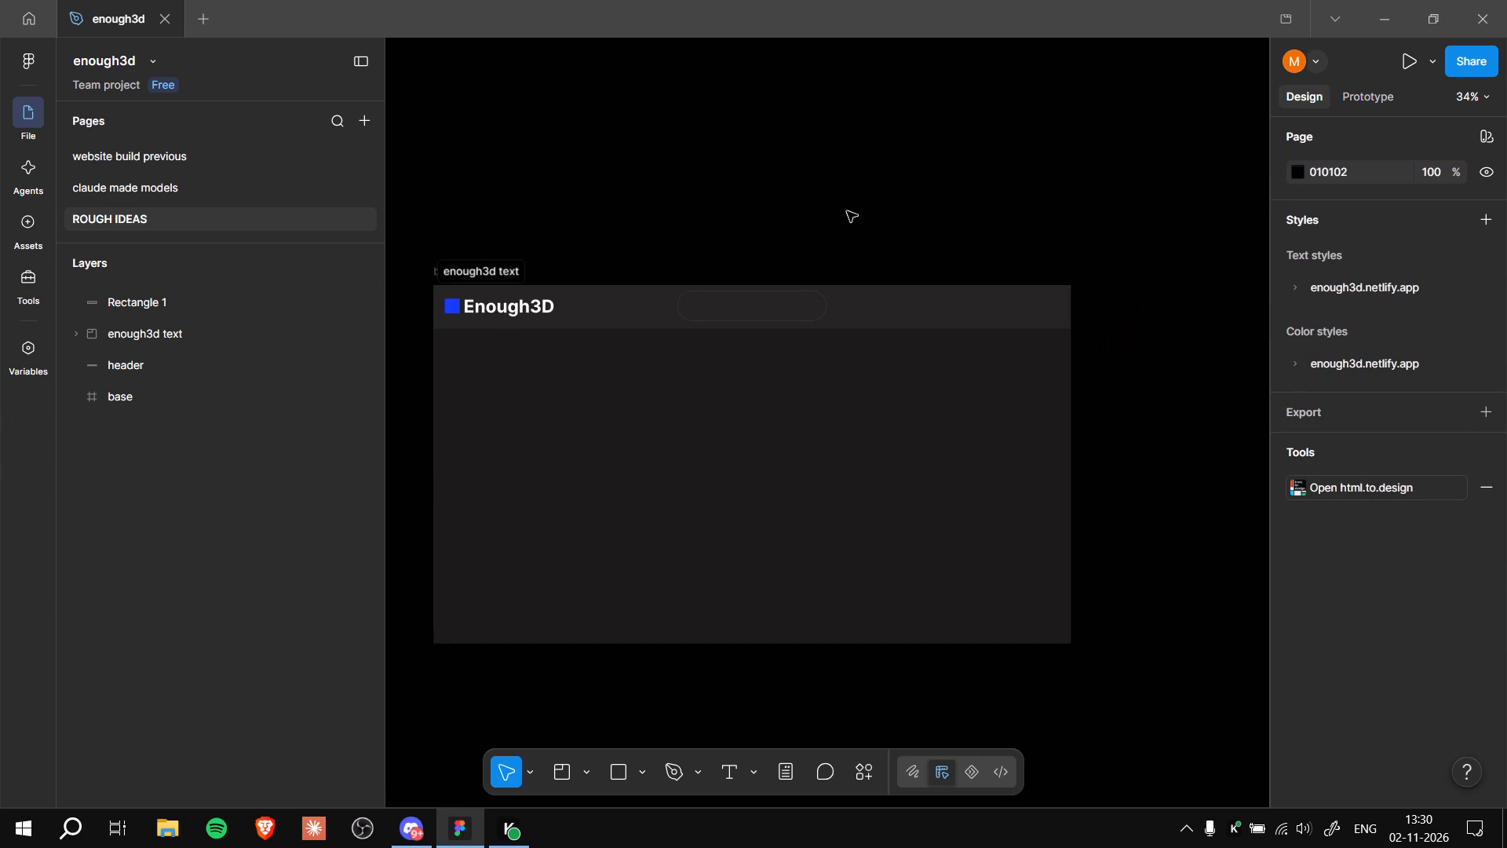
scroll(847, 211, up, 6)
scroll(859, 208, down, 2)
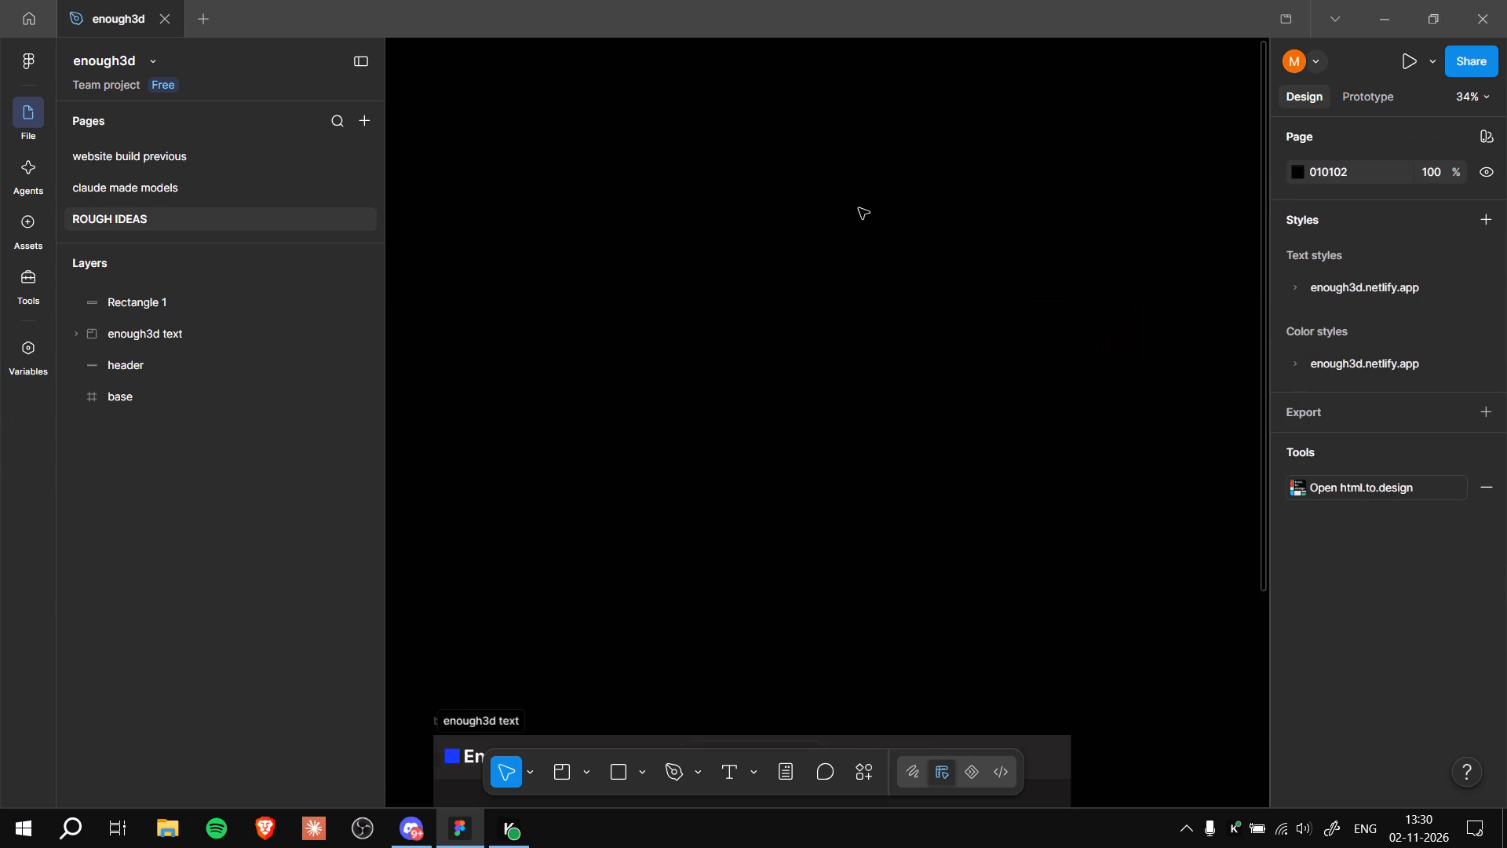
scroll(859, 208, down, 3)
scroll(808, 390, down, 3)
ctrl+scroll(840, 362, up, 4)
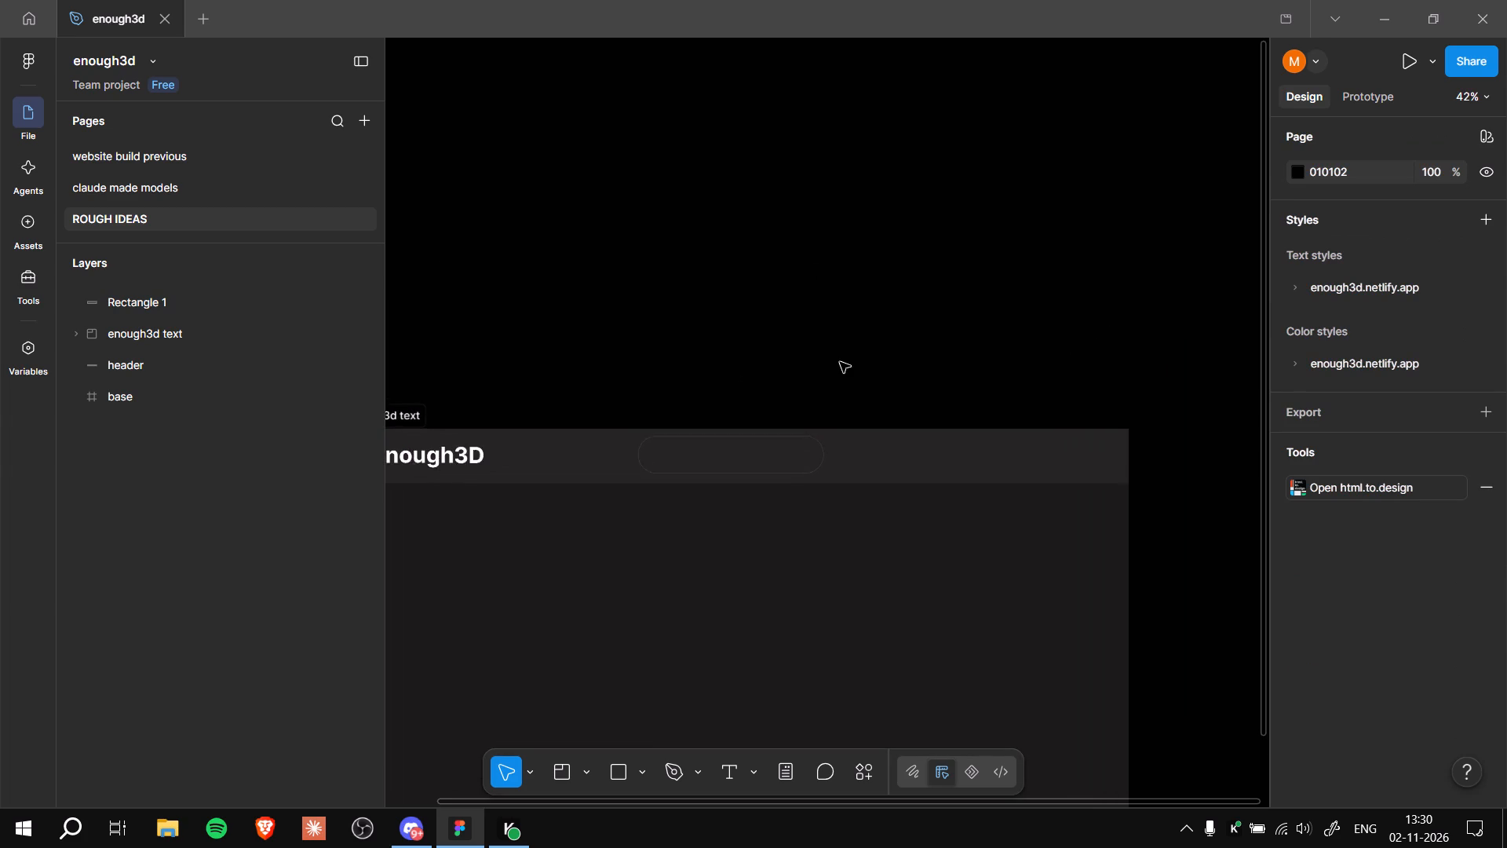
ctrl+scroll(812, 407, up, 1)
ctrl+middle_drag(812, 407, 846, 309)
ctrl+scroll(907, 214, down, 3)
ctrl+scroll(909, 212, up, 4)
ctrl+scroll(889, 276, up, 1)
ctrl+middle_drag(889, 276, 901, 151)
Adjust the pill's stroke colour through several dark grey shades, settling on 524747, and deselect it.
click(732, 309)
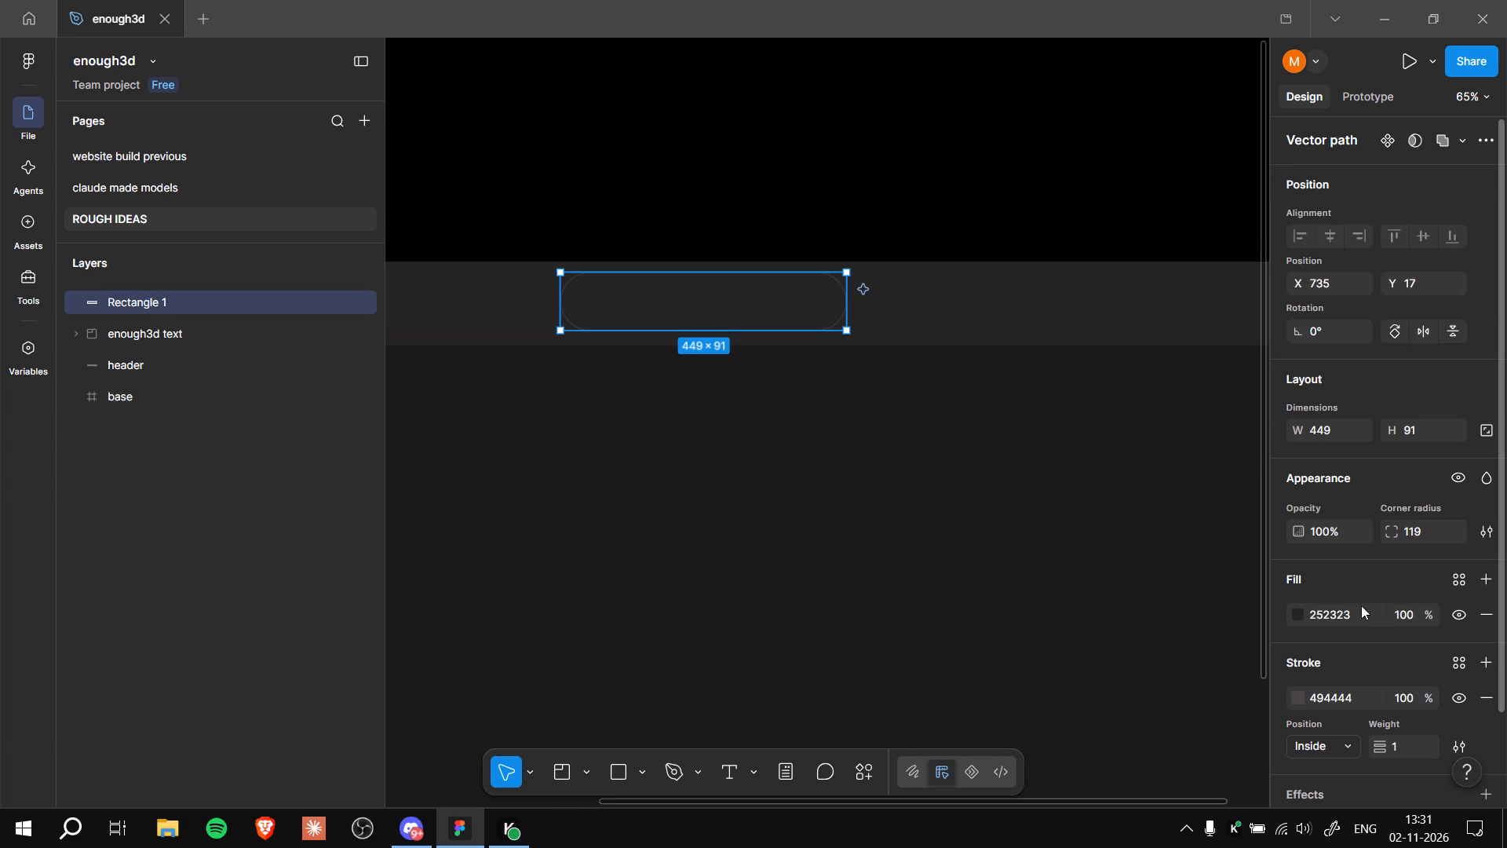
click(1290, 697)
click(1296, 697)
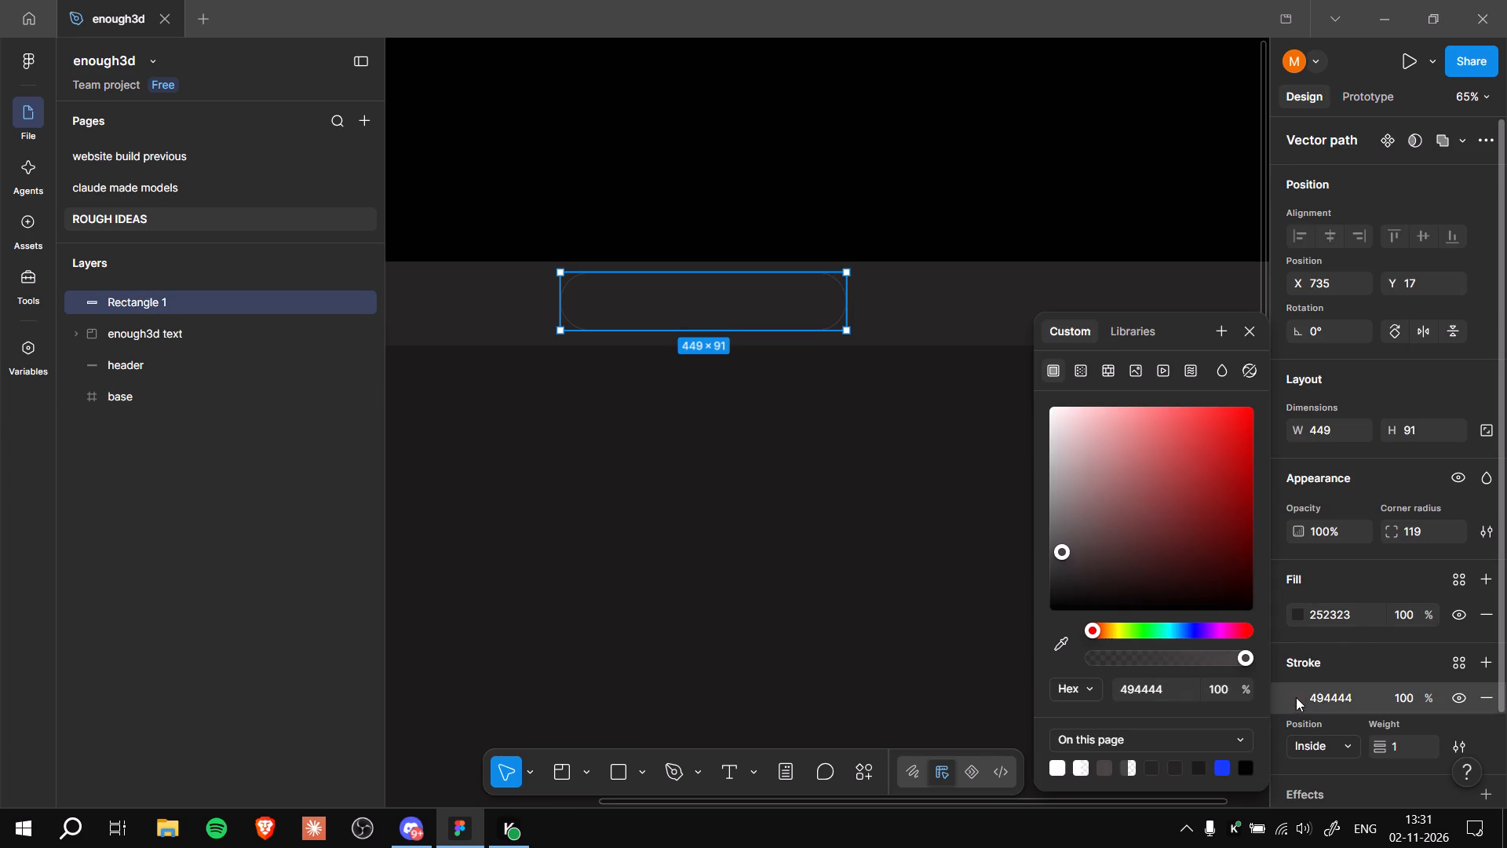
drag(1063, 547, 1060, 547)
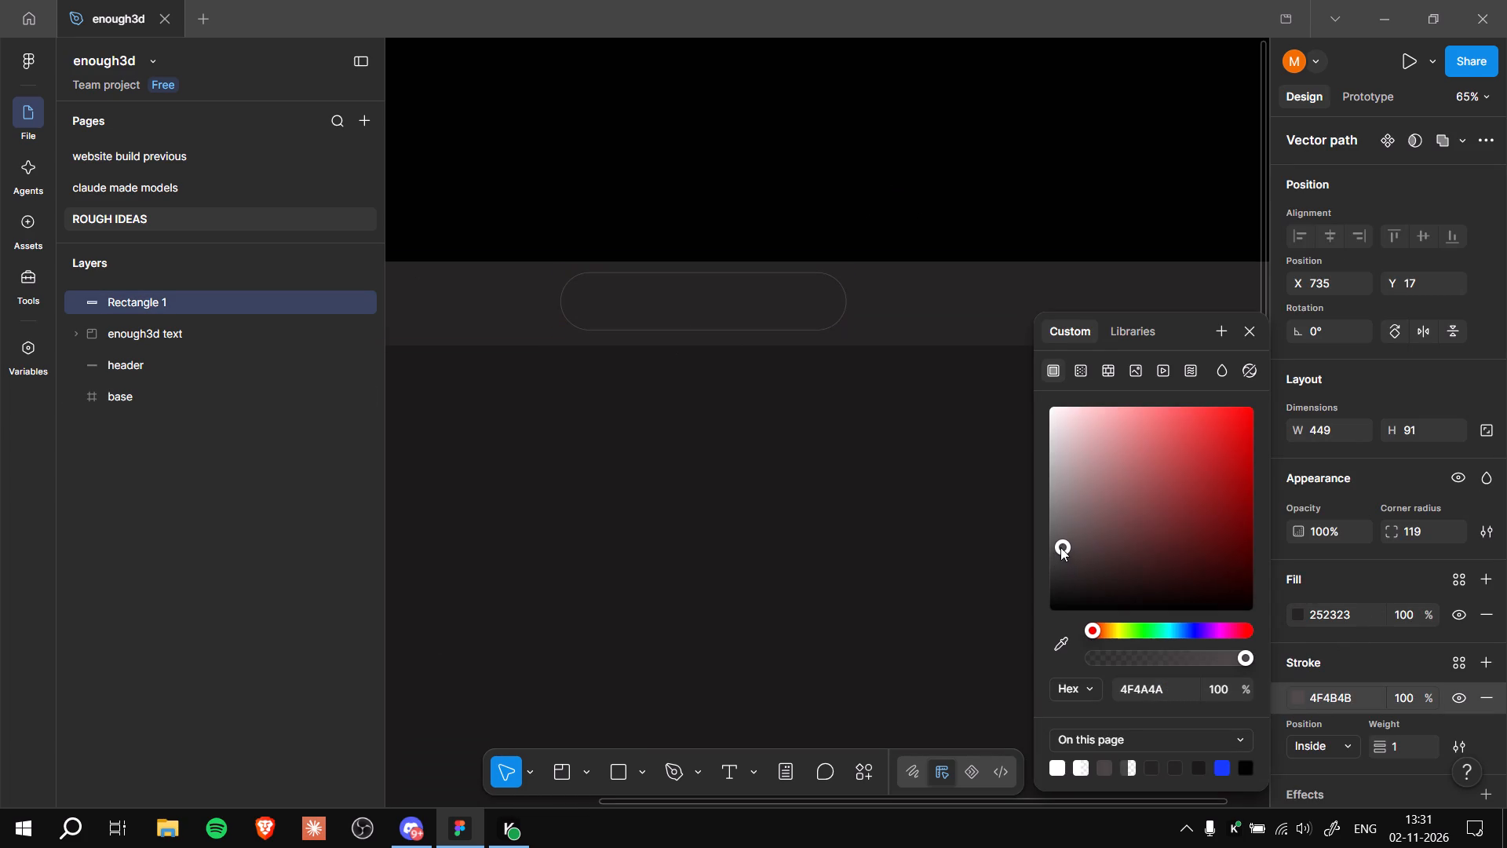
drag(1060, 547, 1051, 554)
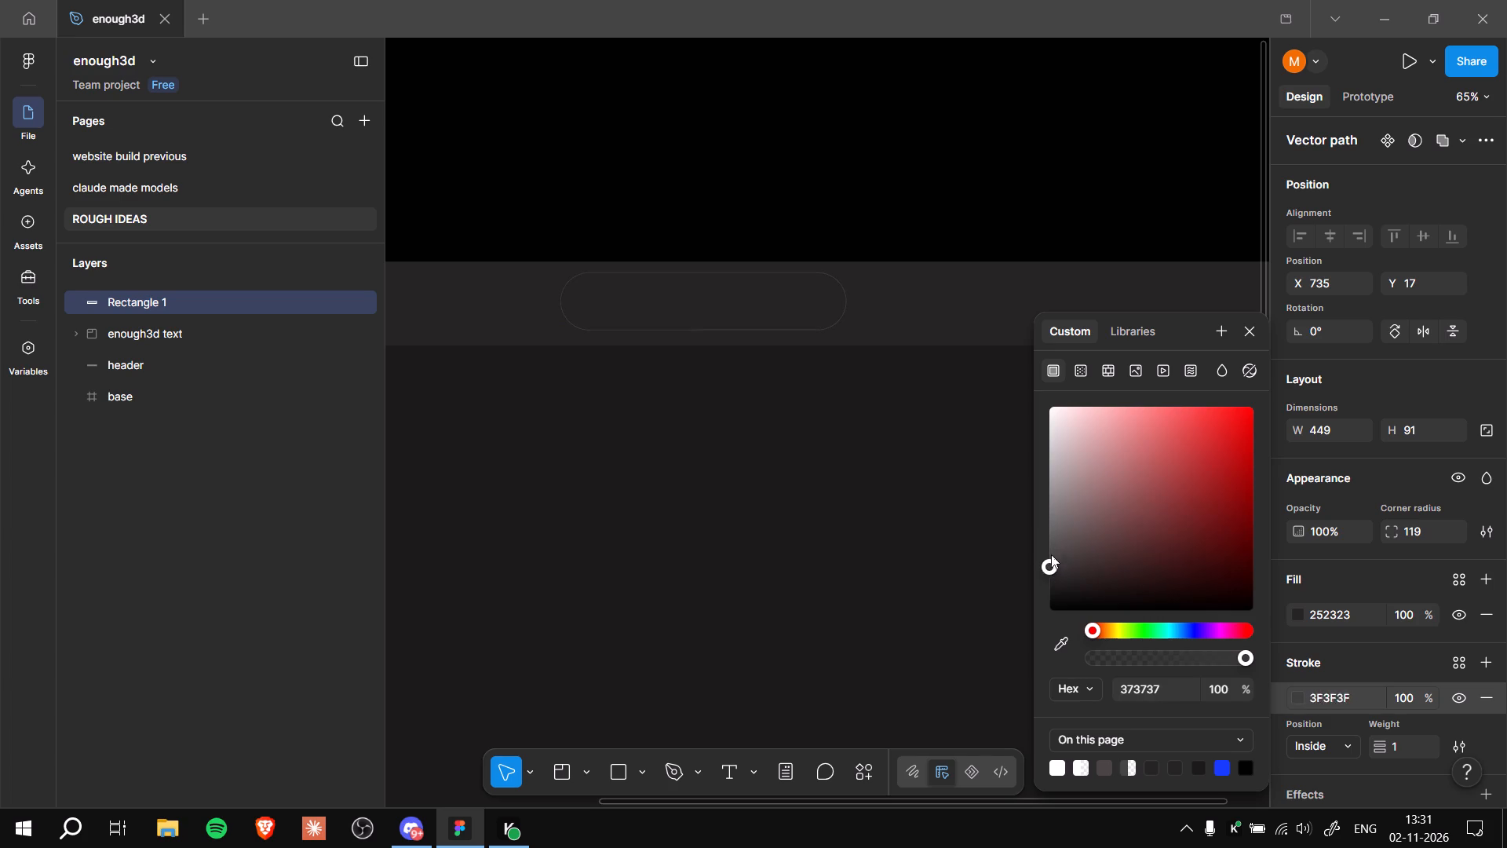
drag(1051, 554, 1057, 570)
drag(1057, 570, 1060, 563)
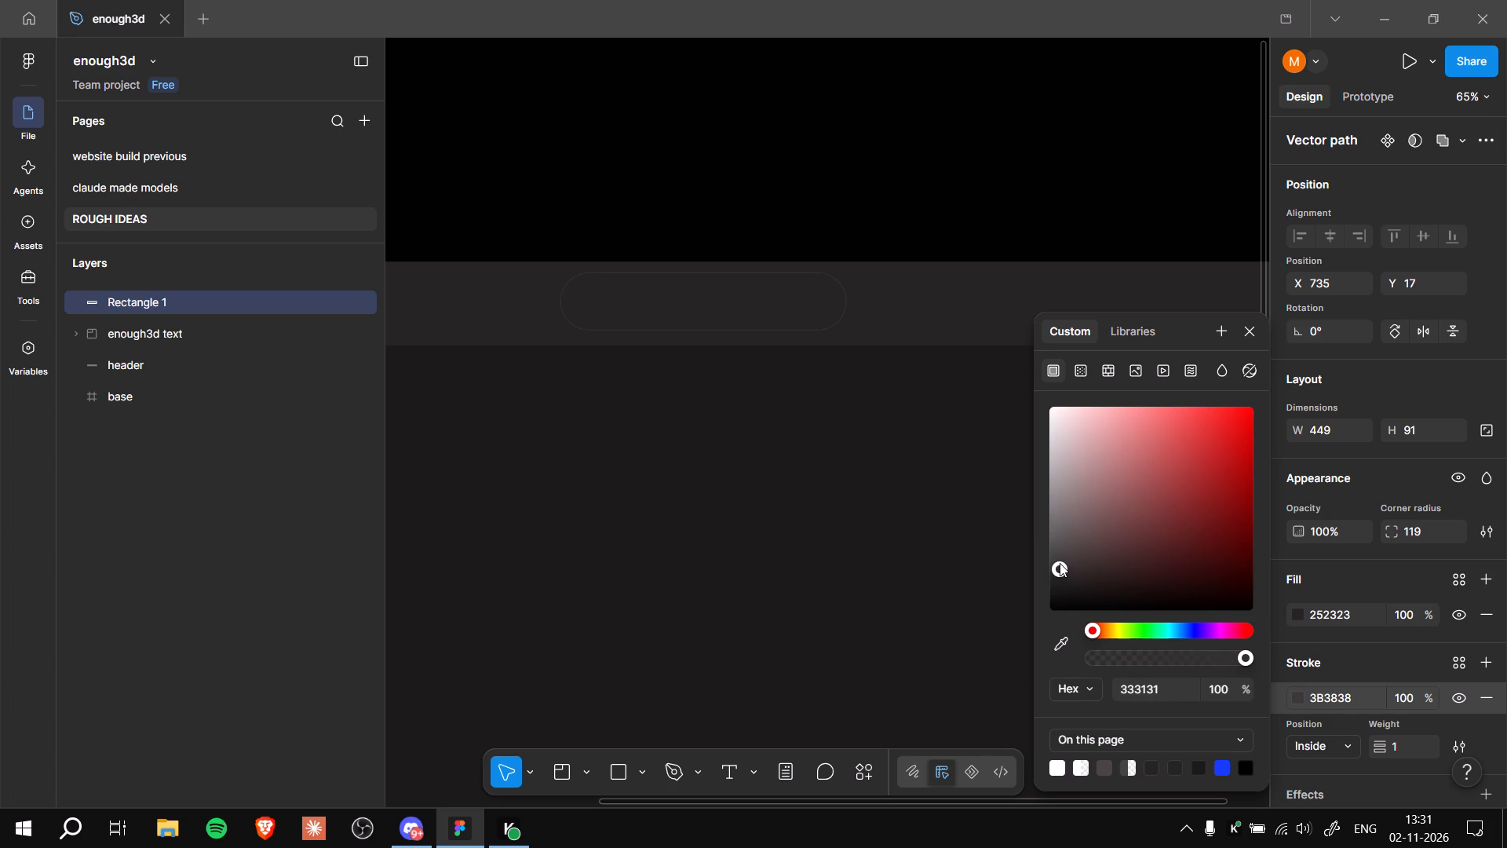
drag(1060, 563, 1070, 562)
drag(1070, 562, 1078, 545)
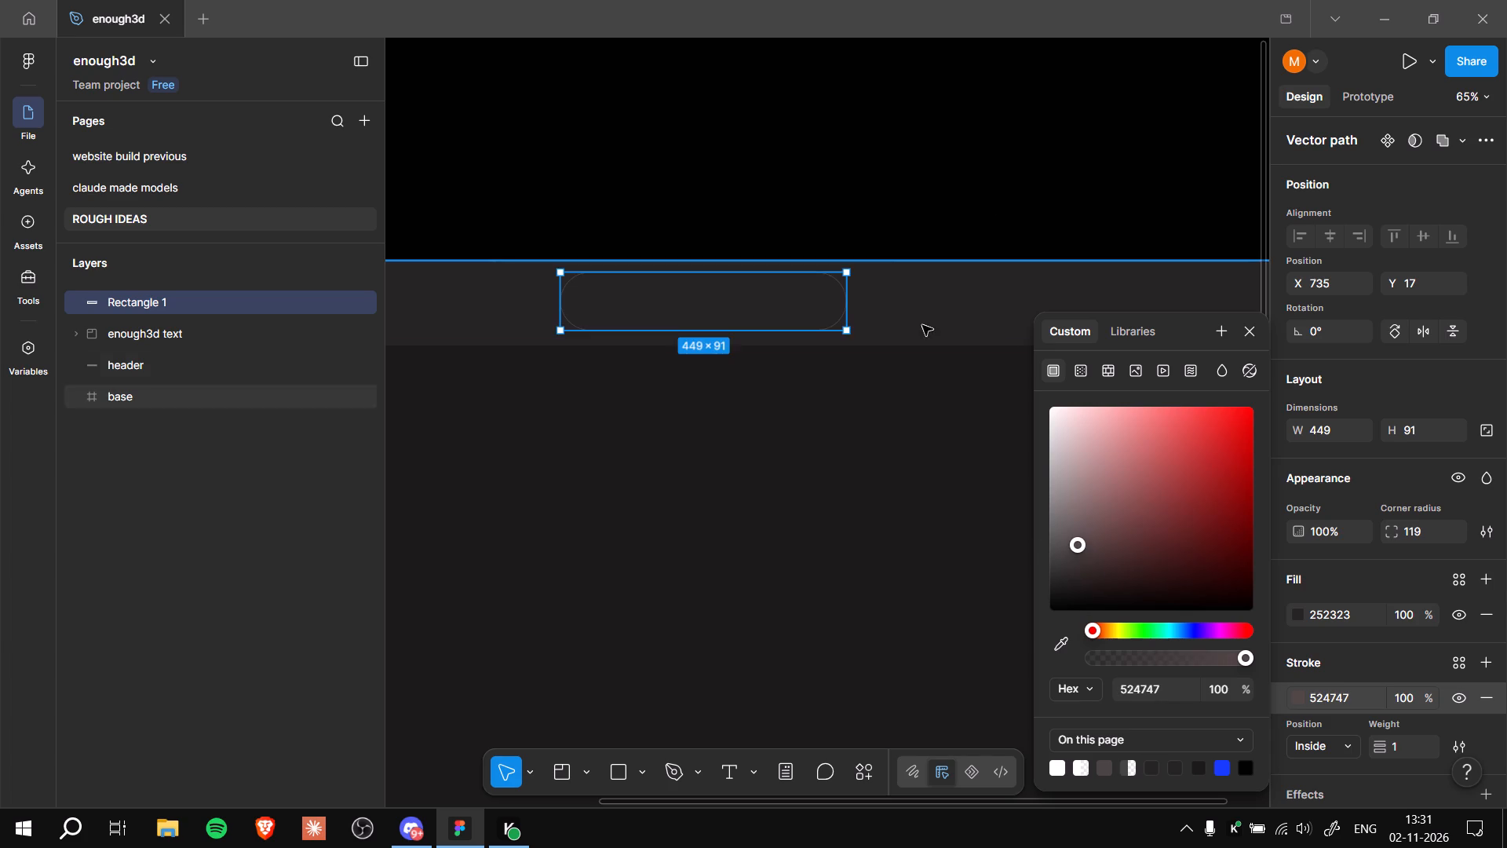
click(1027, 164)
Widen the pill from its far end to 513, keeping its 91 height, and deselect it.
ctrl+scroll(932, 181, down, 6)
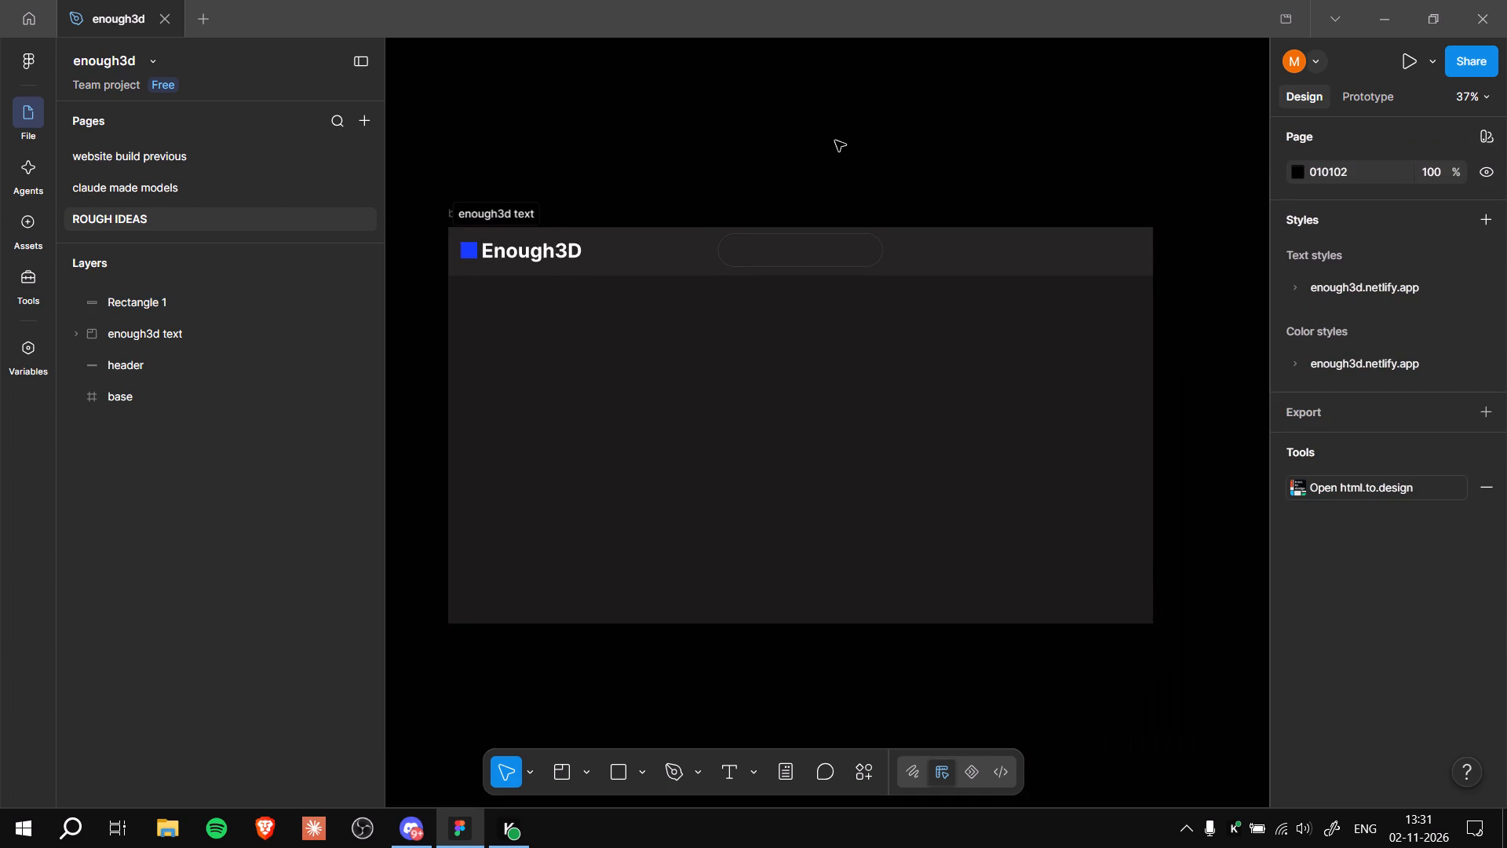
ctrl+scroll(841, 143, up, 8)
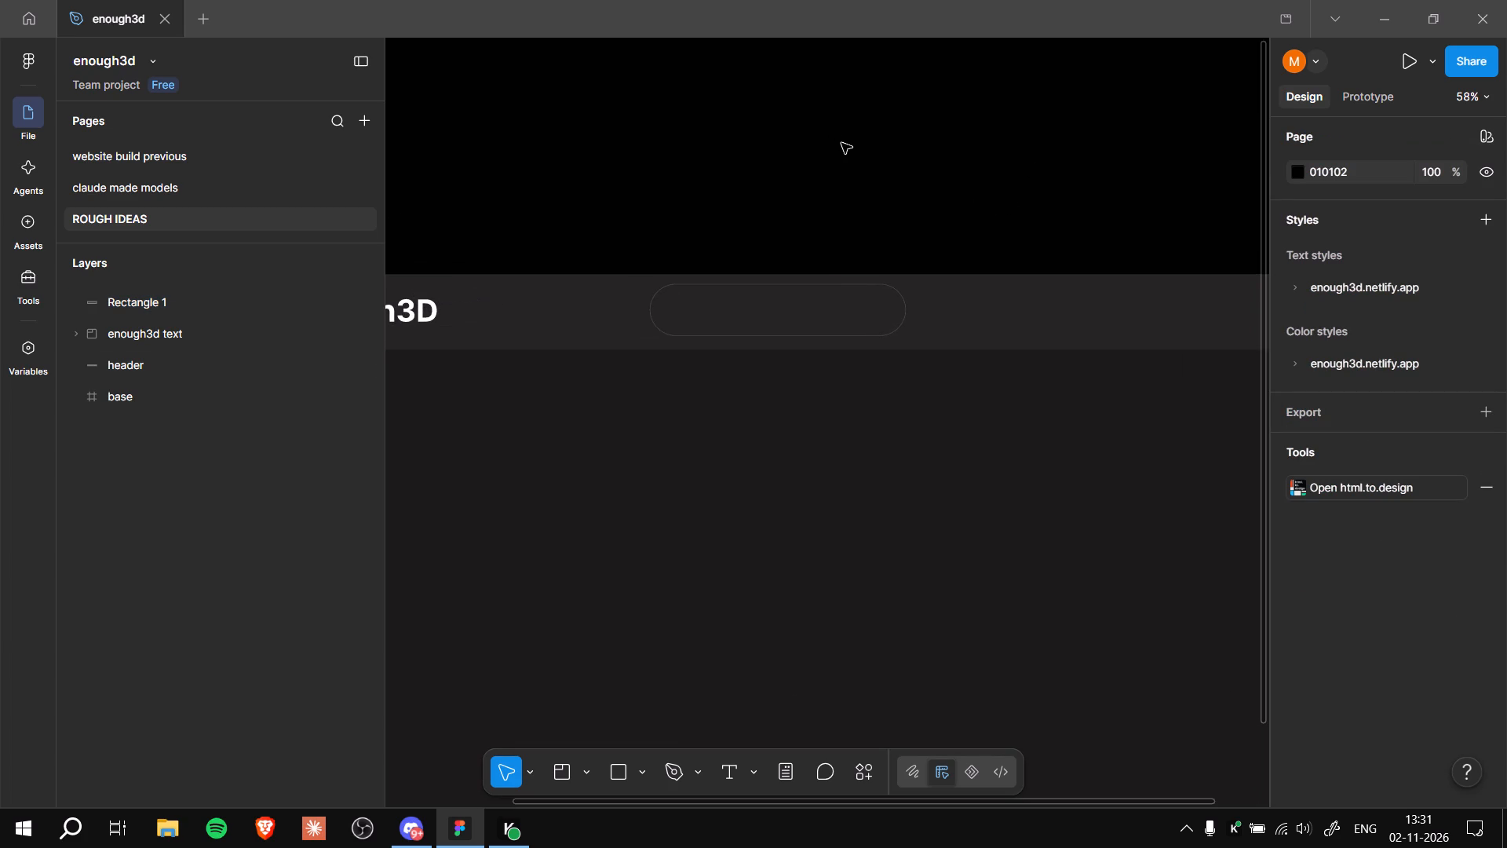
click(835, 318)
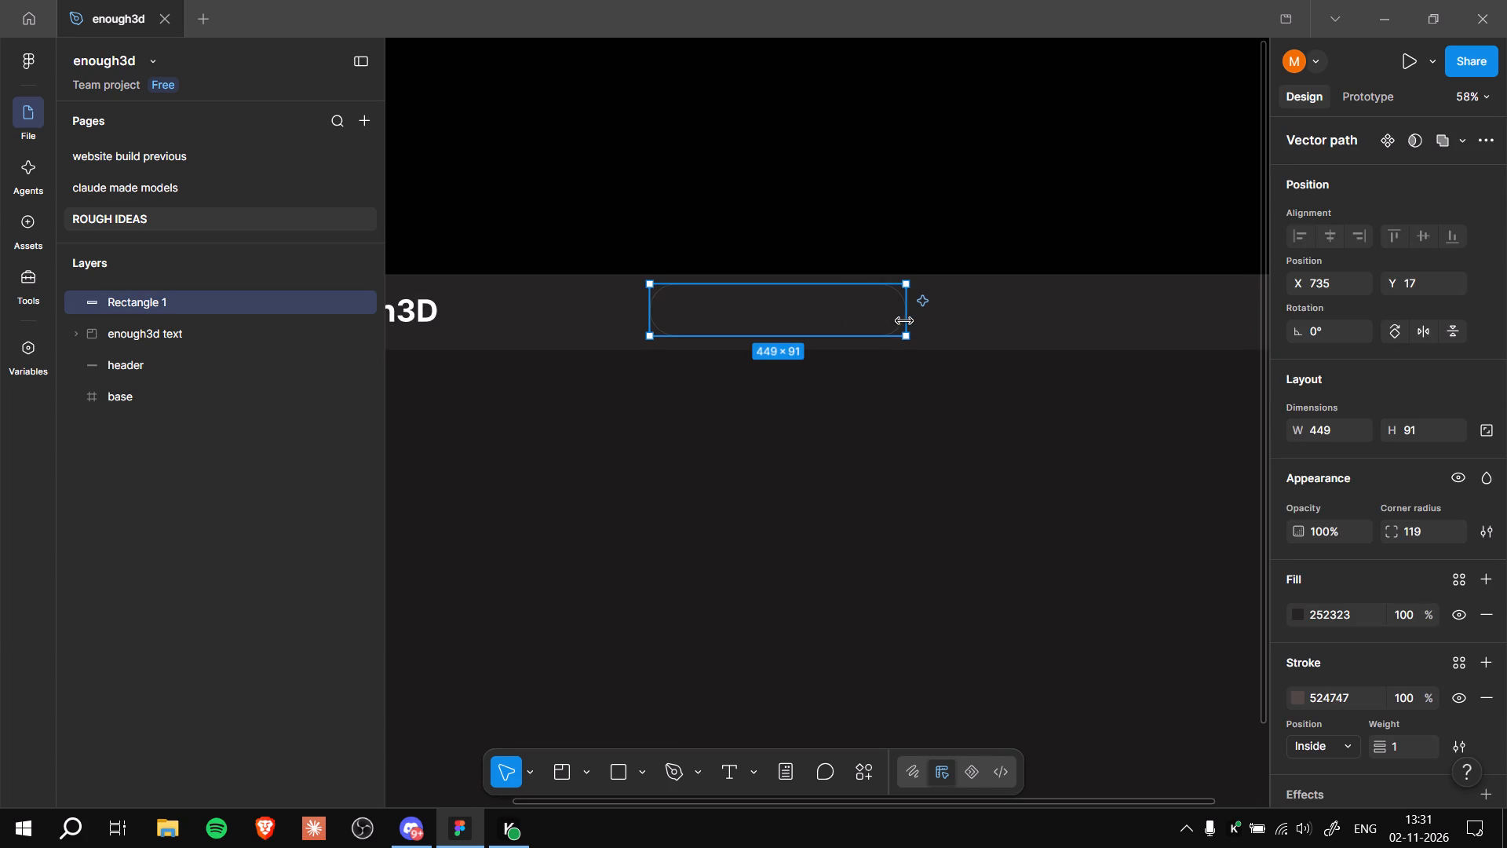
drag(905, 321, 943, 327)
click(945, 181)
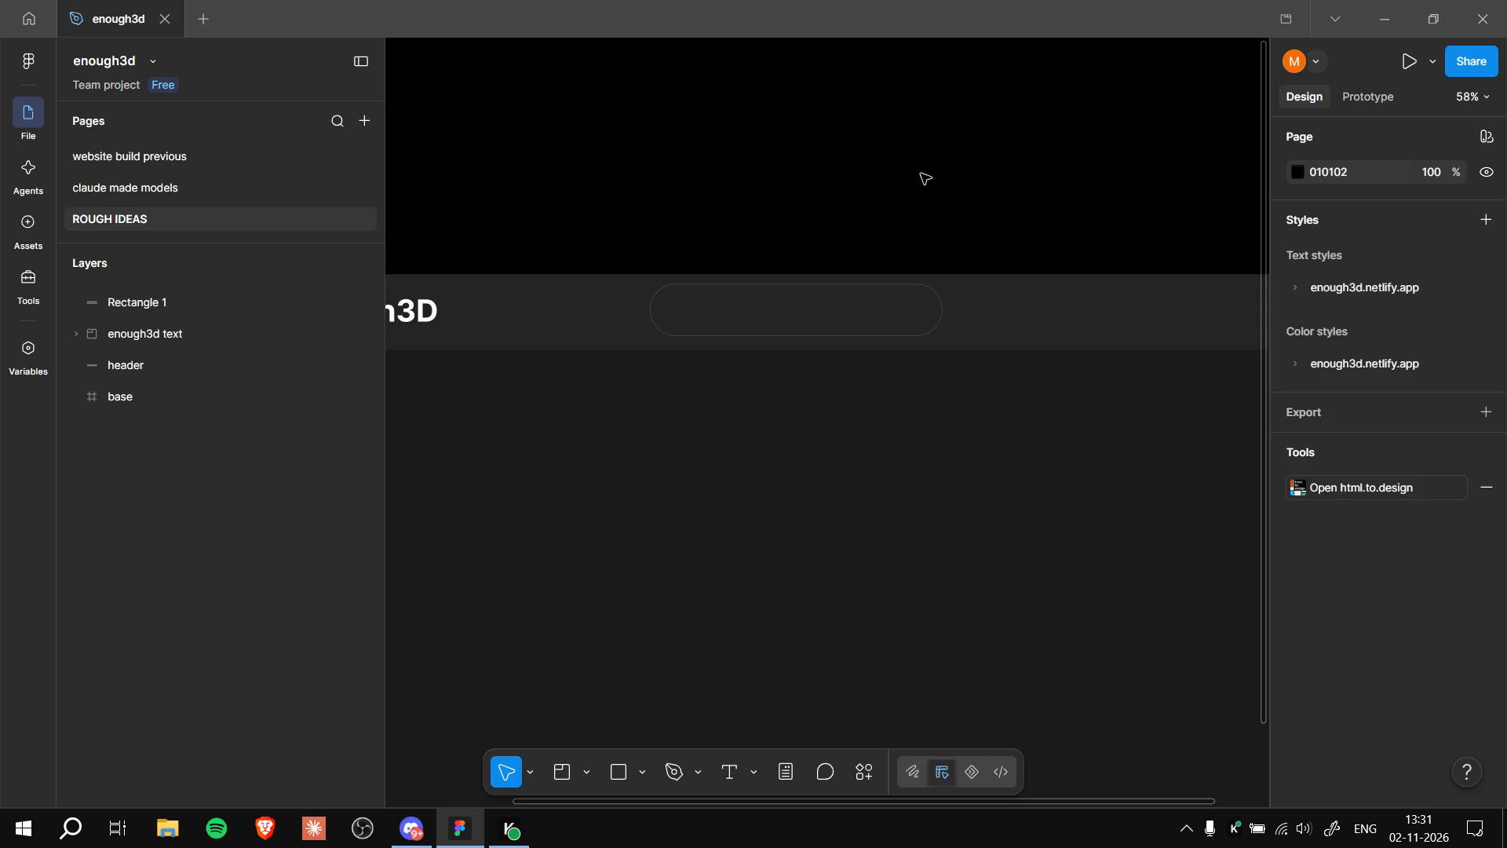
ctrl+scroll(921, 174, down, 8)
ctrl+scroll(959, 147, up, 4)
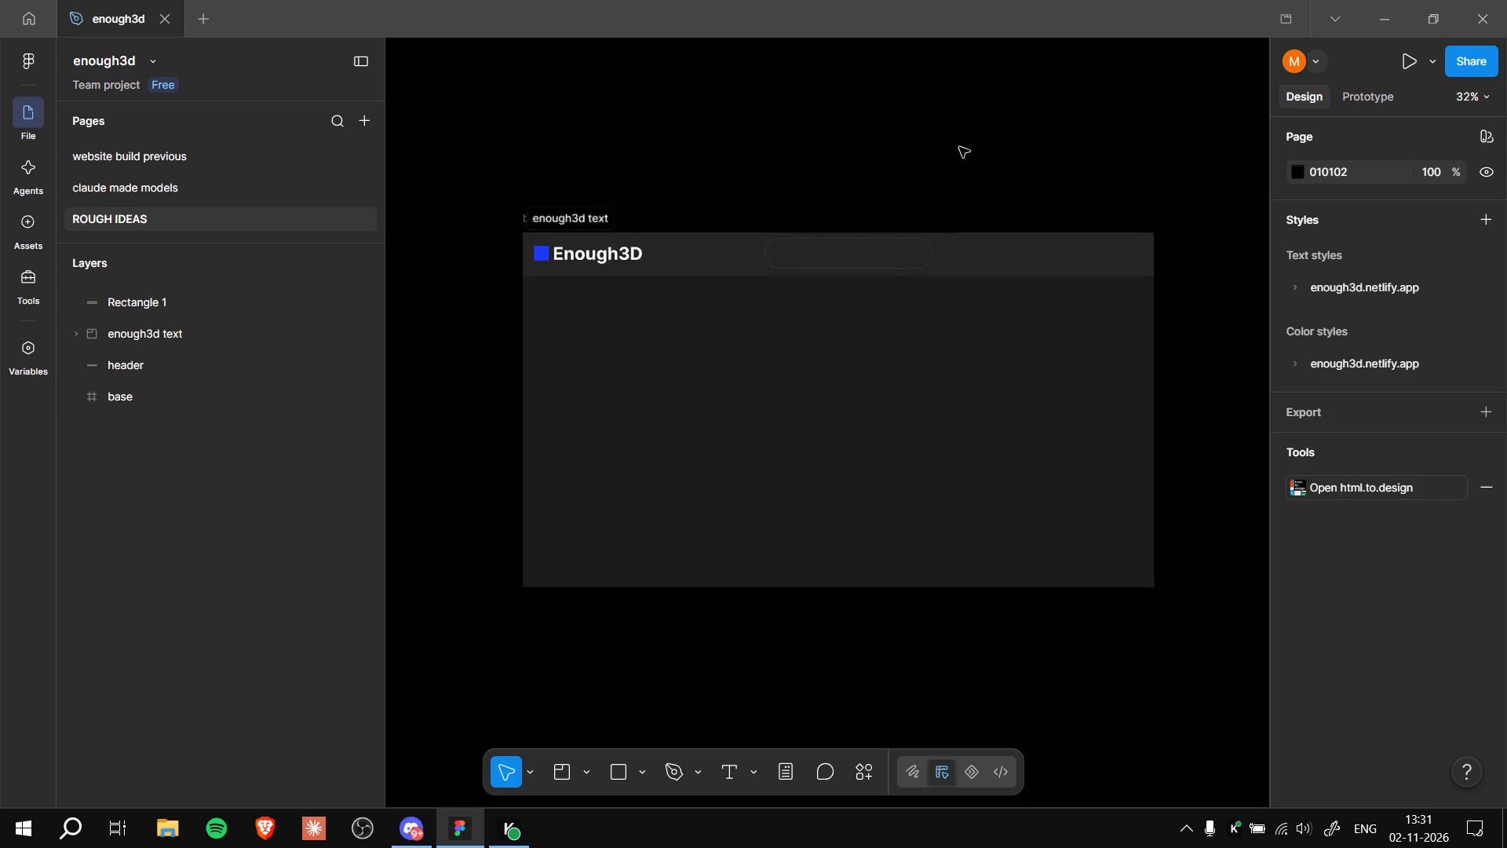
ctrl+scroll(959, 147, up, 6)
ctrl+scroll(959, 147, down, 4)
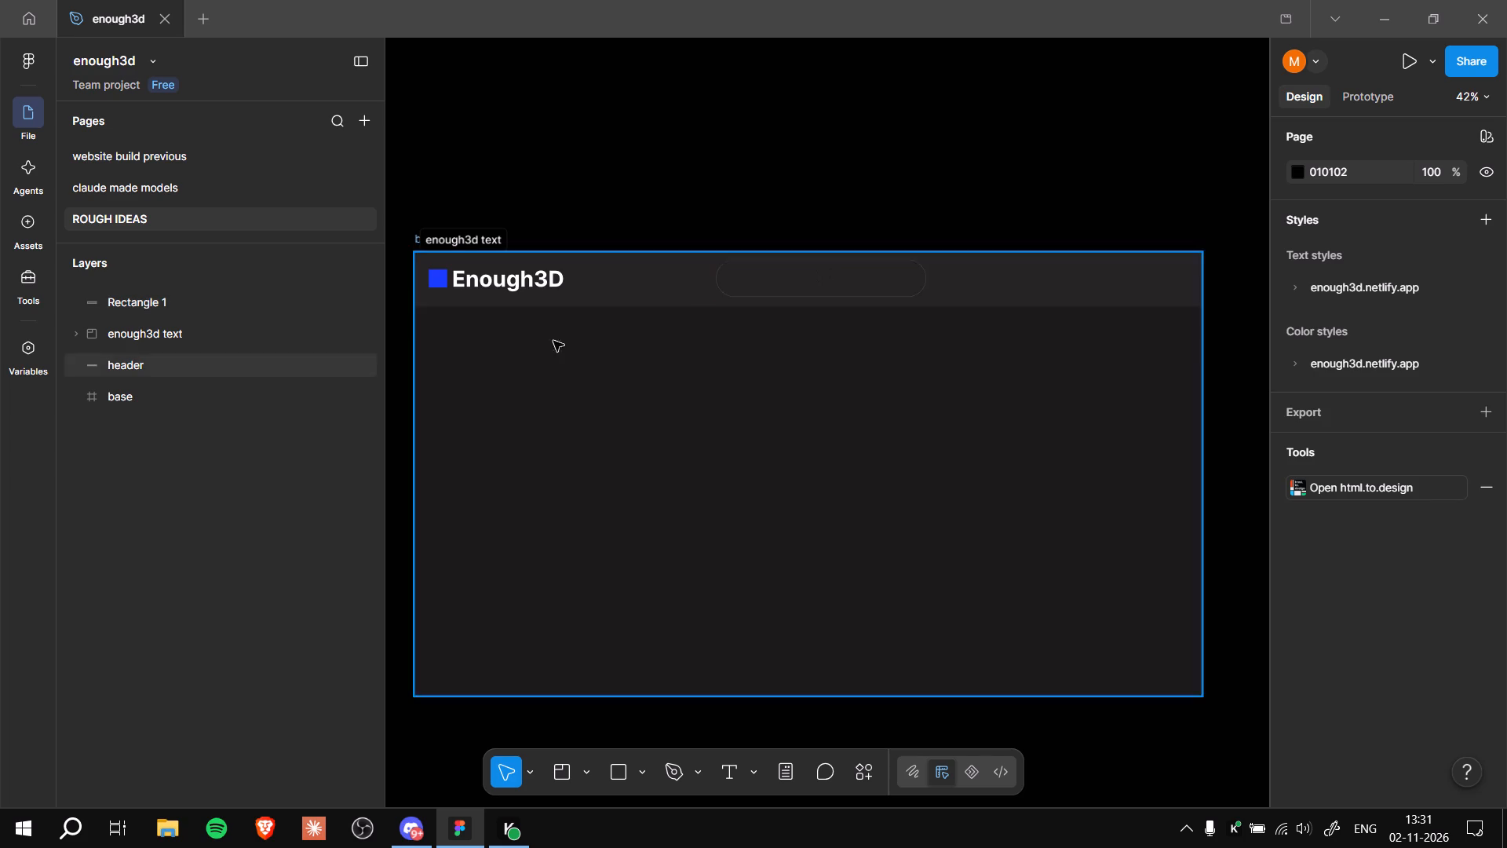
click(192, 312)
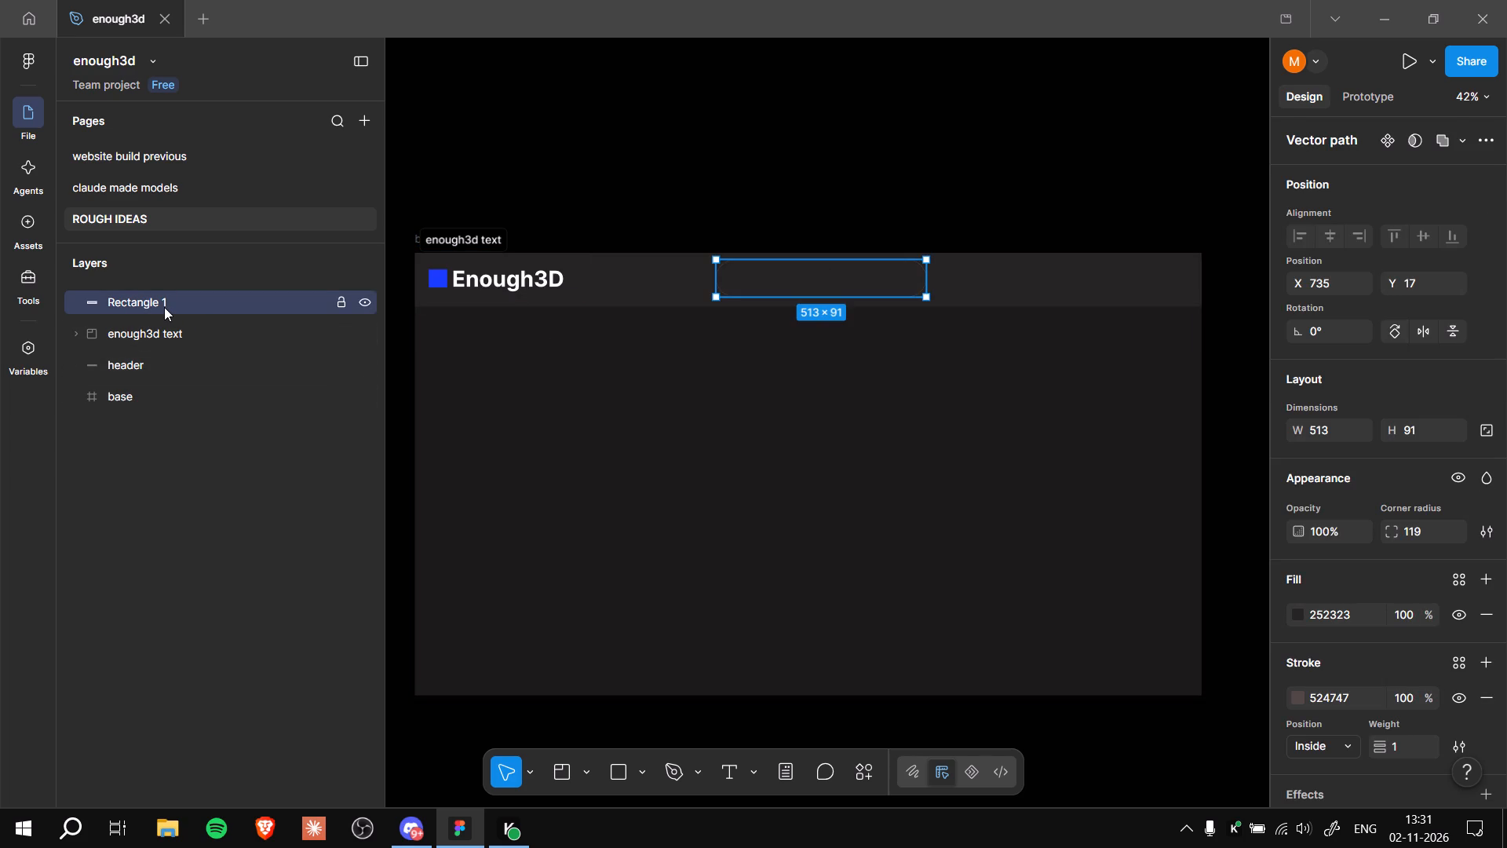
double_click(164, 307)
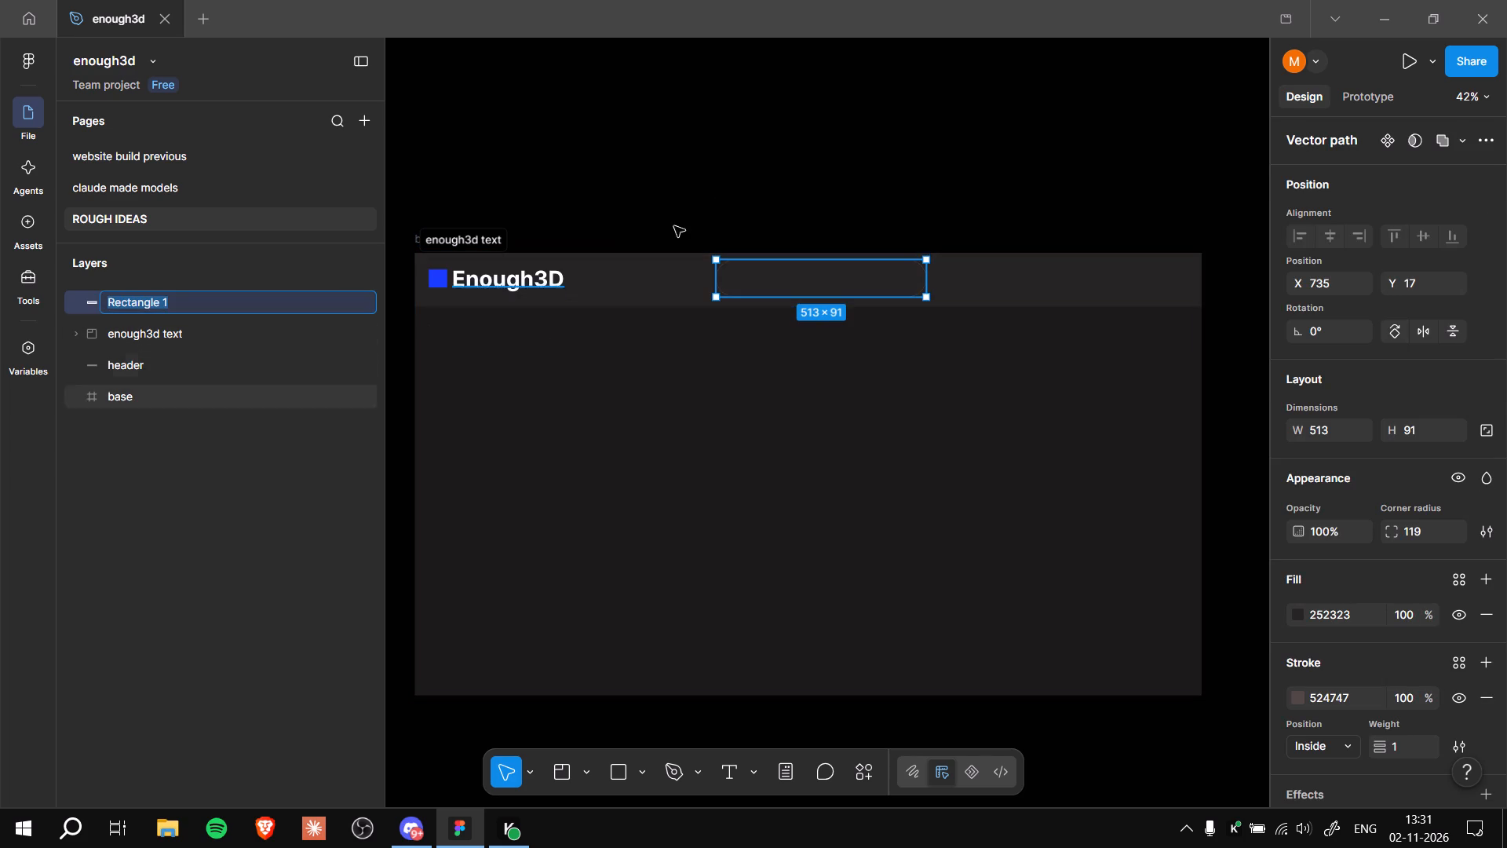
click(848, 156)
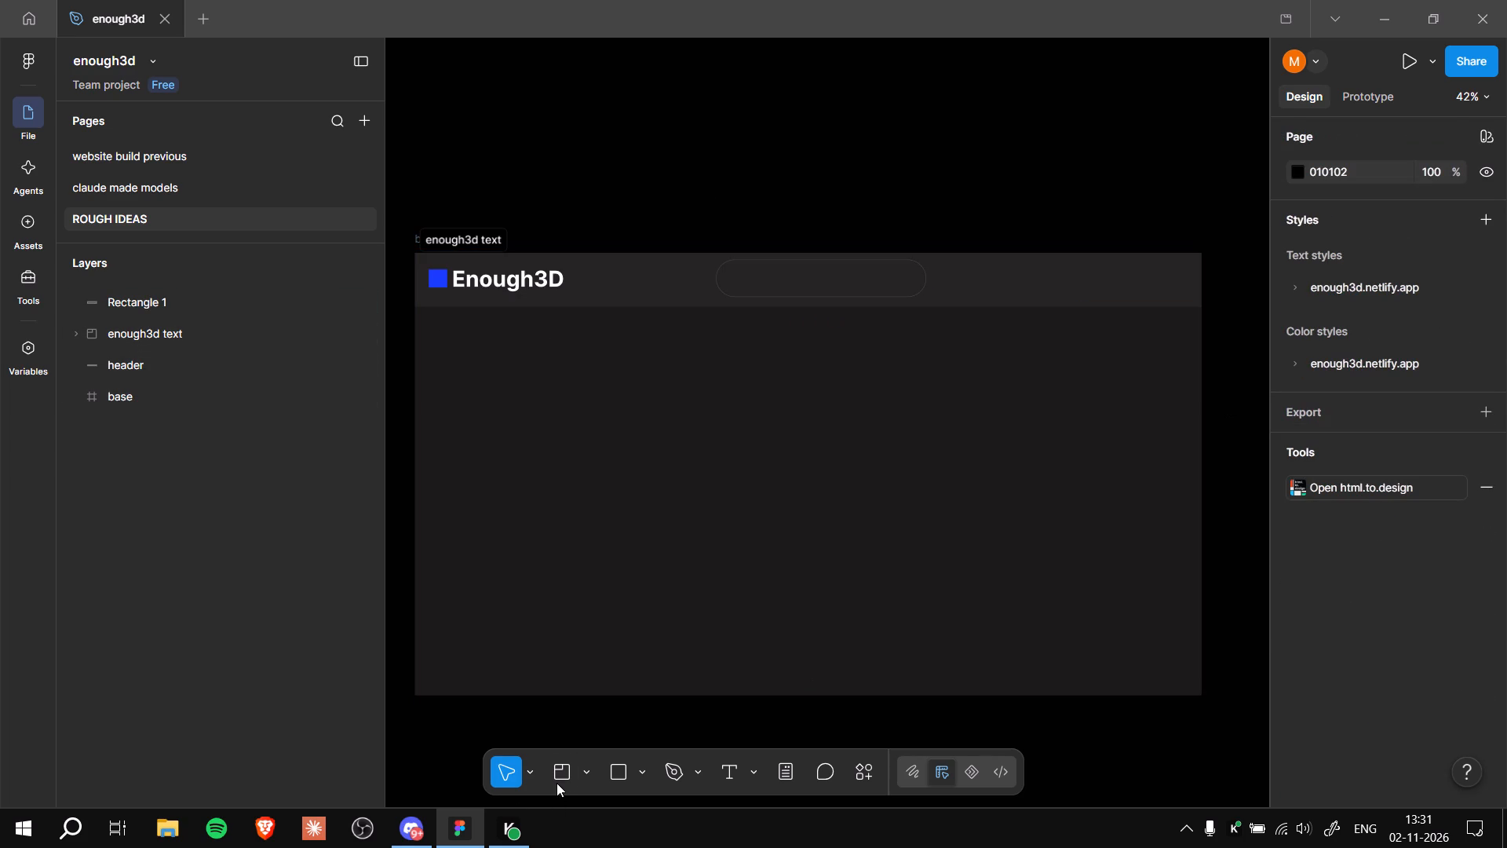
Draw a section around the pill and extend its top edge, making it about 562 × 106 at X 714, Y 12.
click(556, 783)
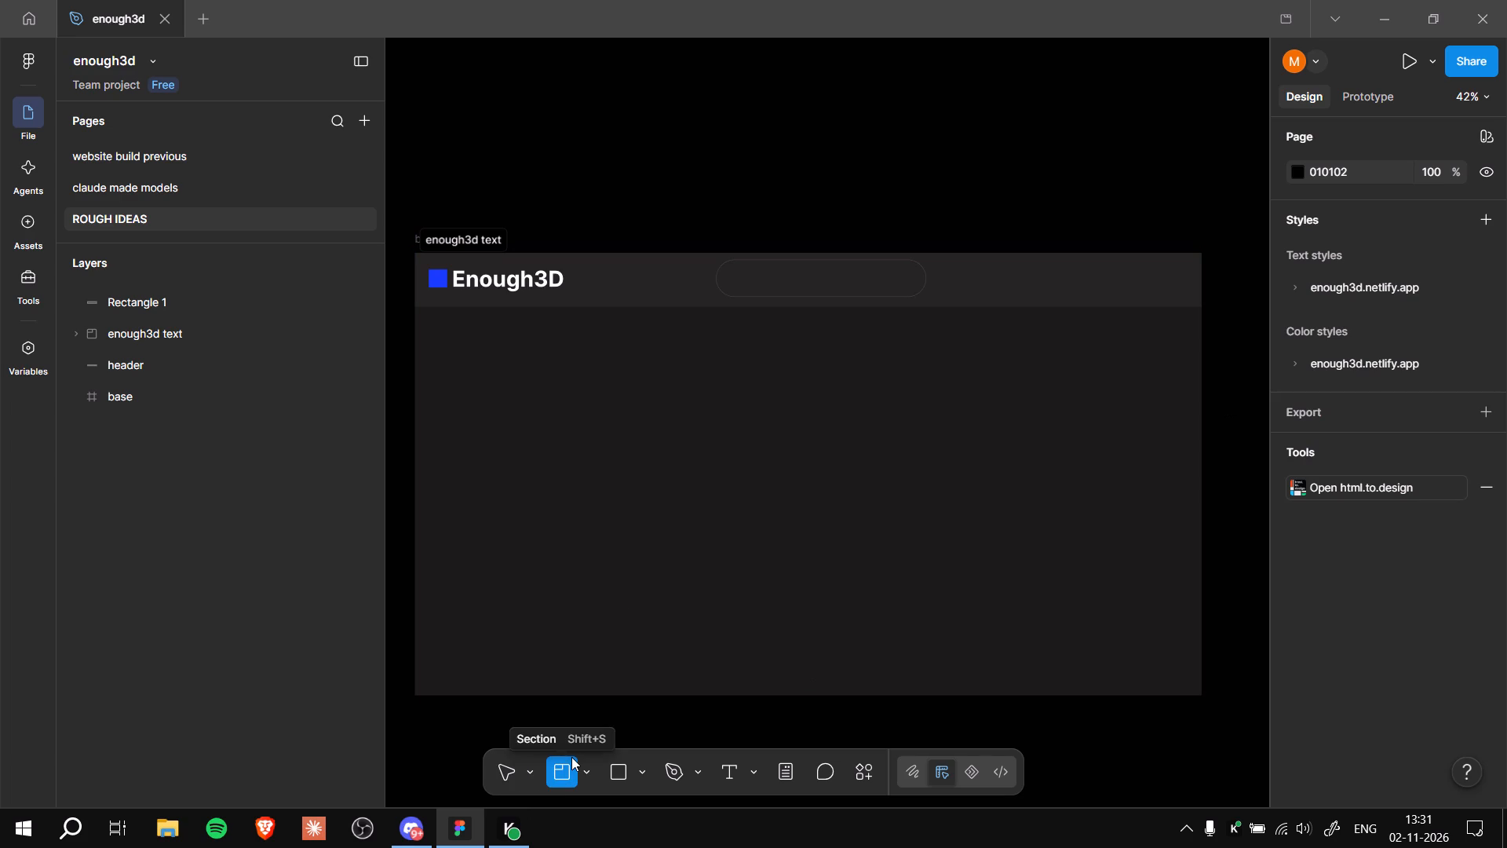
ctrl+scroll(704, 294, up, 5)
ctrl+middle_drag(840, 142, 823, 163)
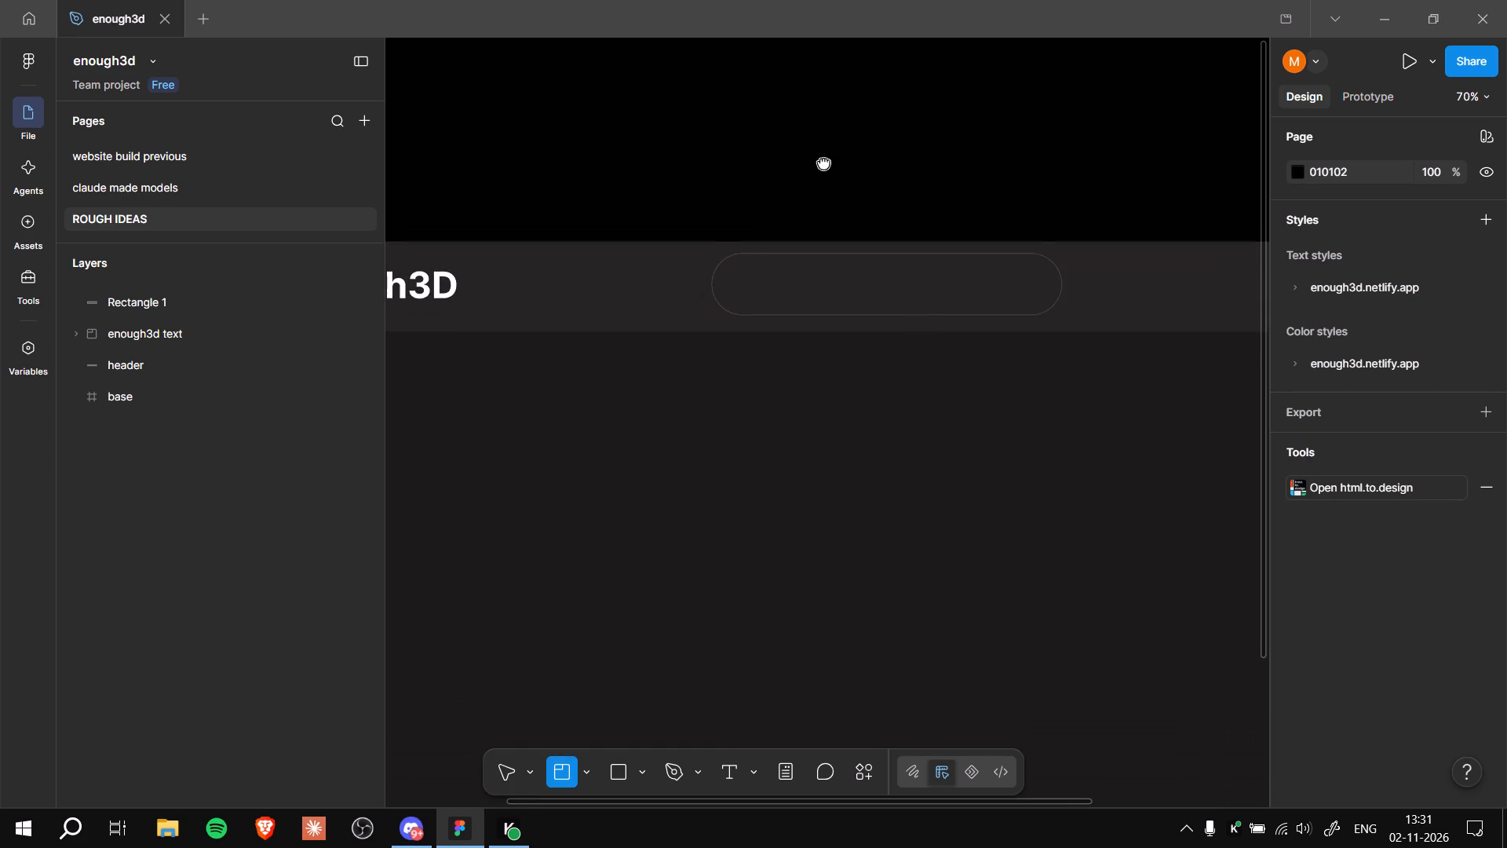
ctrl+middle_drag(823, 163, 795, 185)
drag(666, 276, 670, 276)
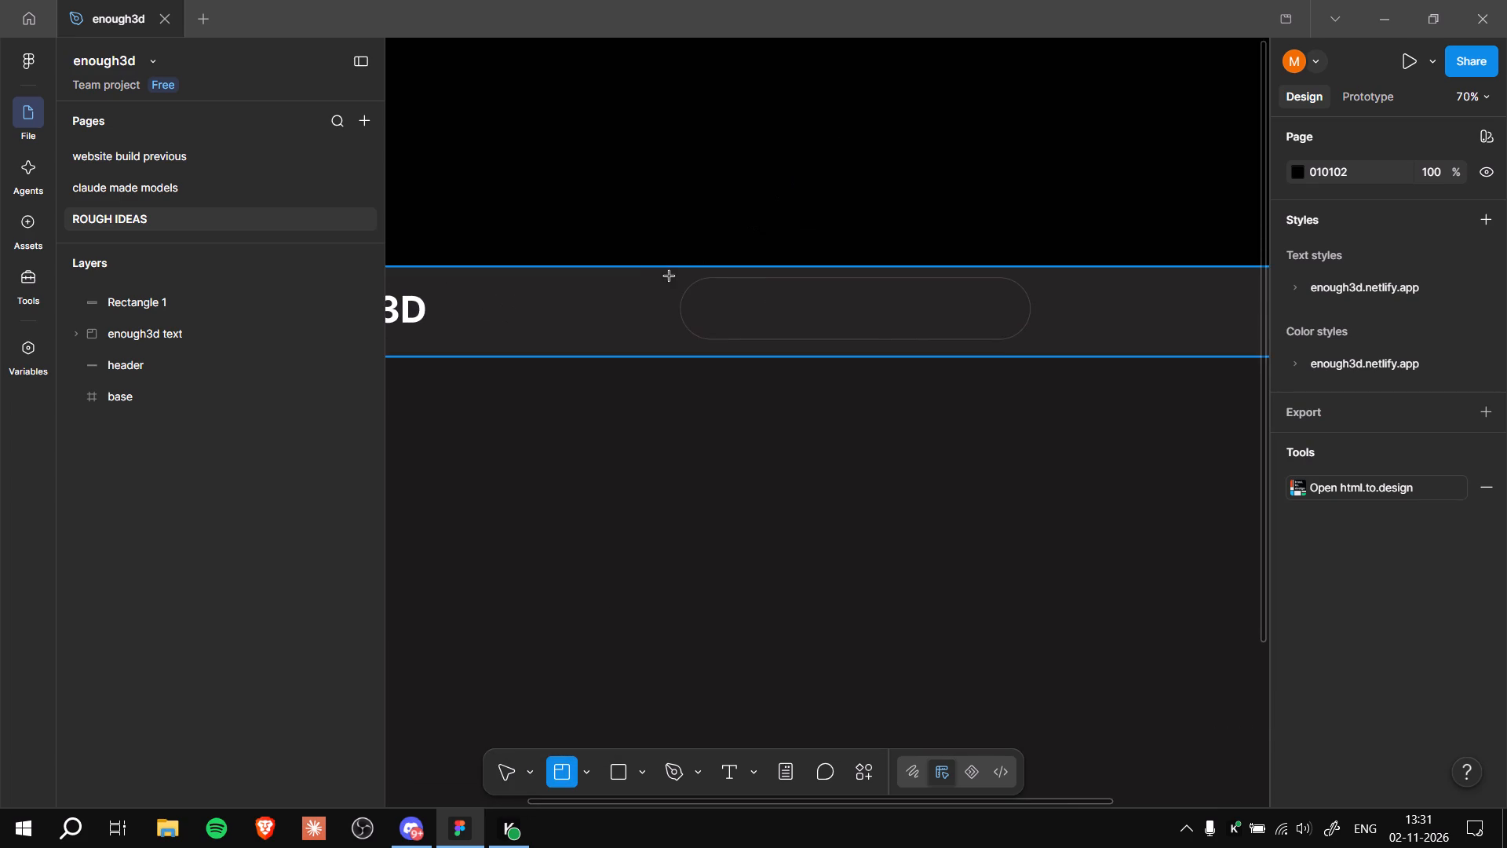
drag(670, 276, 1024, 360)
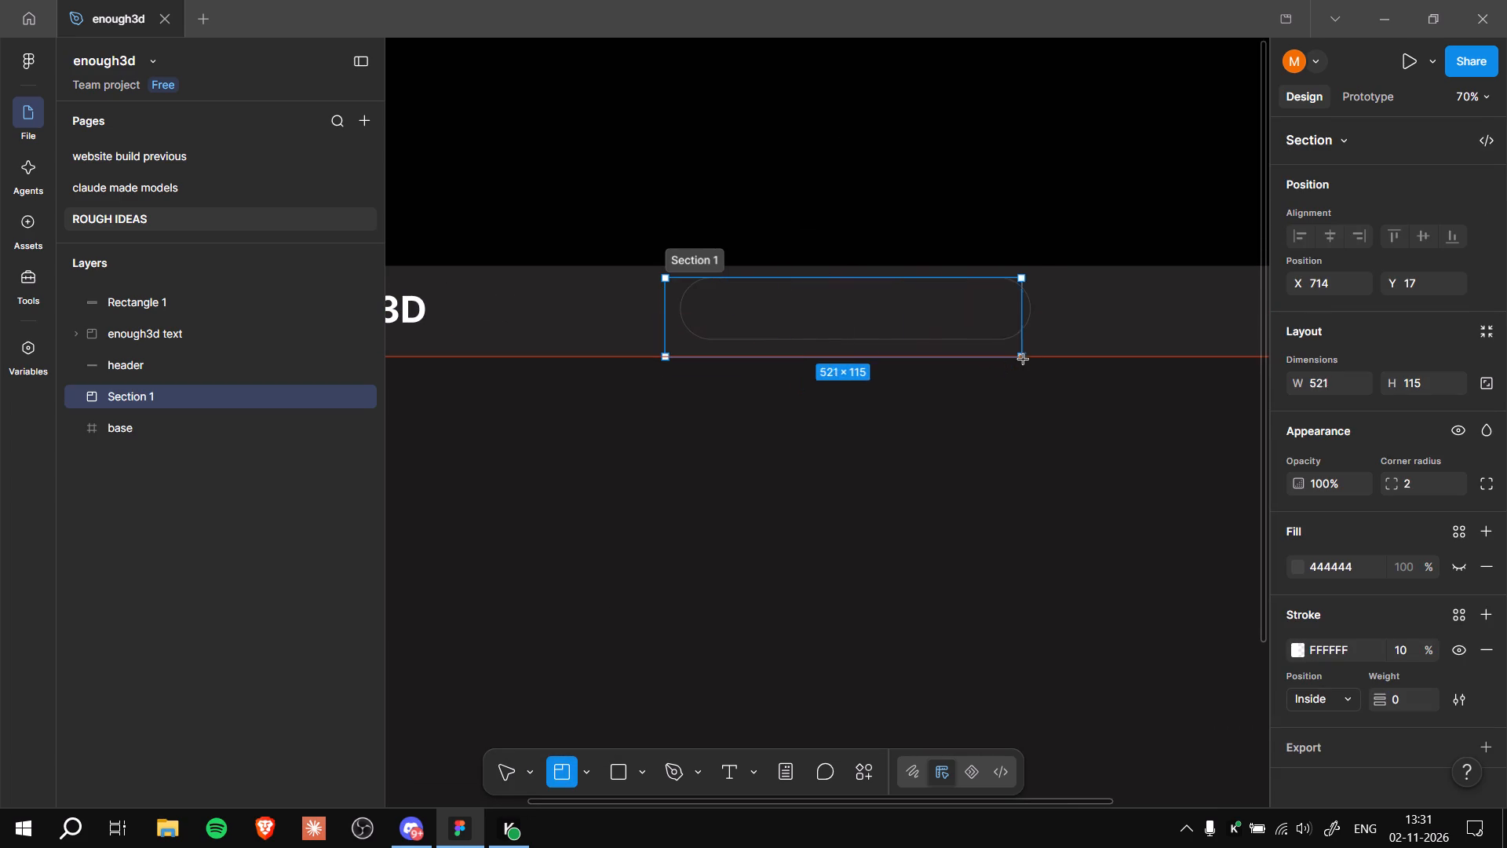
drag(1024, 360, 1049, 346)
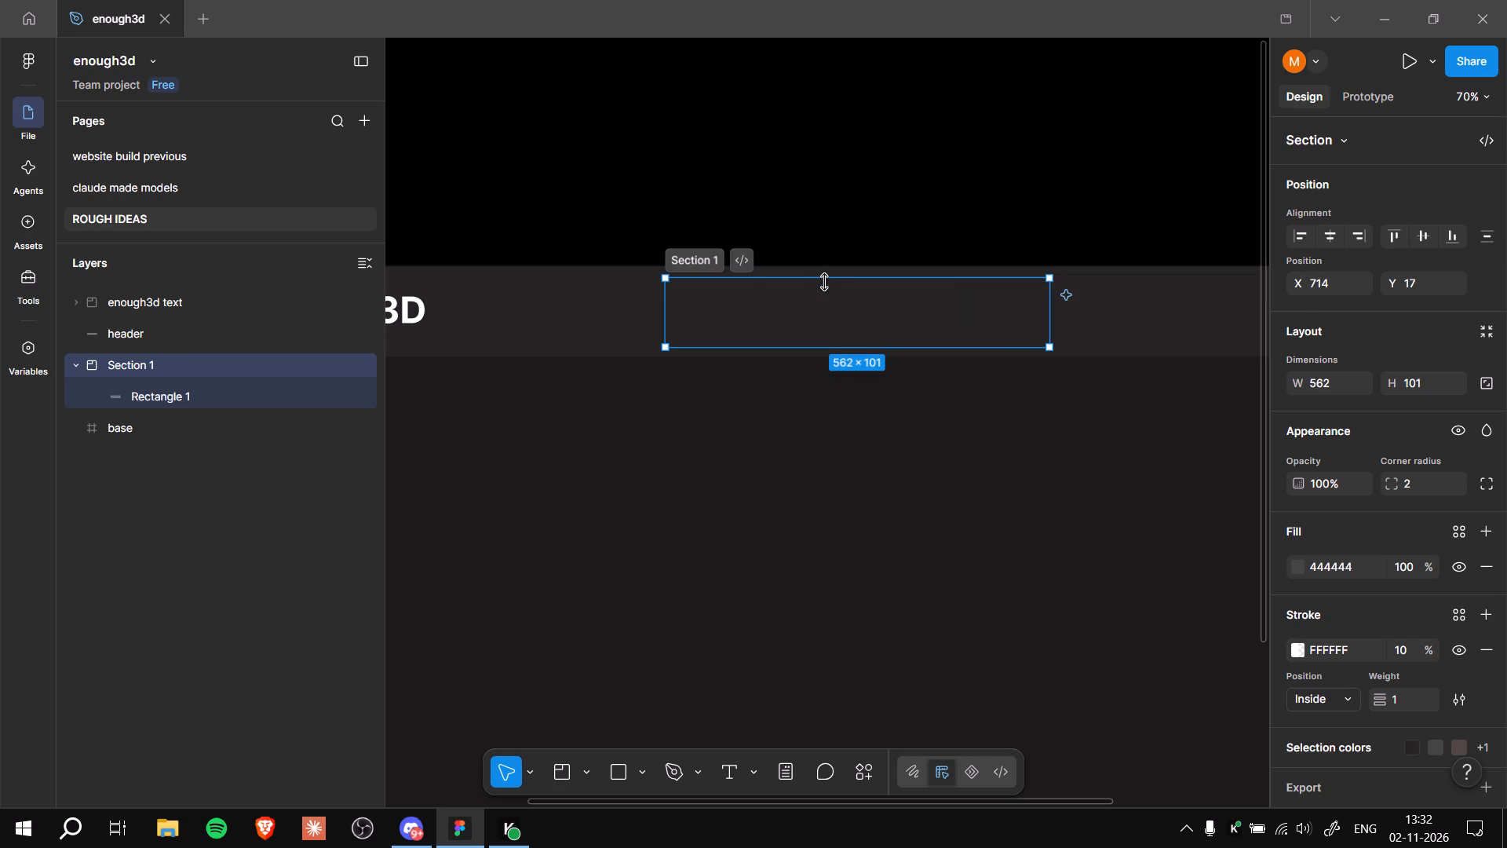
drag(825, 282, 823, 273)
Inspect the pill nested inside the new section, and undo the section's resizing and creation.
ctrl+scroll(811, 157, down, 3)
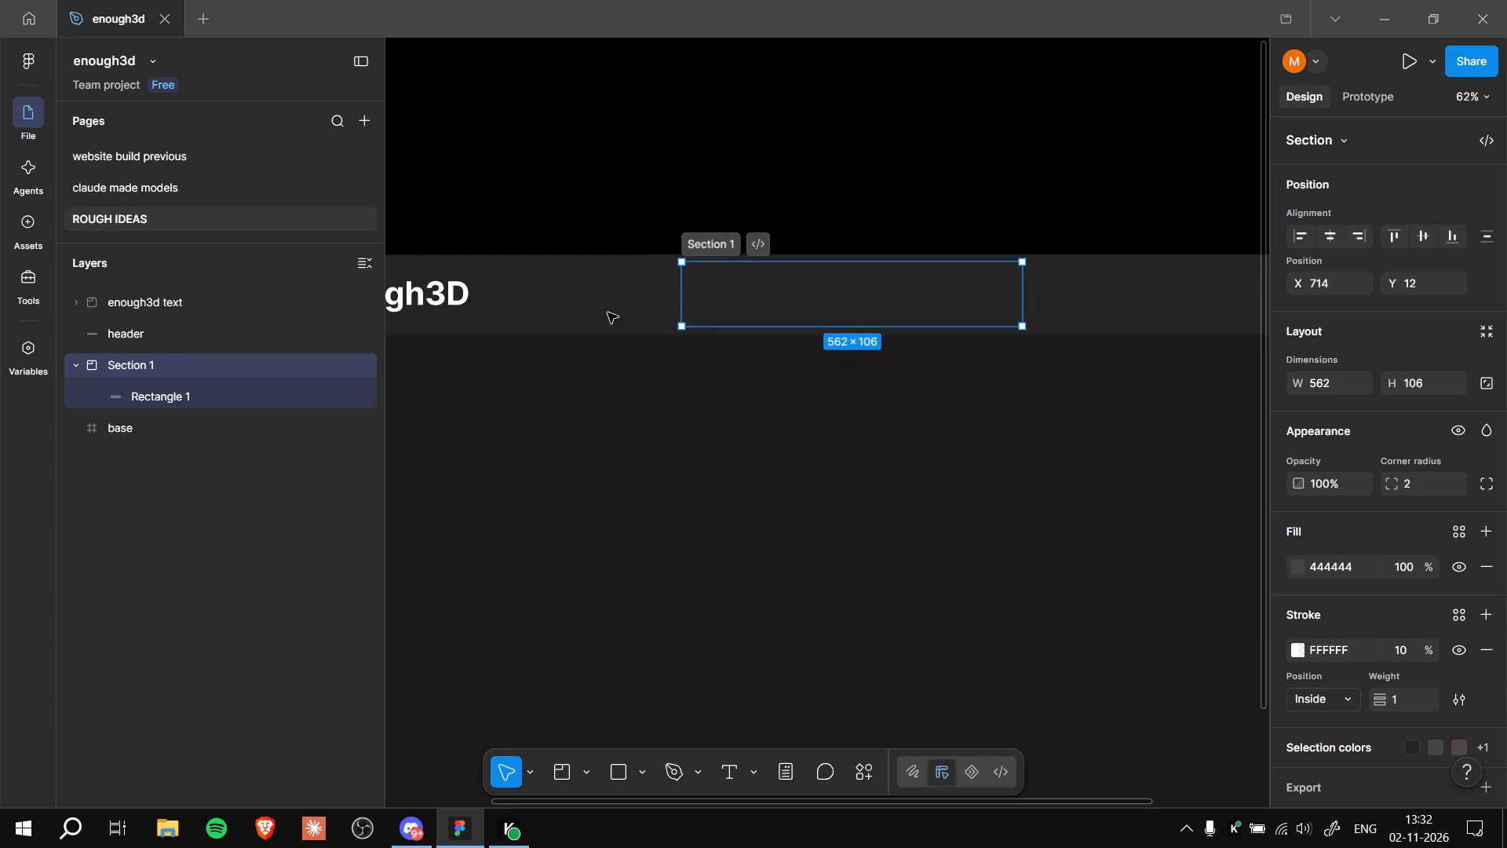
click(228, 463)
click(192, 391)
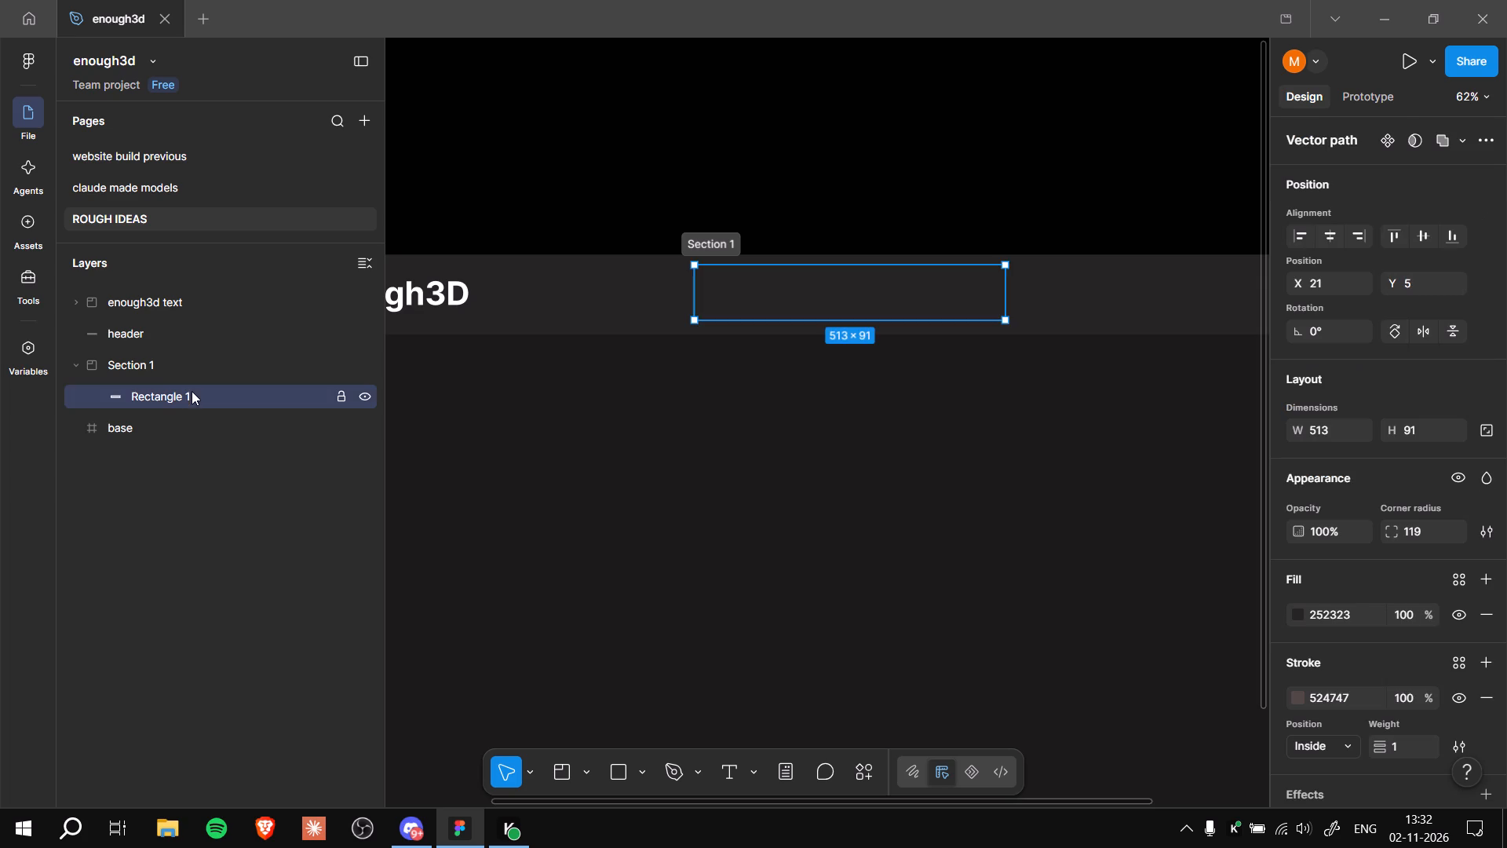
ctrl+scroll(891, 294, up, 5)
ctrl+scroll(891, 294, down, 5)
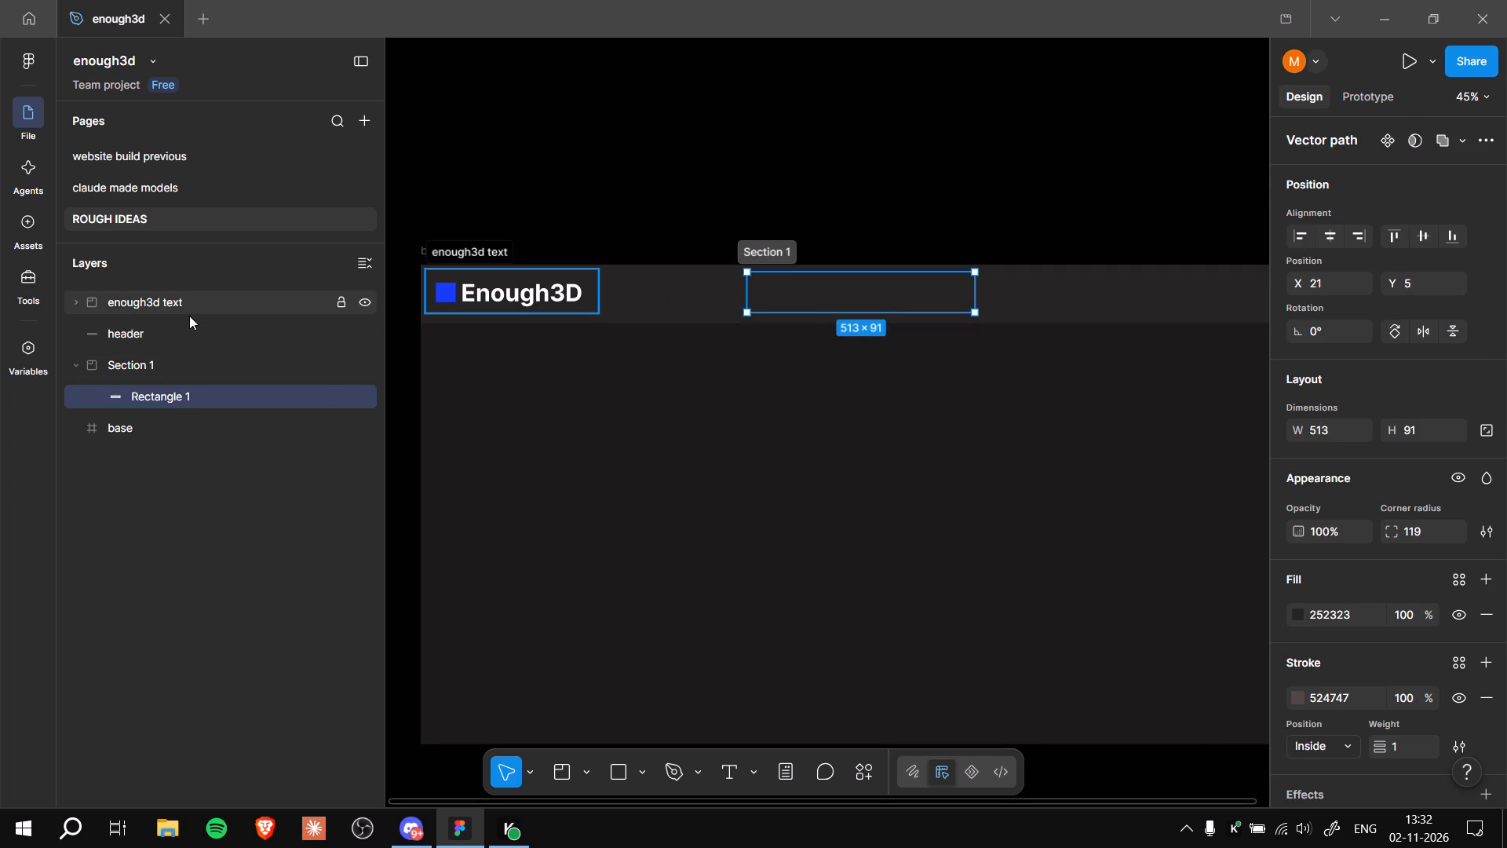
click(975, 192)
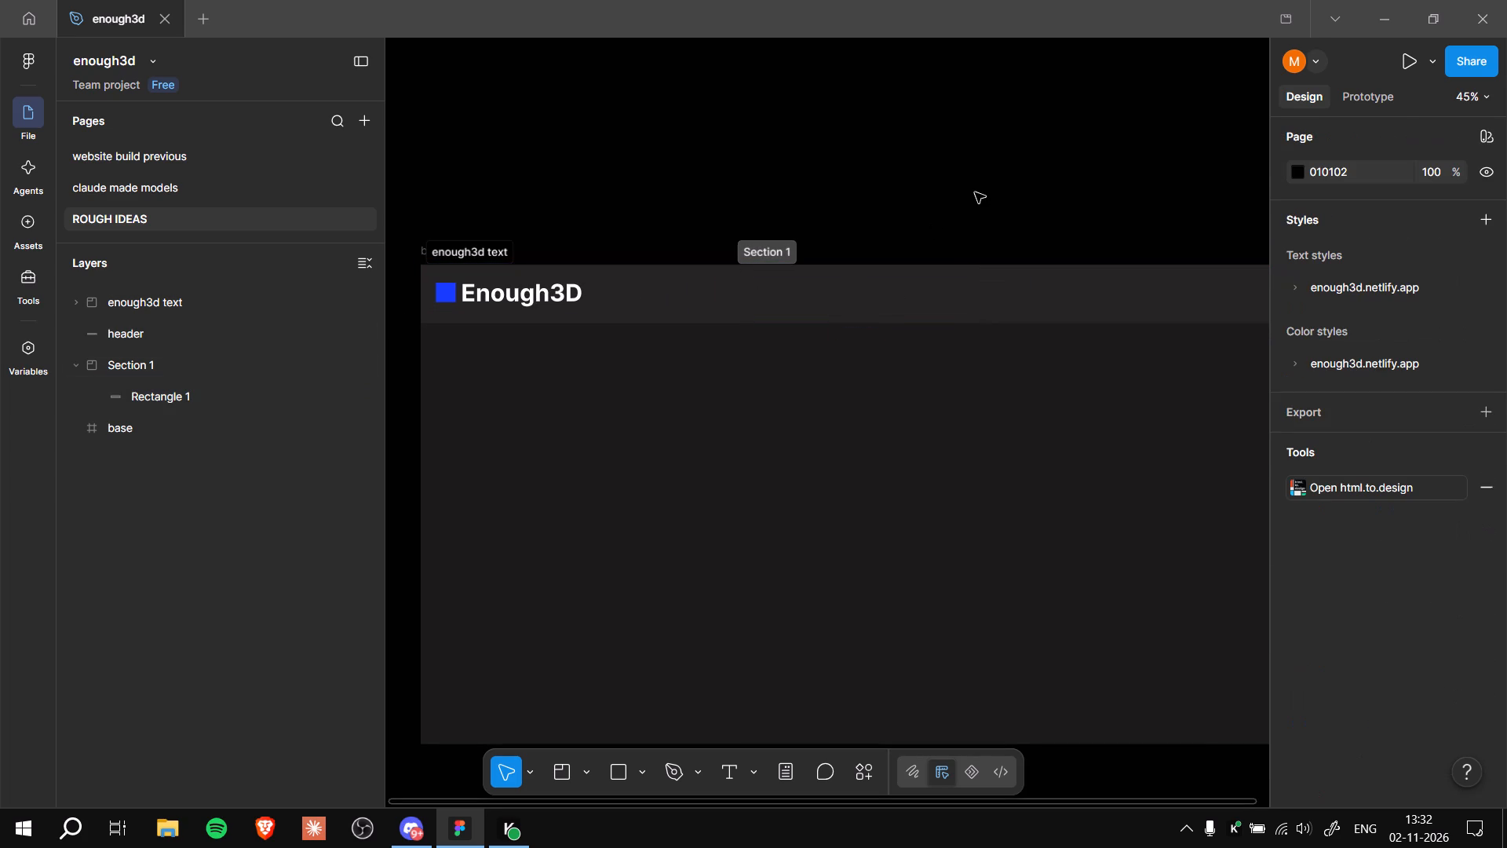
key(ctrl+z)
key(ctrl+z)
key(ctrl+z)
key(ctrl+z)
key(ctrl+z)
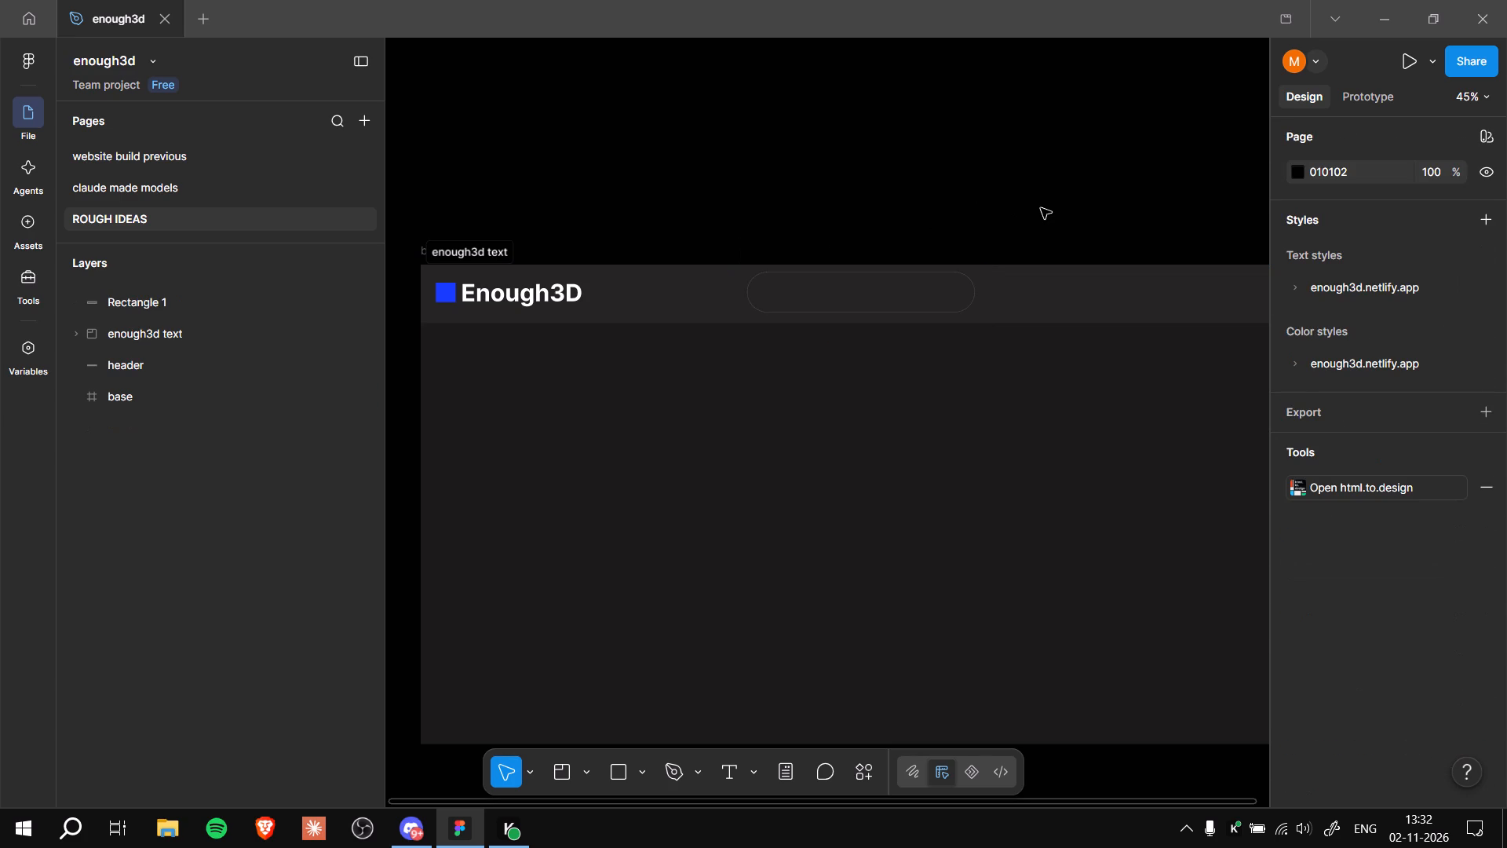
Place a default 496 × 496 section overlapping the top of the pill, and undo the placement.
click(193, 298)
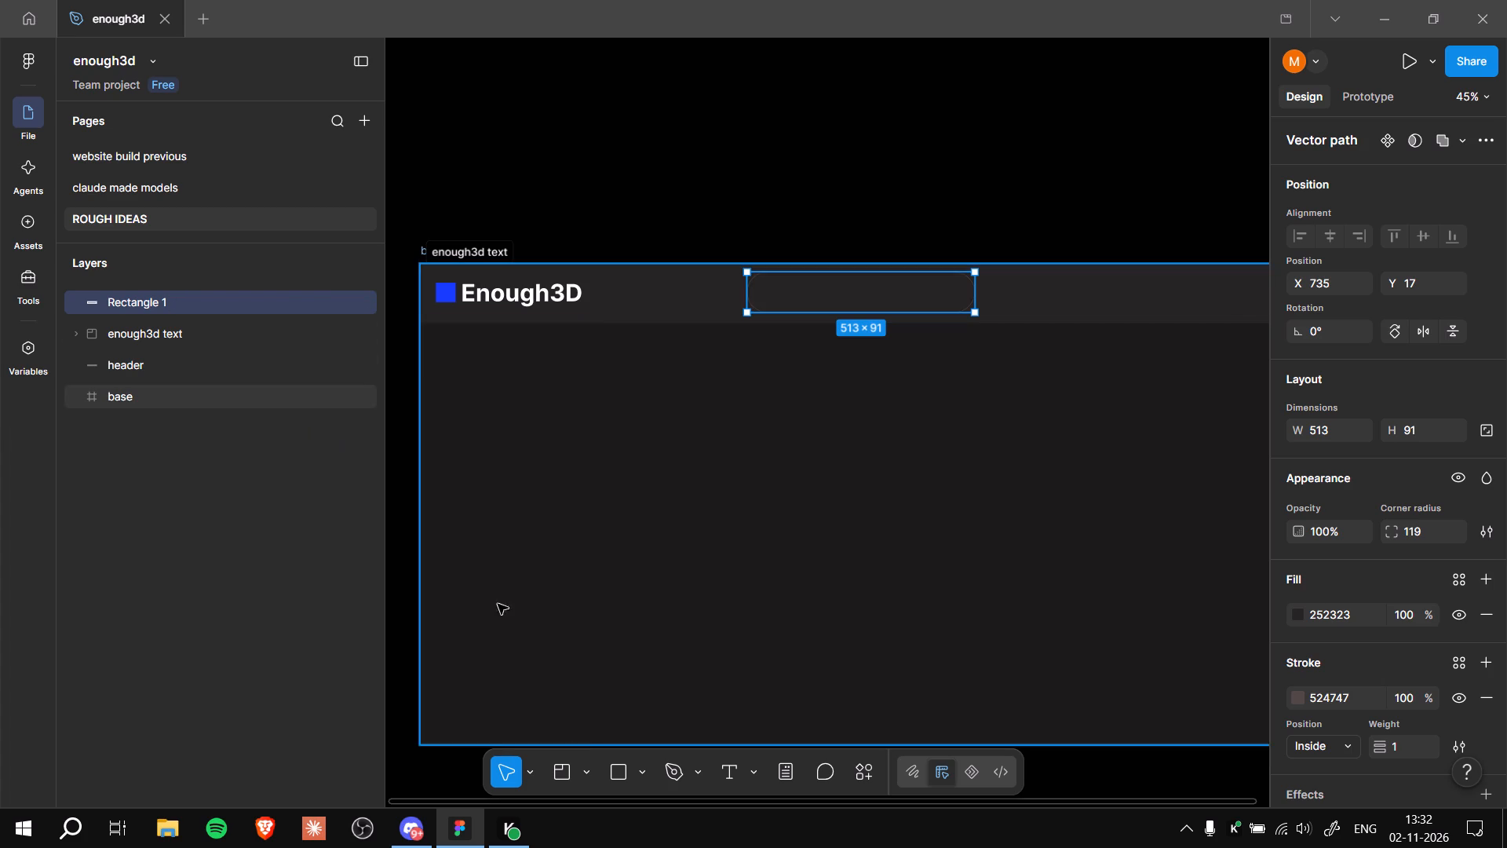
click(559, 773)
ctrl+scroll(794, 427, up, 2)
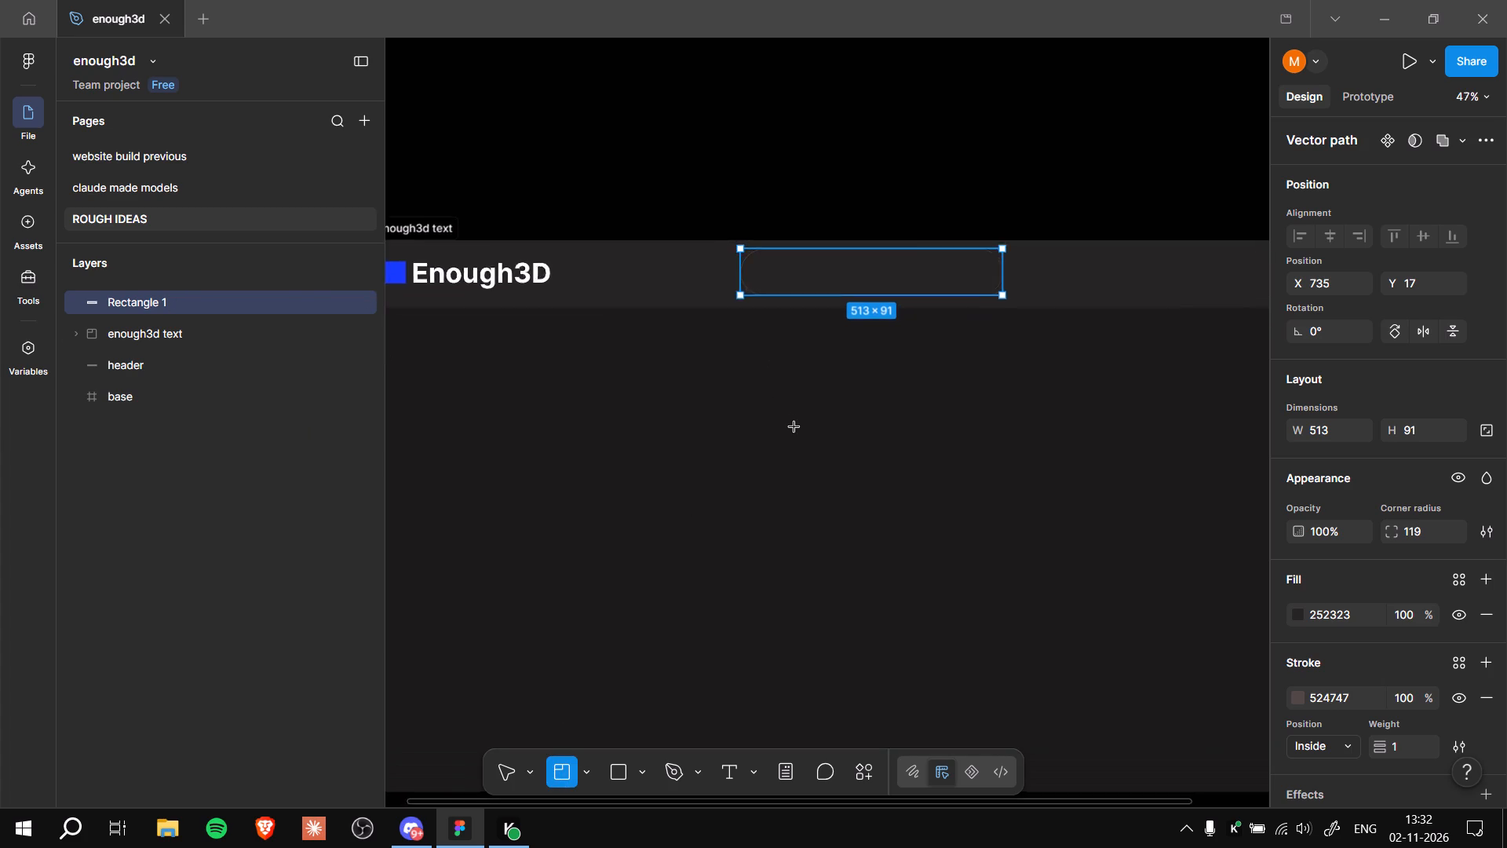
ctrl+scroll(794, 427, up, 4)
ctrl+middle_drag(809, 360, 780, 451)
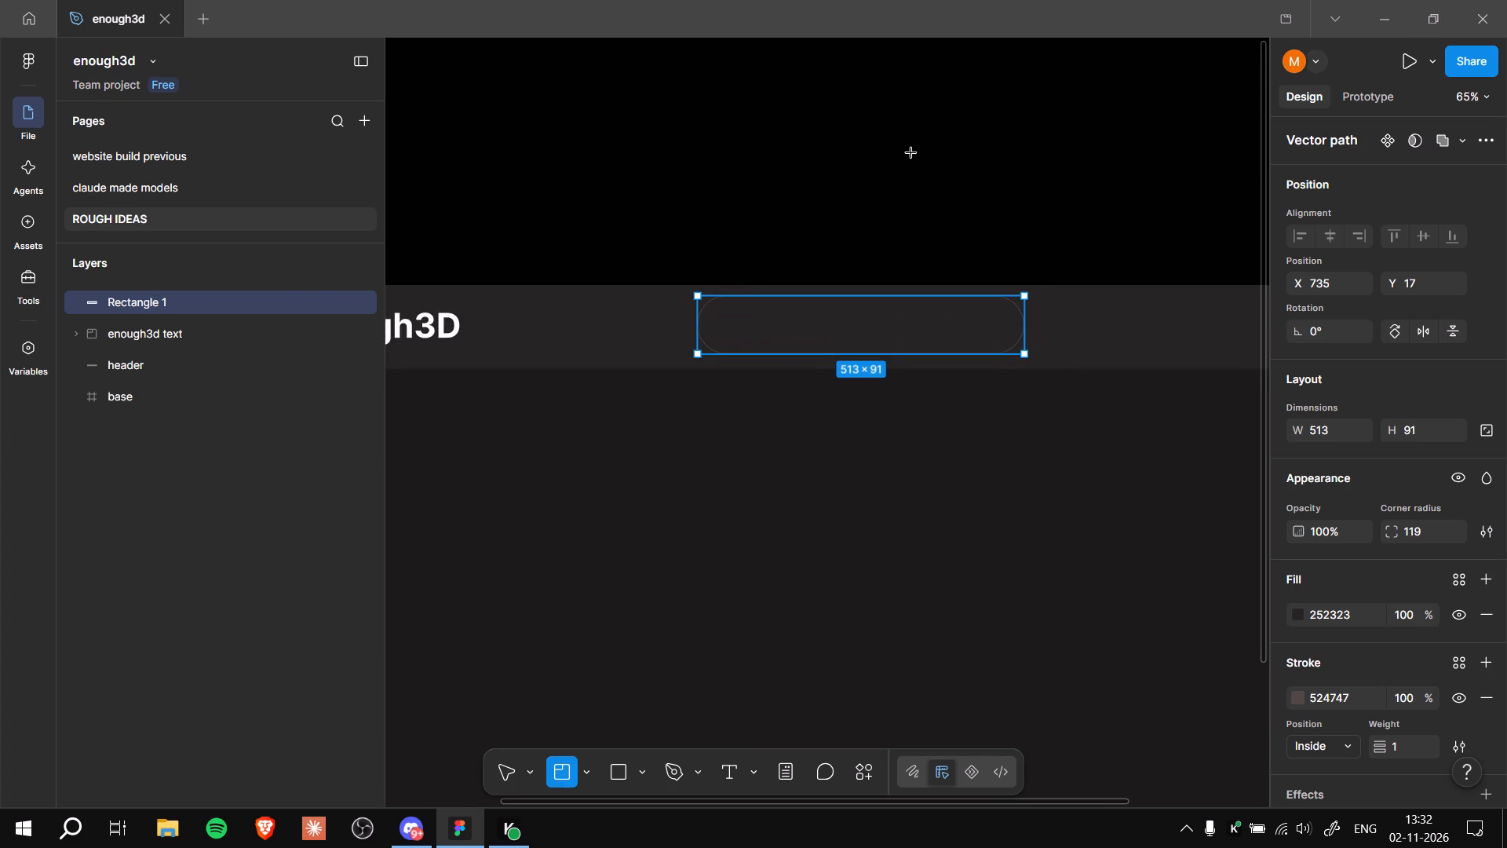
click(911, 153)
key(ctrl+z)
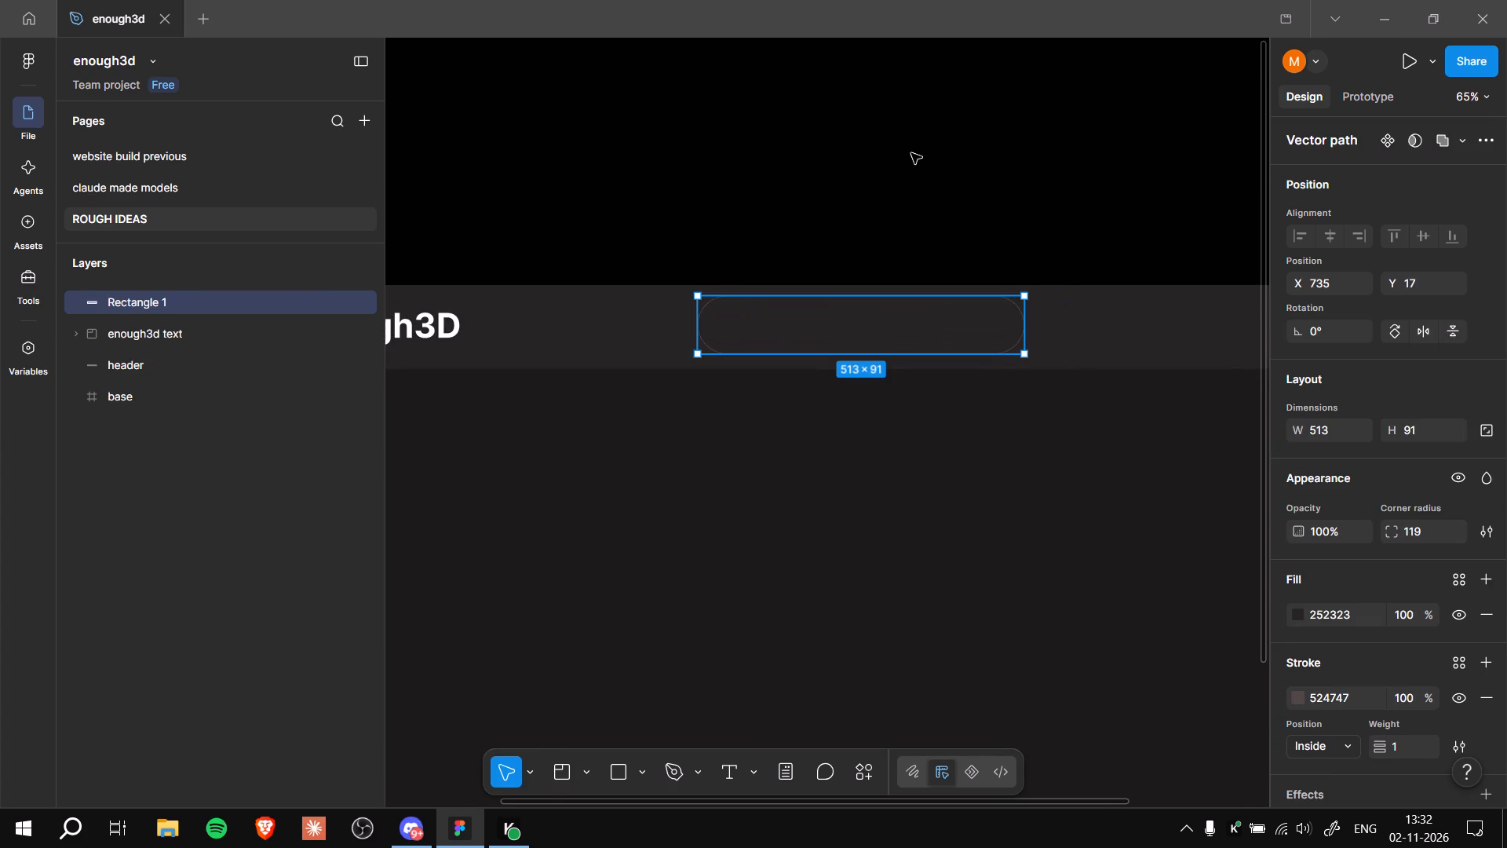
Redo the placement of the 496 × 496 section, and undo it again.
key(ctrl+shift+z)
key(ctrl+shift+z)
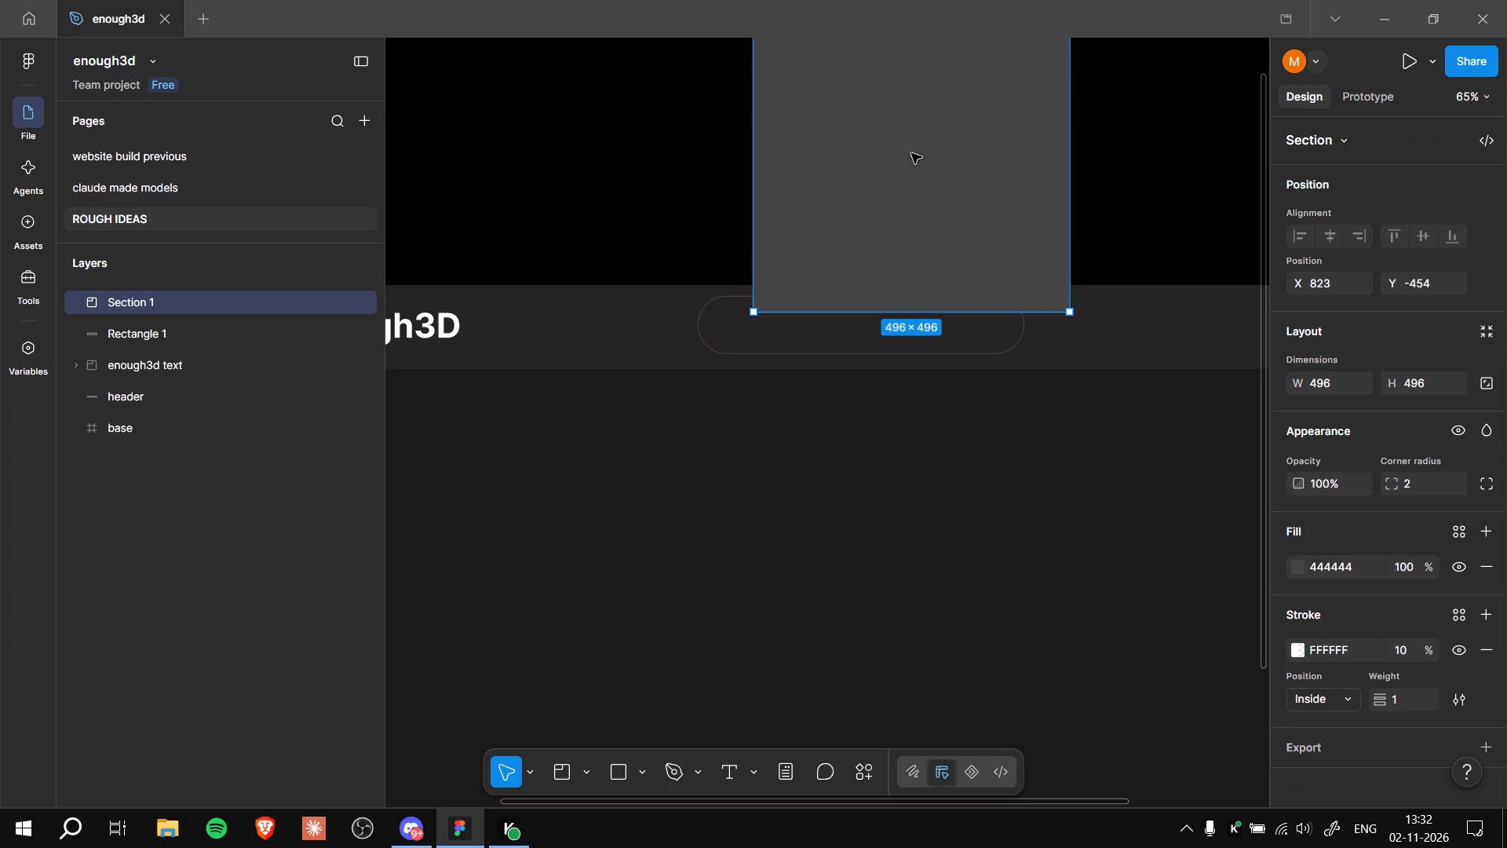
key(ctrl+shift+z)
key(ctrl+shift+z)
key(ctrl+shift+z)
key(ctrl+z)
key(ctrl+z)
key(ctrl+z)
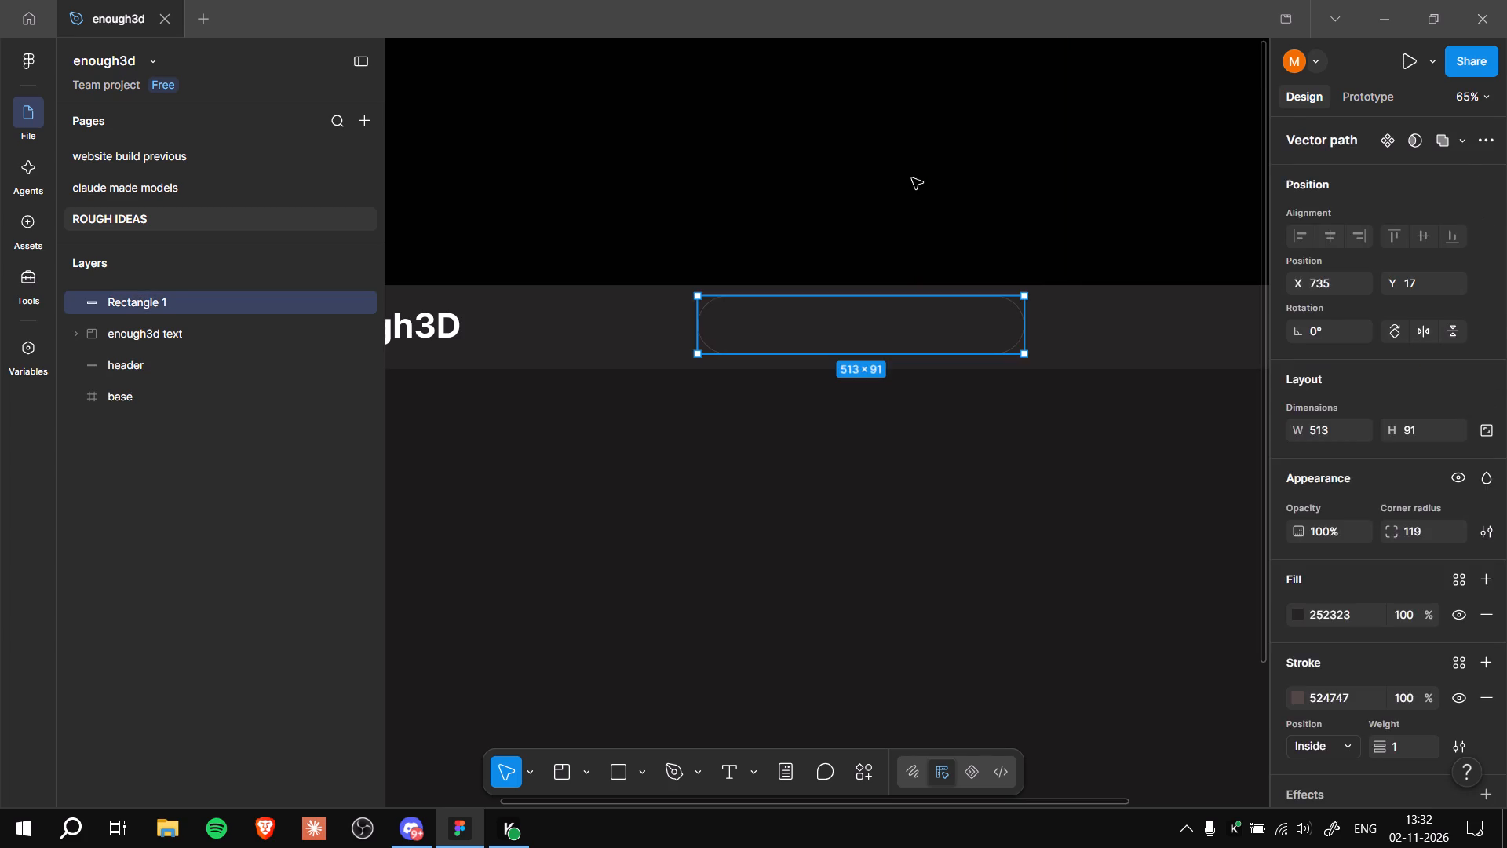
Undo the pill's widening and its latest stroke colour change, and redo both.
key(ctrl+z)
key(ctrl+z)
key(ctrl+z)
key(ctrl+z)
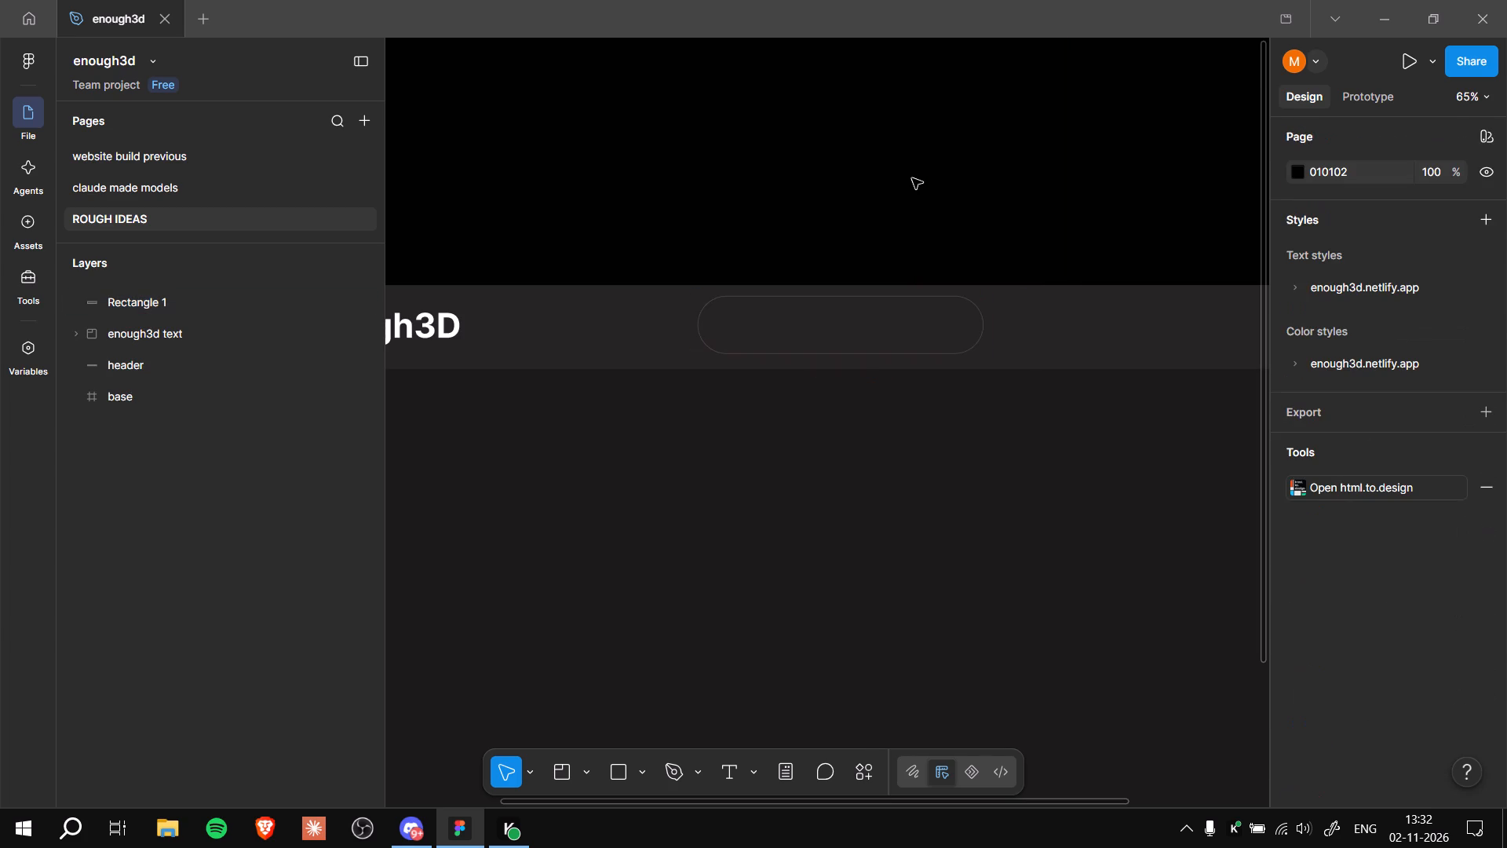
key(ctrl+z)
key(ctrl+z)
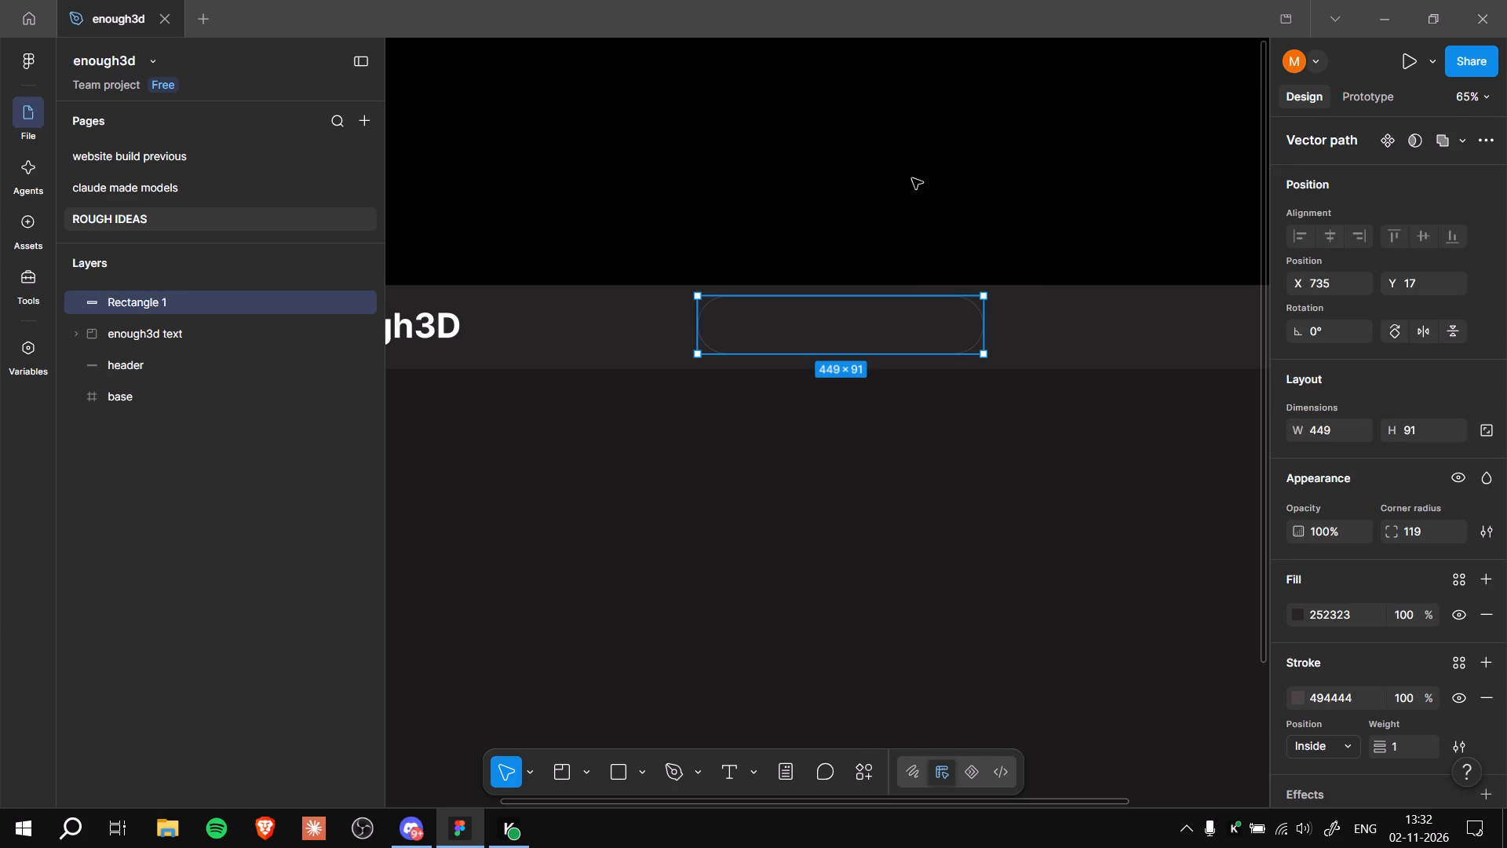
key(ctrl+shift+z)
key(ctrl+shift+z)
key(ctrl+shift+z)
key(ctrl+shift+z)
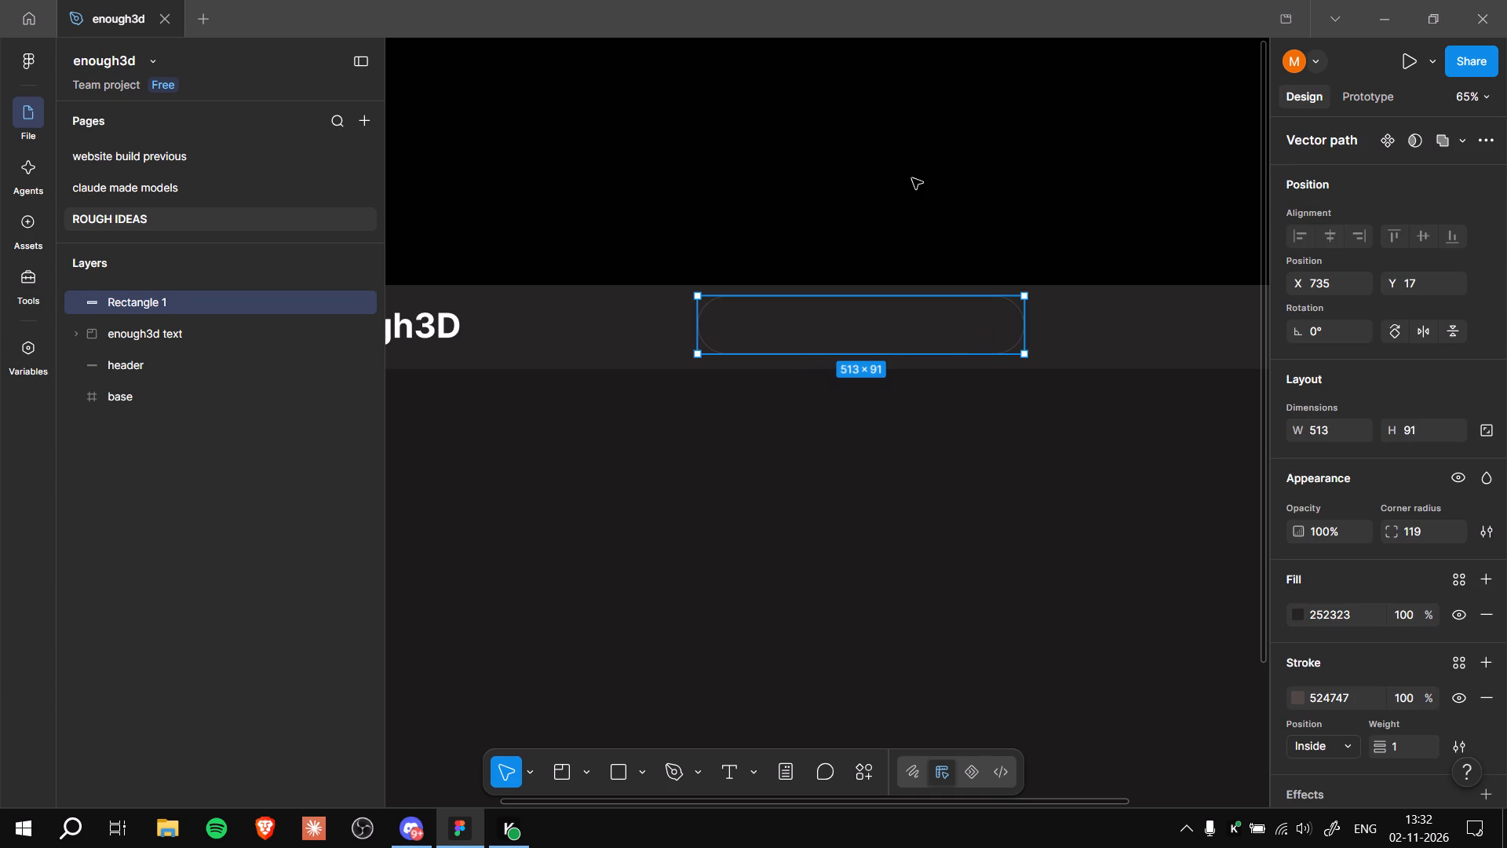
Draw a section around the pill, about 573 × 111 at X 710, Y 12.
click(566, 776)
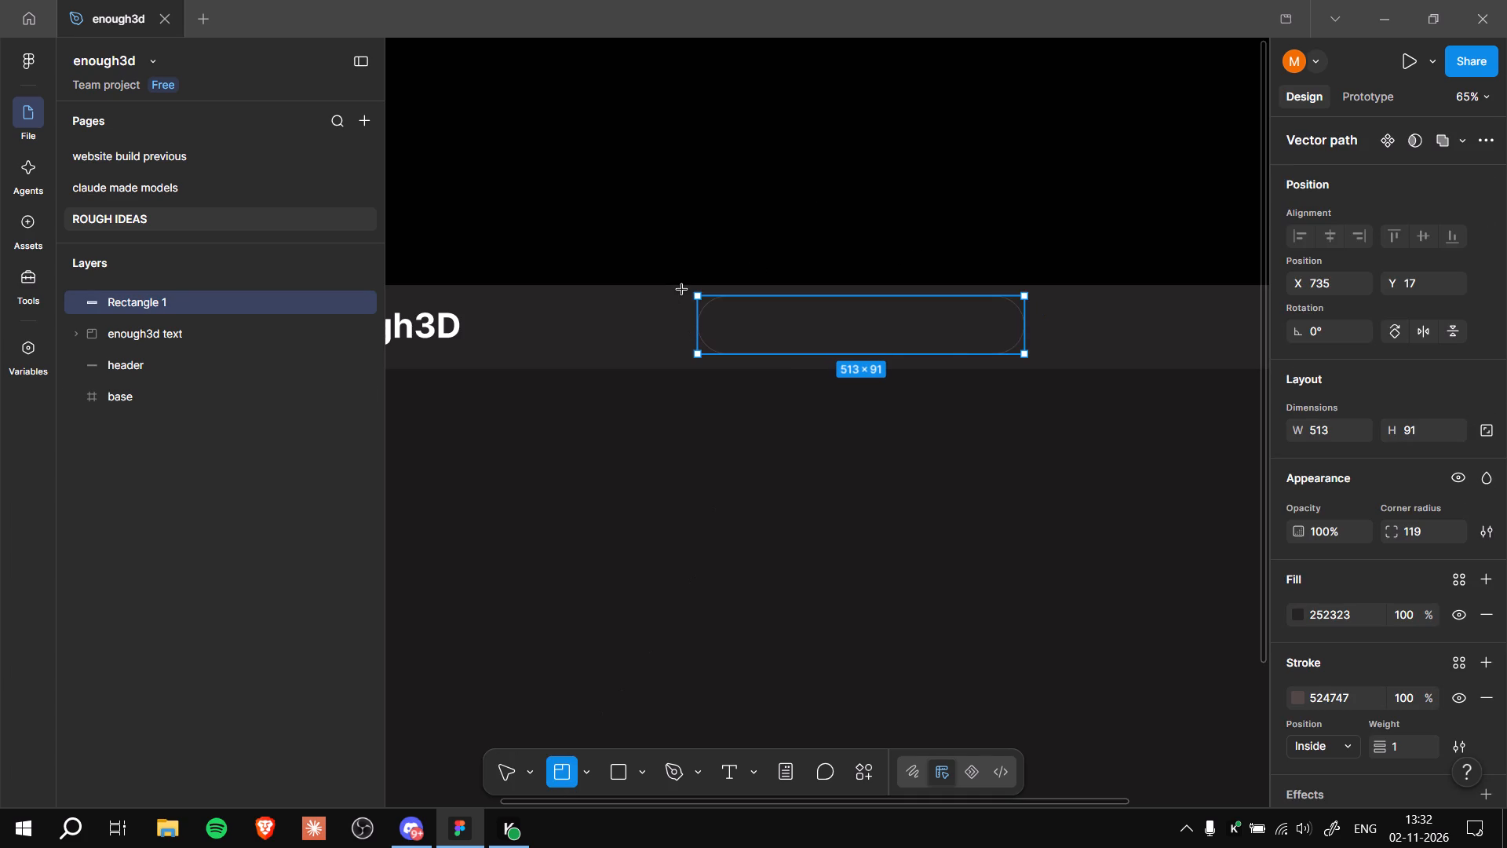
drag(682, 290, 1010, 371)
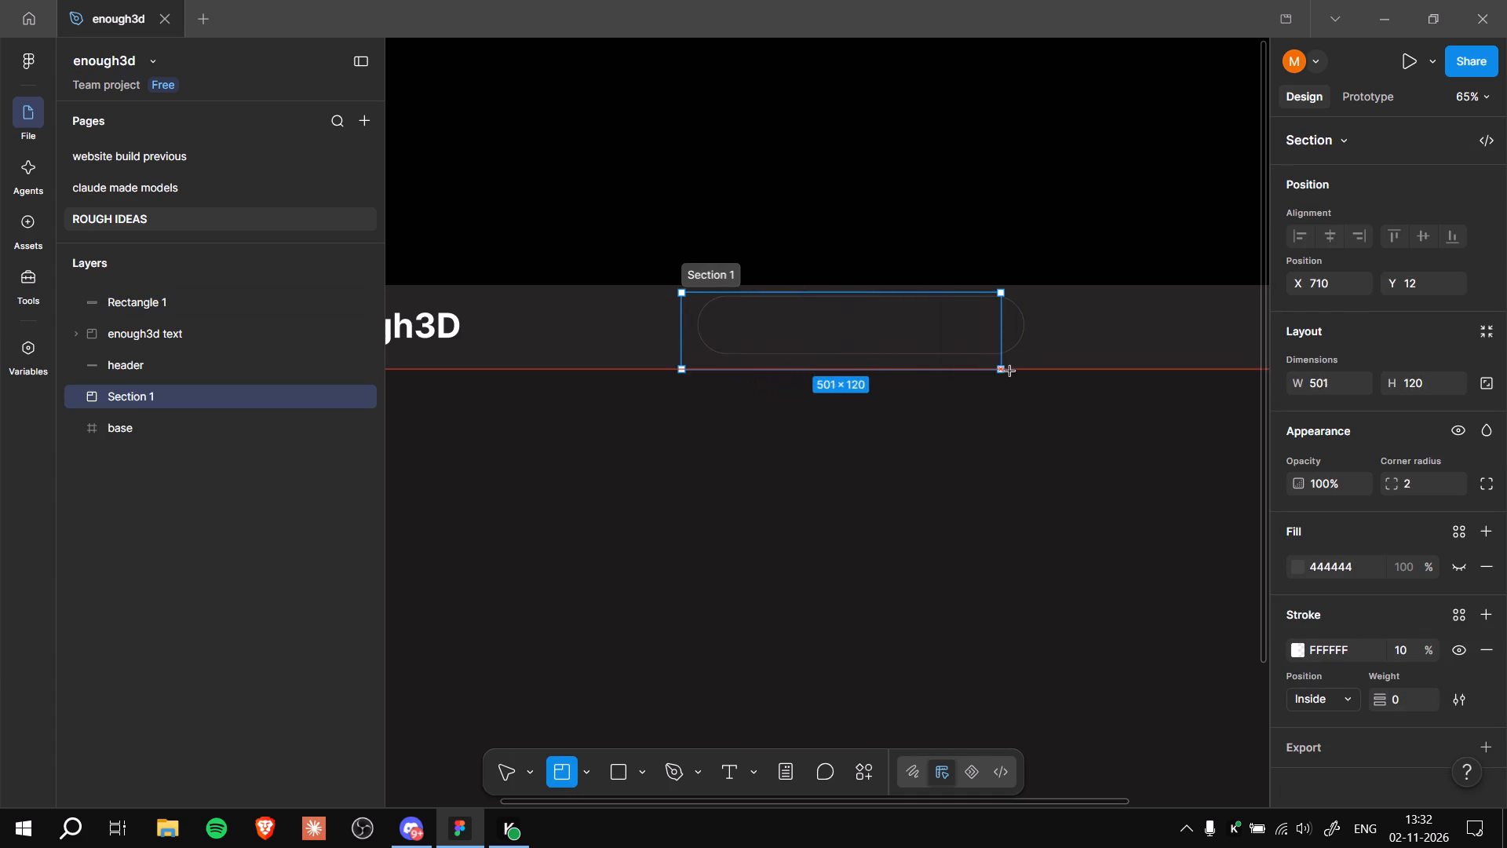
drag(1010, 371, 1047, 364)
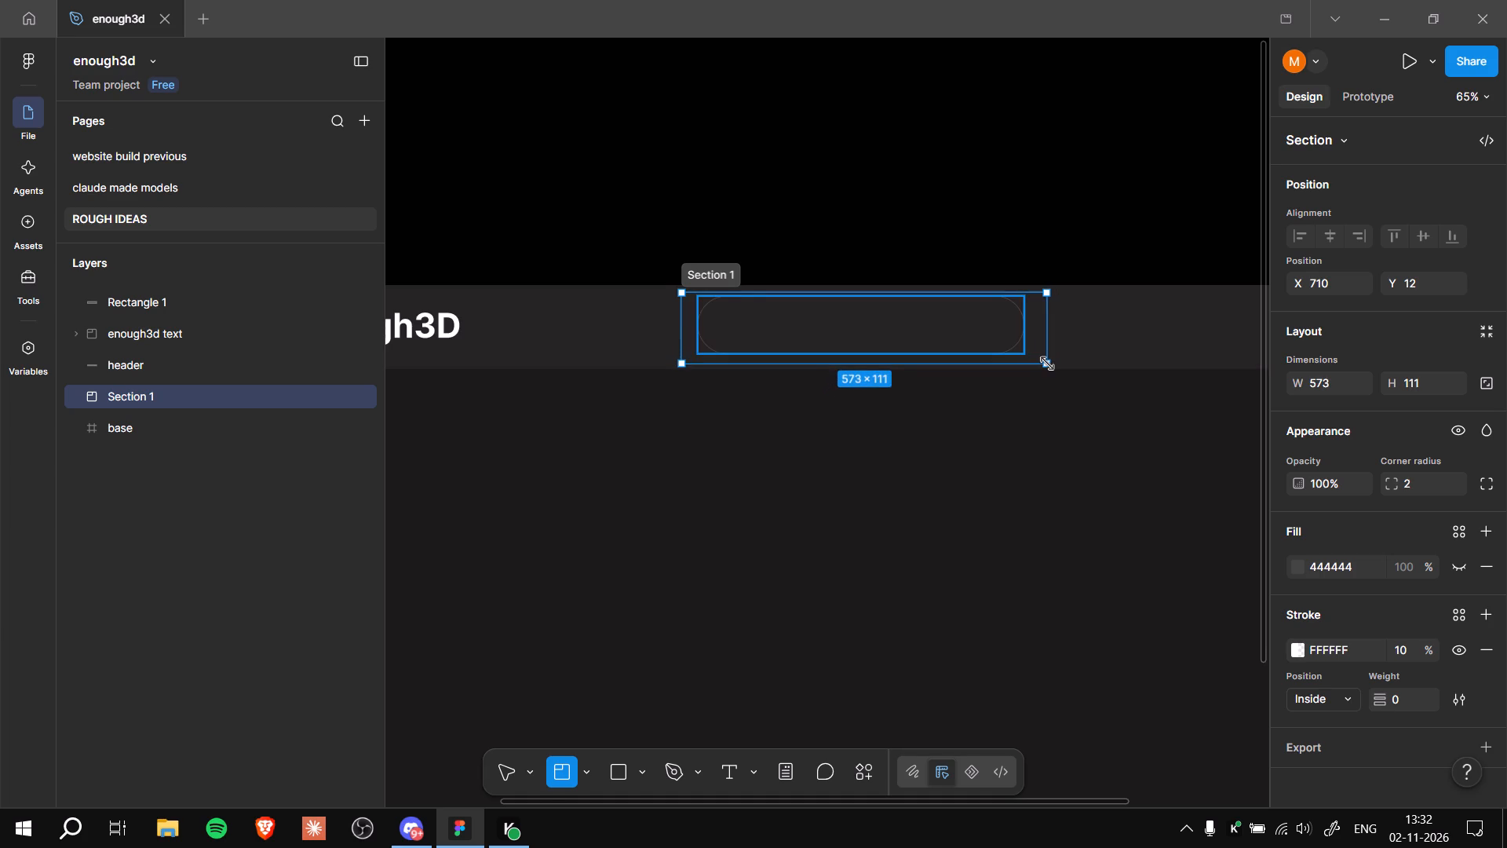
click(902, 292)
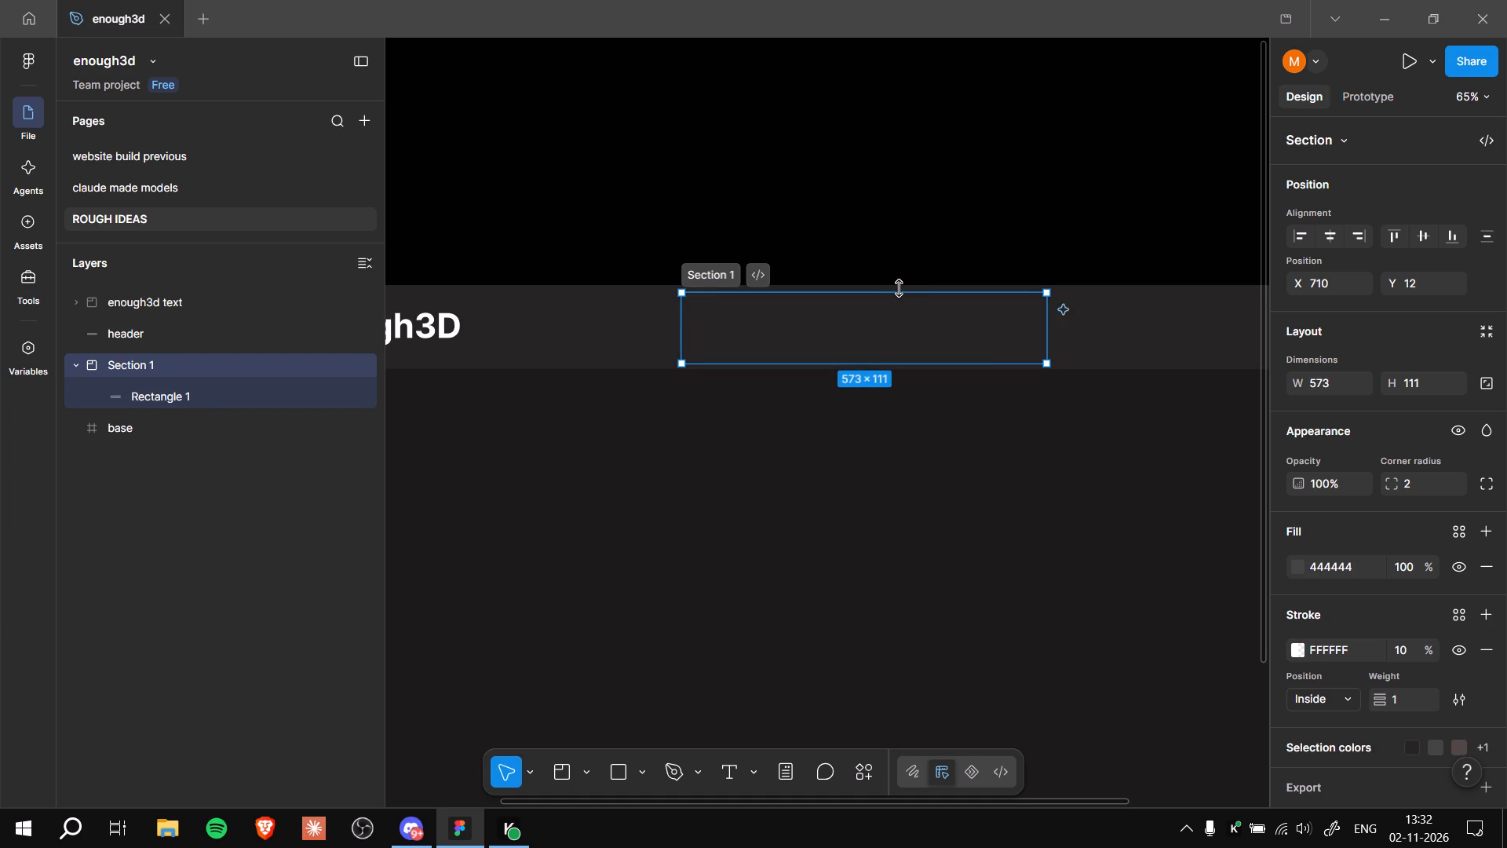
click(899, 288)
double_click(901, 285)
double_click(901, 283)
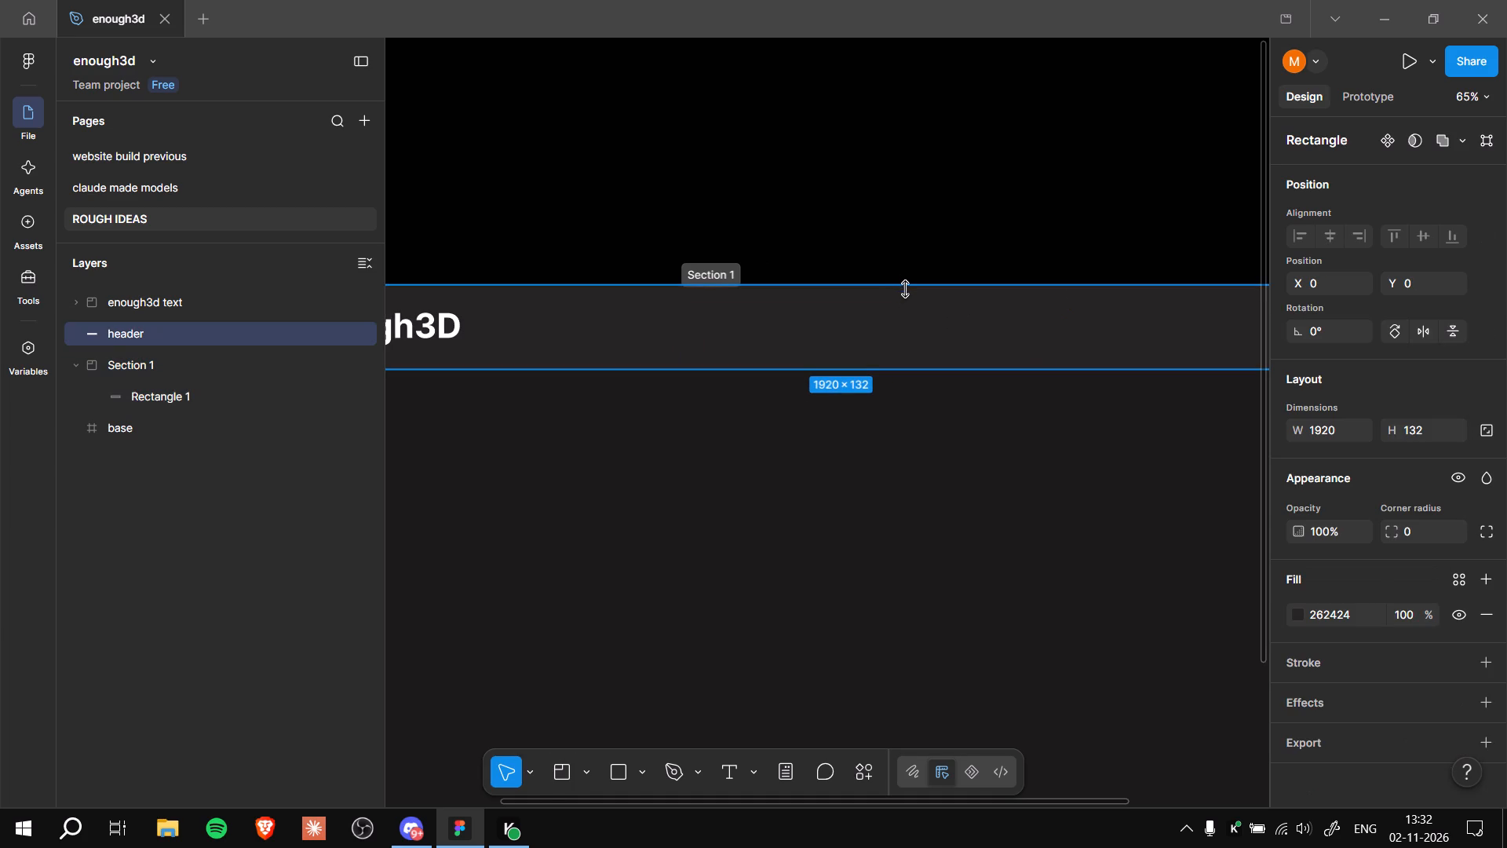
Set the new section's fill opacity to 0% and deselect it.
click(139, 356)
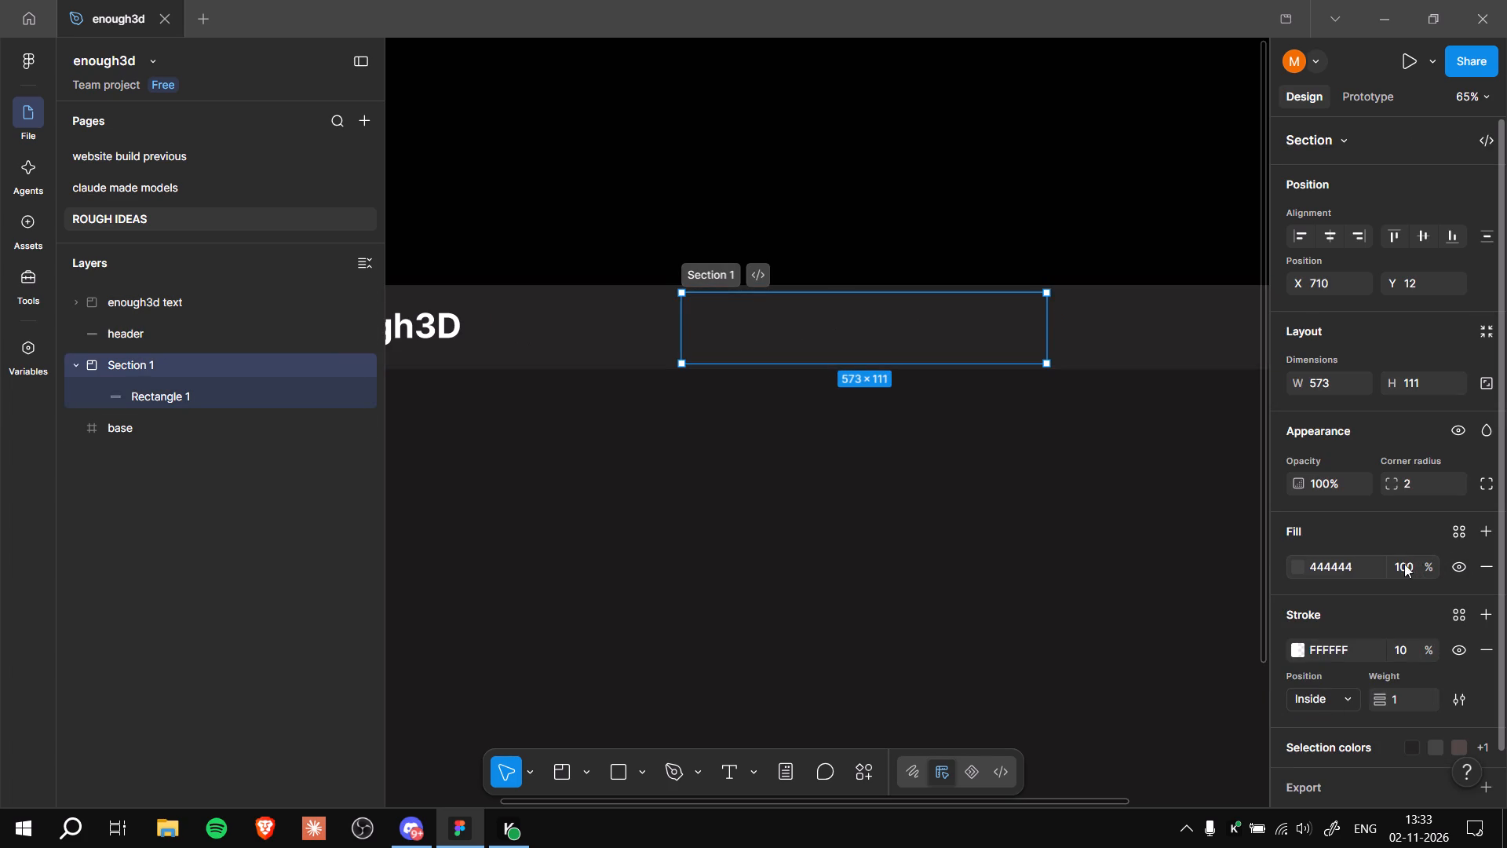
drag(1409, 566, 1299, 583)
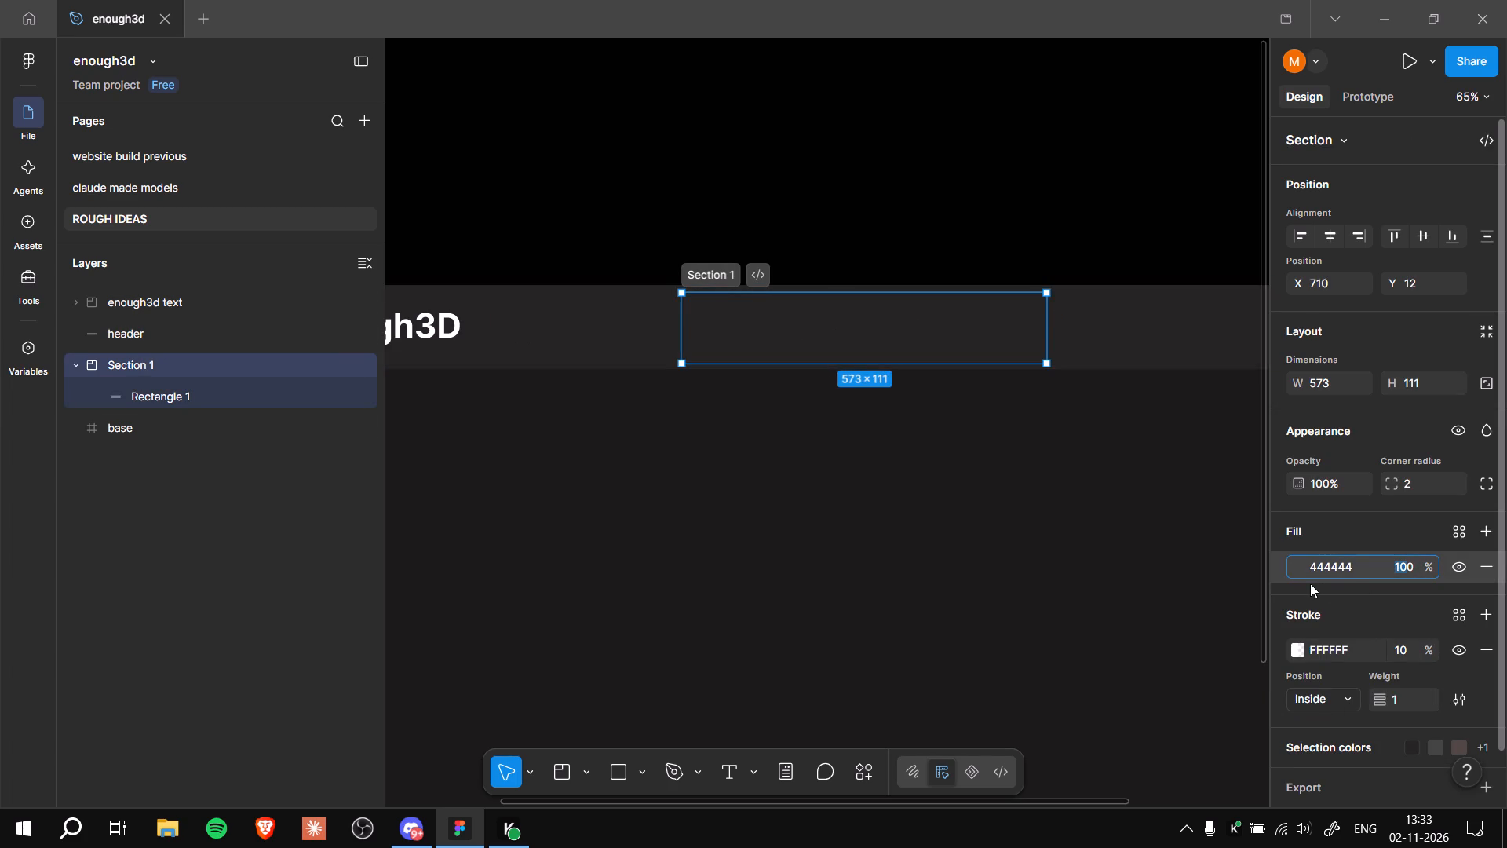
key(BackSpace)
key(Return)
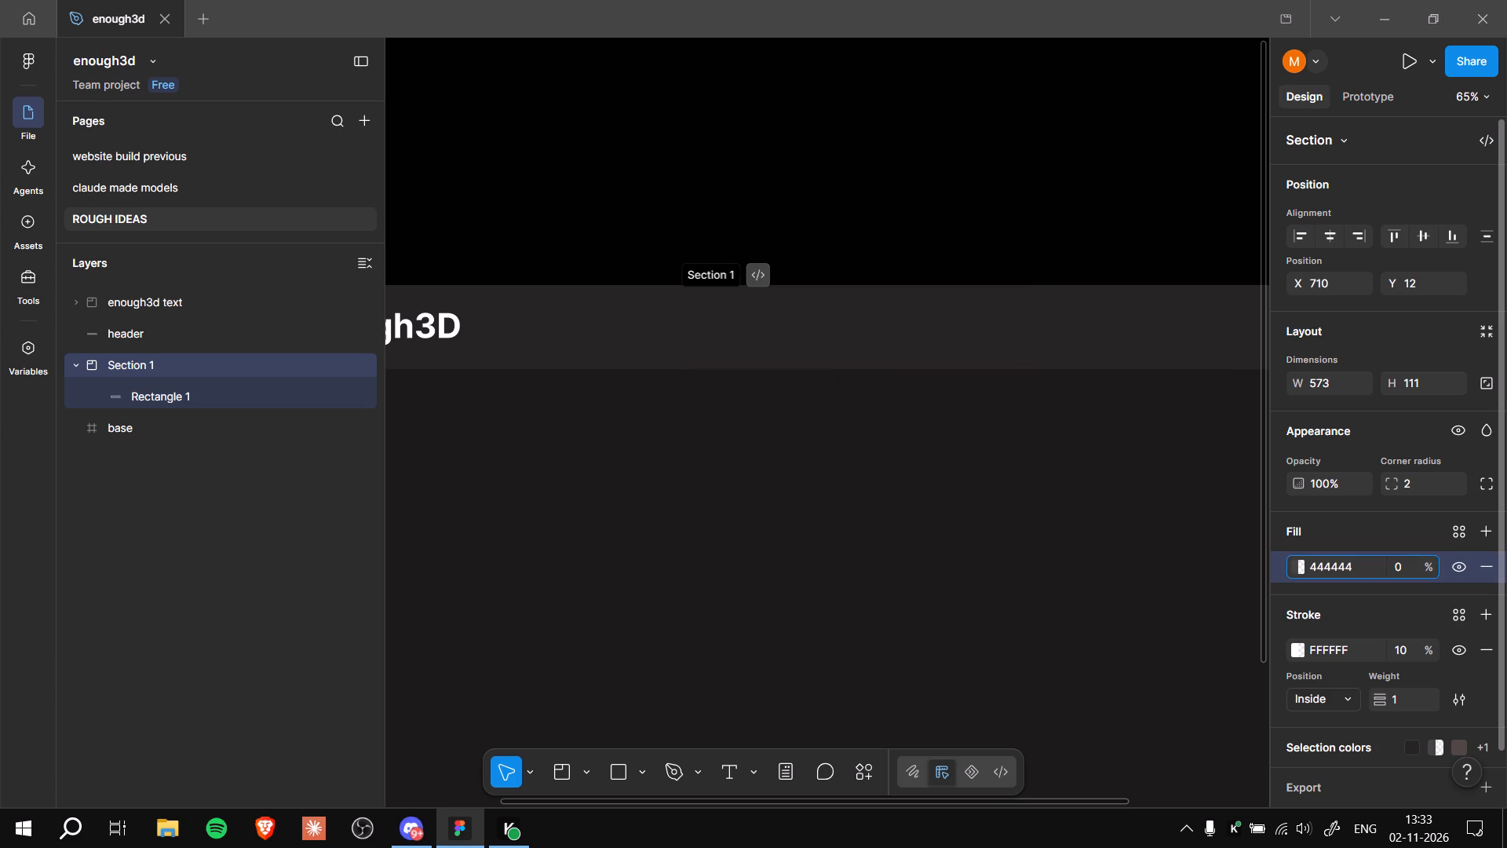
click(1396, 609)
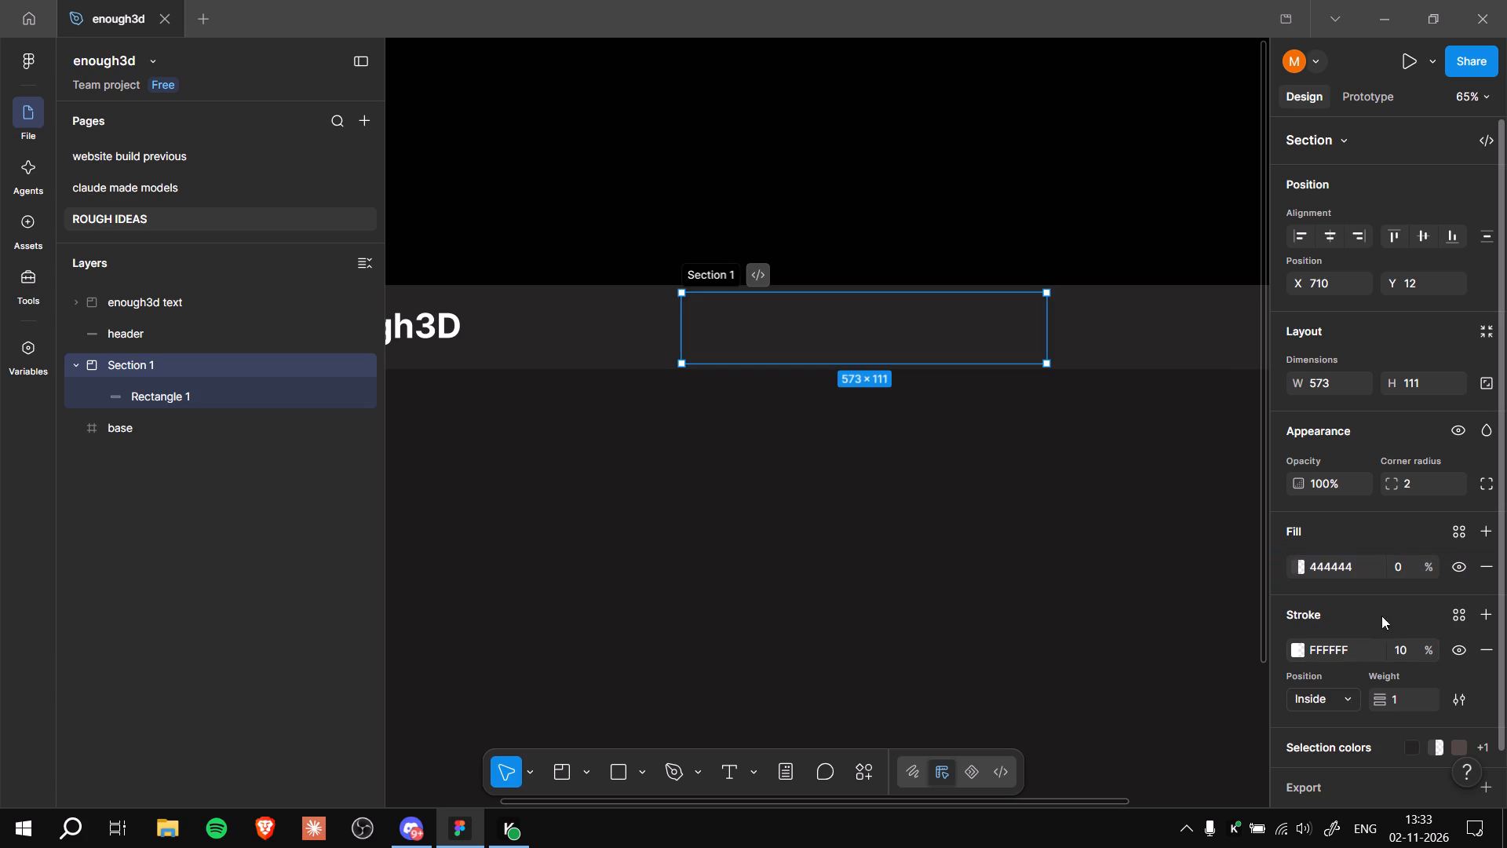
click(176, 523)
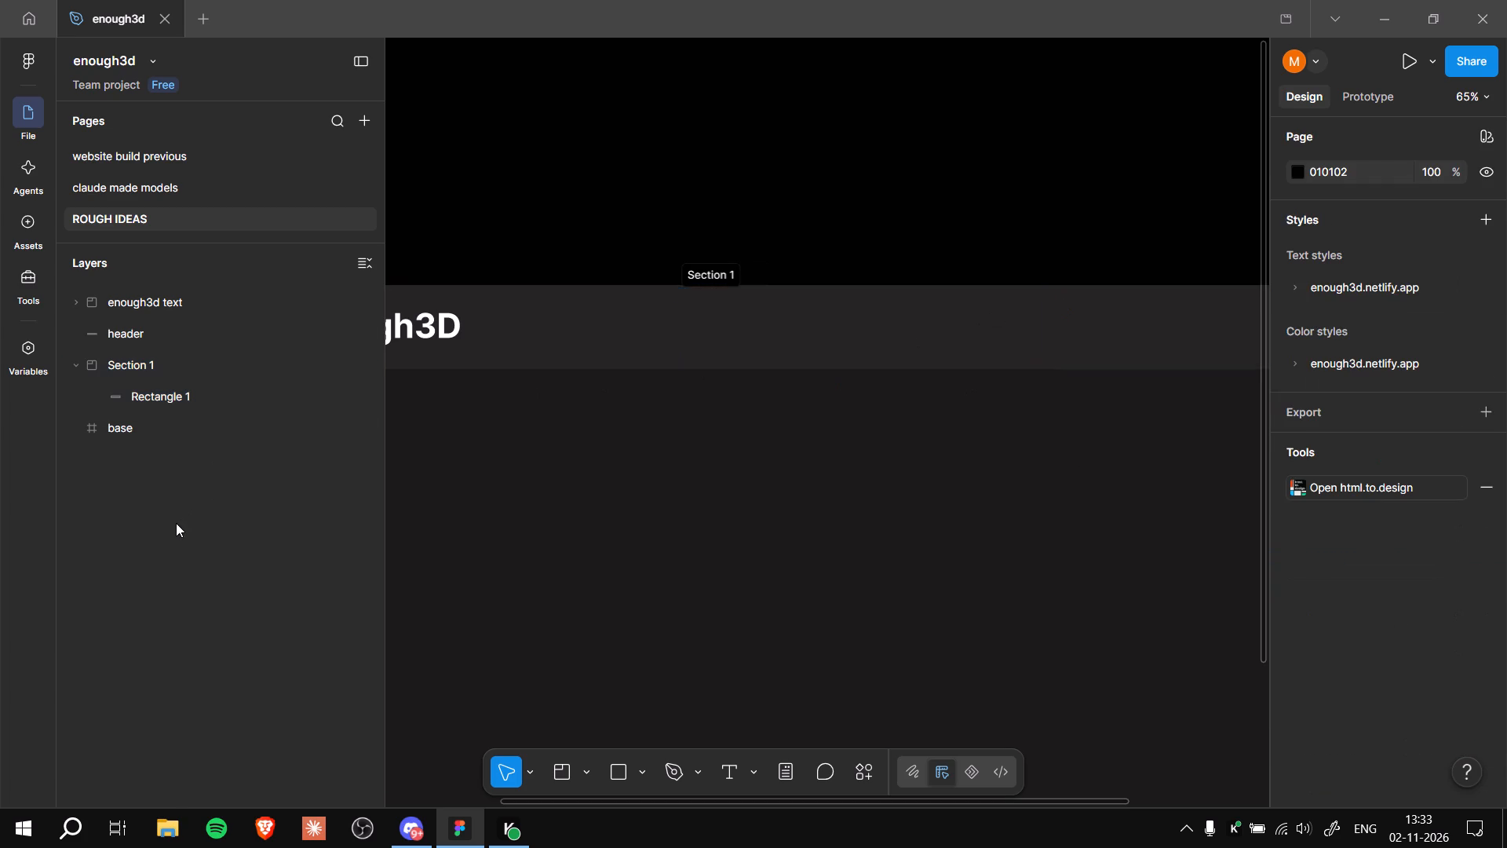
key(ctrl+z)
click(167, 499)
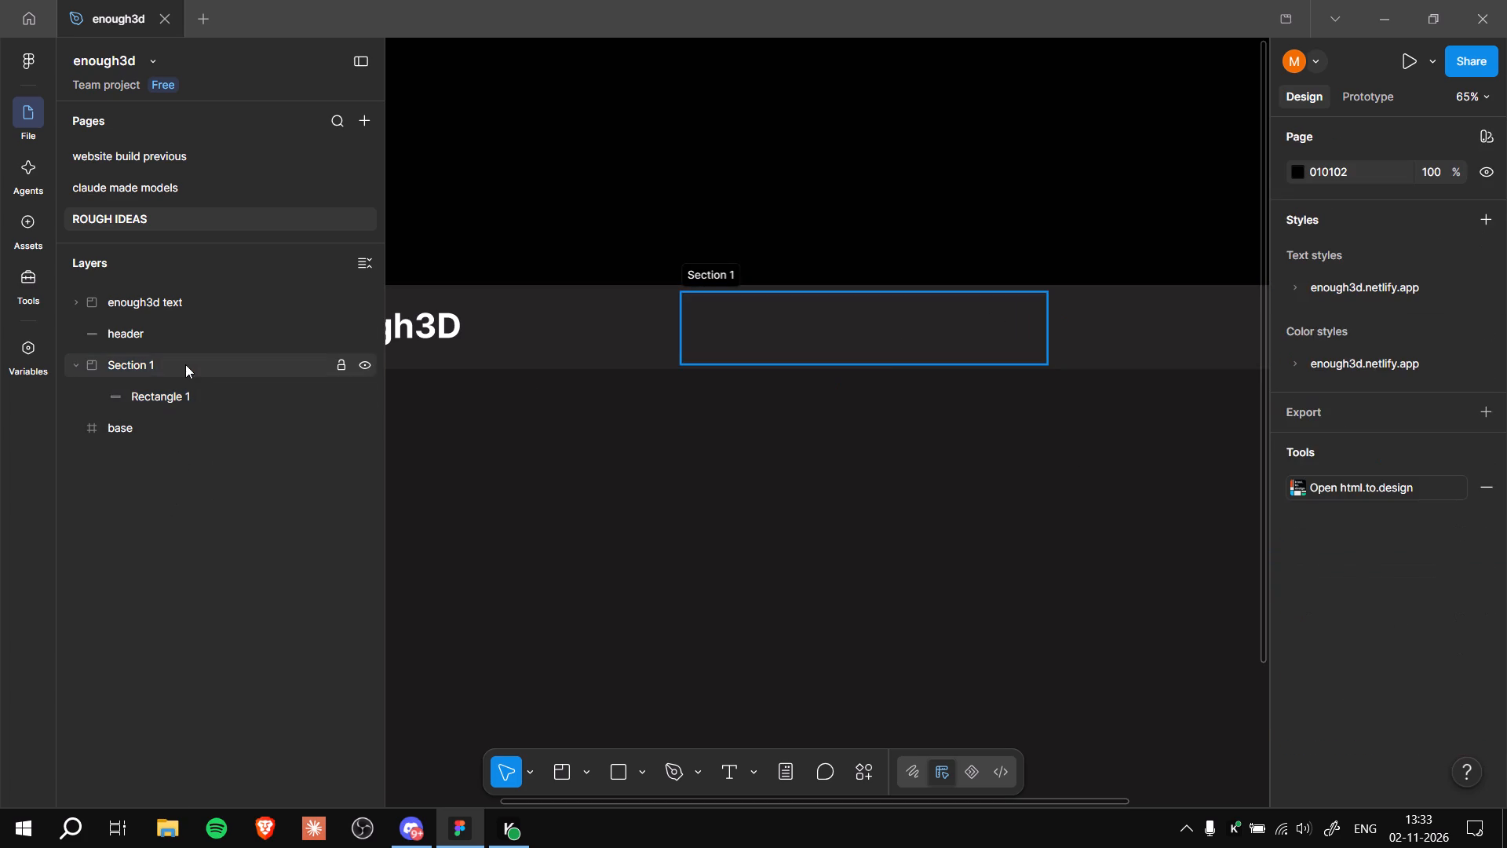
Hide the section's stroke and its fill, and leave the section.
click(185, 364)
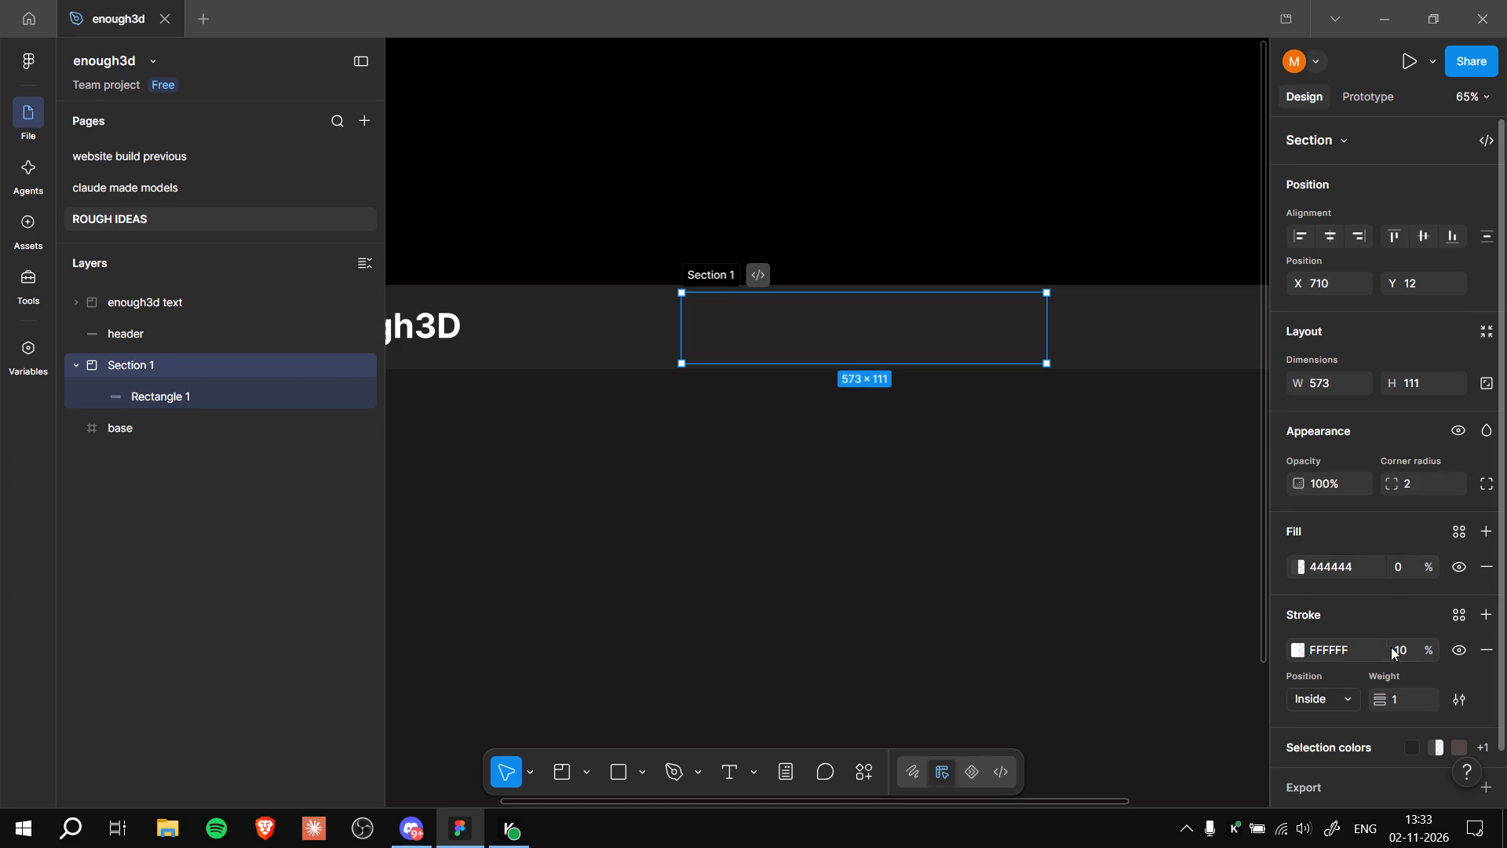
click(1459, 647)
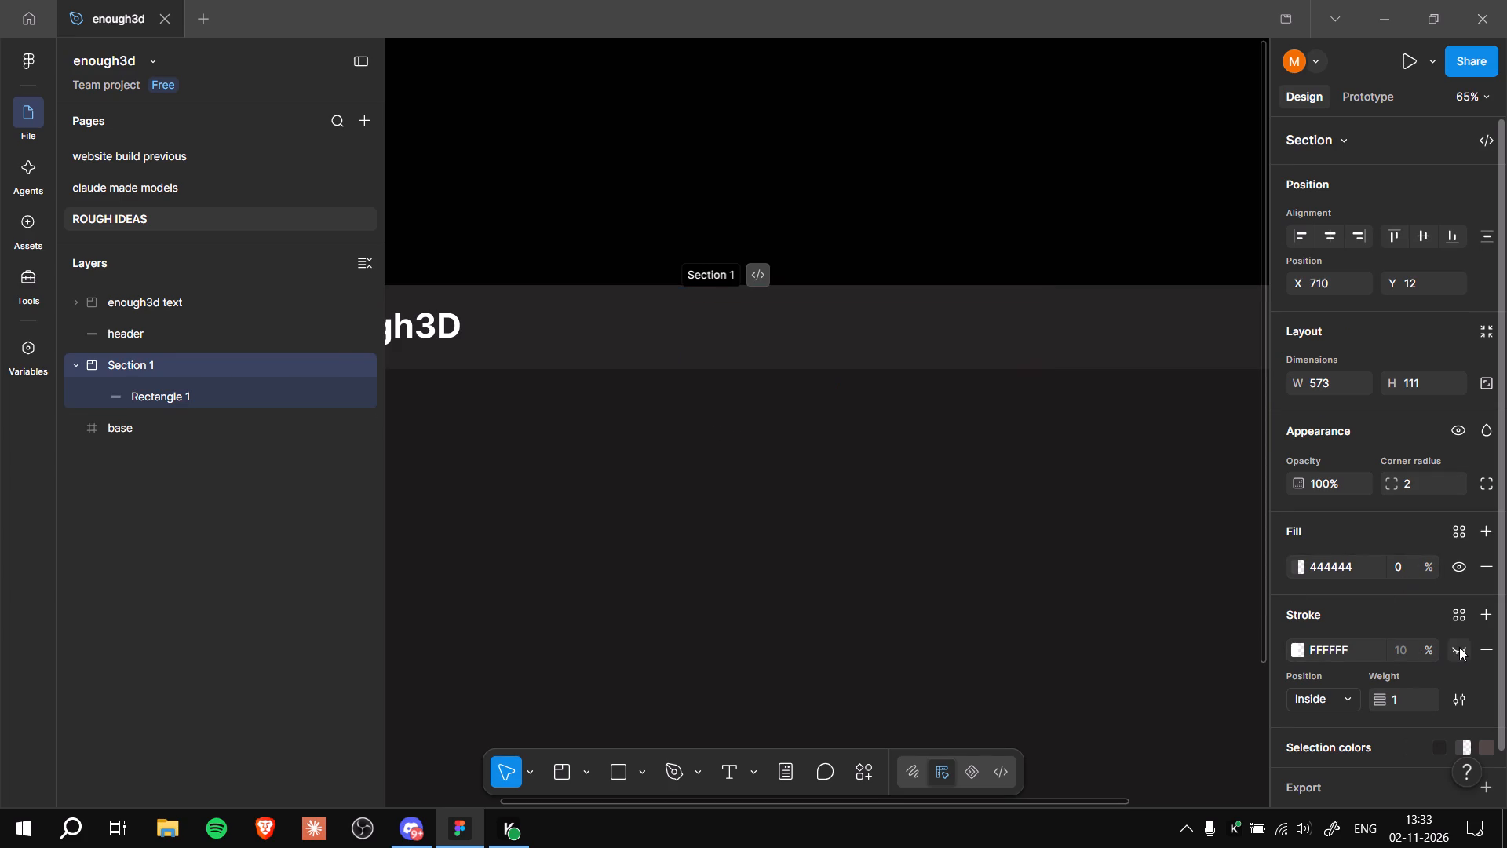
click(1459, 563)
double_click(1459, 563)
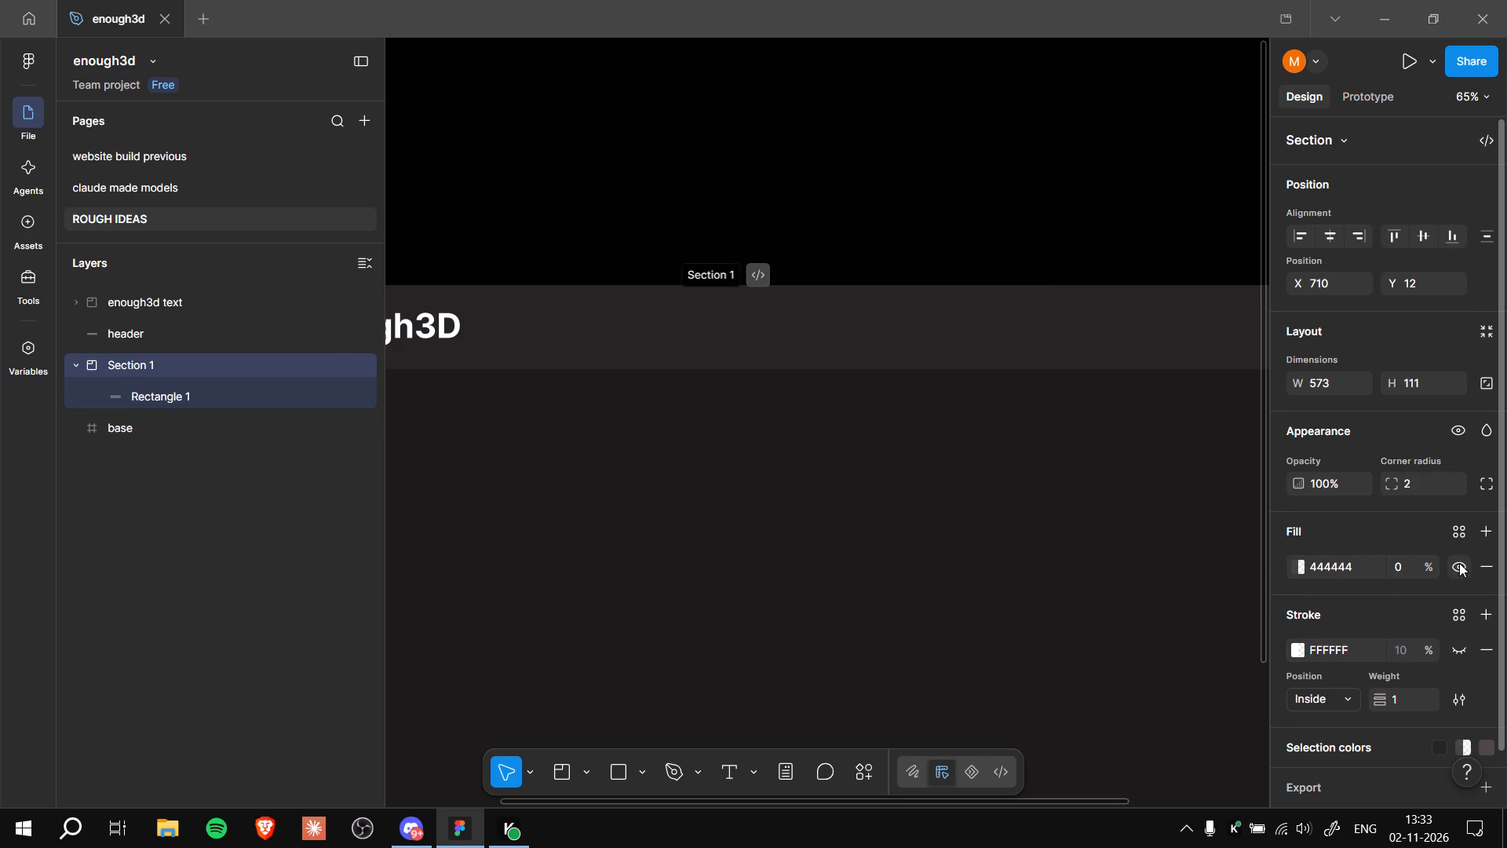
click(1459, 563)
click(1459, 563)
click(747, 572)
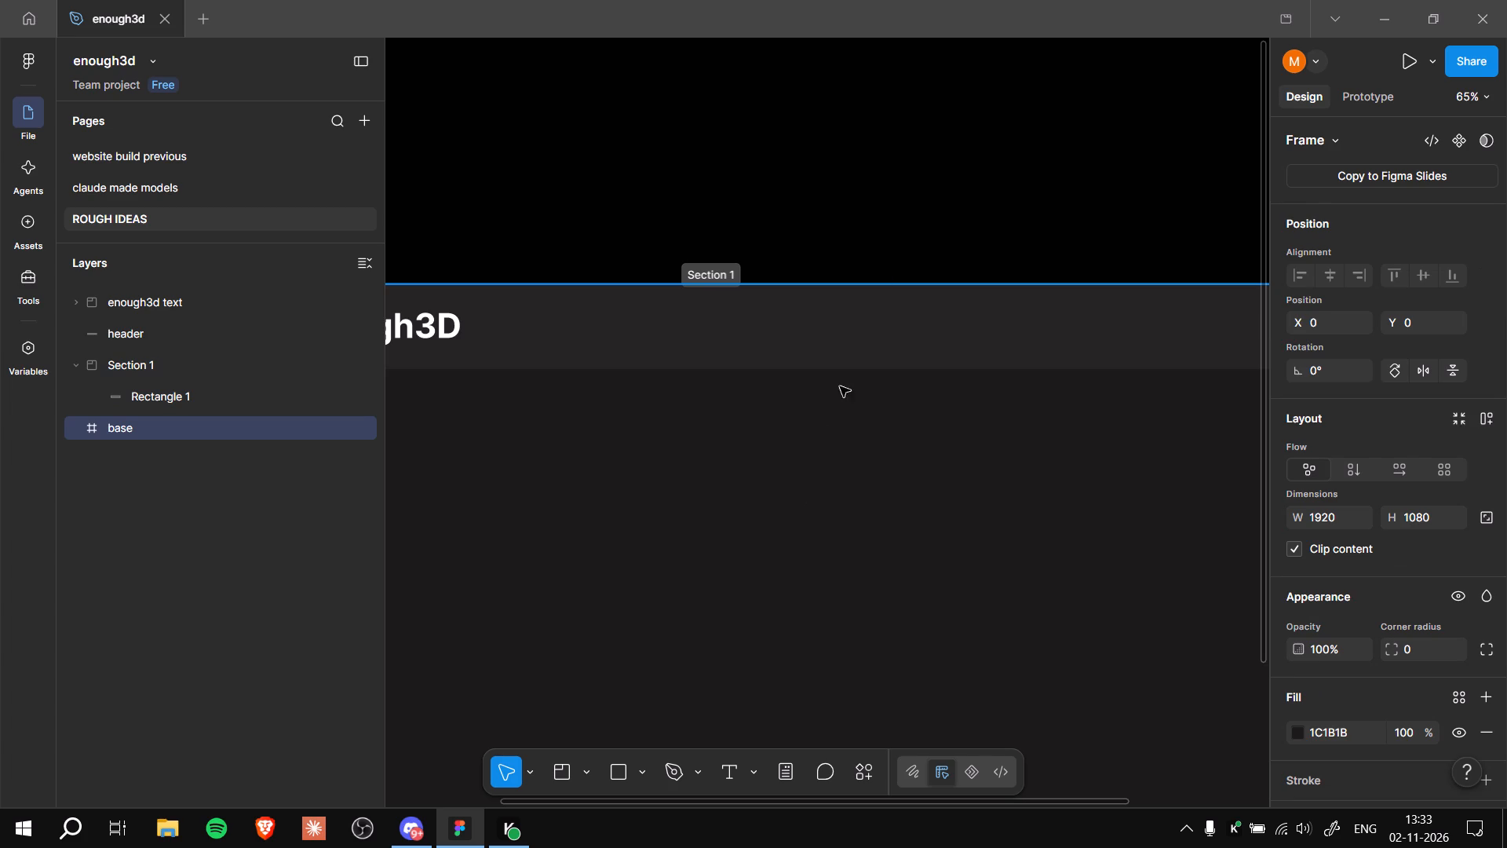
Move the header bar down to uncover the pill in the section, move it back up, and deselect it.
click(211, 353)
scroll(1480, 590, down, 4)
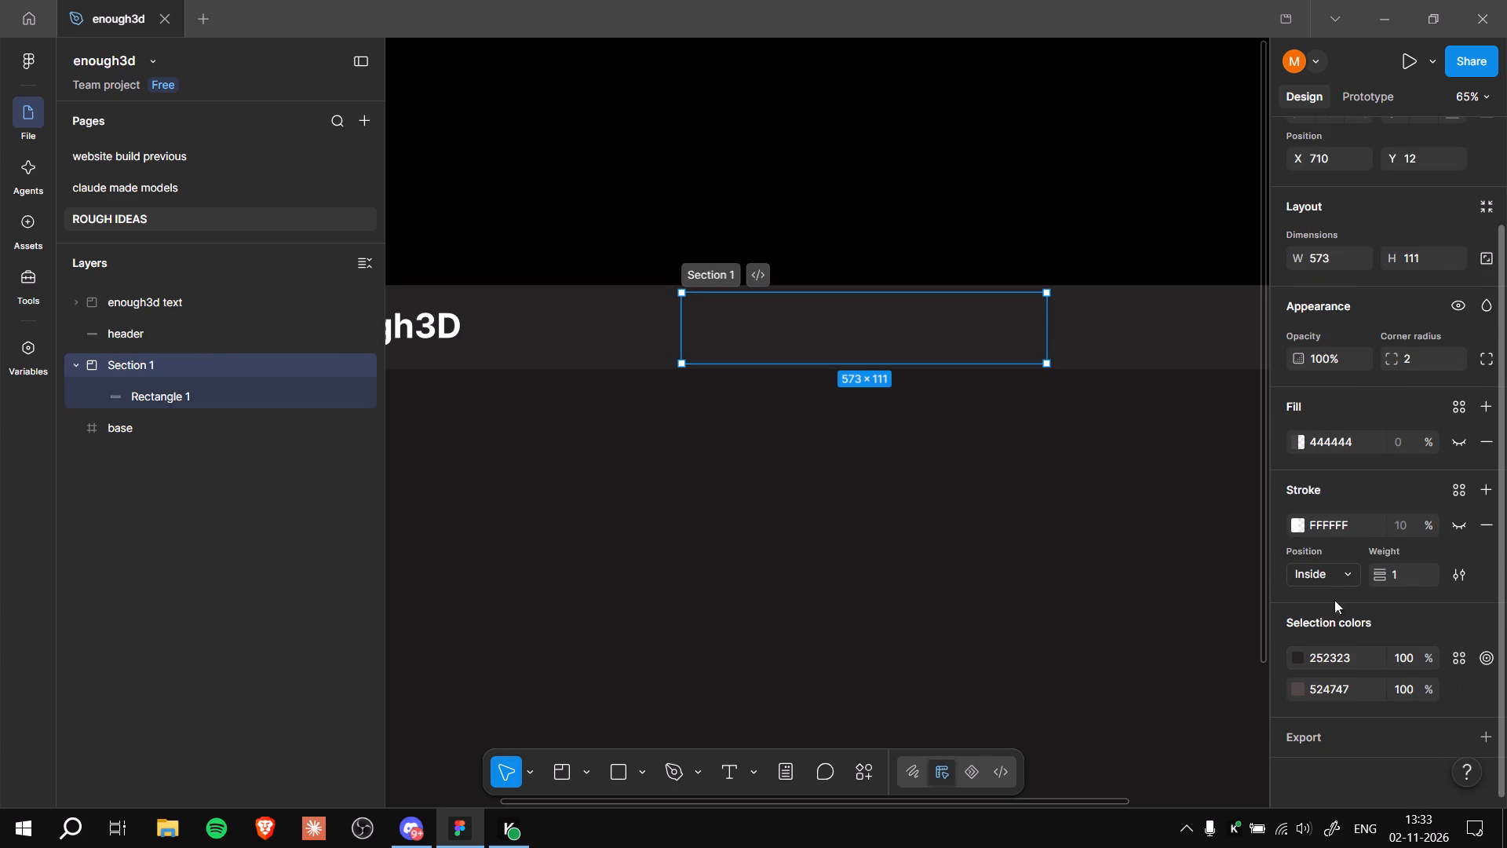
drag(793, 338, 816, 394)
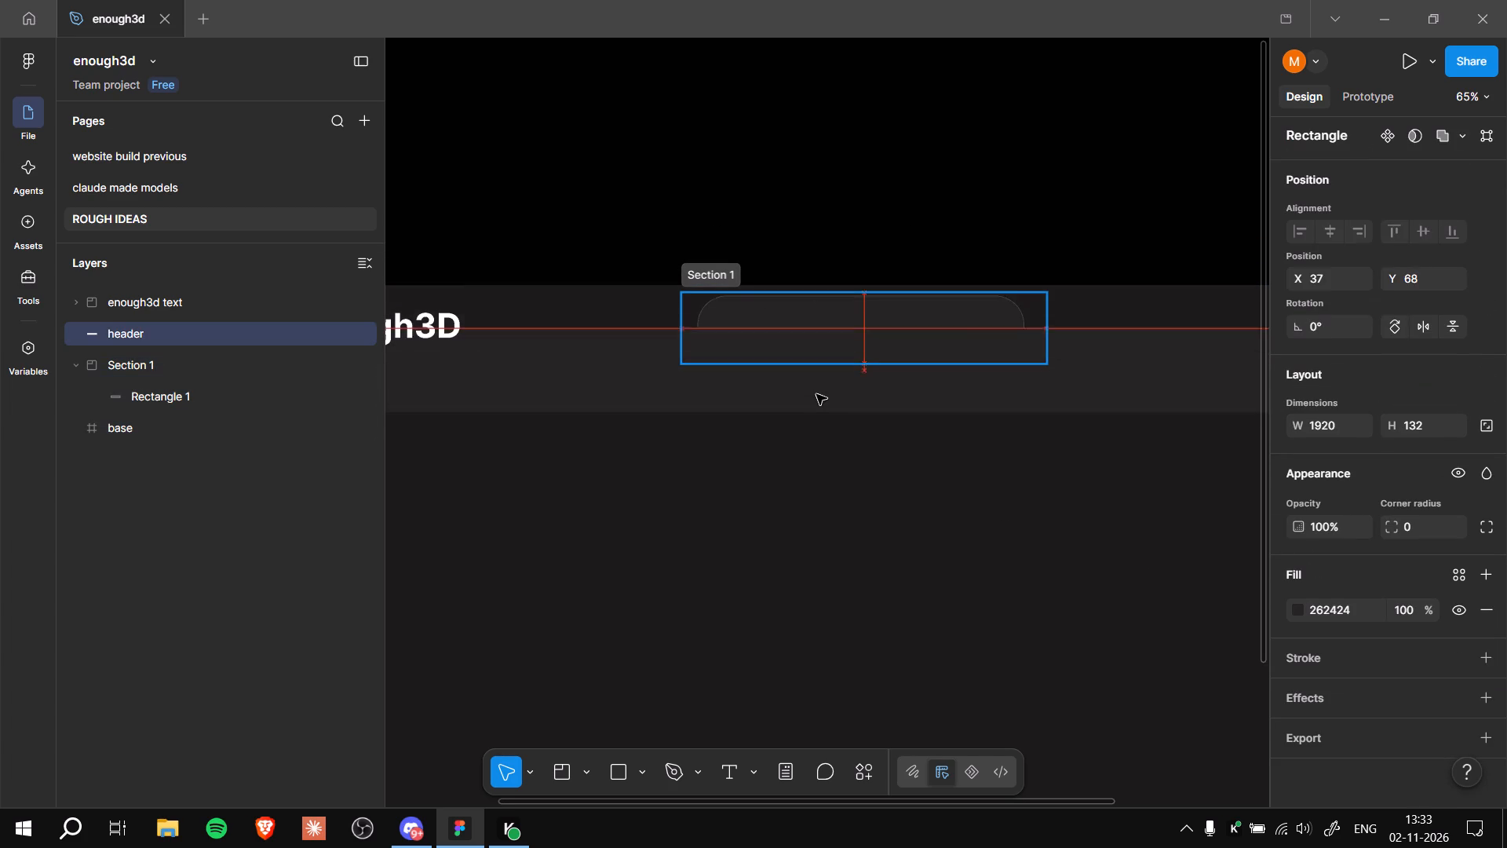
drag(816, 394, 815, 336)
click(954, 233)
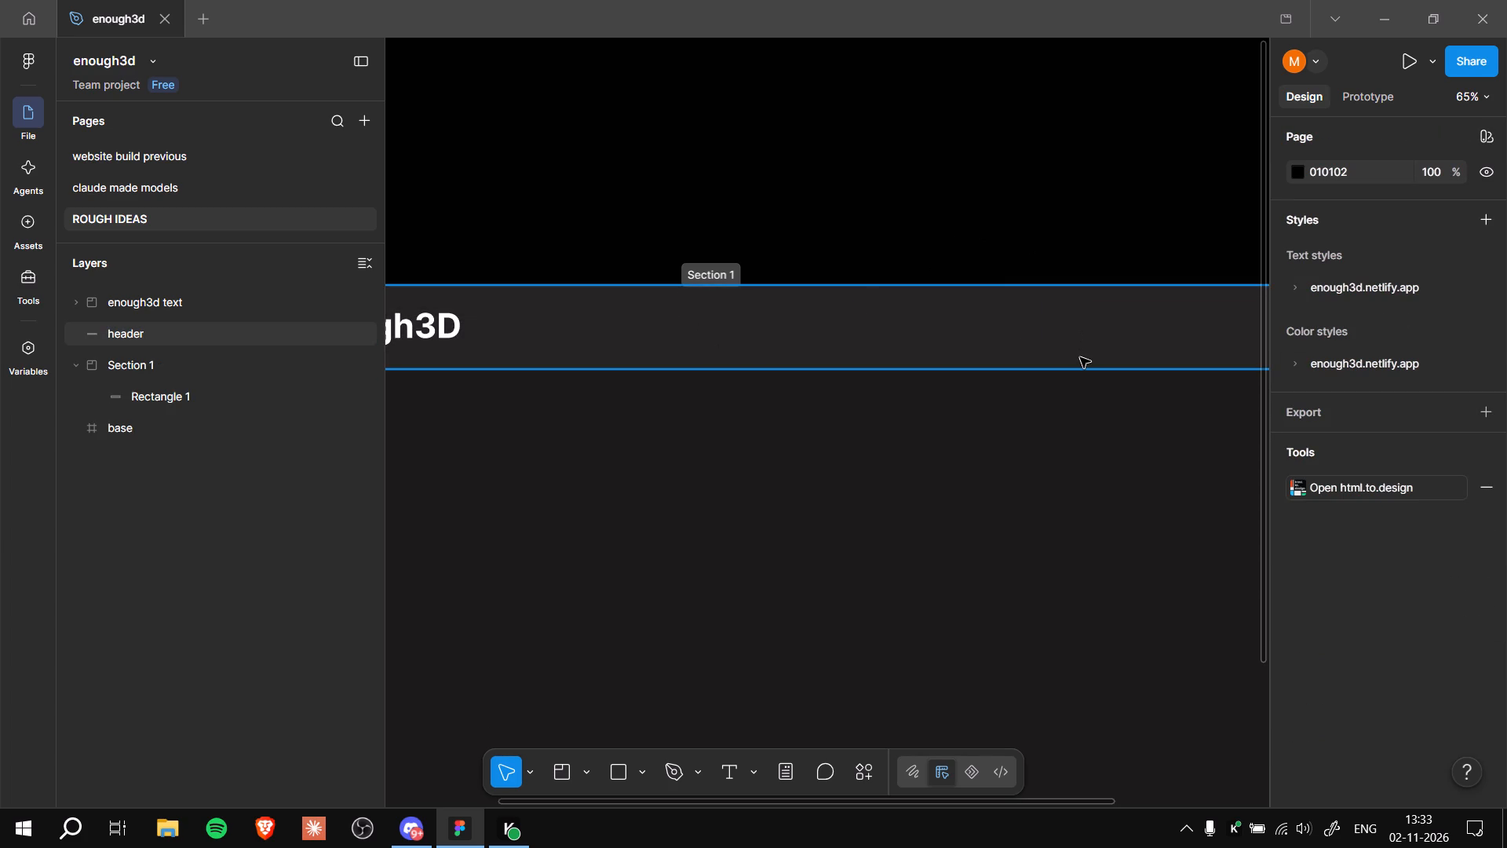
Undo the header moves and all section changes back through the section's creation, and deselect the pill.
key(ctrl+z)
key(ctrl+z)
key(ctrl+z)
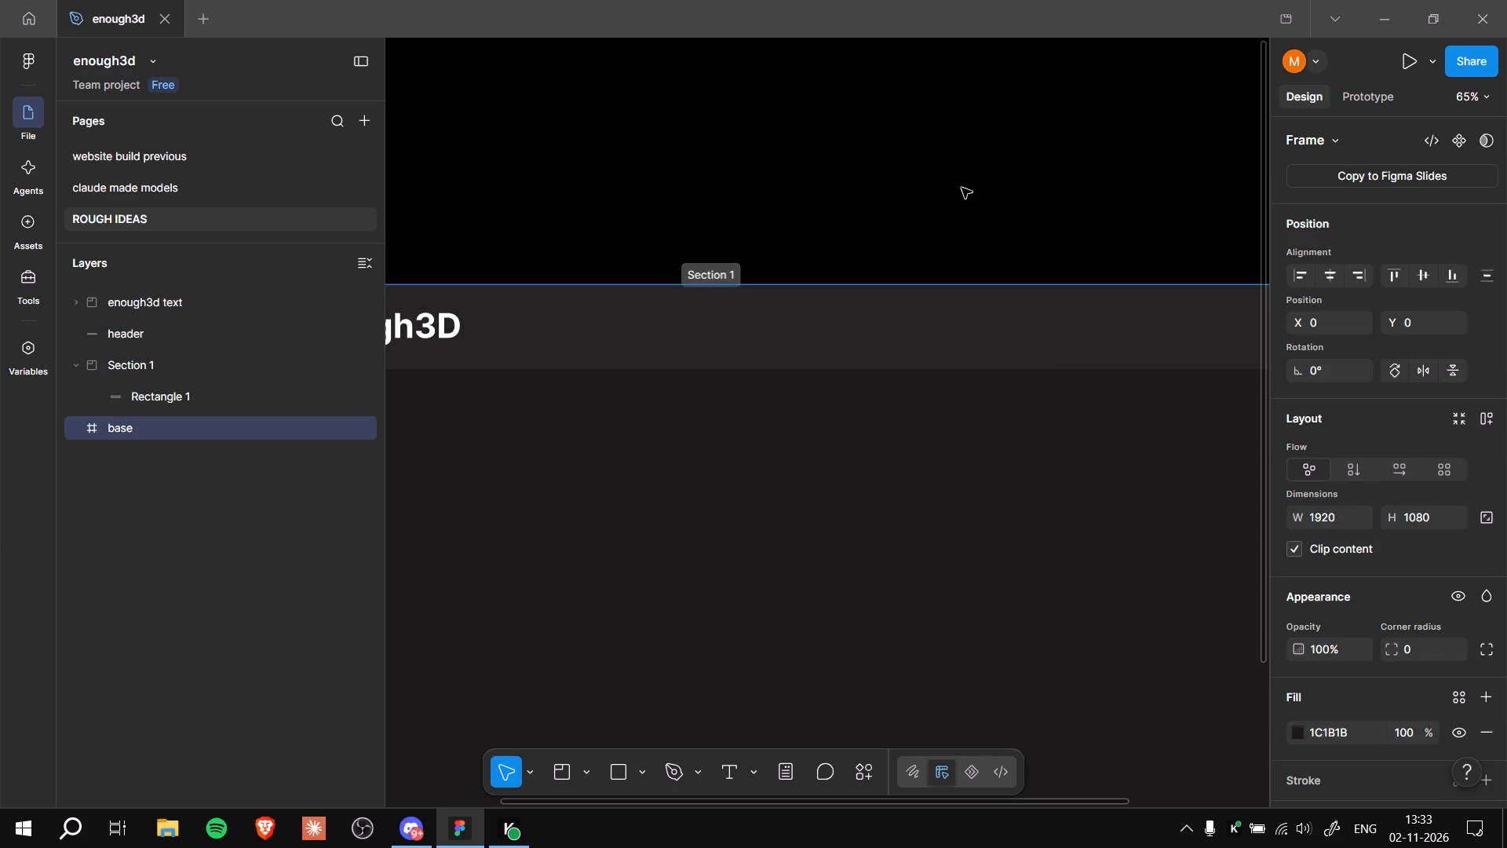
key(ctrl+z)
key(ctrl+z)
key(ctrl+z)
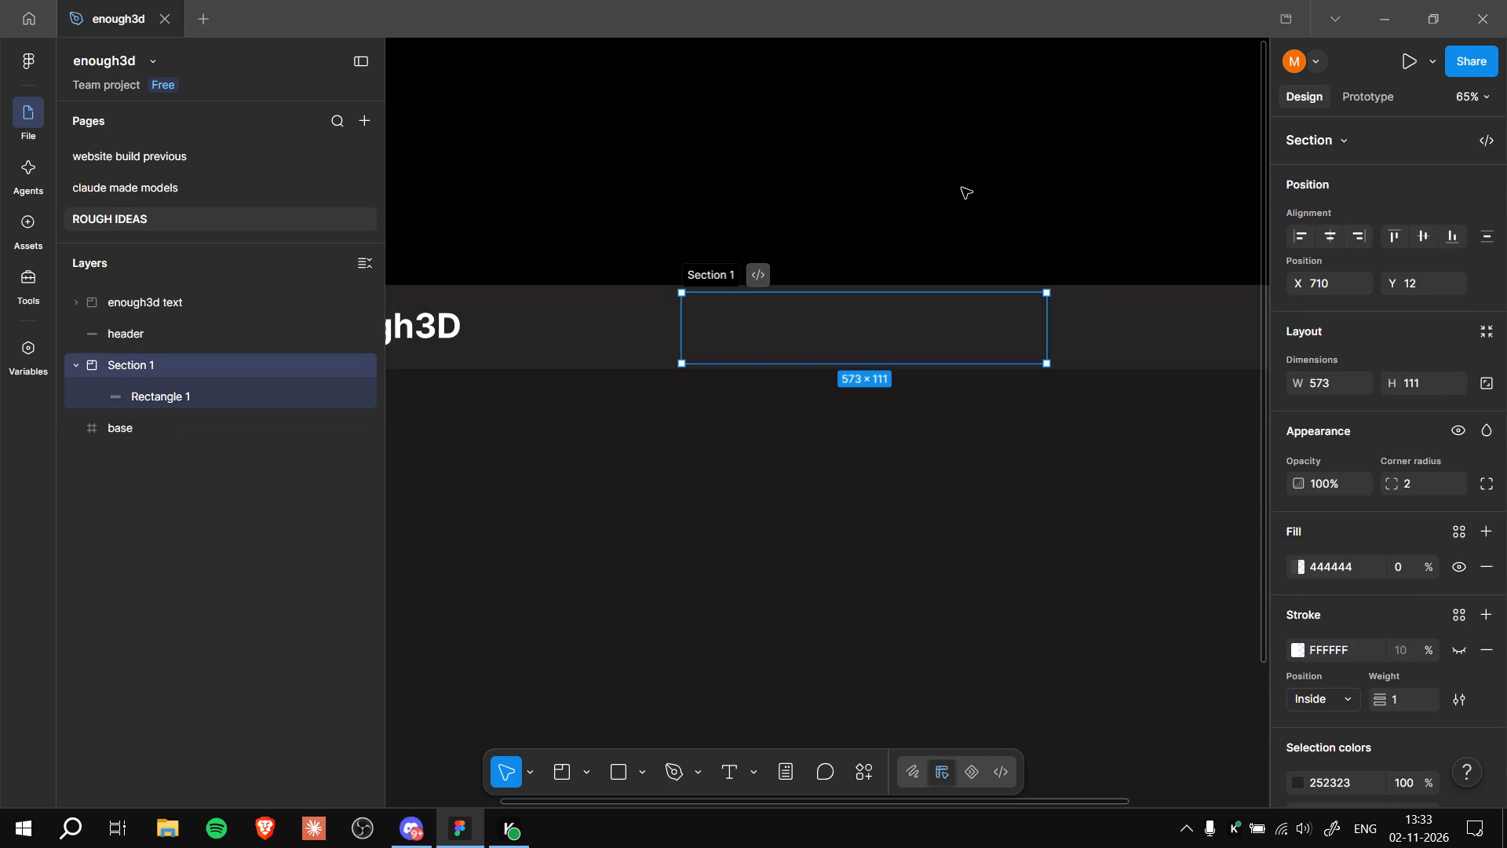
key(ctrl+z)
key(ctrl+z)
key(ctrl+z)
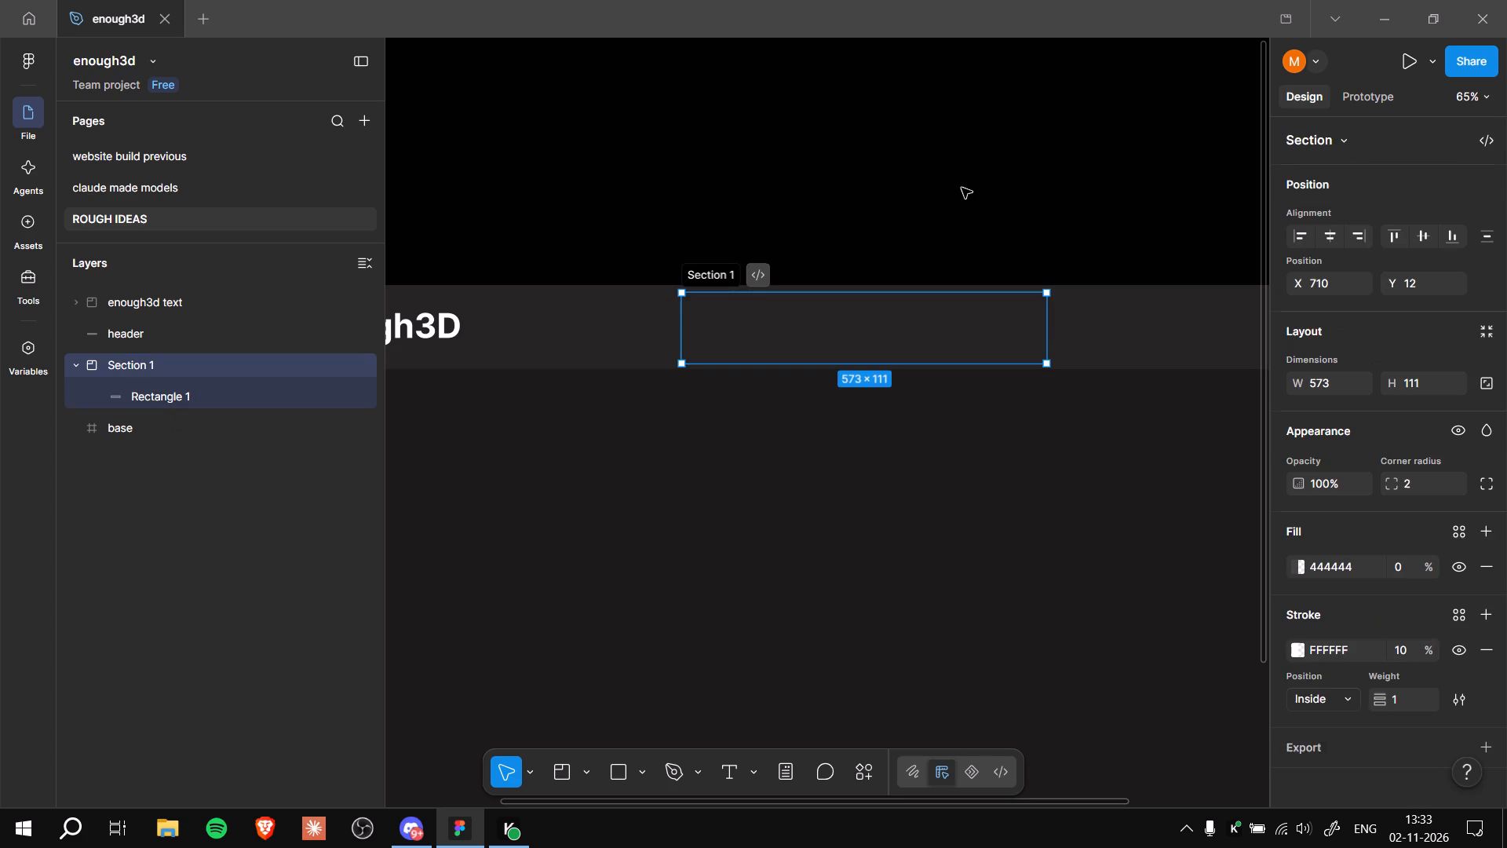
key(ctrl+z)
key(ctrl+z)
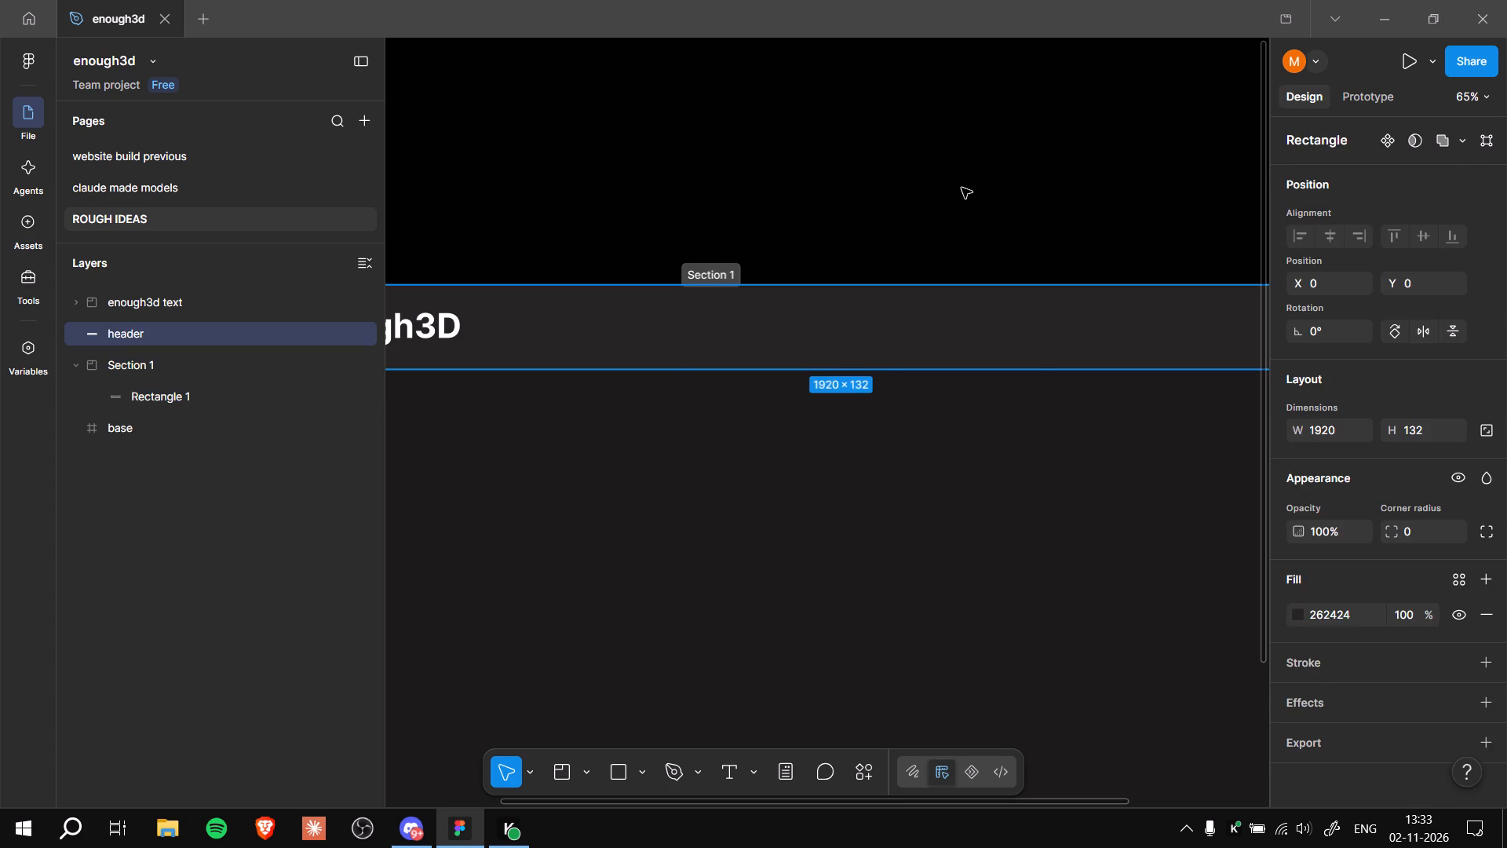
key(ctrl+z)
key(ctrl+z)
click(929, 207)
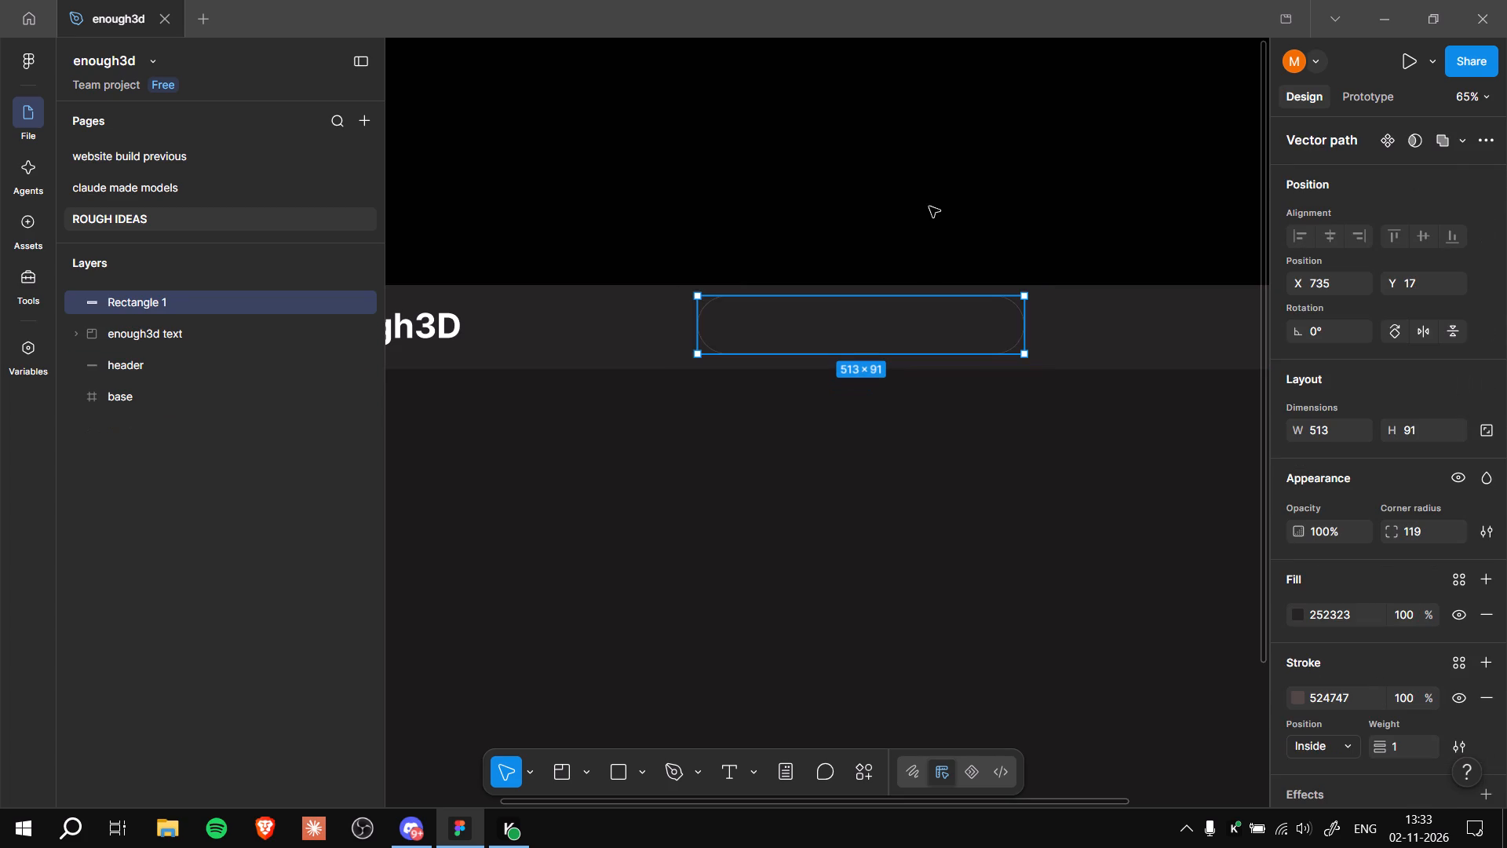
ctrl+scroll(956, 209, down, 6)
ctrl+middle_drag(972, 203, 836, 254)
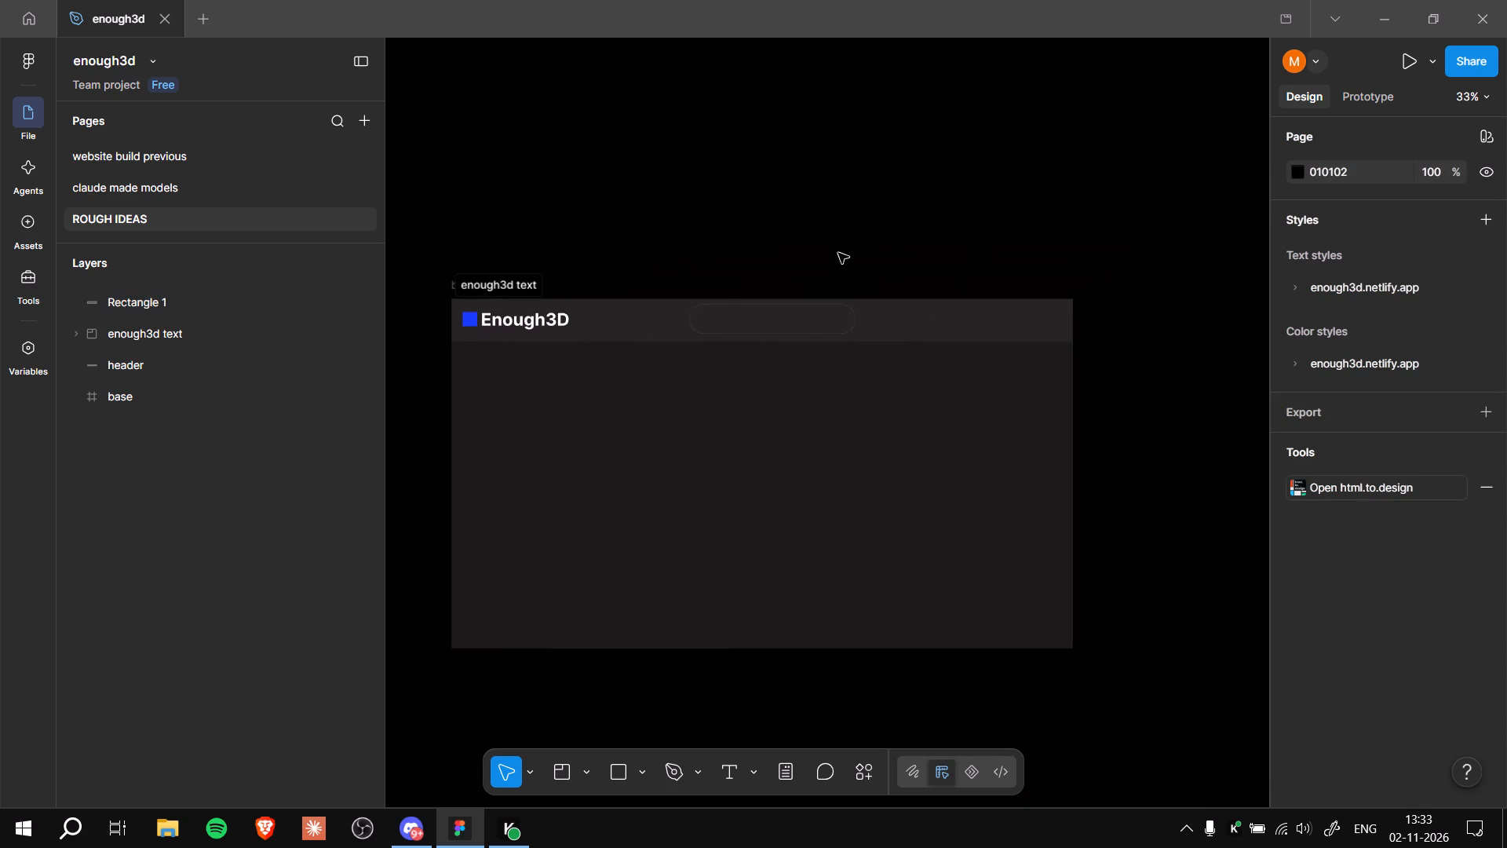
Draw a text box about 307 × 50 on the empty canvas just above the header bar's pill.
ctrl+scroll(839, 217, up, 5)
ctrl+middle_drag(794, 228, 856, 179)
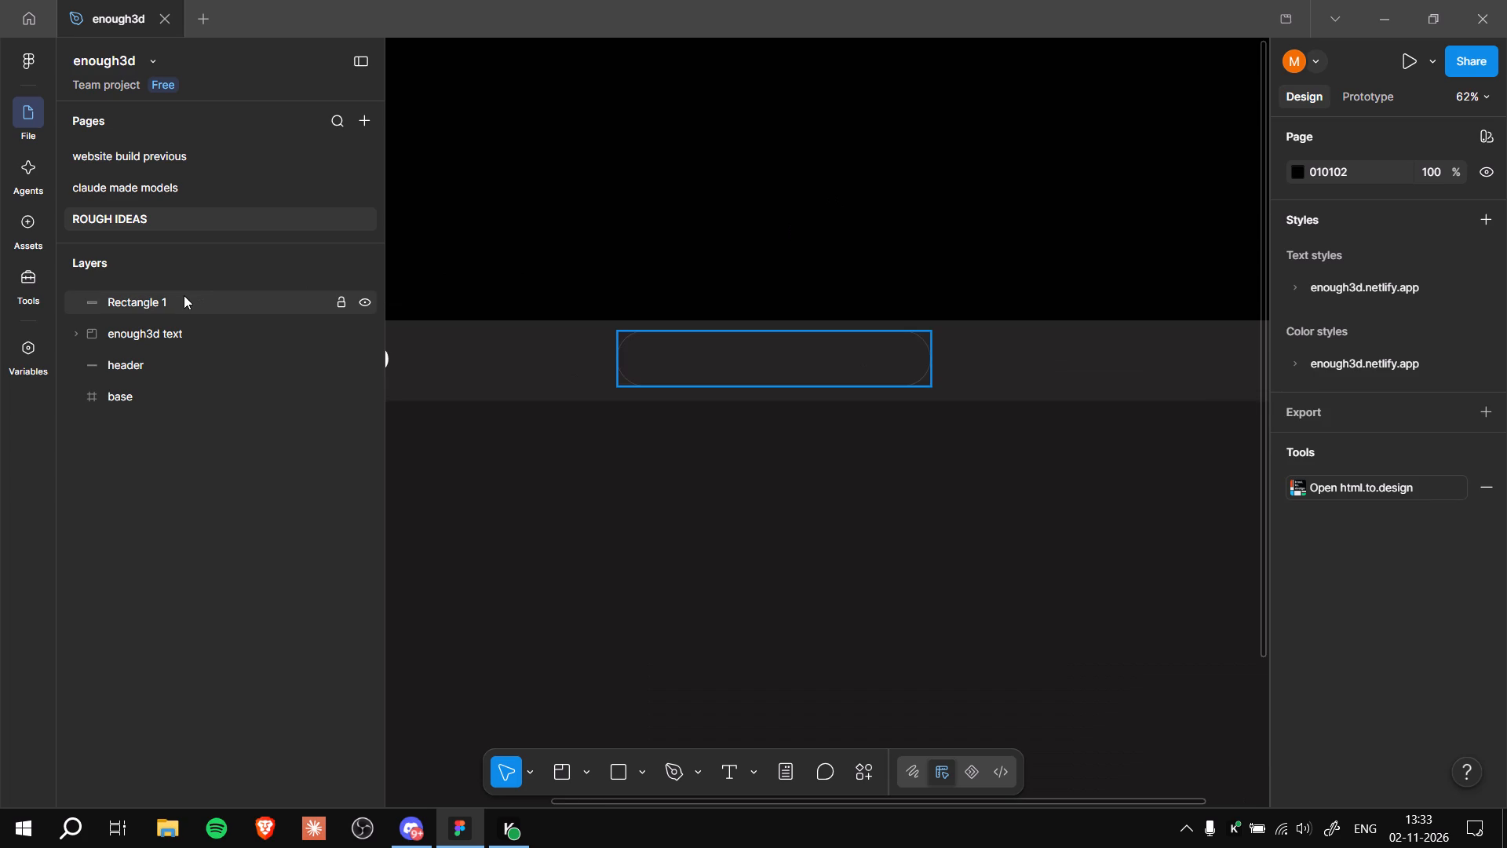
click(181, 298)
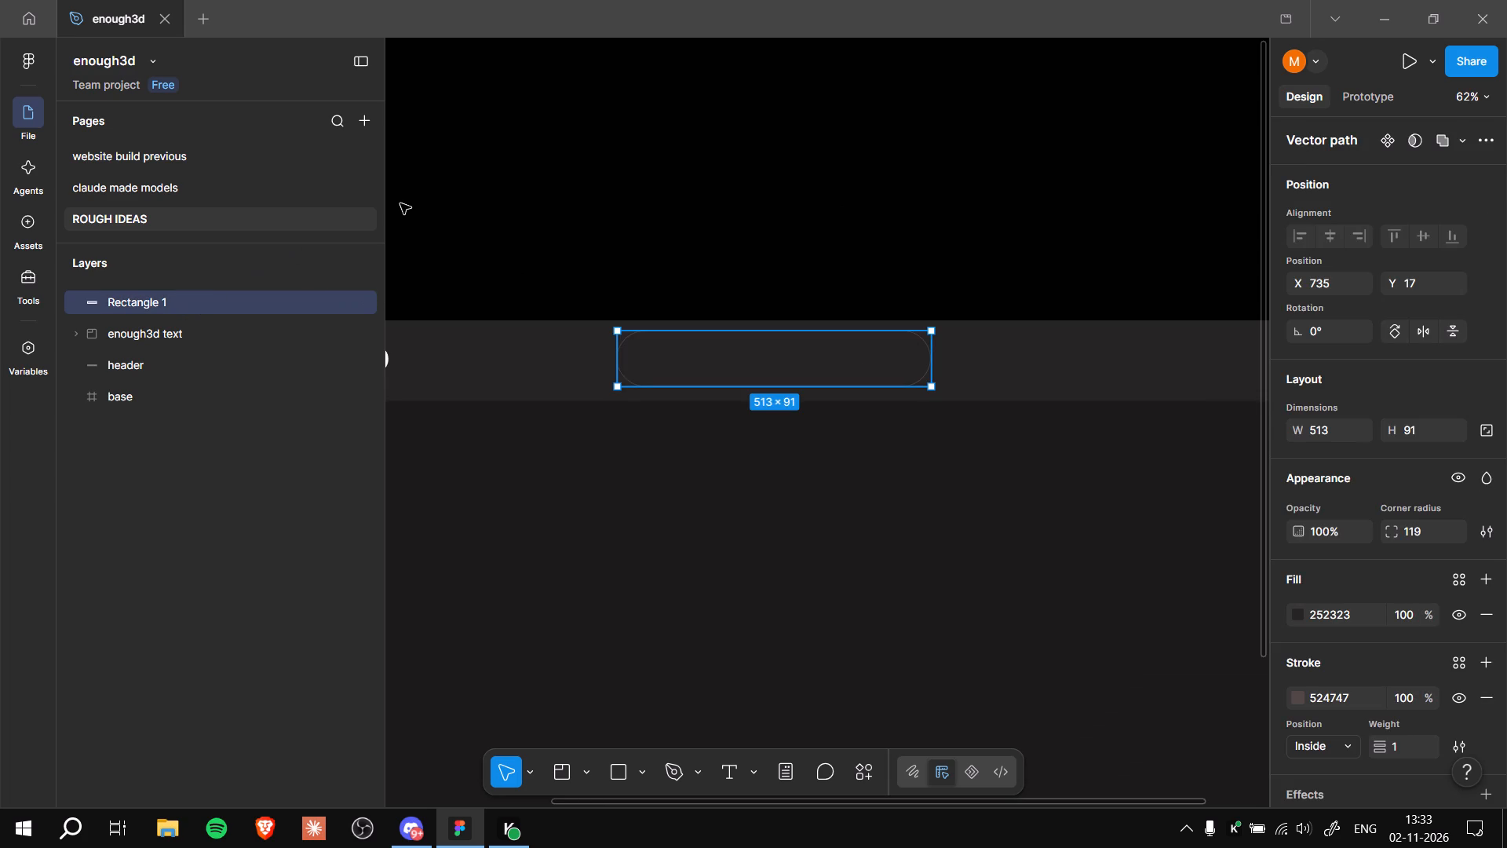
ctrl+scroll(825, 245, up, 4)
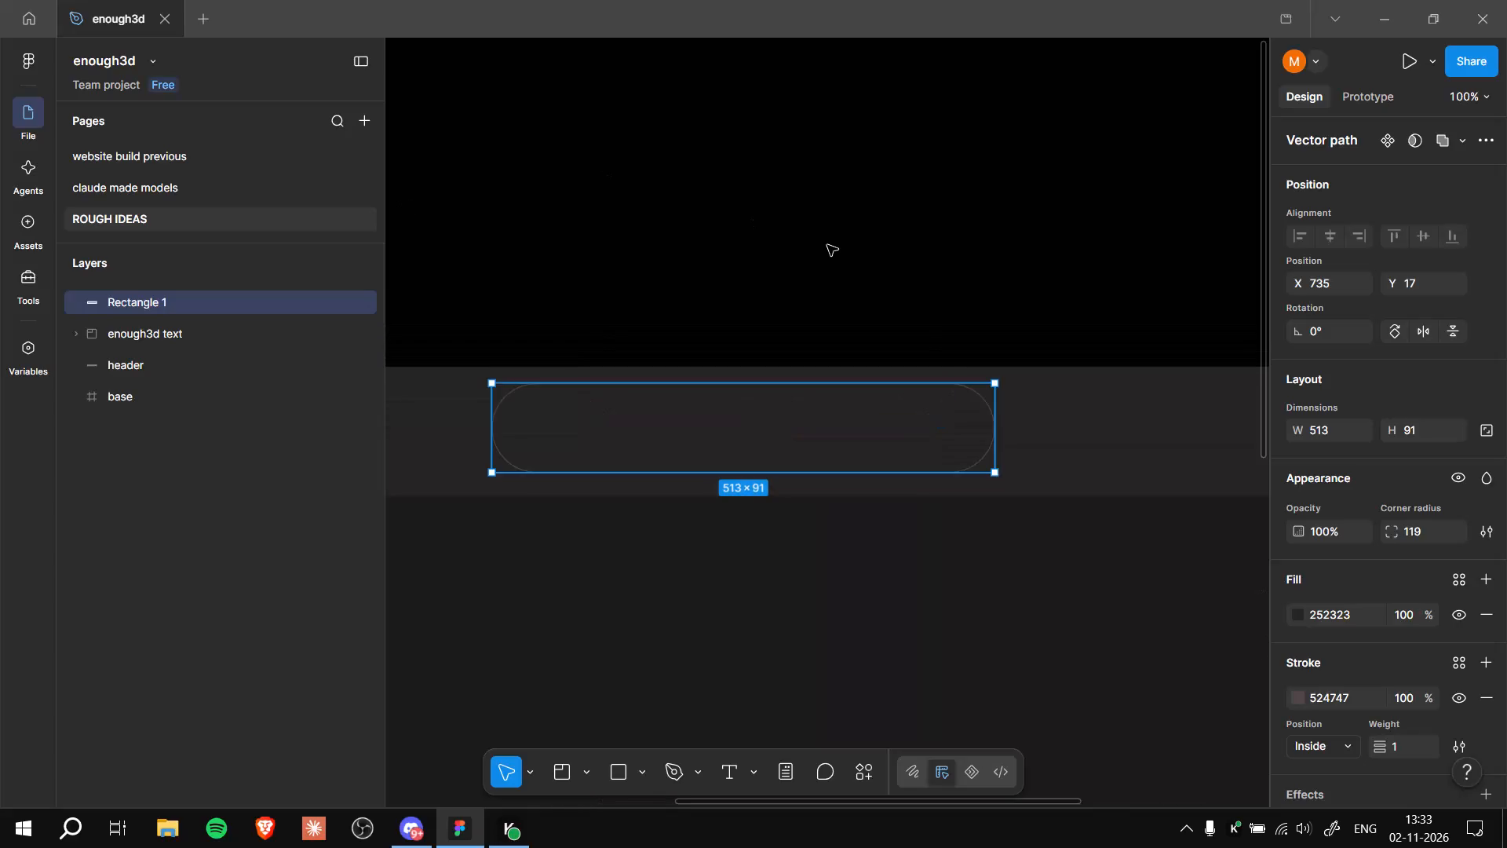
ctrl+scroll(830, 247, up, 1)
ctrl+middle_drag(830, 247, 880, 115)
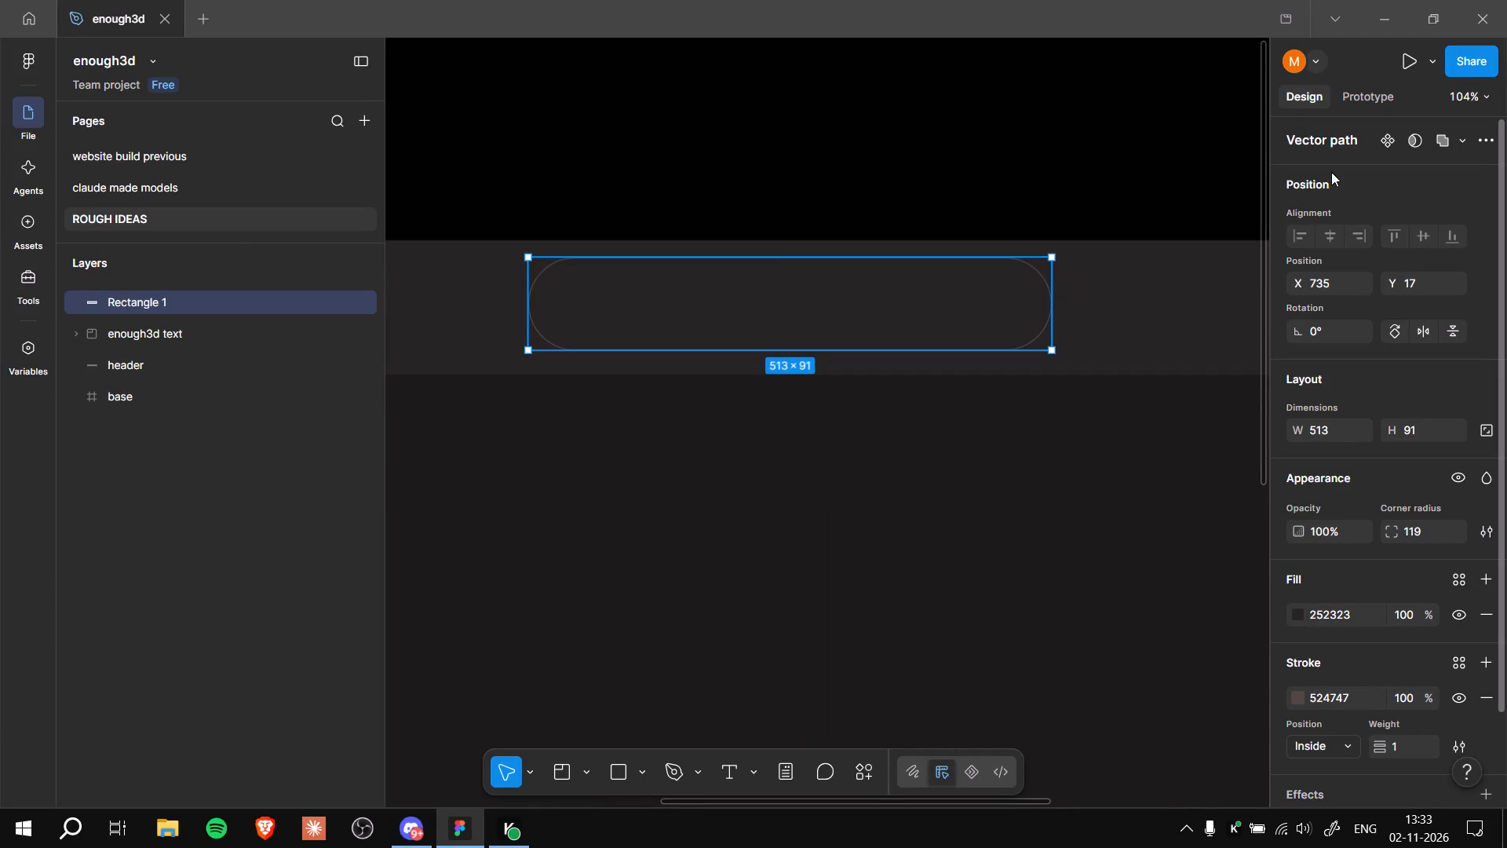
click(730, 762)
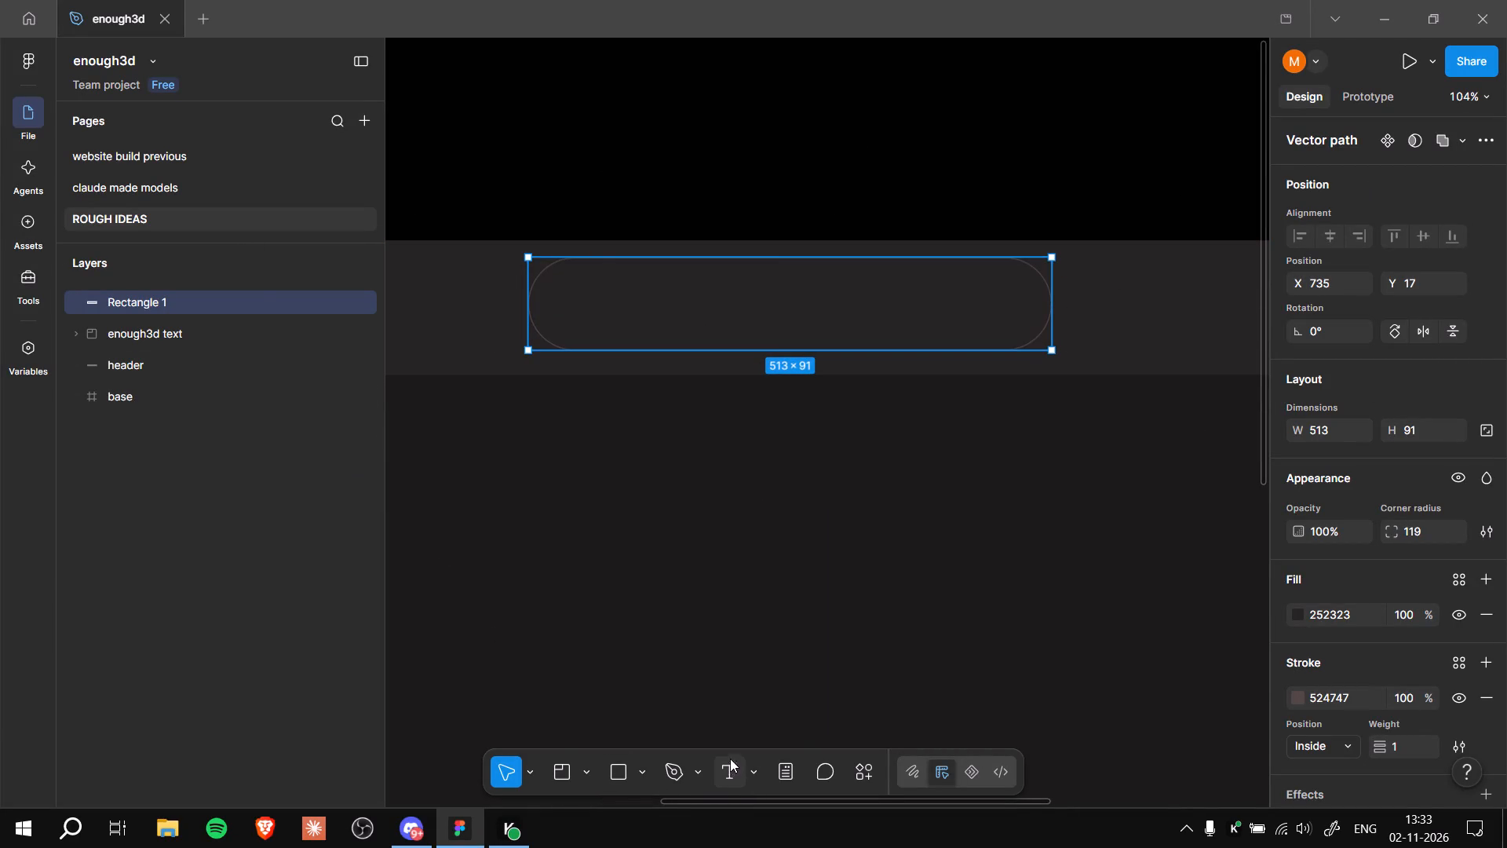
drag(580, 111, 721, 166)
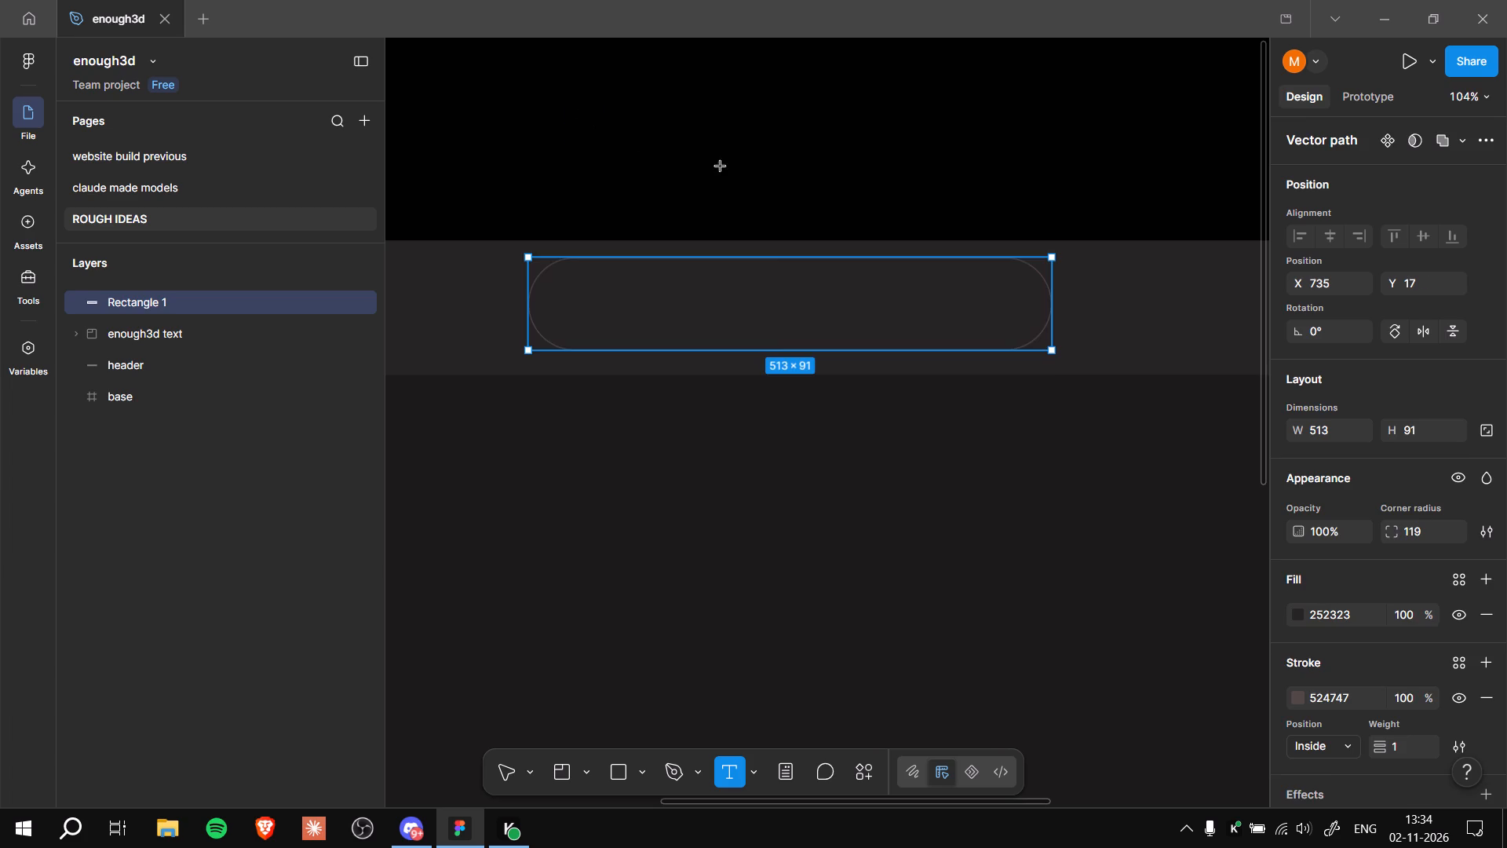
drag(721, 166, 892, 163)
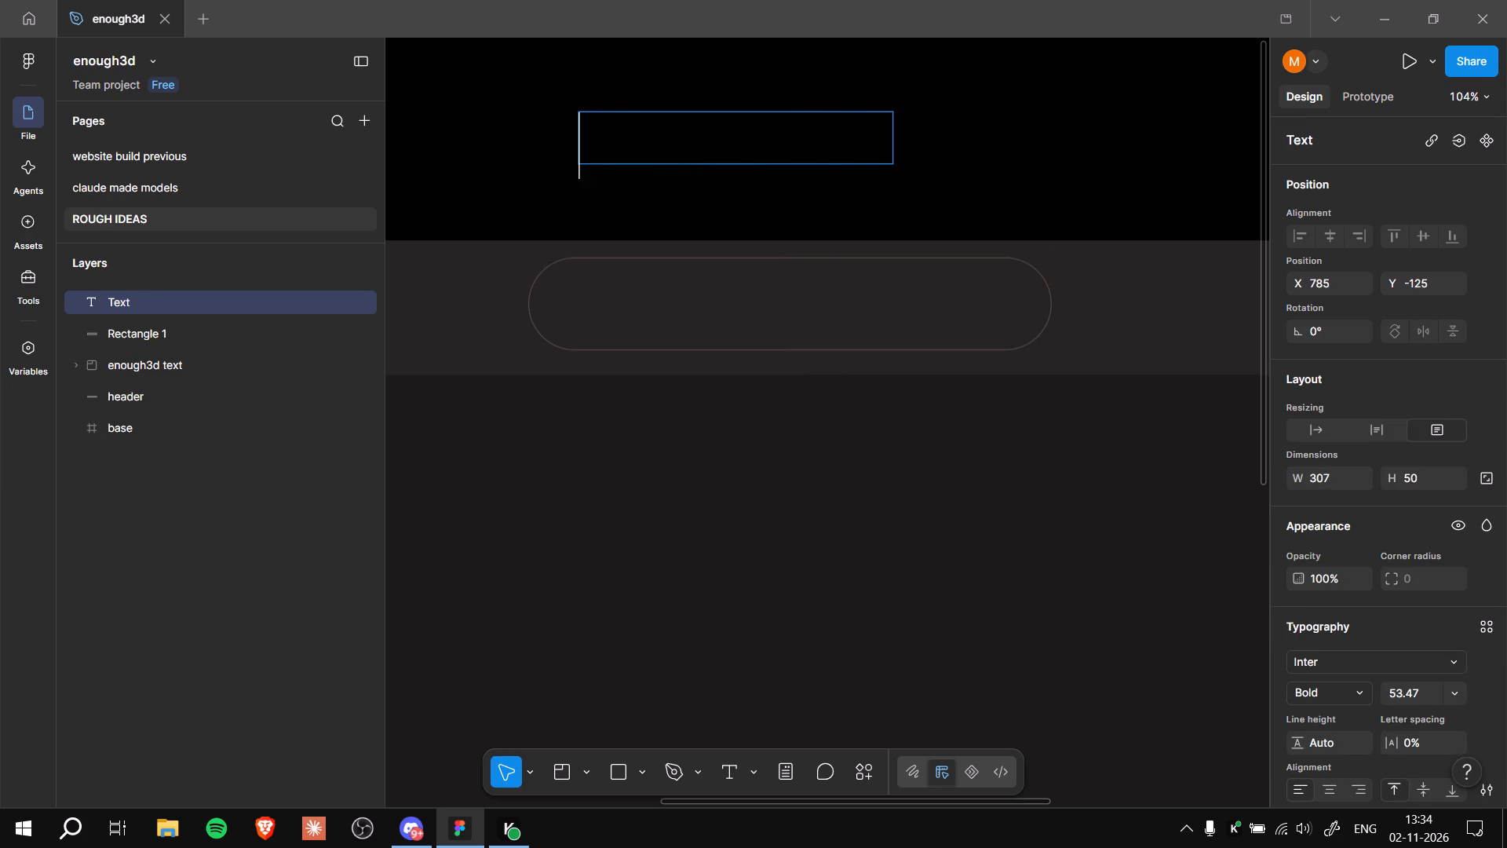
Enter "3D Studio" as the content of the new text box.
text(3d)
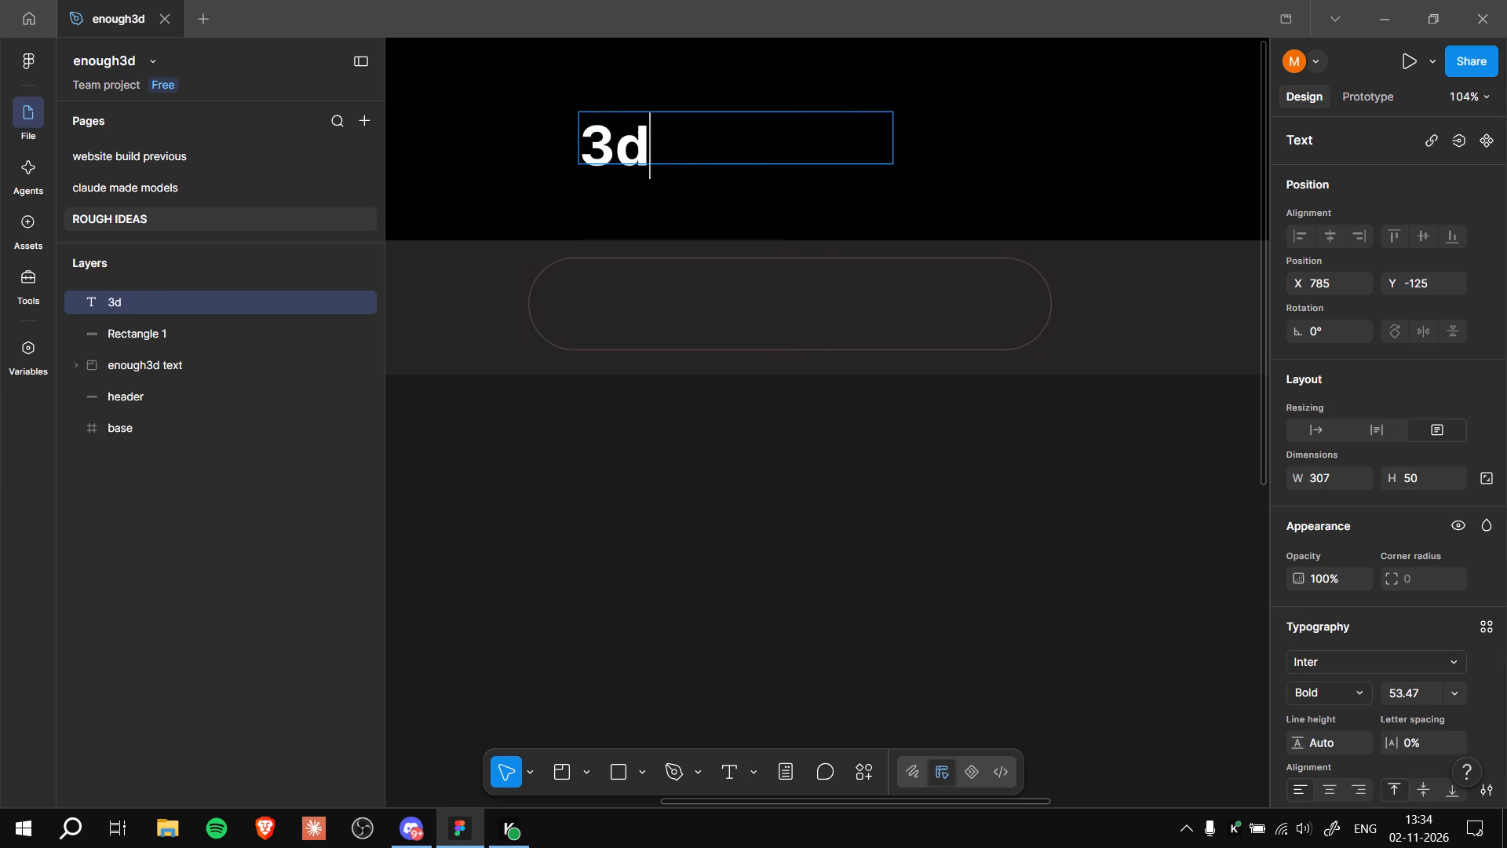
key(BackSpace)
key(shift+d)
key(space)
text(s)
key(BackSpace)
text(St)
text(udio)
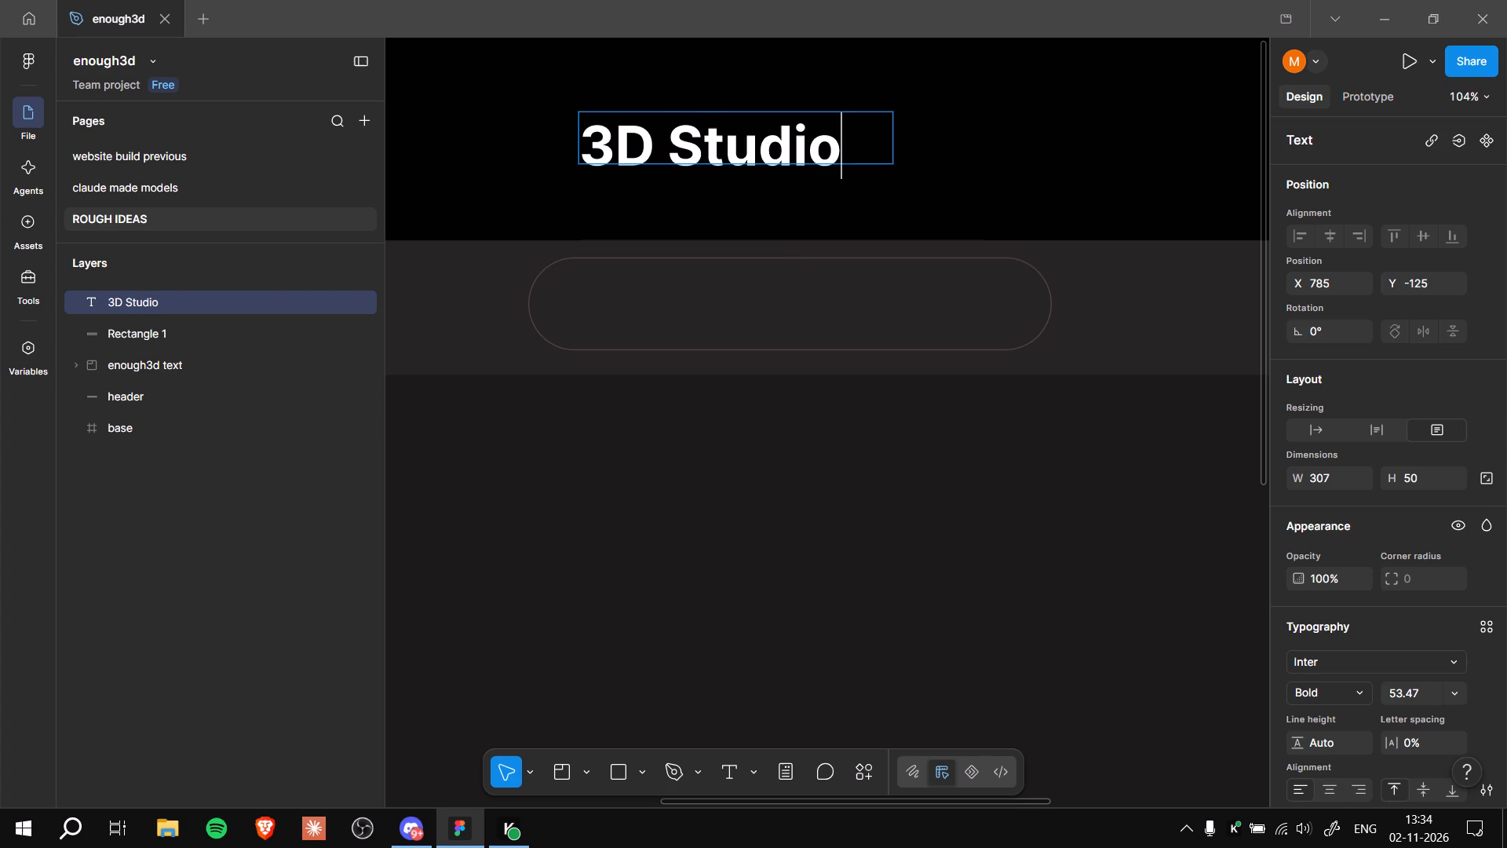
Set the whole 3D Studio text to Regular weight with 1% letter spacing.
key(ctrl+a)
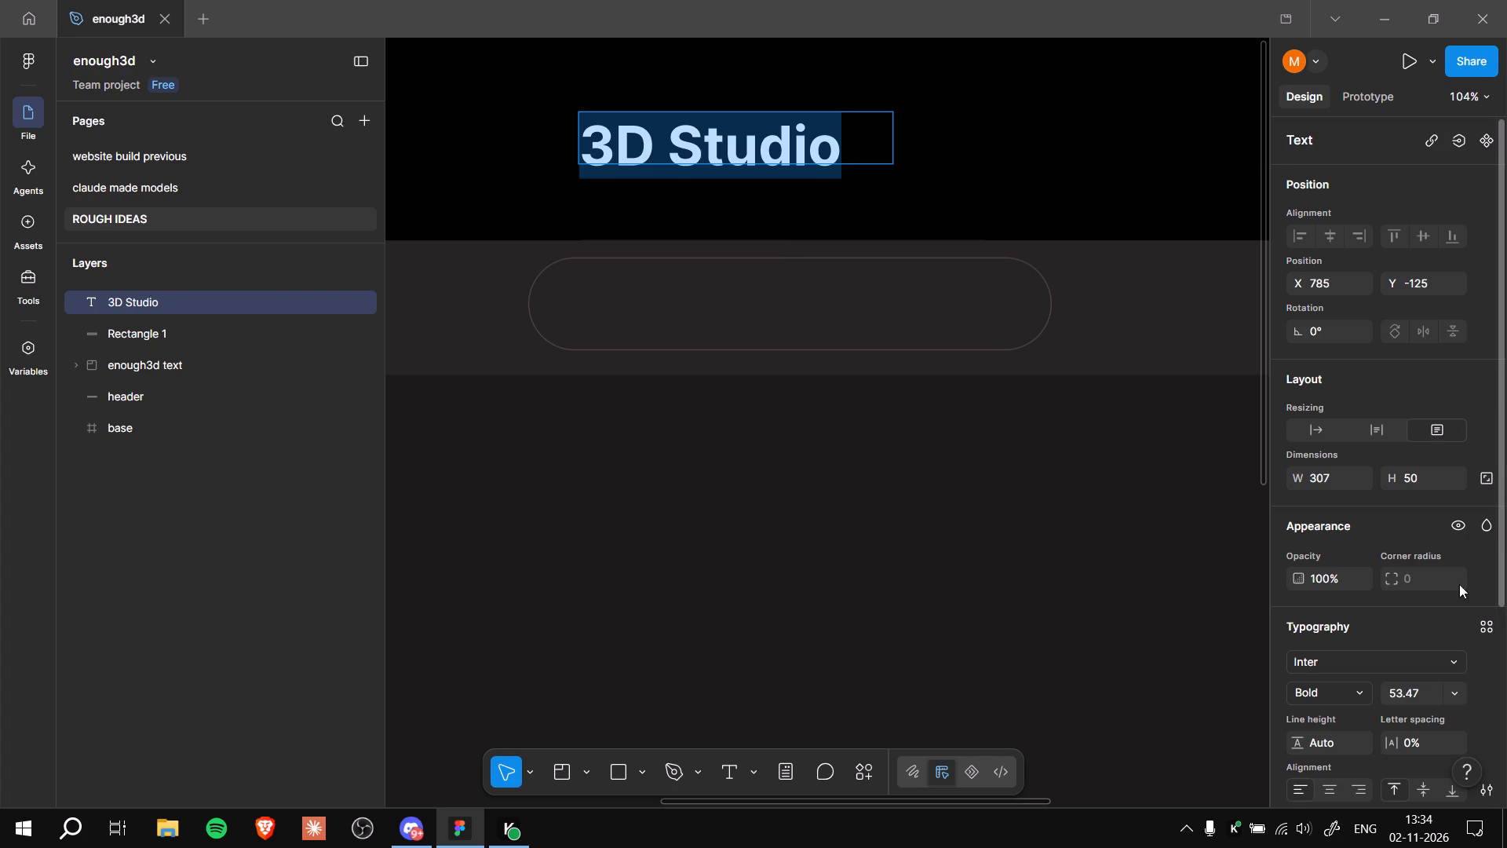
click(1310, 706)
click(1319, 696)
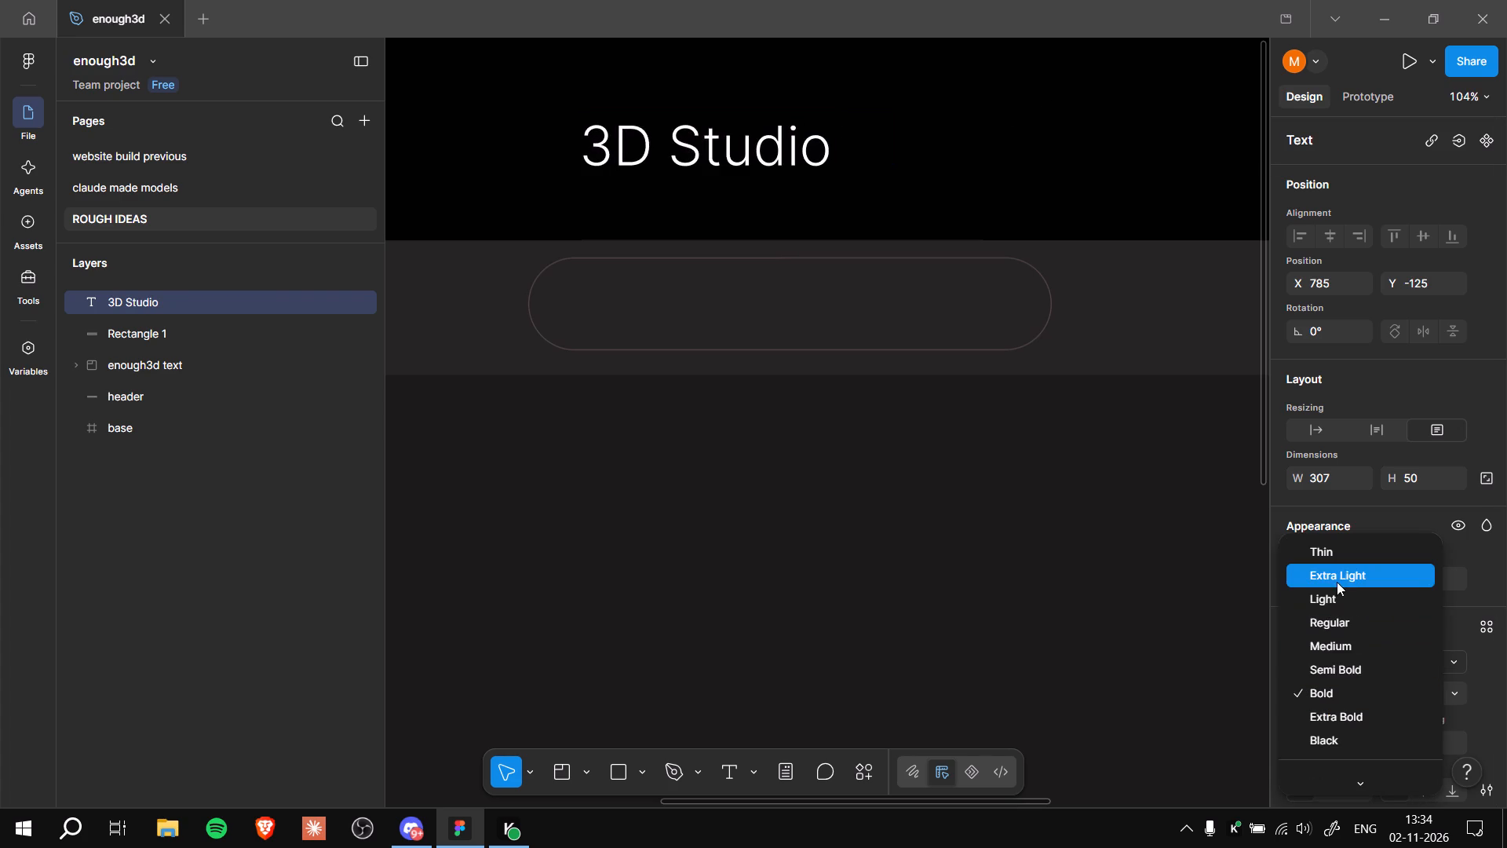
click(1356, 616)
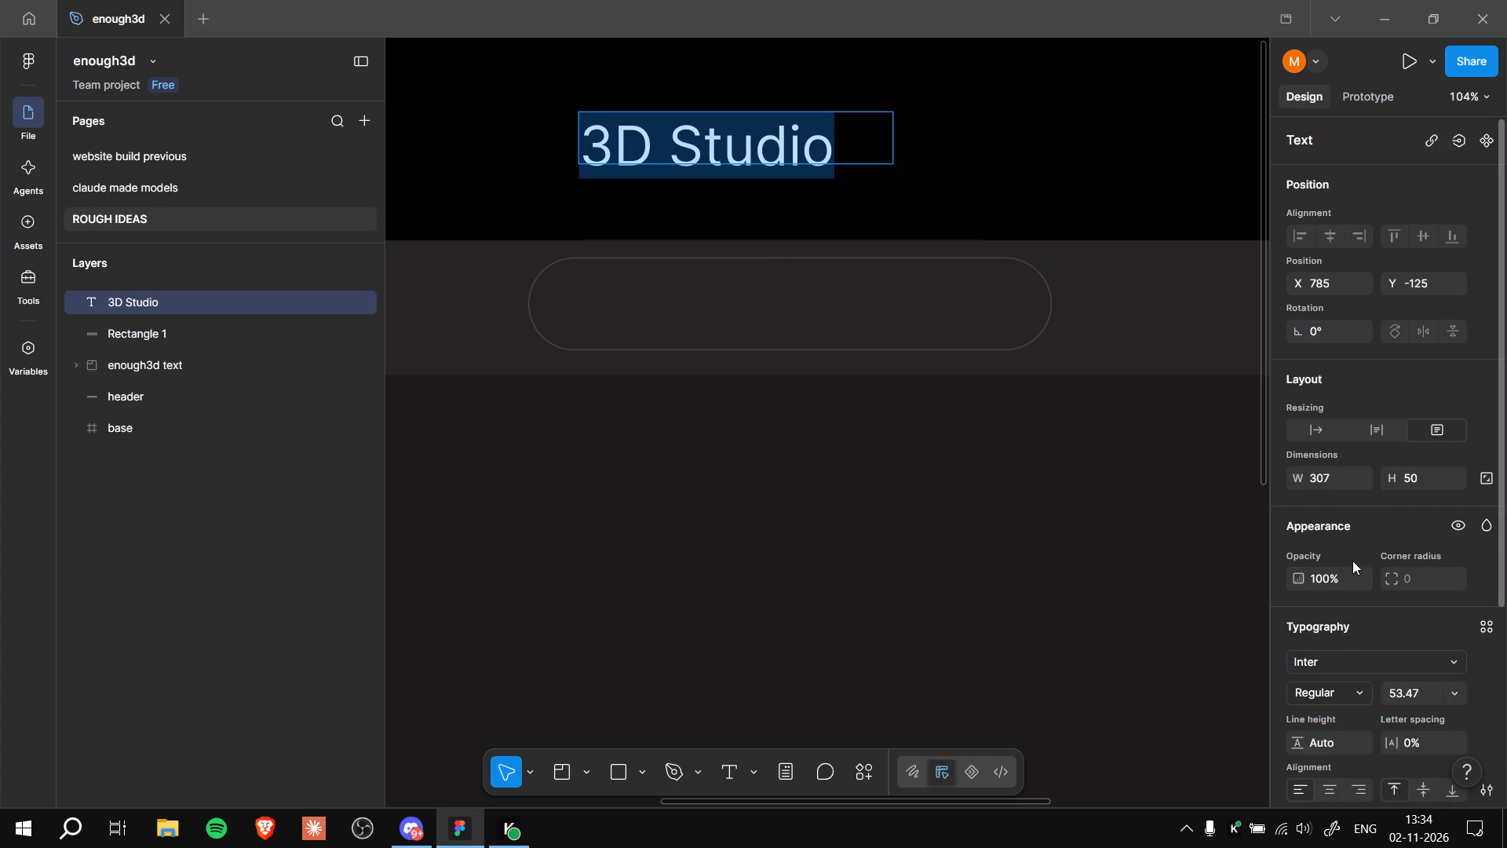
scroll(1324, 649, down, 1)
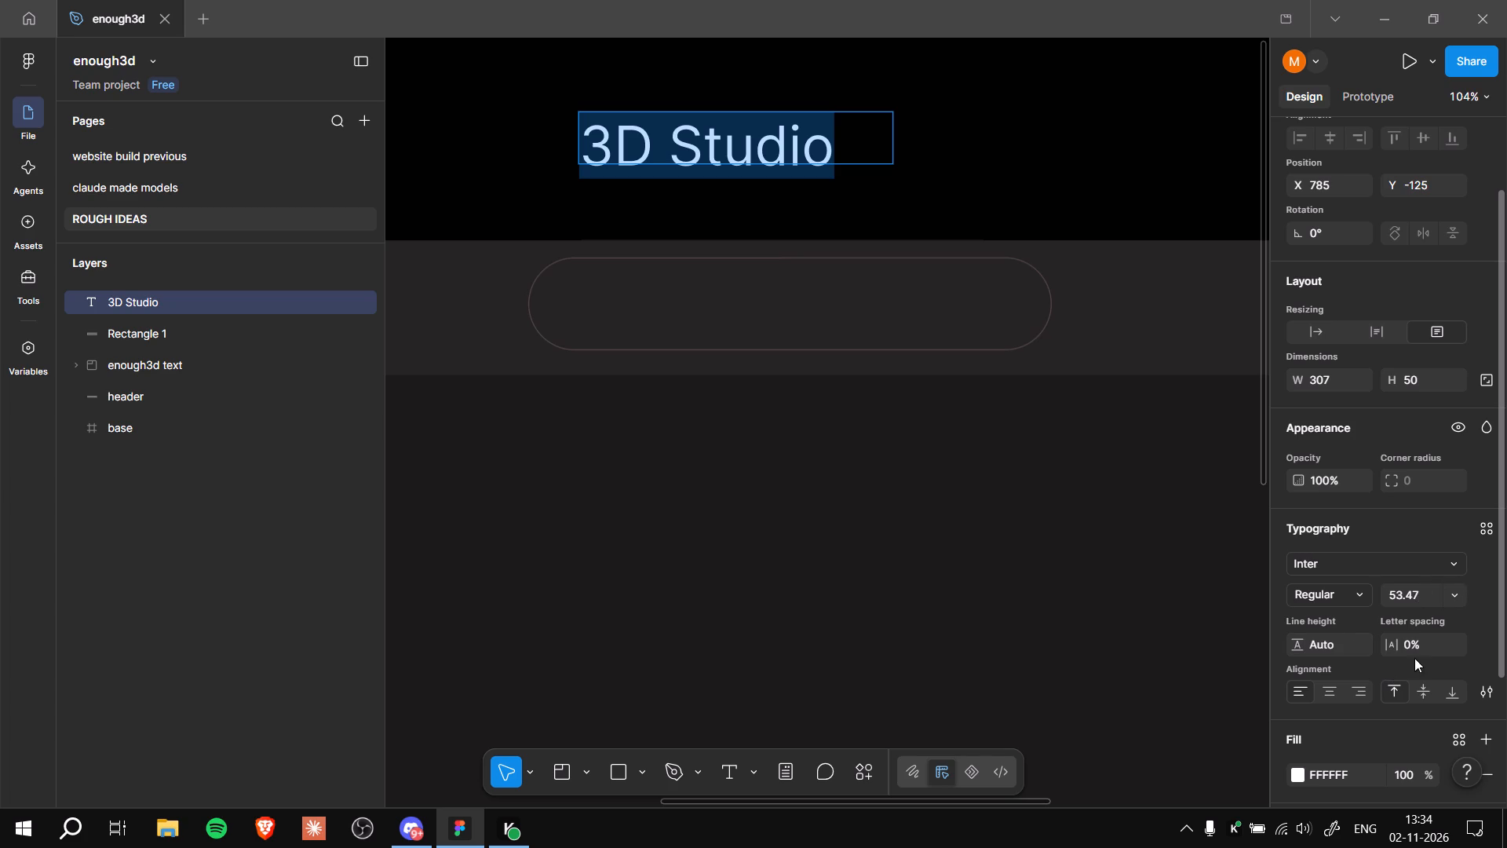
drag(1389, 643, 761, 422)
drag(761, 422, 756, 425)
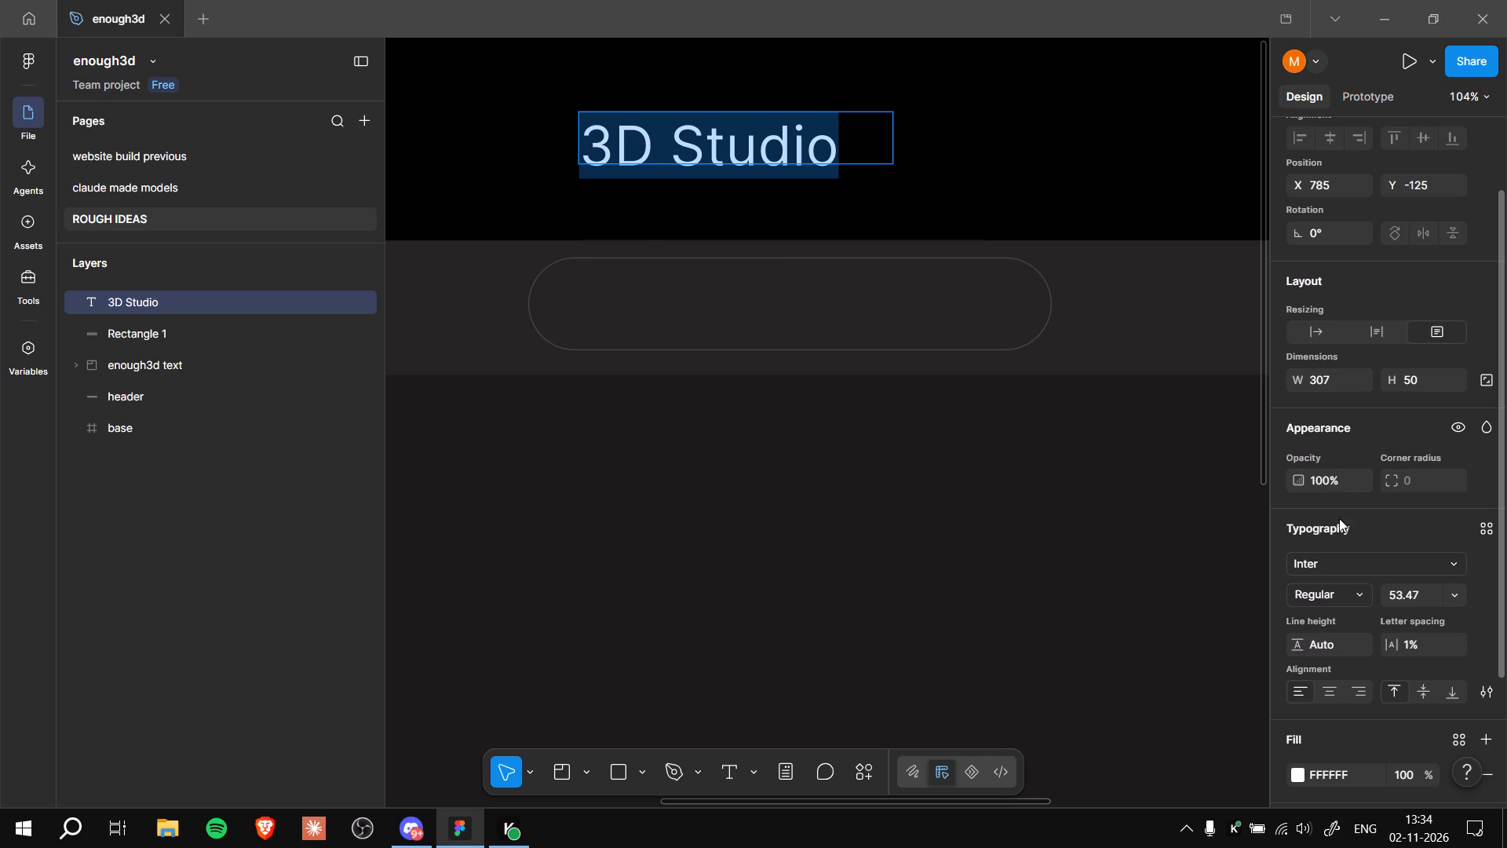
Browse the full font list and preview alternative typefaces on the 3D Studio text.
click(1361, 562)
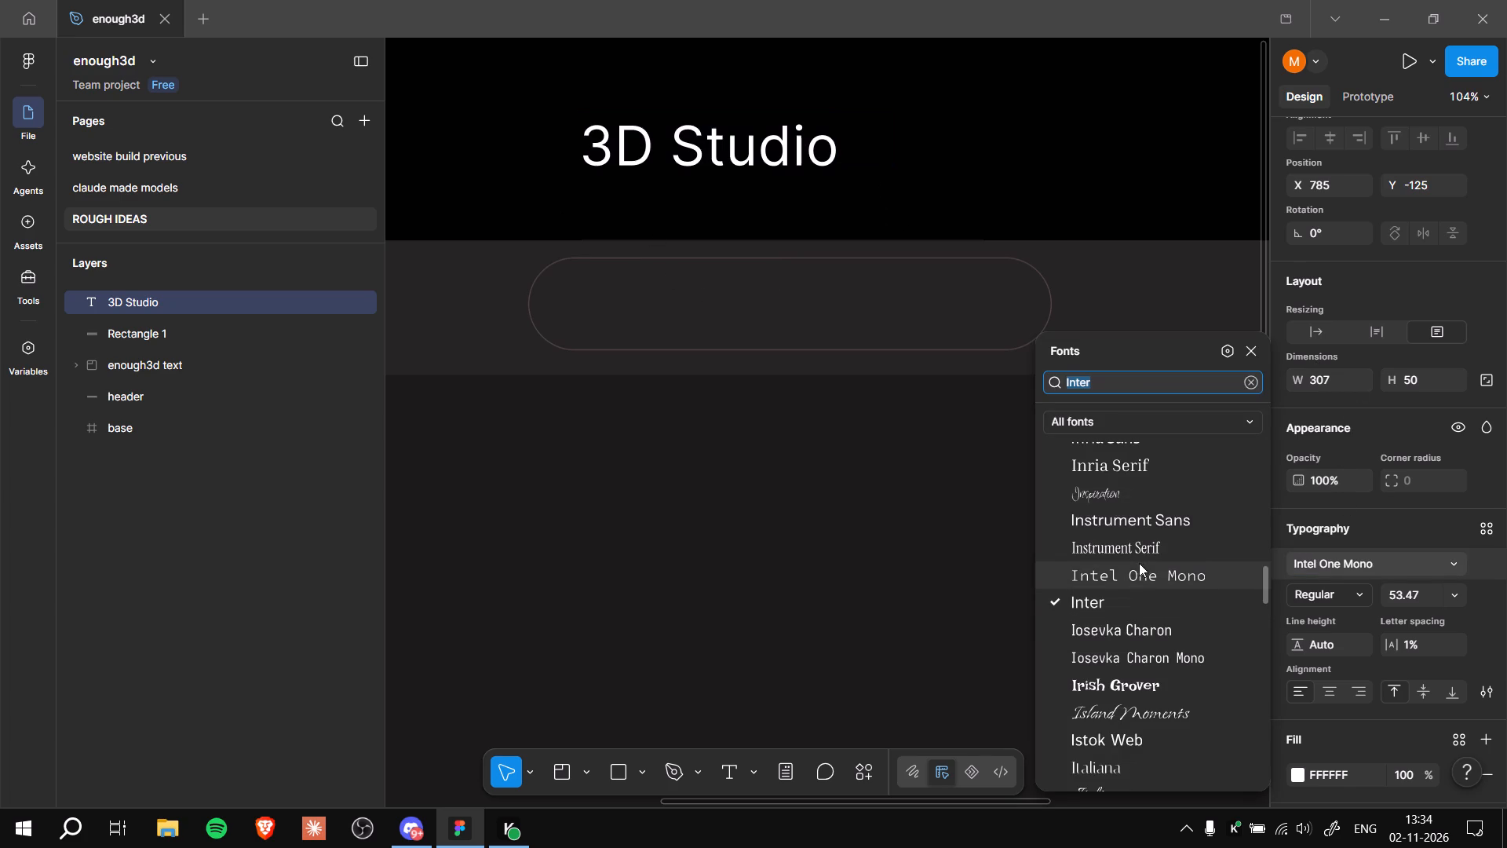
scroll(1151, 636, down, 7)
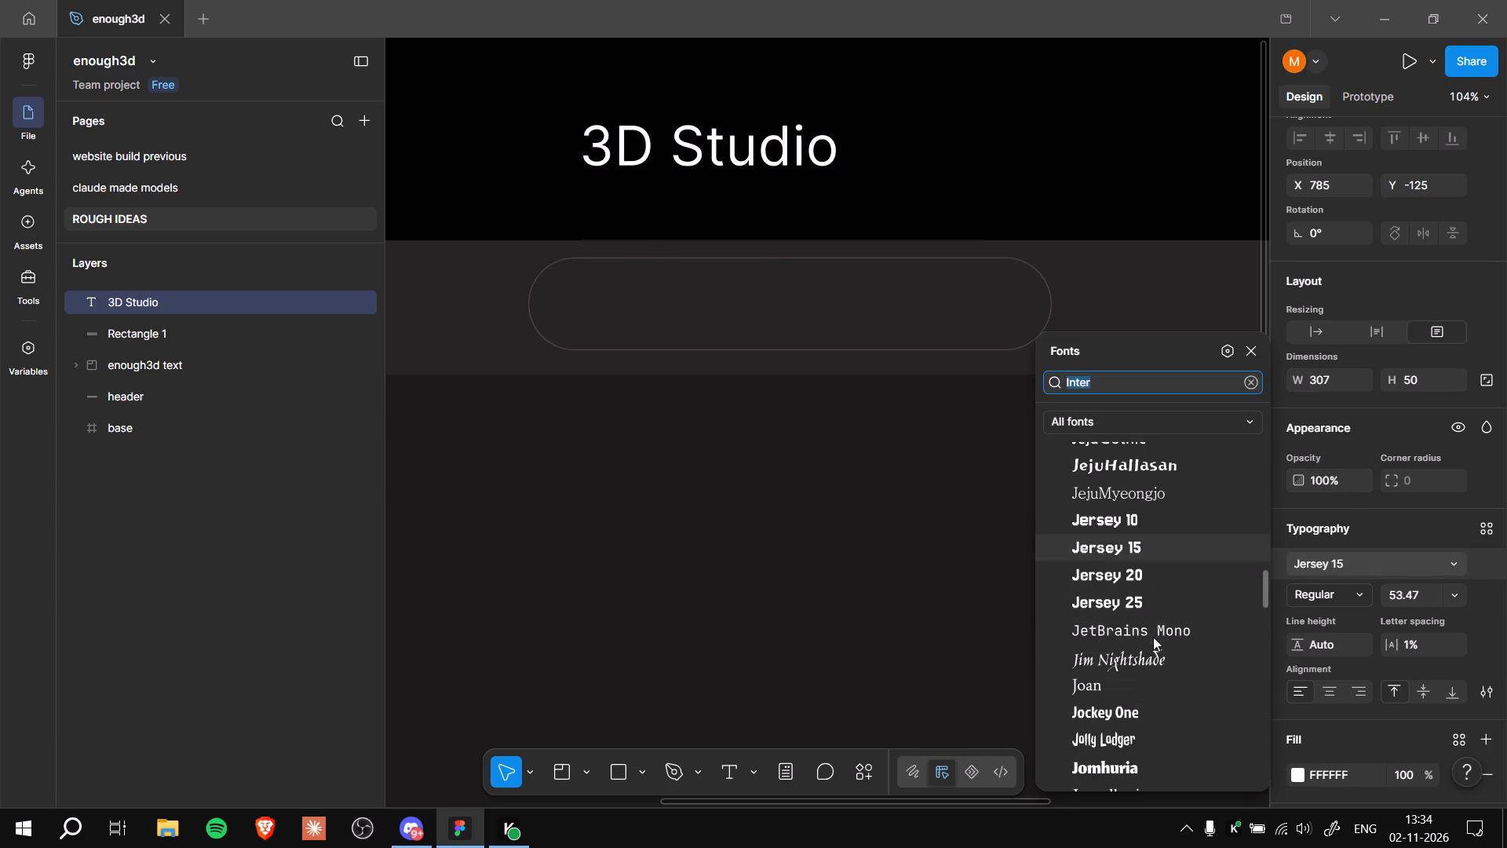
scroll(1151, 606, down, 10)
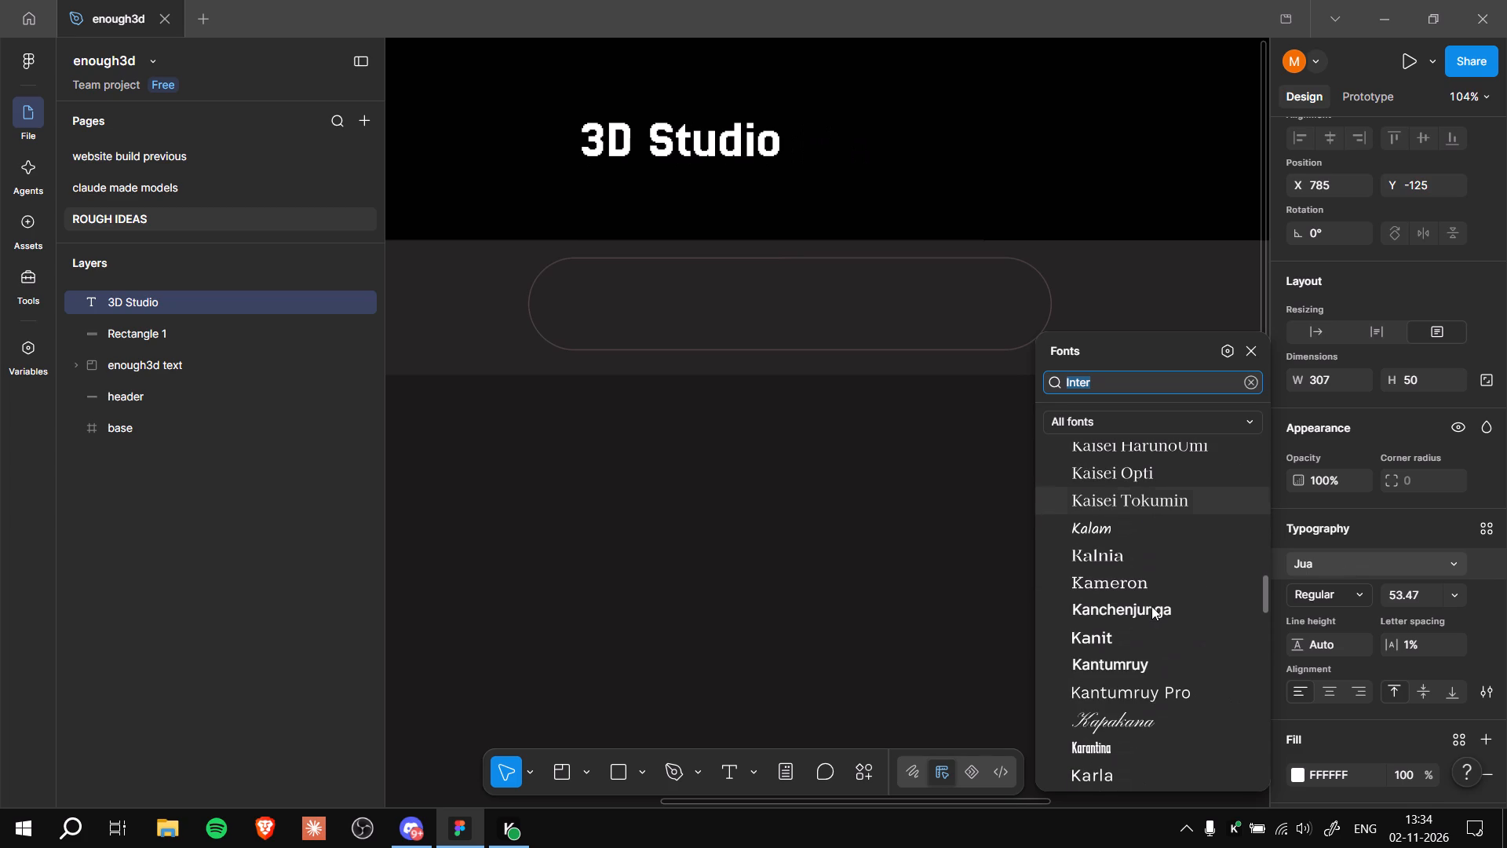
scroll(1135, 595, down, 9)
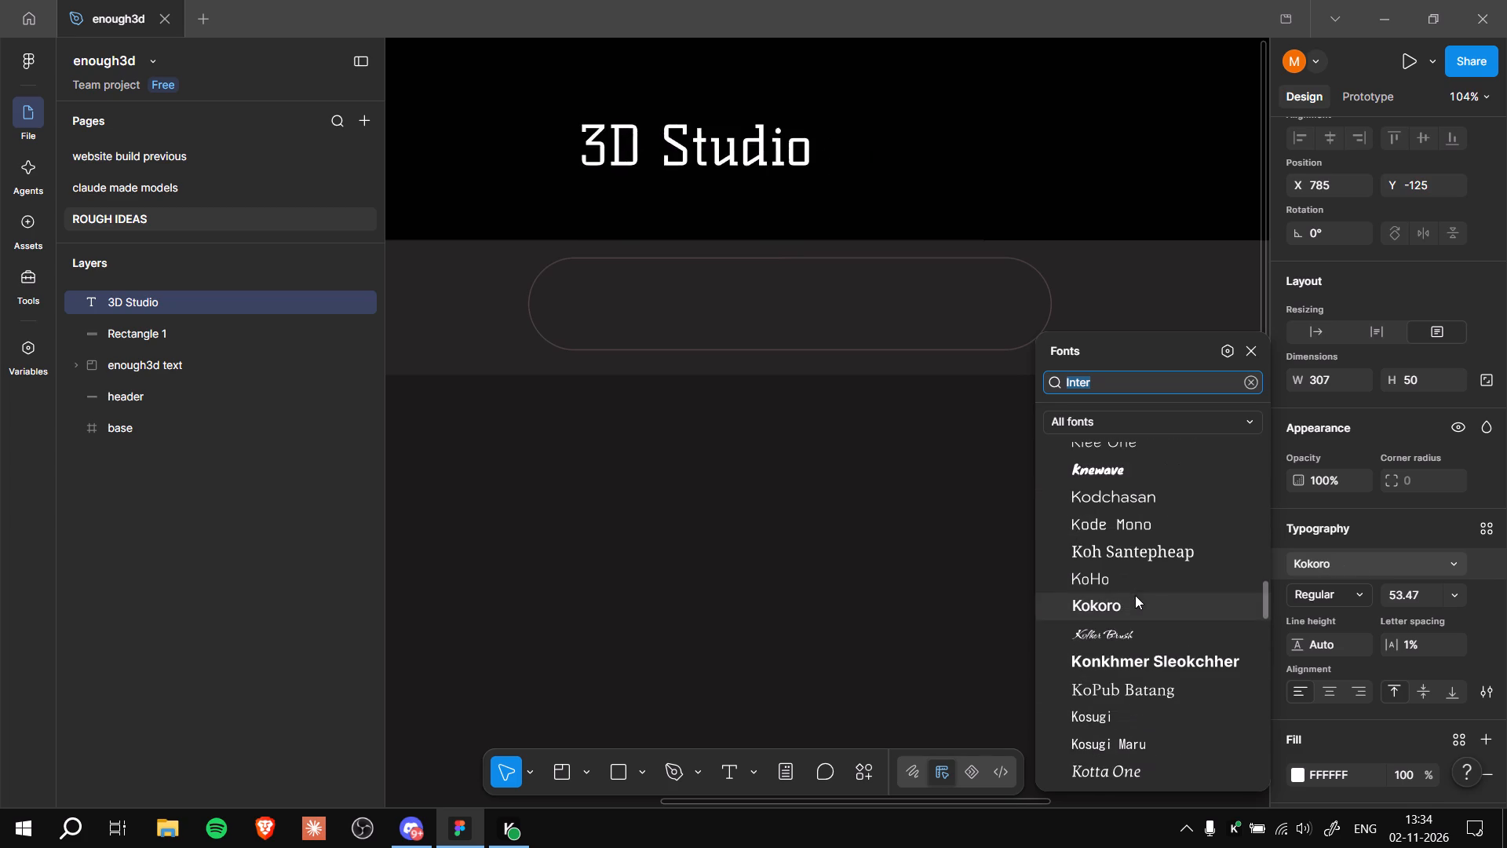
scroll(1129, 642, down, 5)
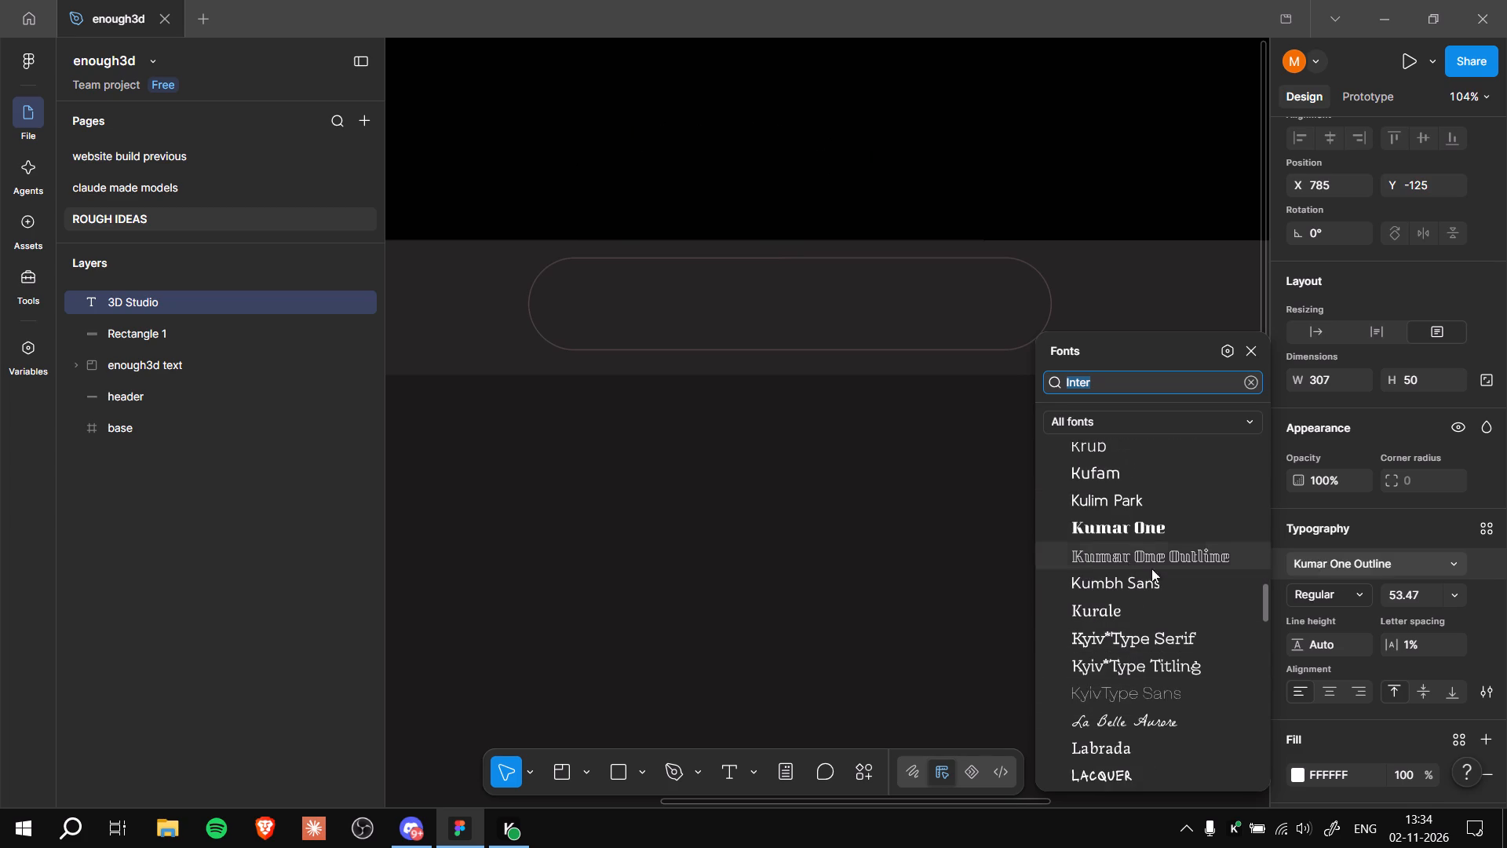
scroll(1154, 625, down, 14)
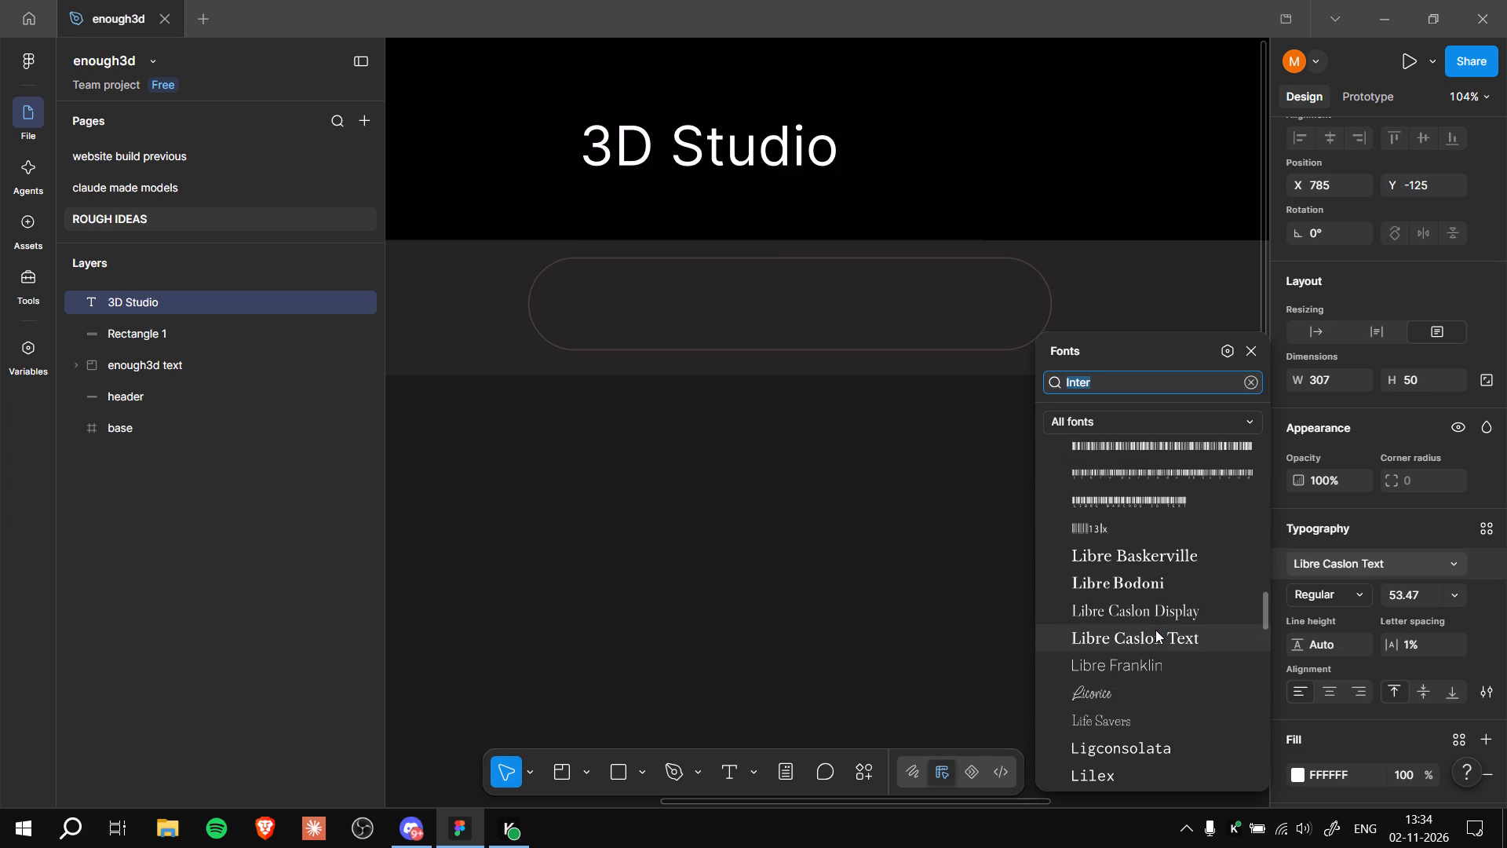
scroll(1137, 636, down, 12)
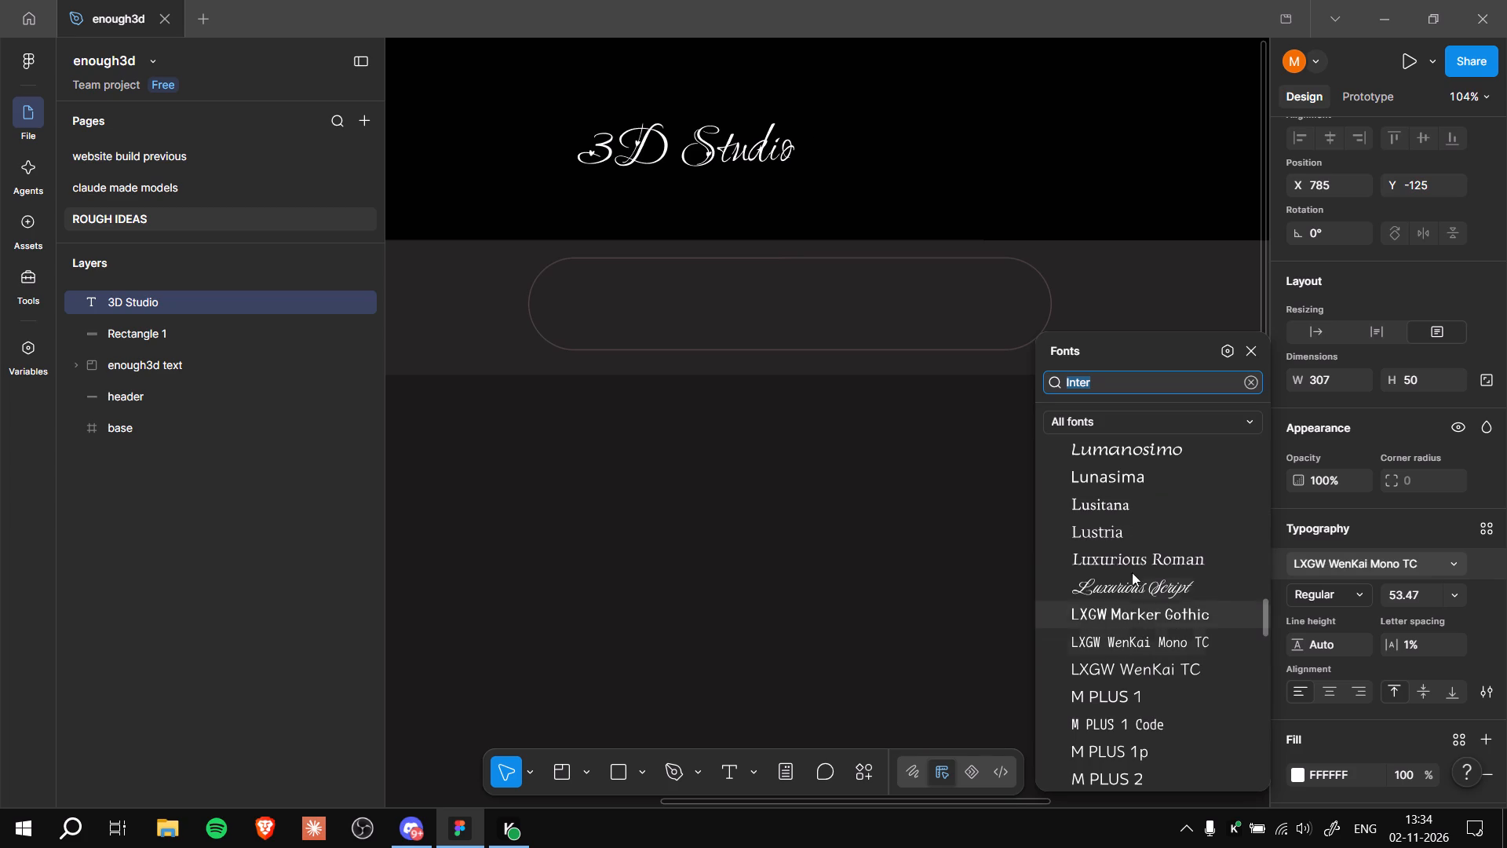
scroll(1129, 557, up, 3)
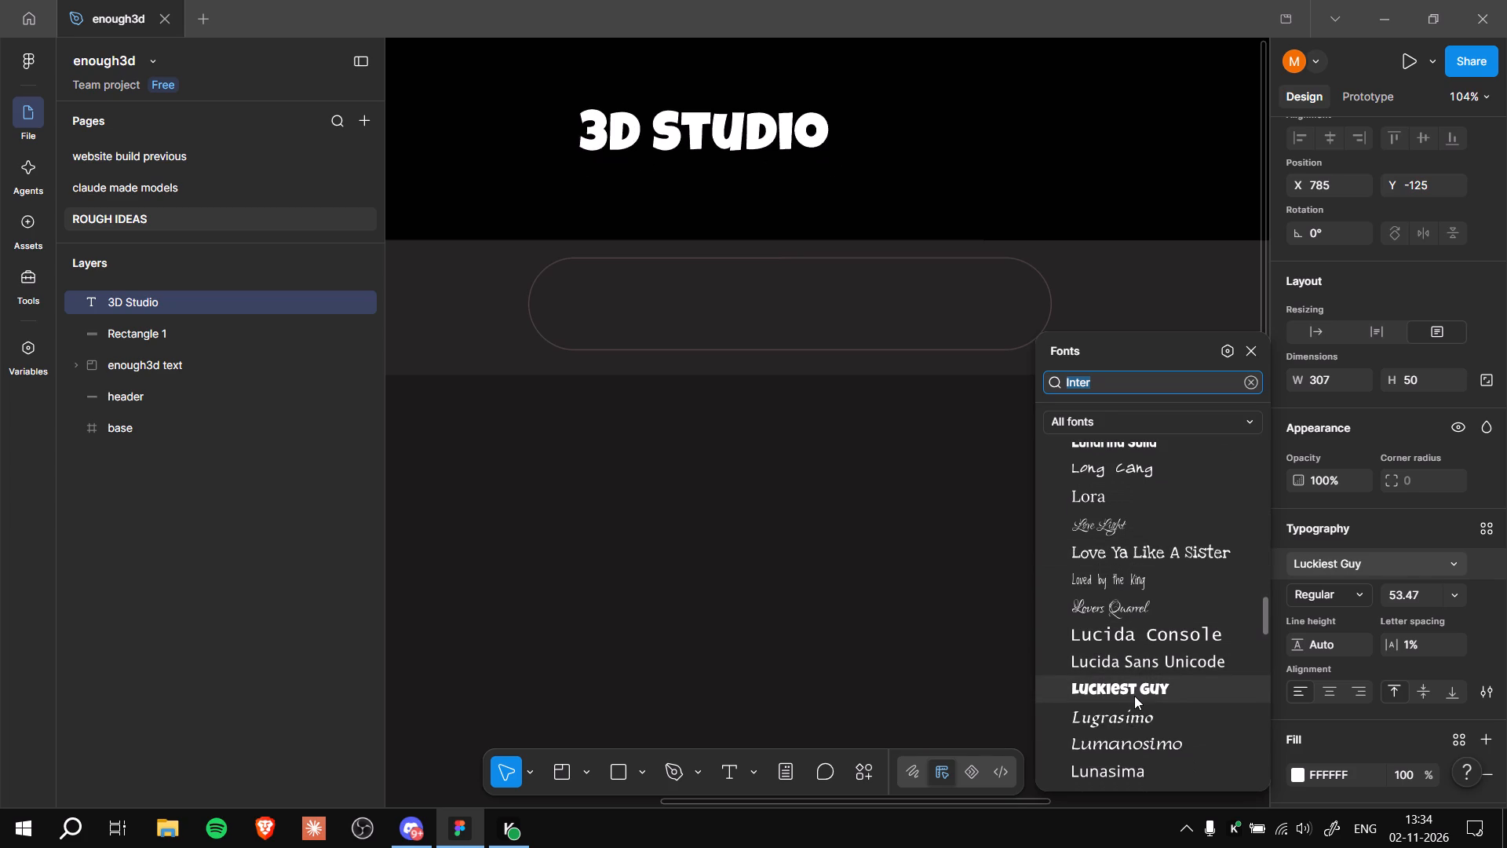
scroll(1148, 672, down, 10)
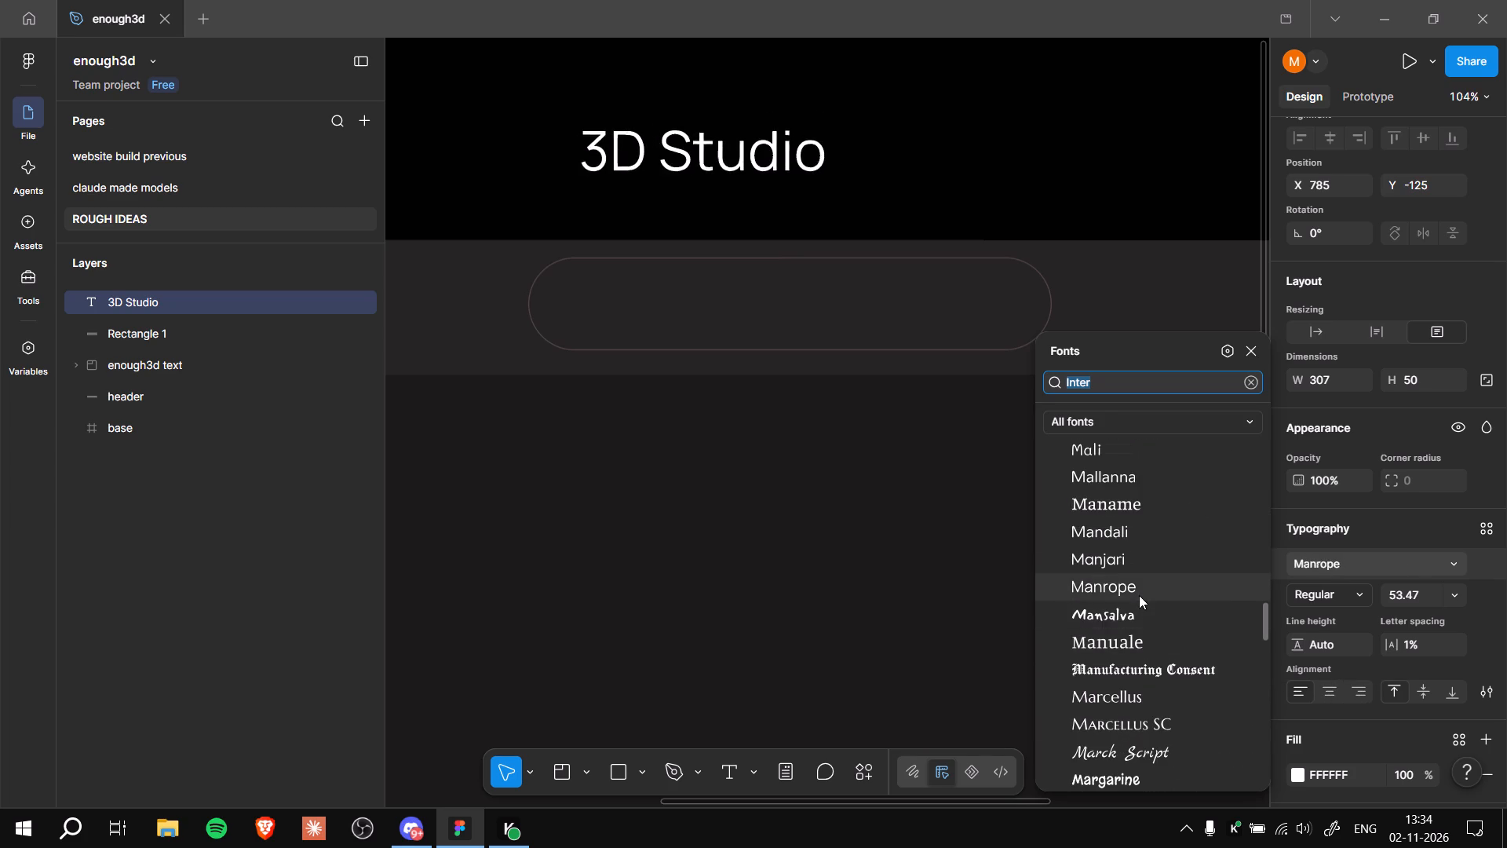
scroll(1139, 595, down, 8)
scroll(1139, 594, up, 3)
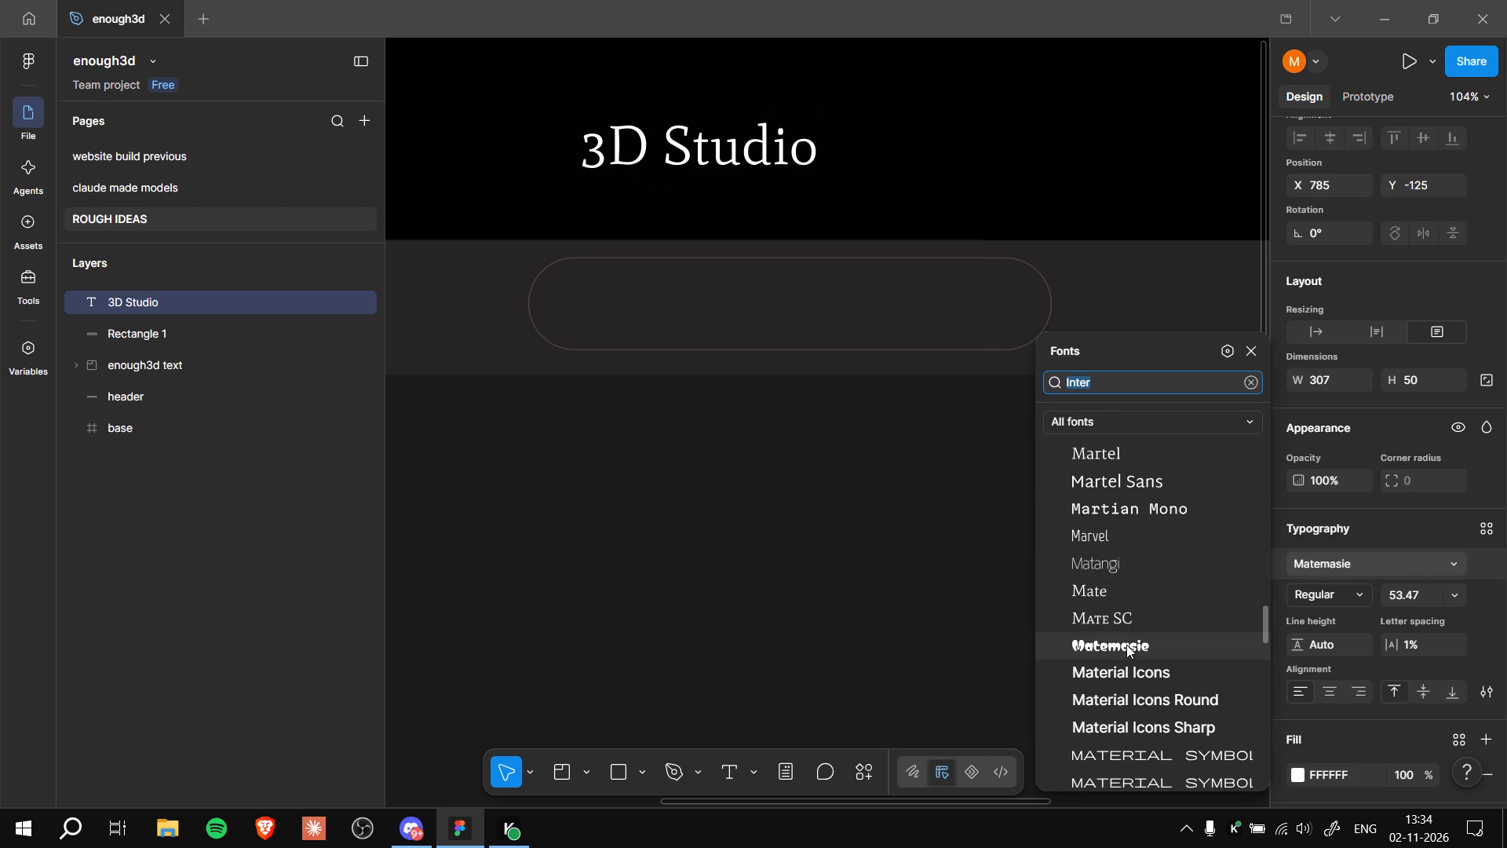
scroll(1126, 645, down, 9)
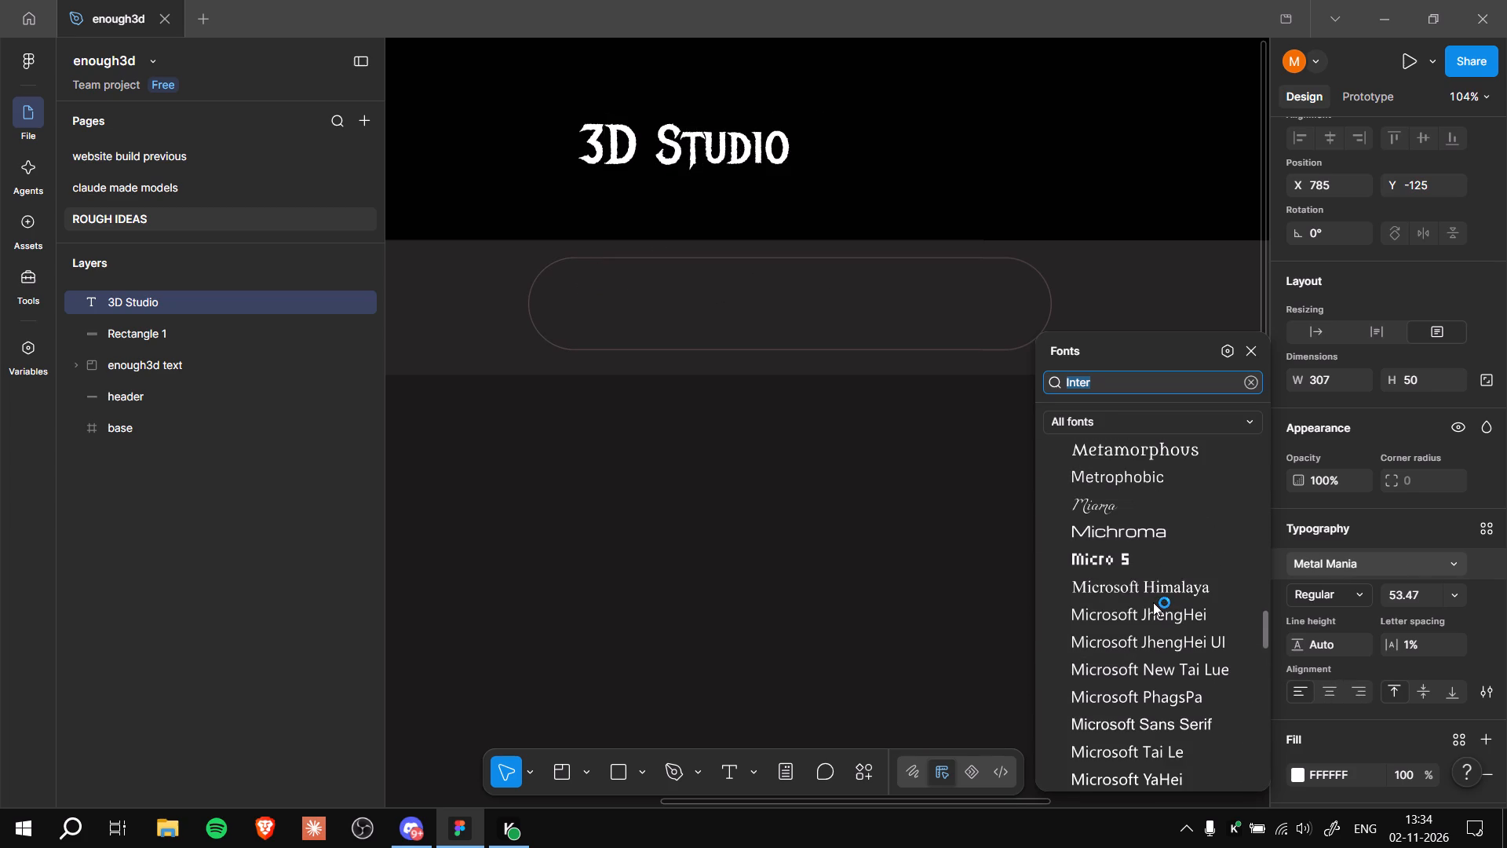
scroll(1153, 581, down, 5)
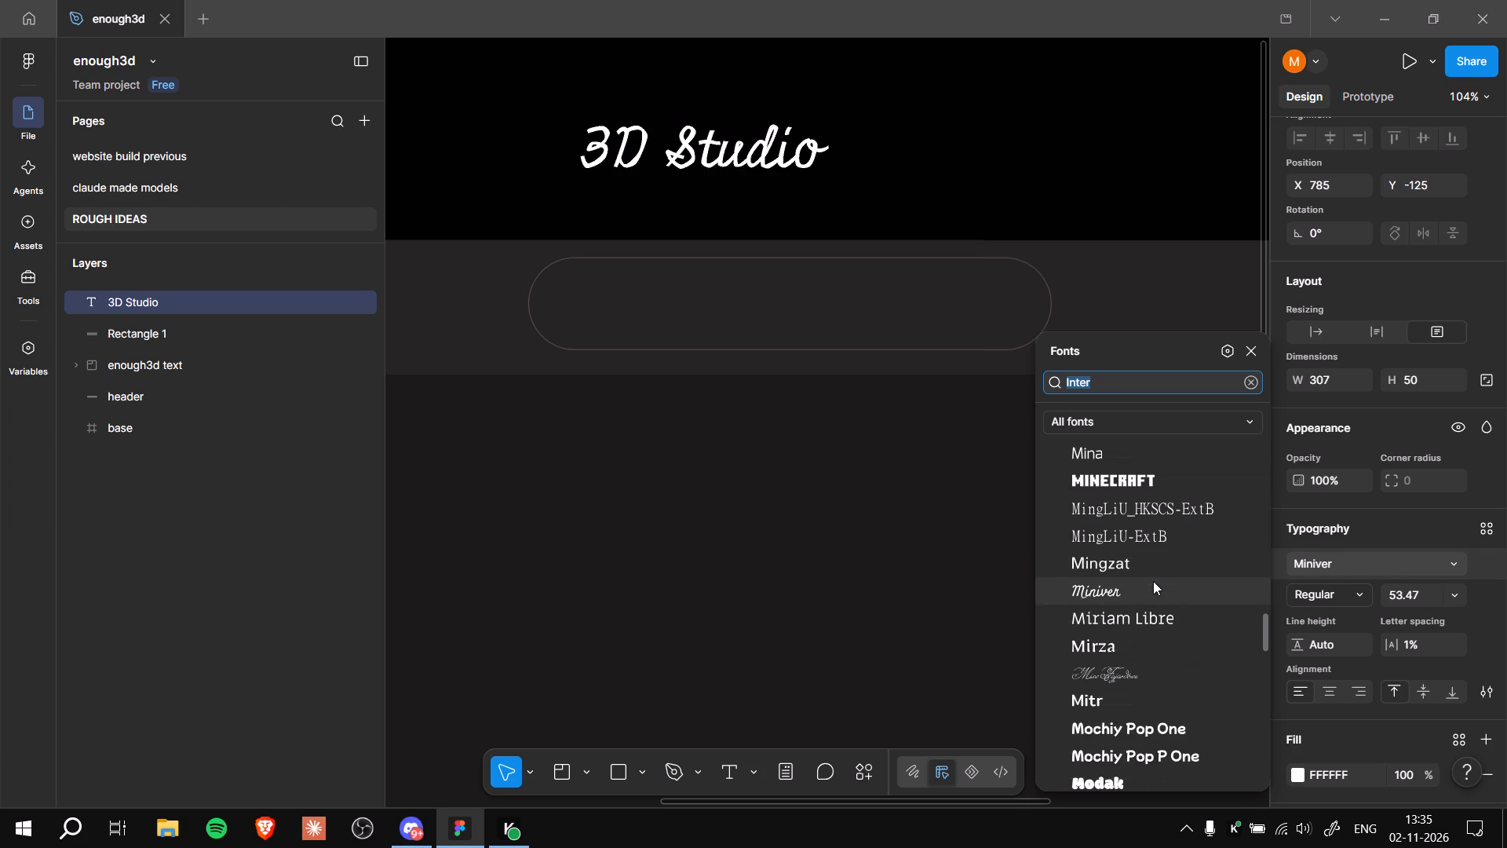
scroll(1153, 581, down, 5)
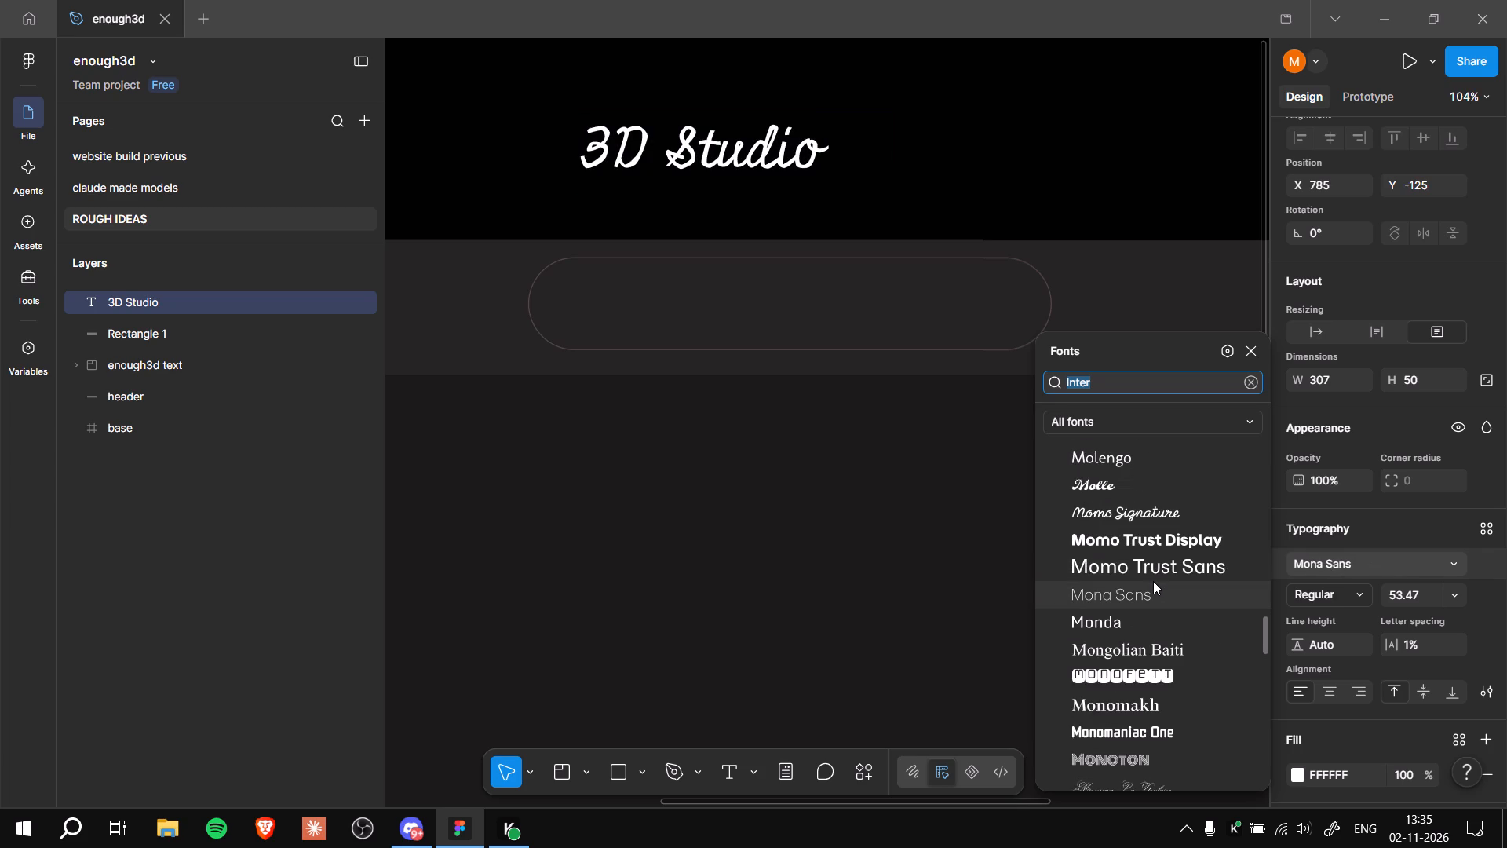
scroll(1153, 581, down, 17)
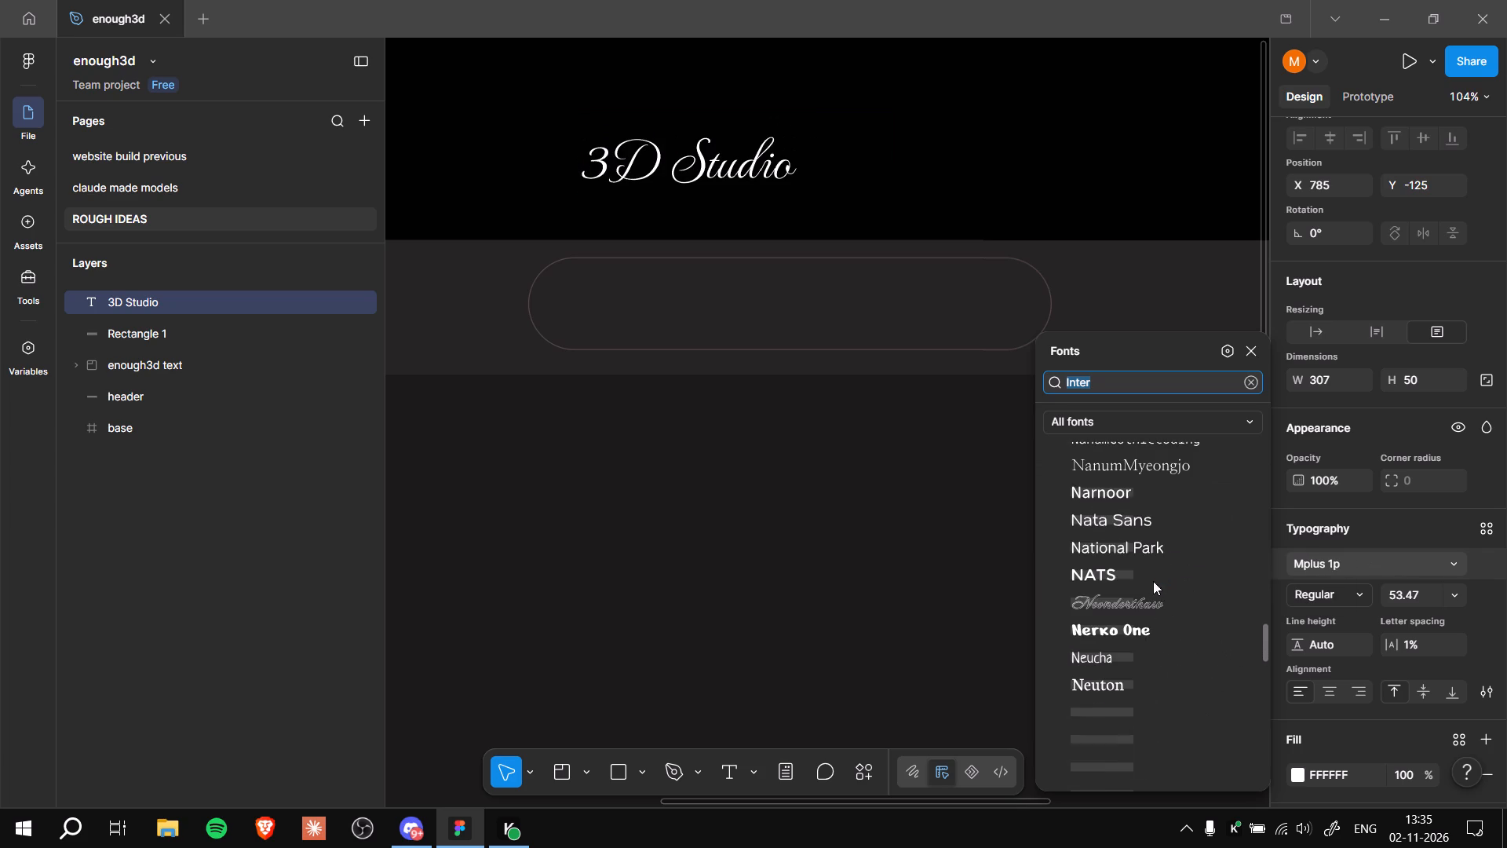
Narrow the font list to popular fonts and apply Segoe UI to the 3D Studio text.
click(1141, 419)
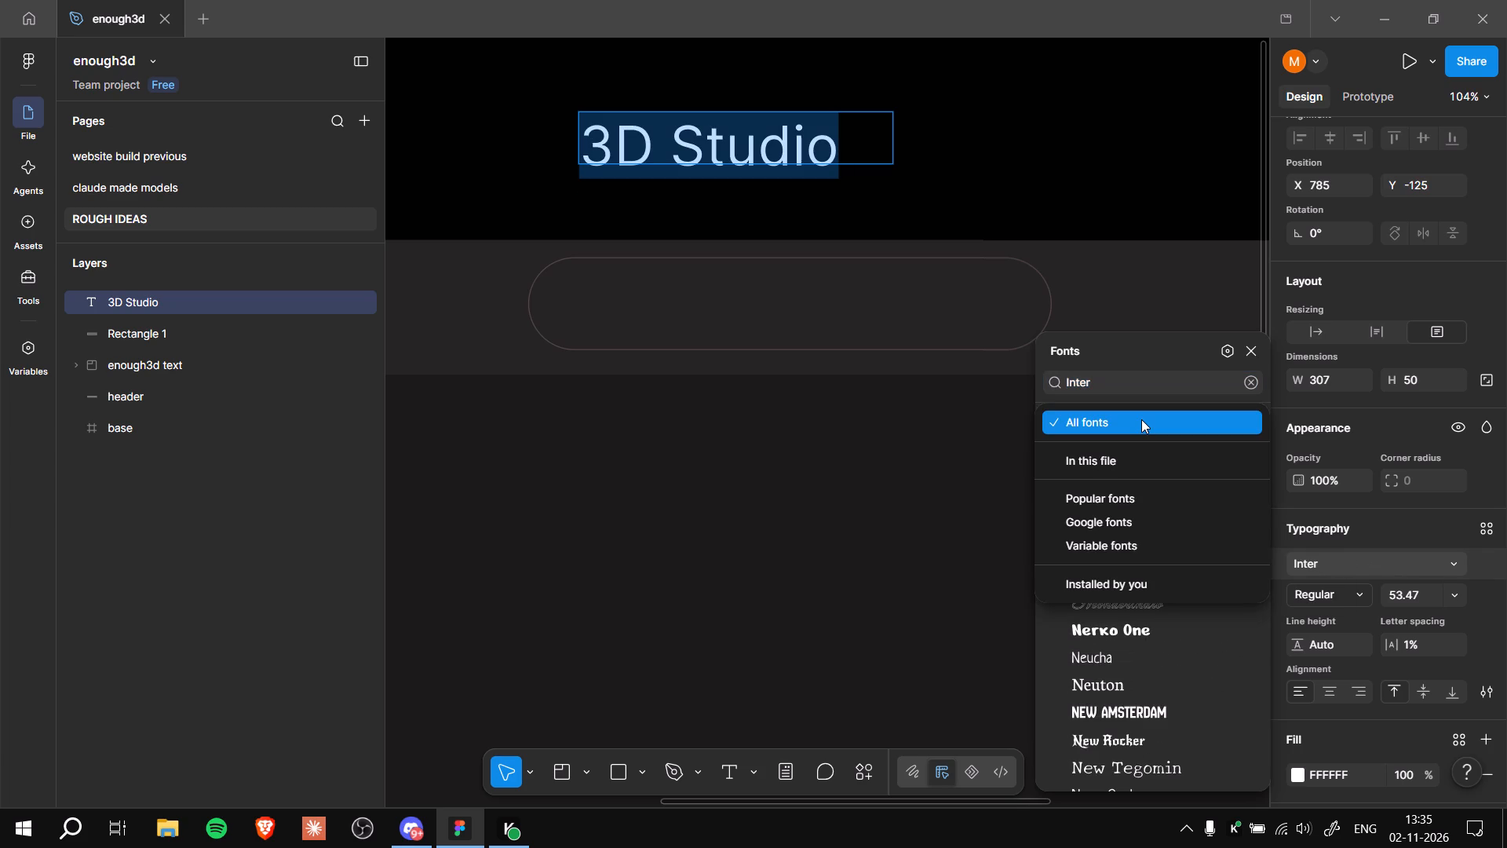
click(1134, 488)
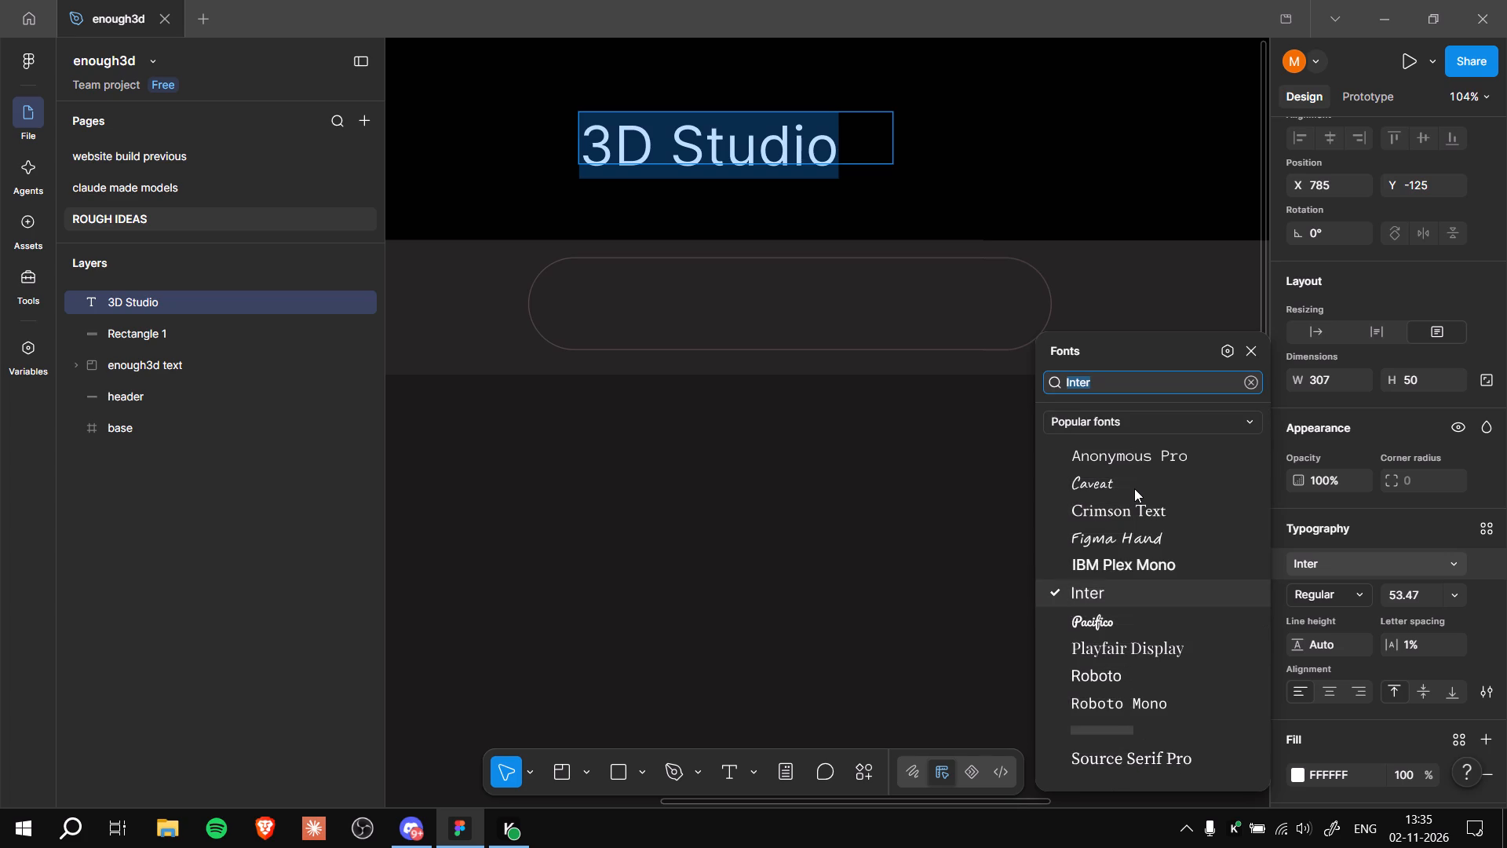
scroll(1140, 609, up, 5)
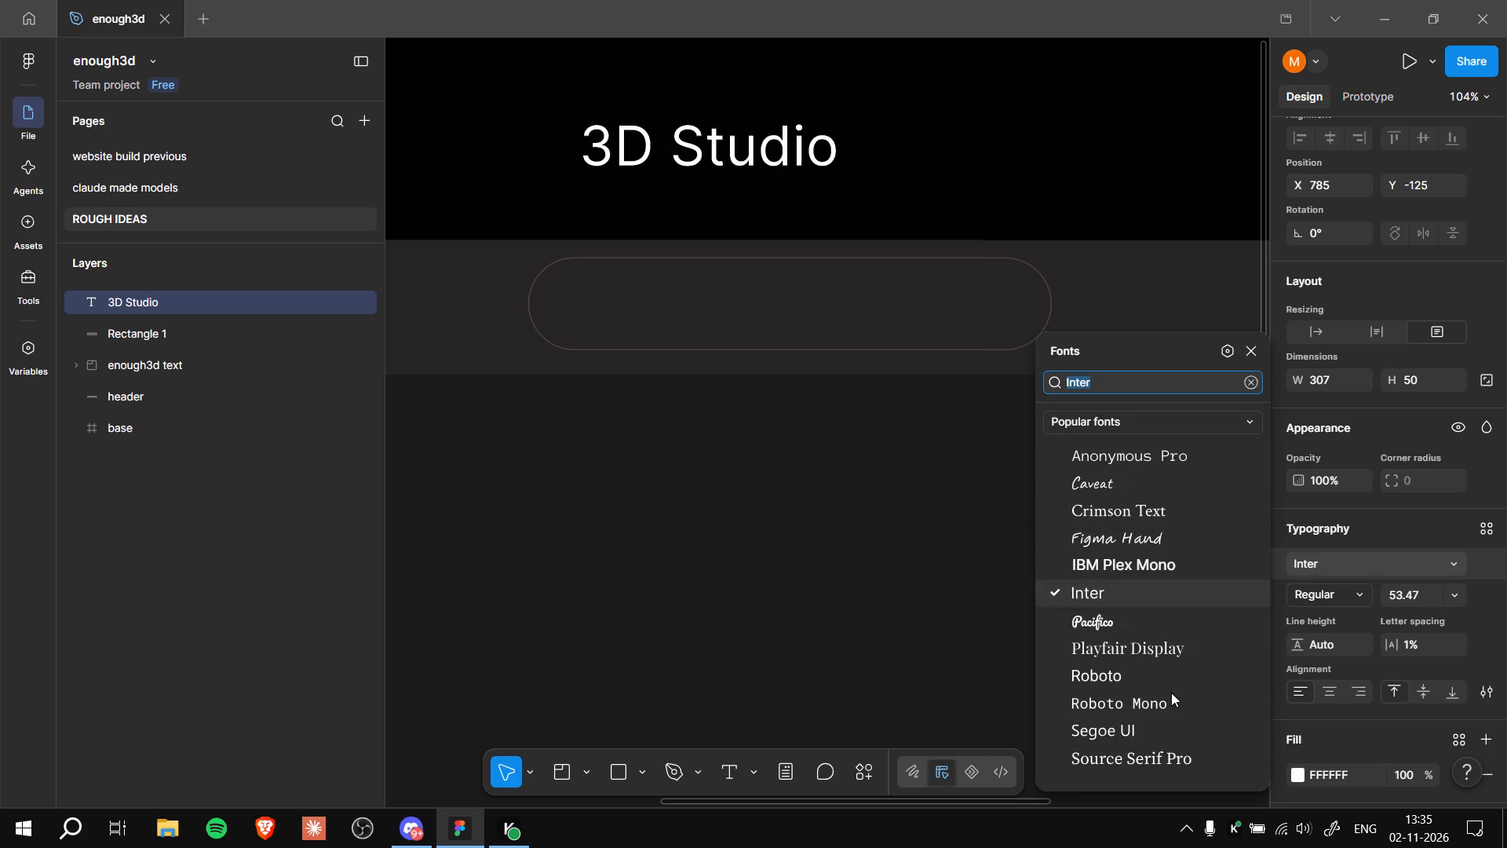
scroll(1180, 710, down, 5)
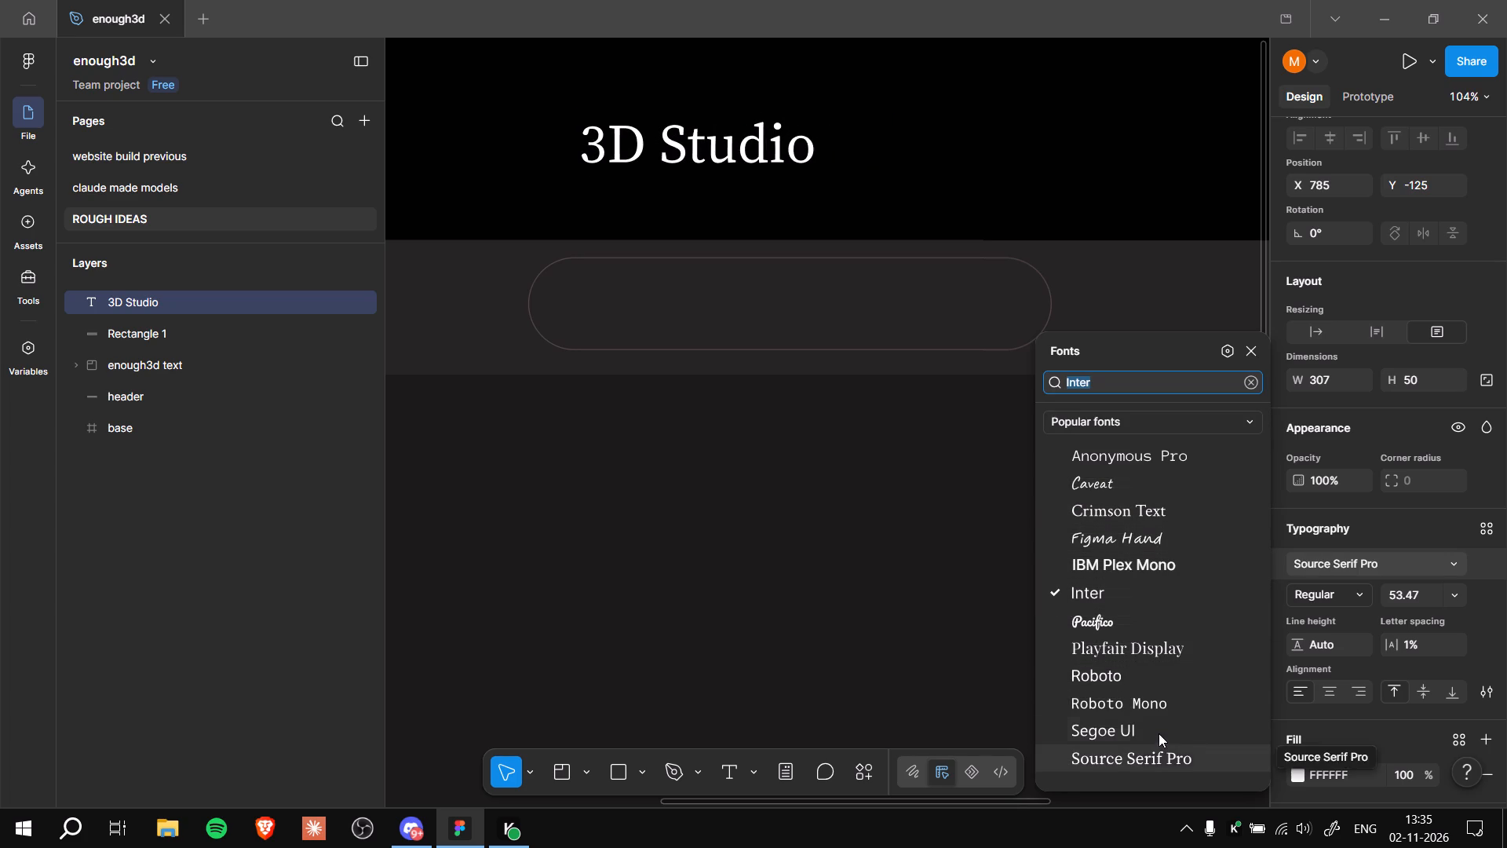
double_click(1159, 725)
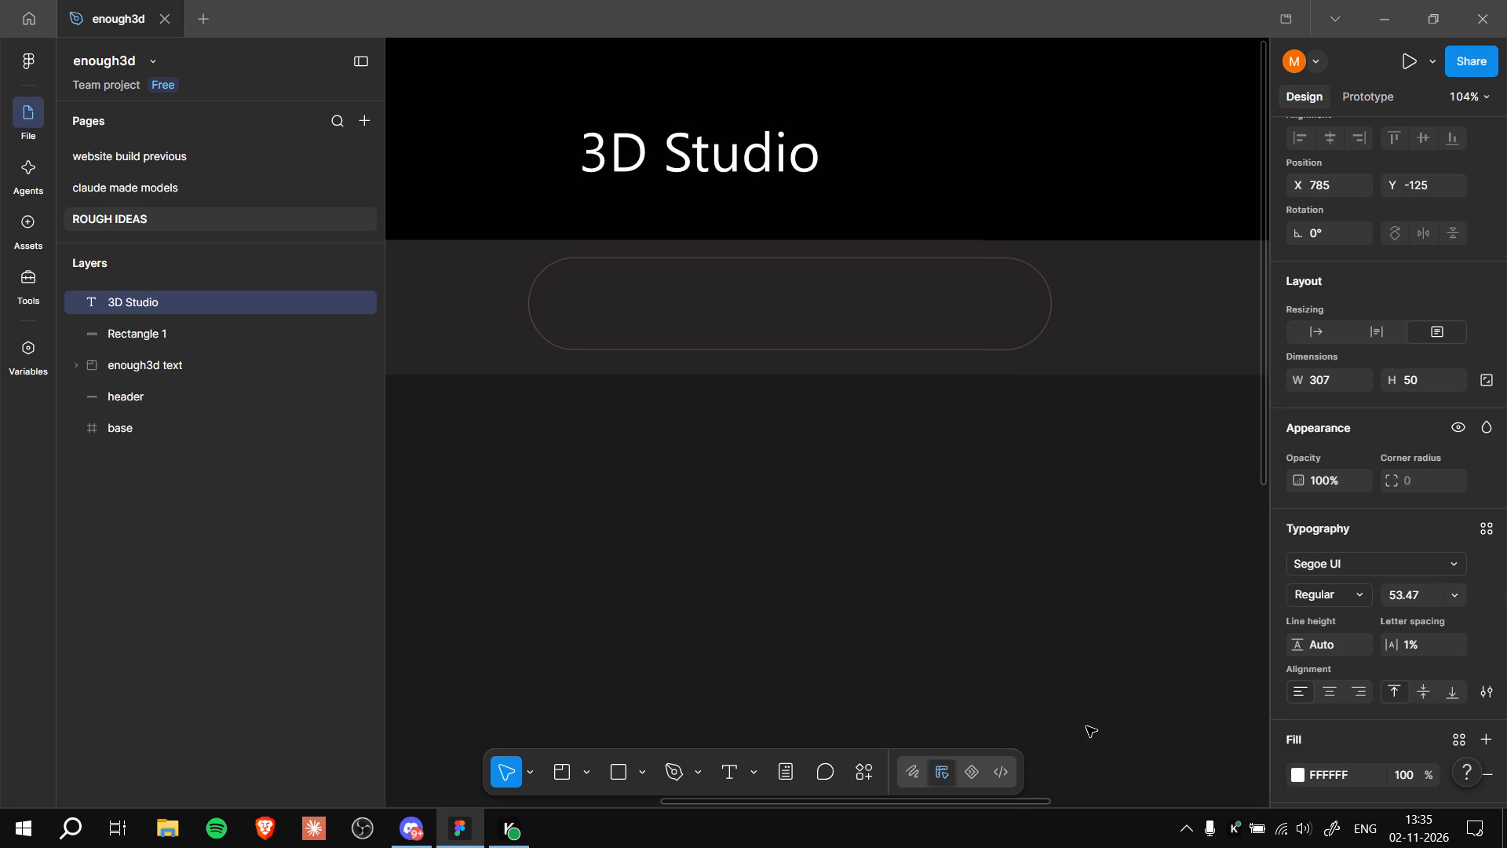
ctrl+scroll(944, 133, down, 6)
ctrl+scroll(944, 133, up, 4)
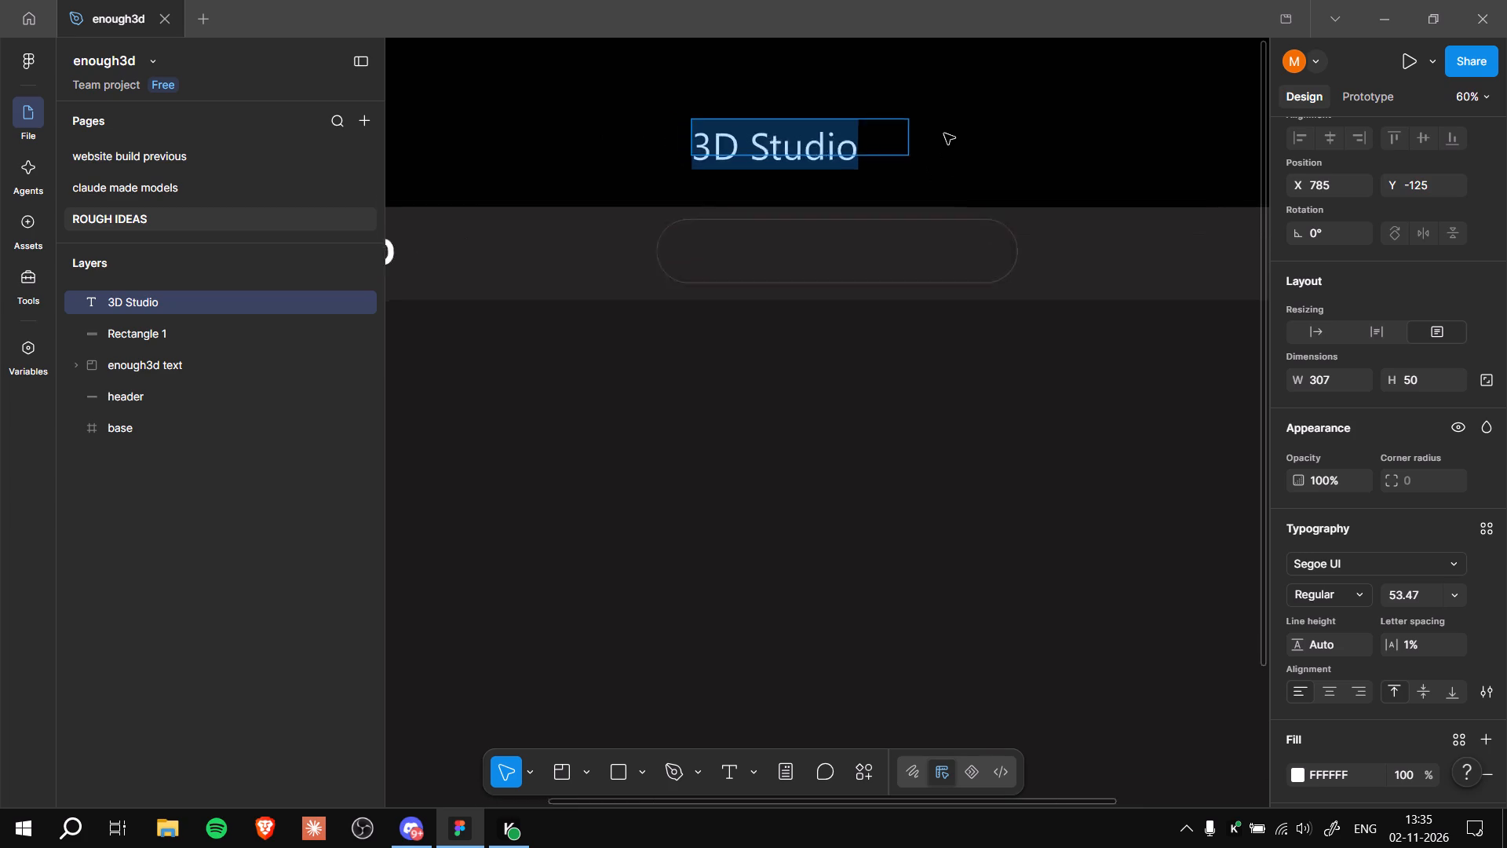
Set the whole 3D Studio text to Semibold weight.
ctrl+scroll(944, 133, up, 2)
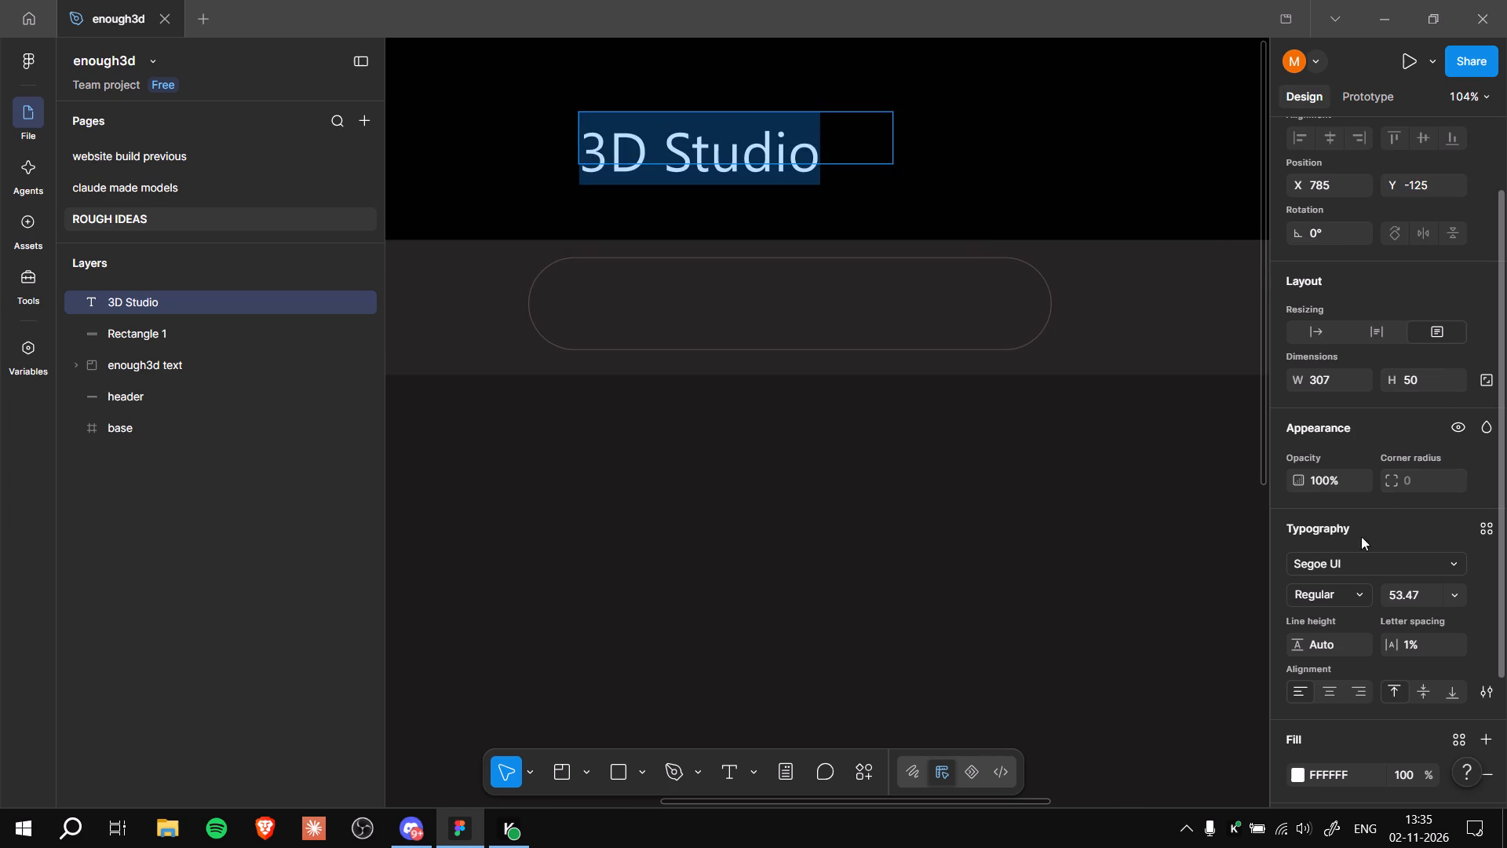
click(1324, 597)
click(1330, 623)
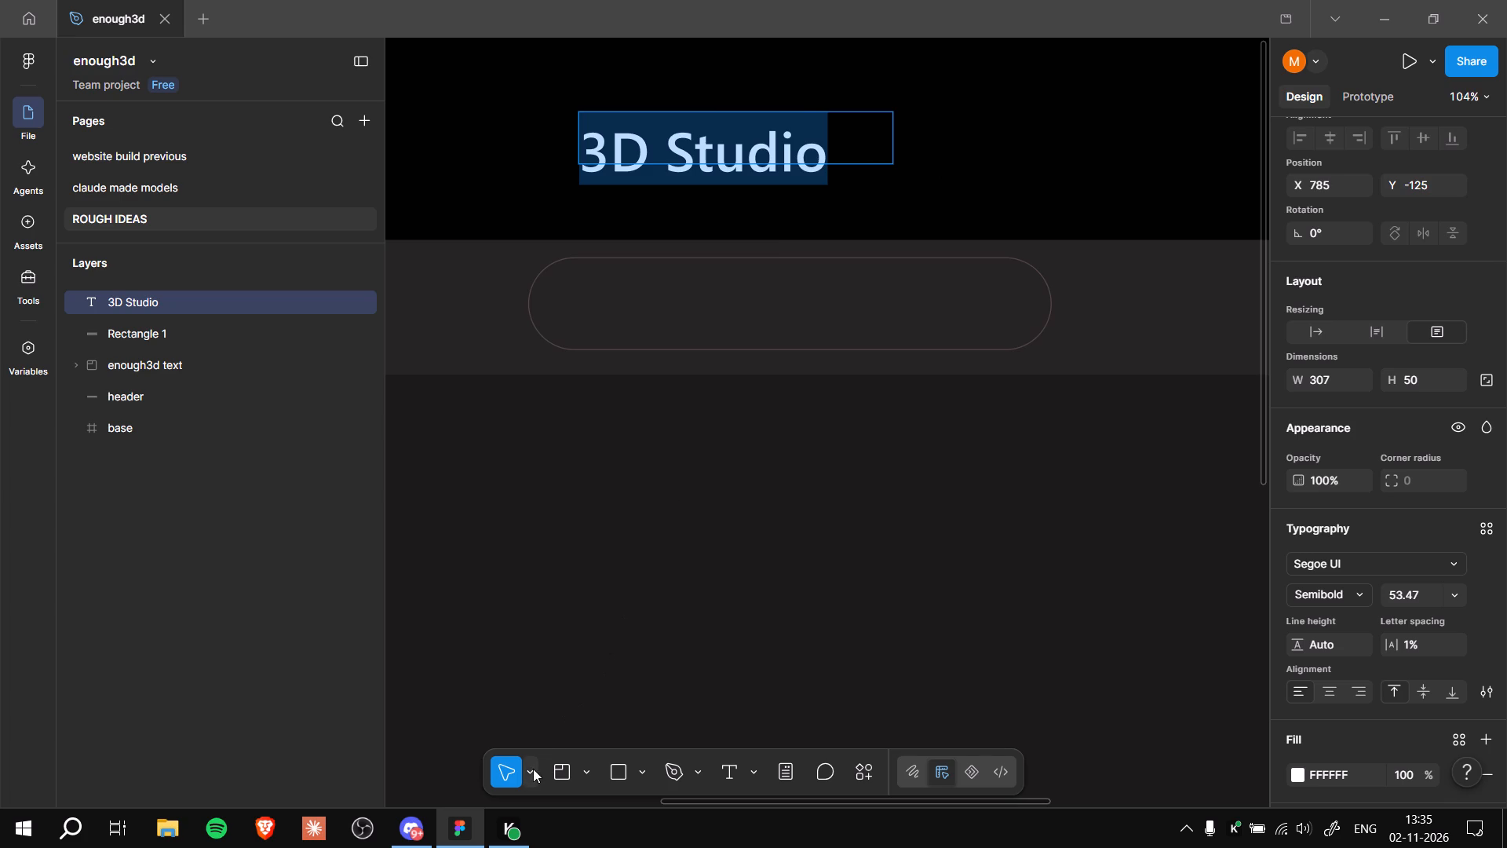
Scale the 3D Studio text down proportionally to about 217 × 35 with the Scale tool.
key(k)
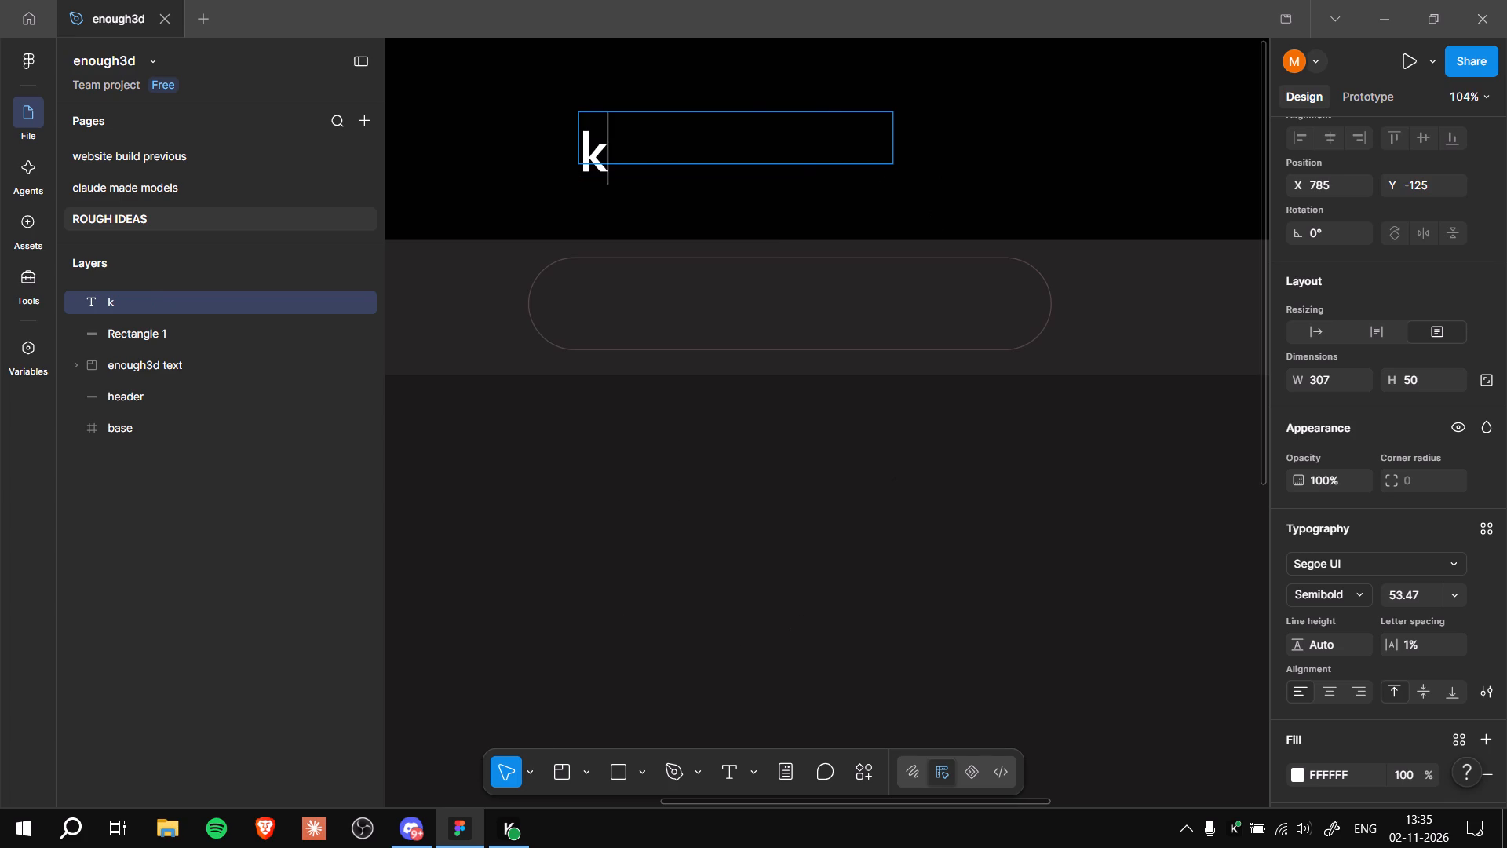
key(ctrl+z)
click(1013, 125)
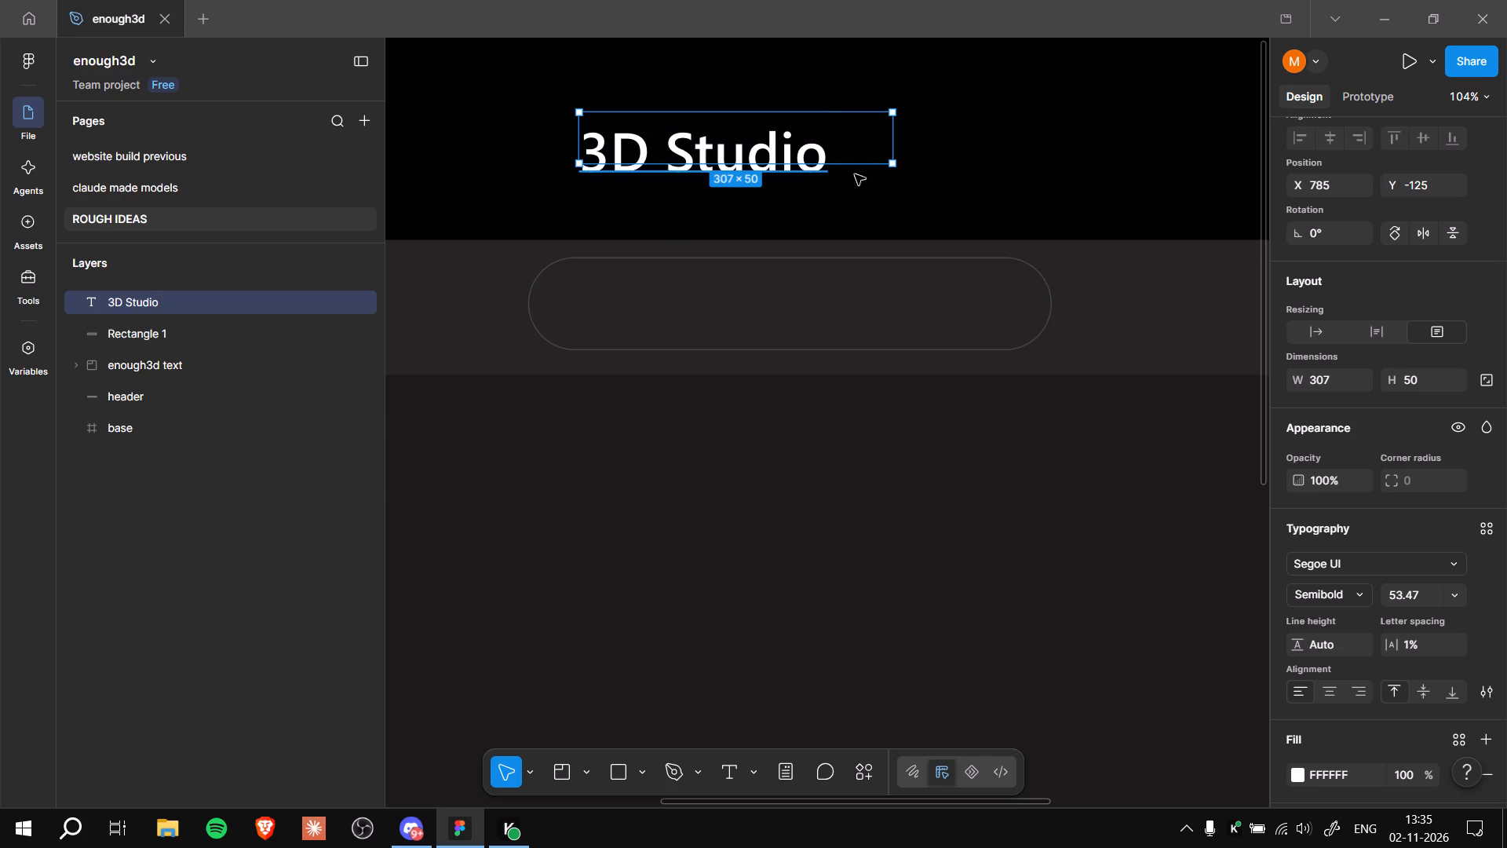
key(k)
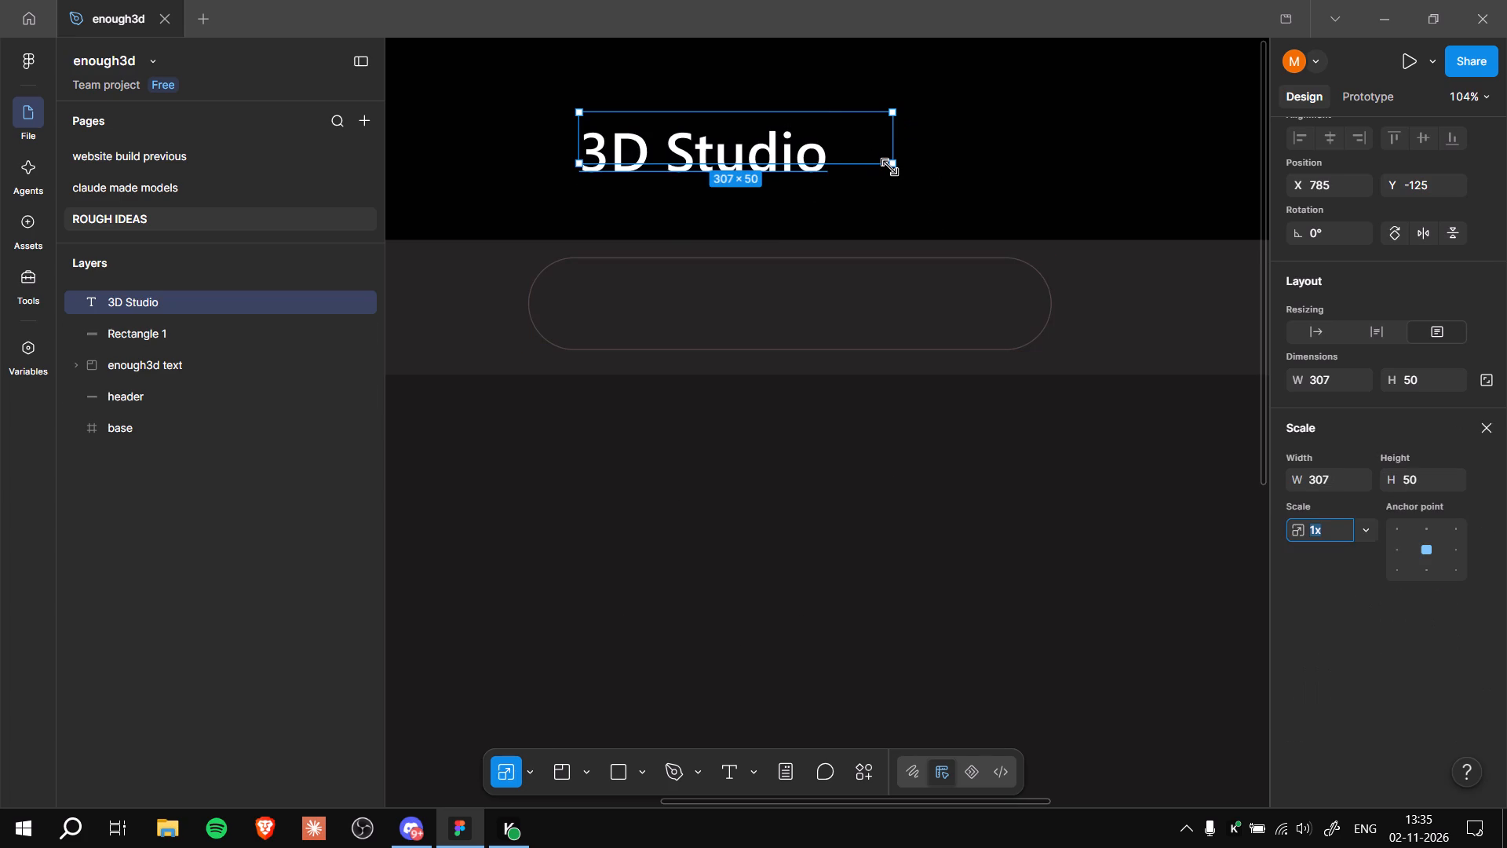
drag(889, 167, 801, 142)
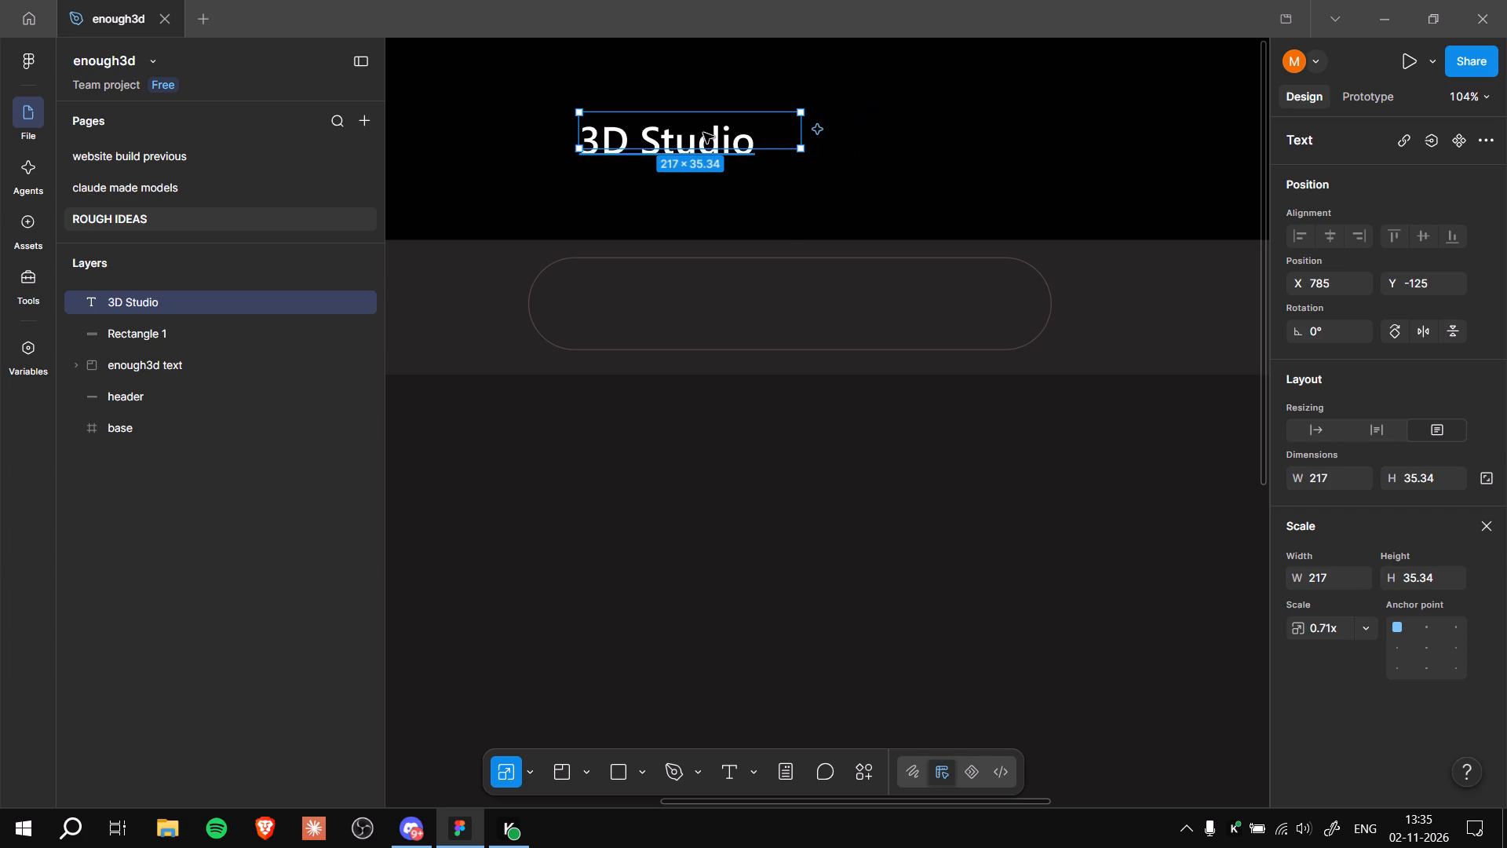
Move the 3D Studio text into the header pill at about X 788, Y 34 and bring its layer above Rectangle 1.
drag(703, 133, 714, 276)
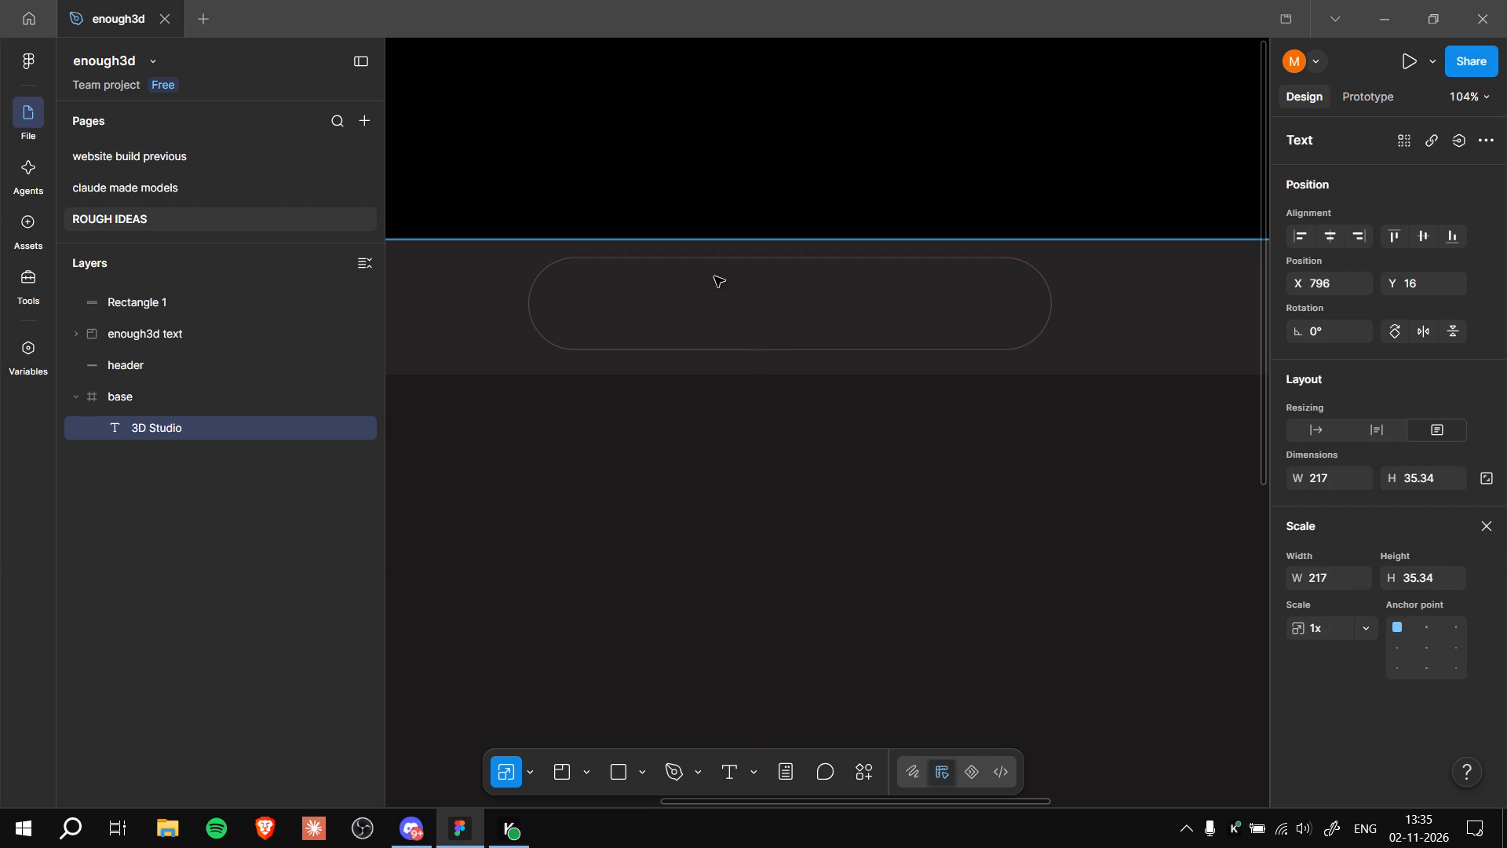
drag(714, 276, 707, 294)
drag(166, 426, 162, 280)
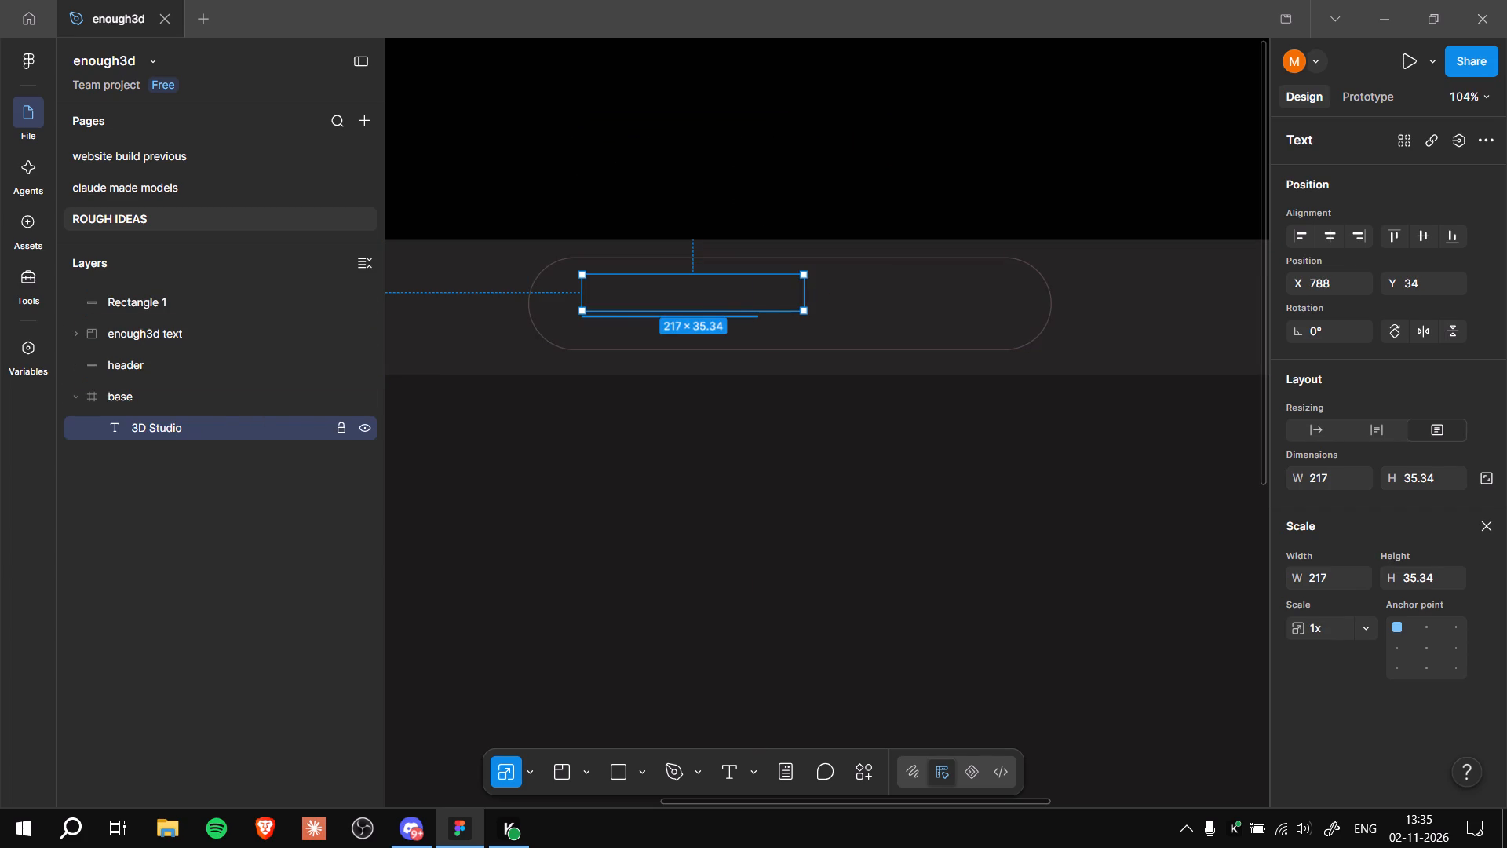
drag(162, 280, 147, 289)
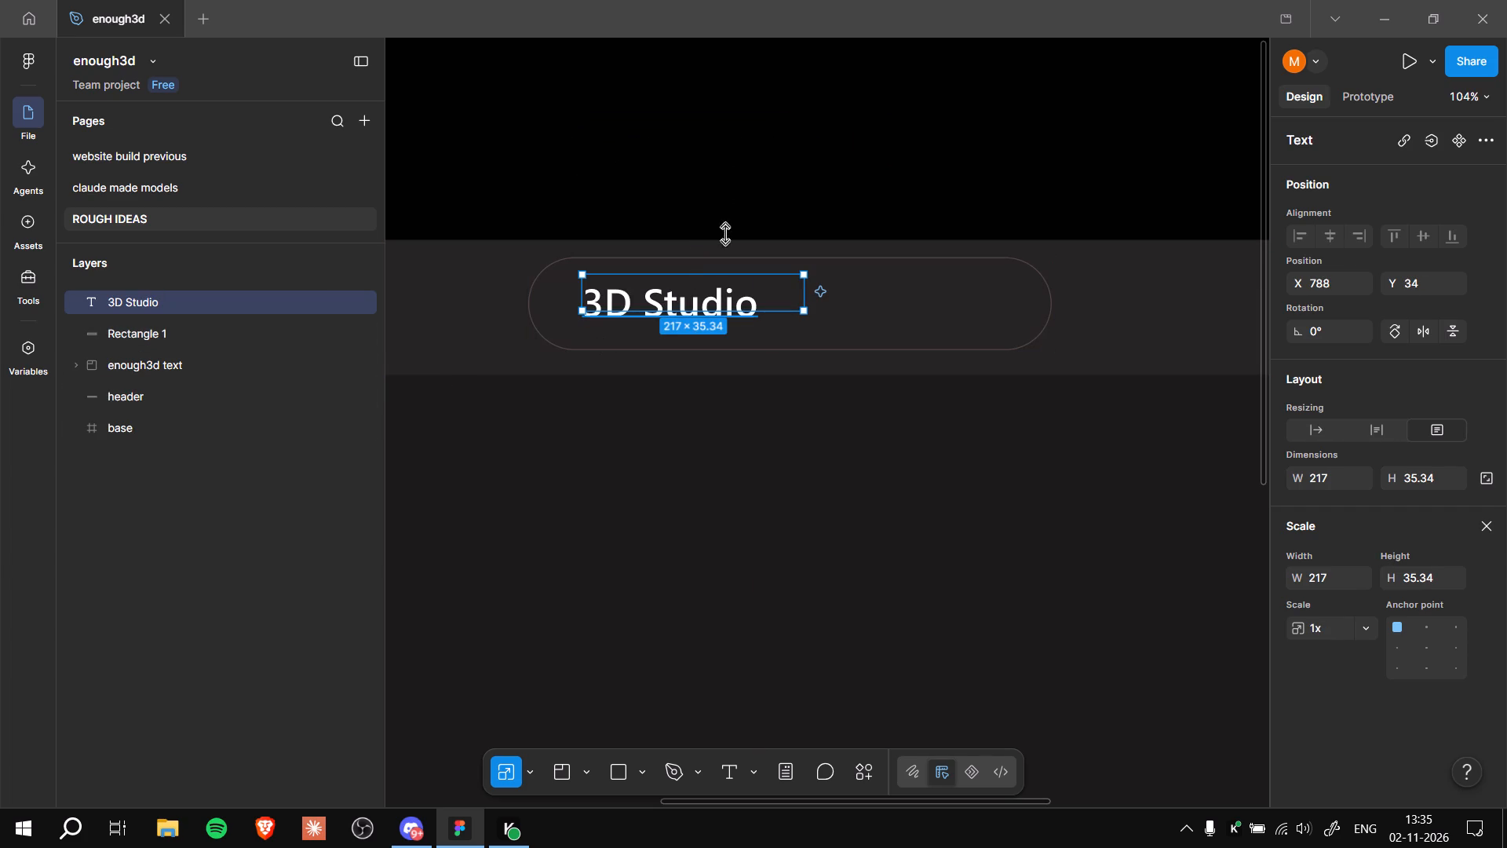
click(780, 155)
Rescale the 3D Studio text to about 264 × 43 and position it inside the pill at about X 783, Y 30.
click(675, 305)
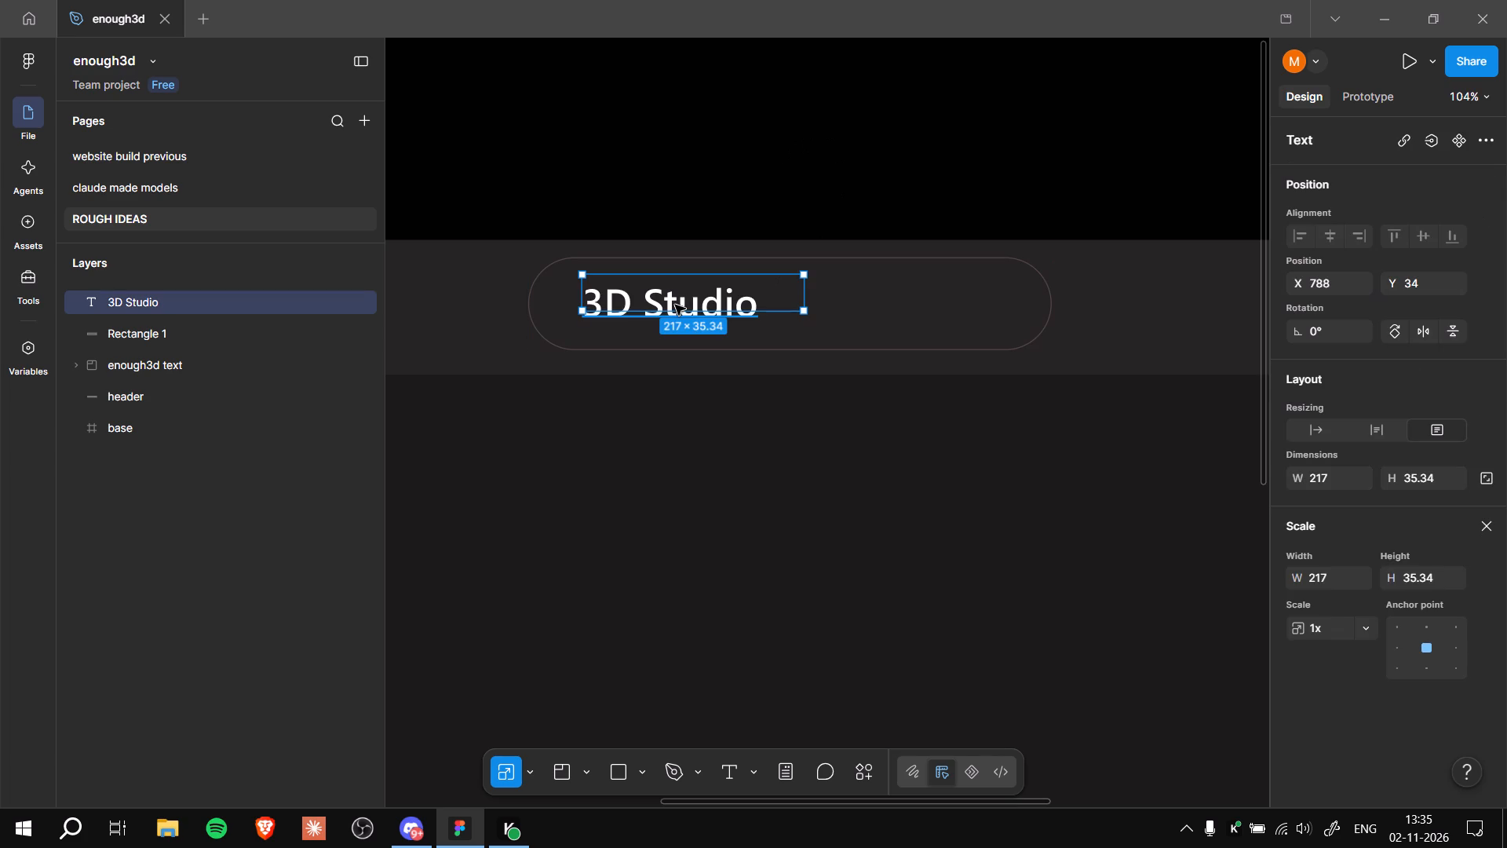
drag(677, 307, 688, 309)
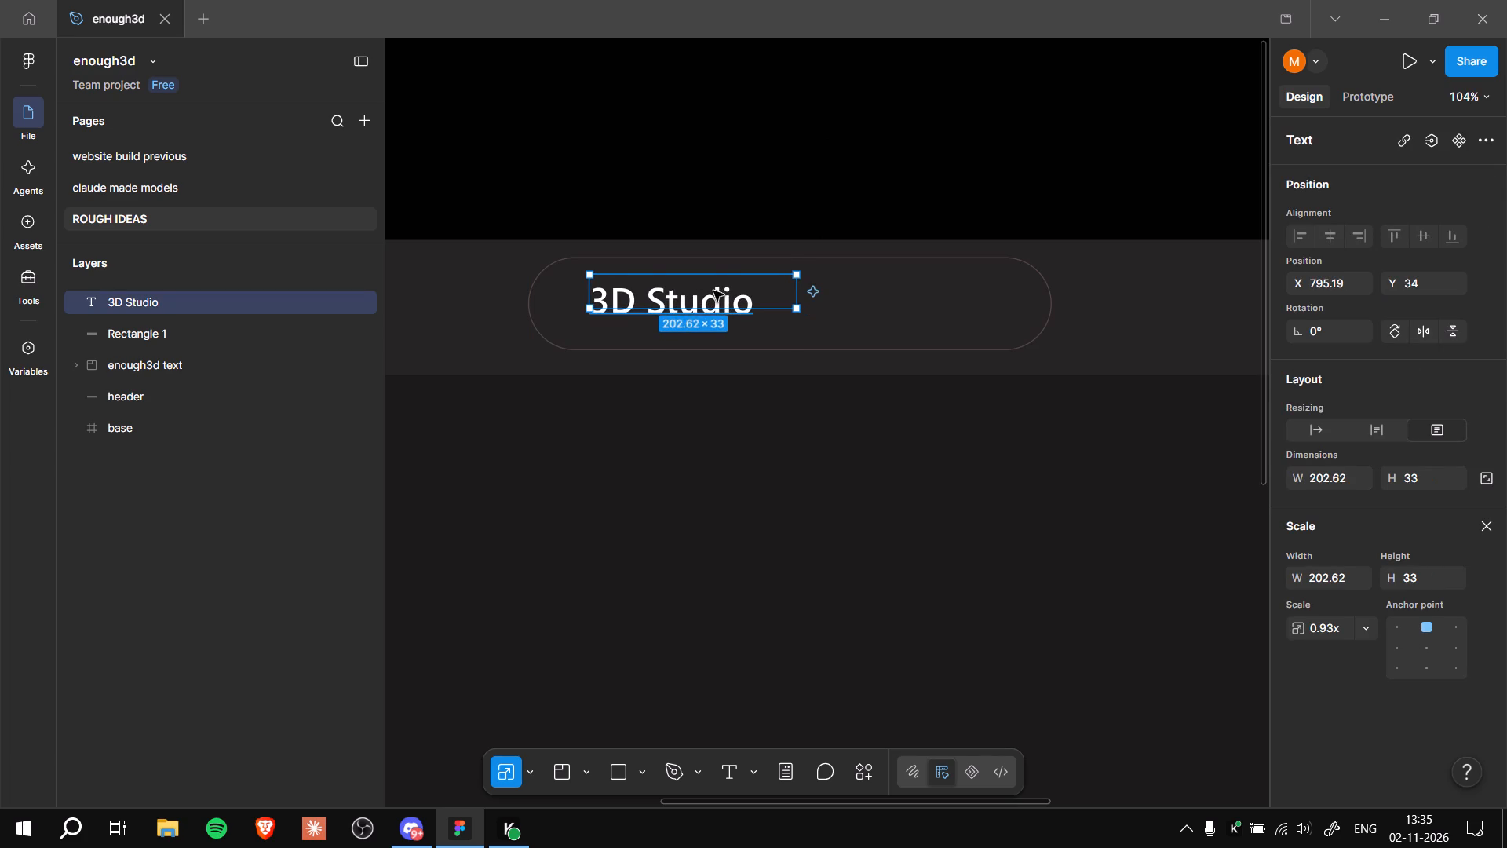
drag(713, 291, 703, 292)
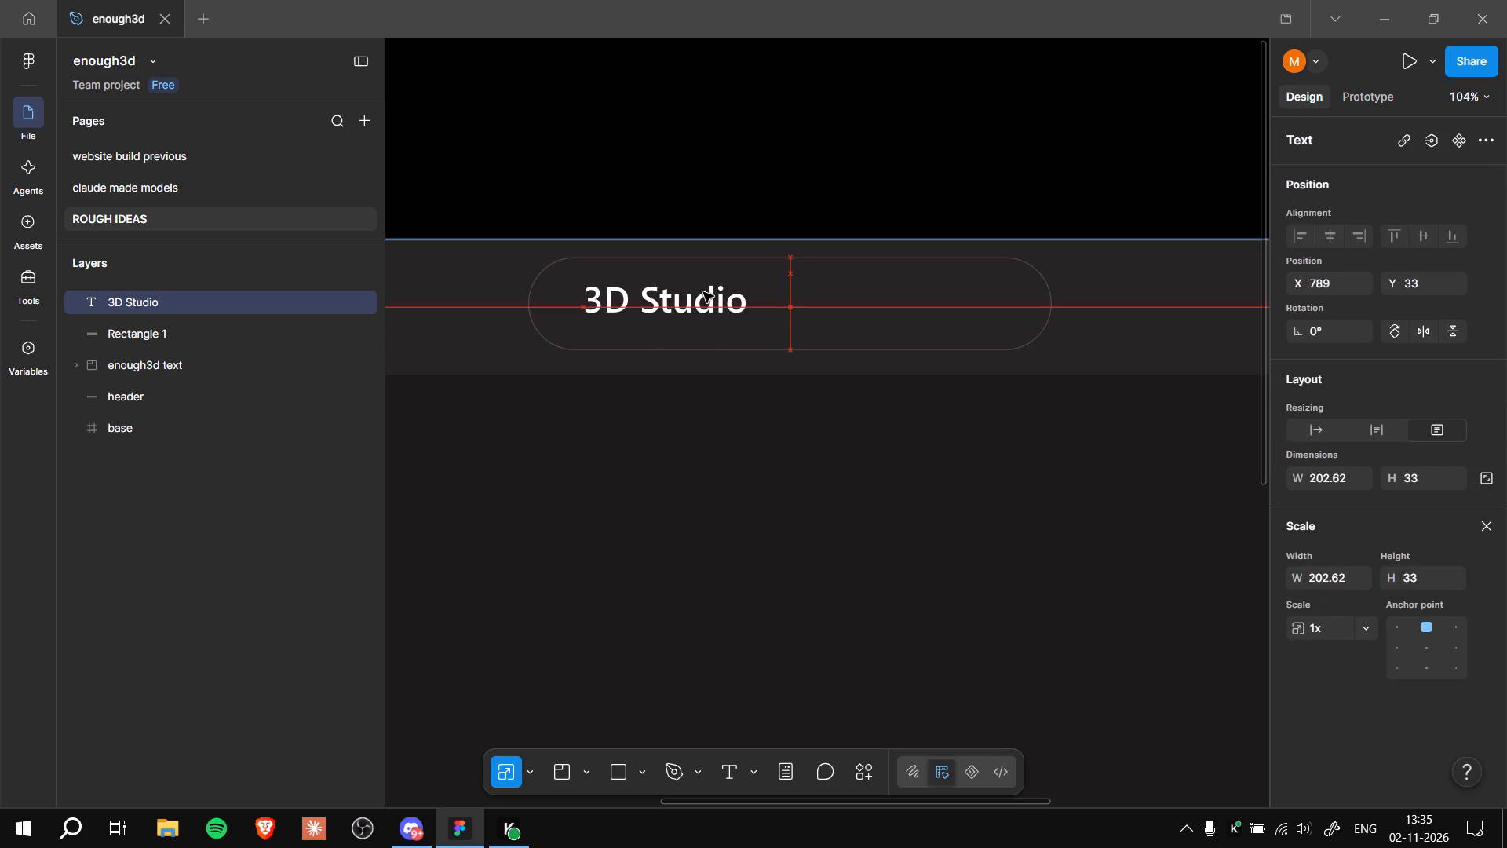
drag(703, 292, 703, 294)
click(787, 208)
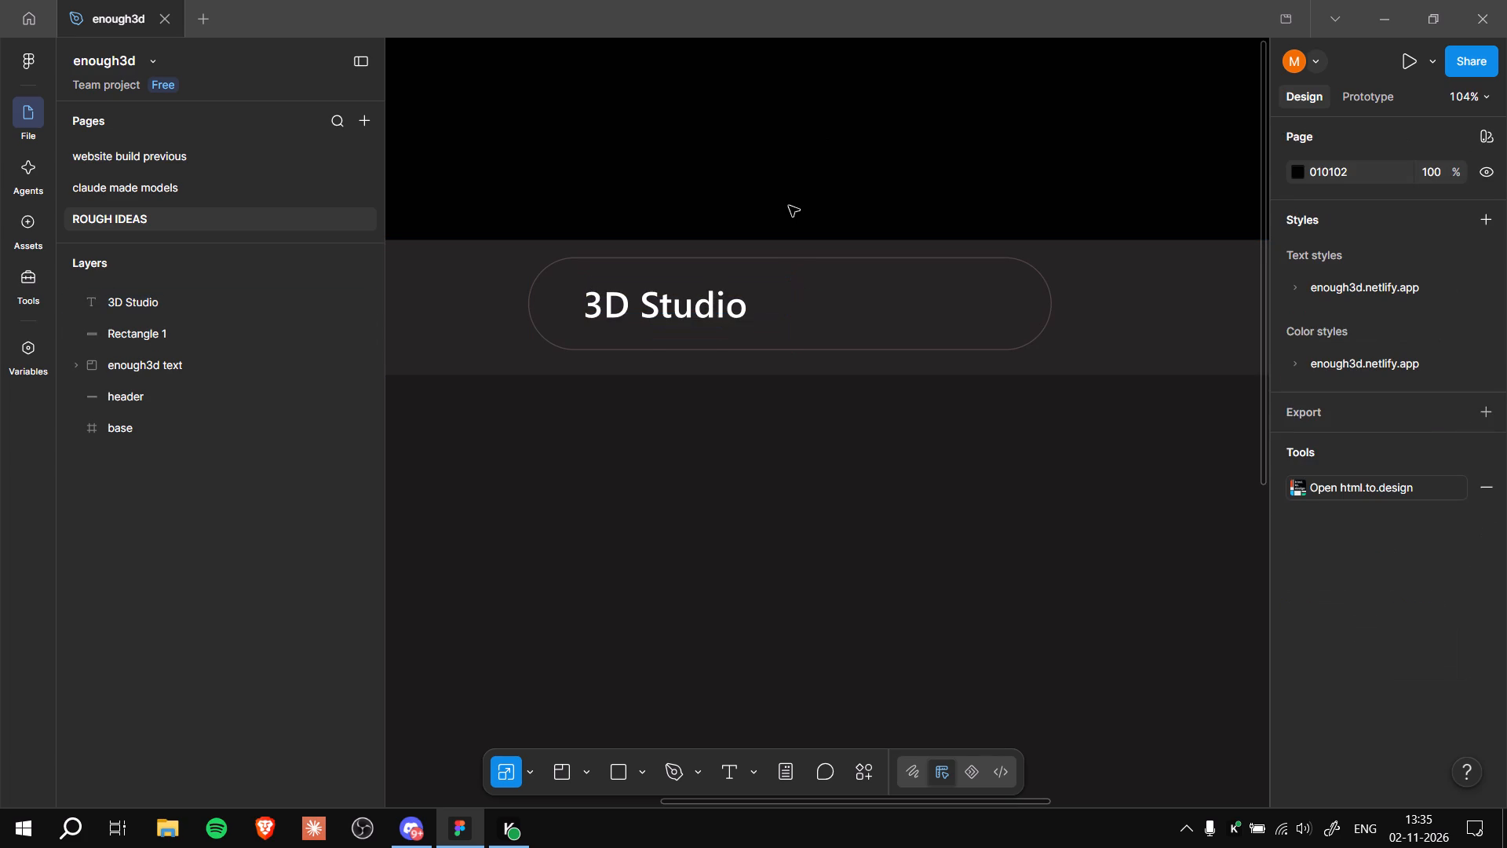
click(710, 312)
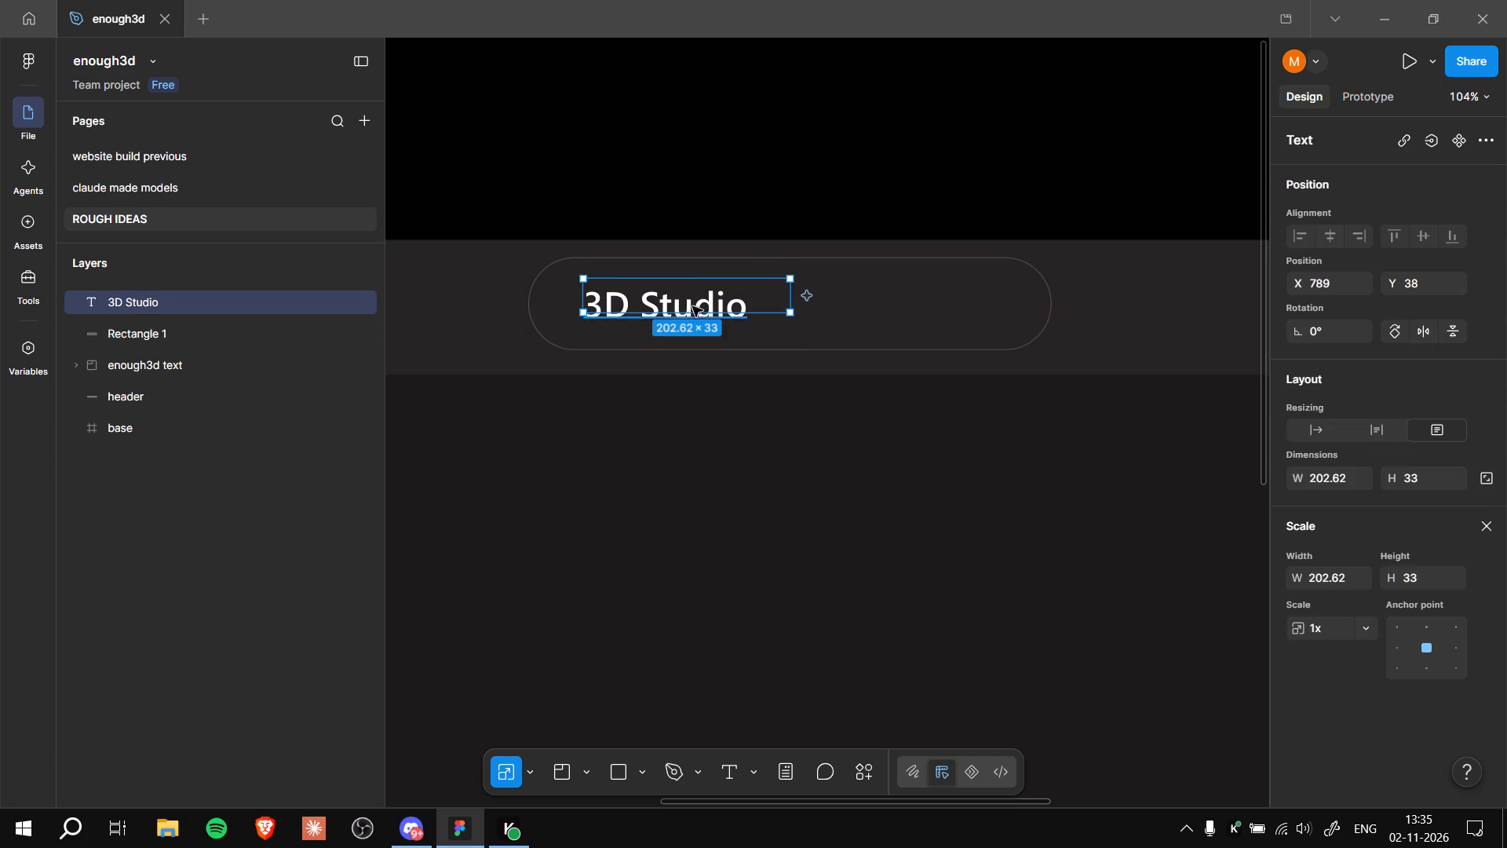
drag(695, 307, 700, 300)
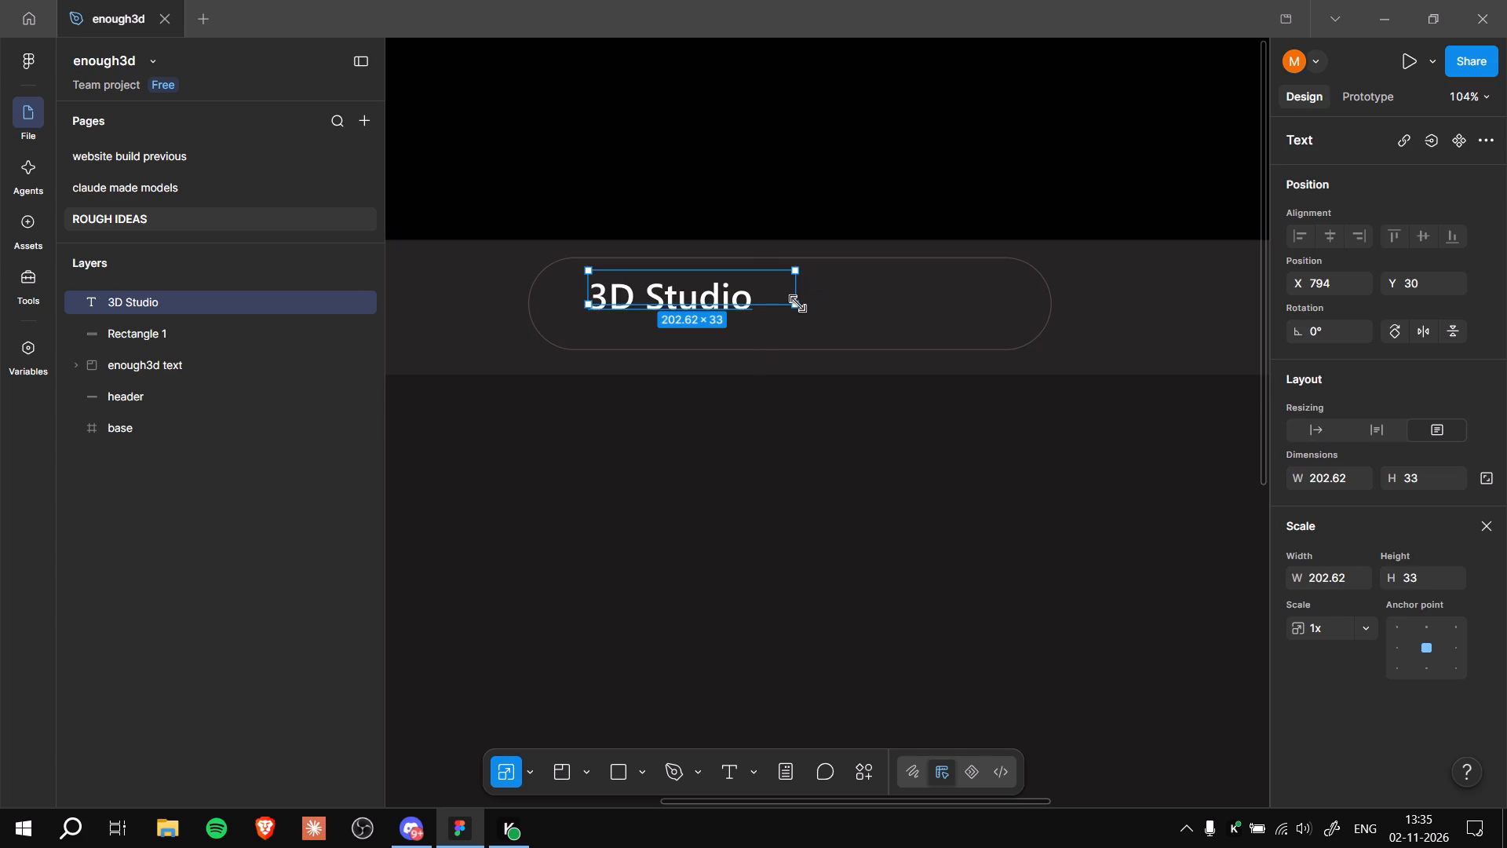
drag(797, 304, 807, 314)
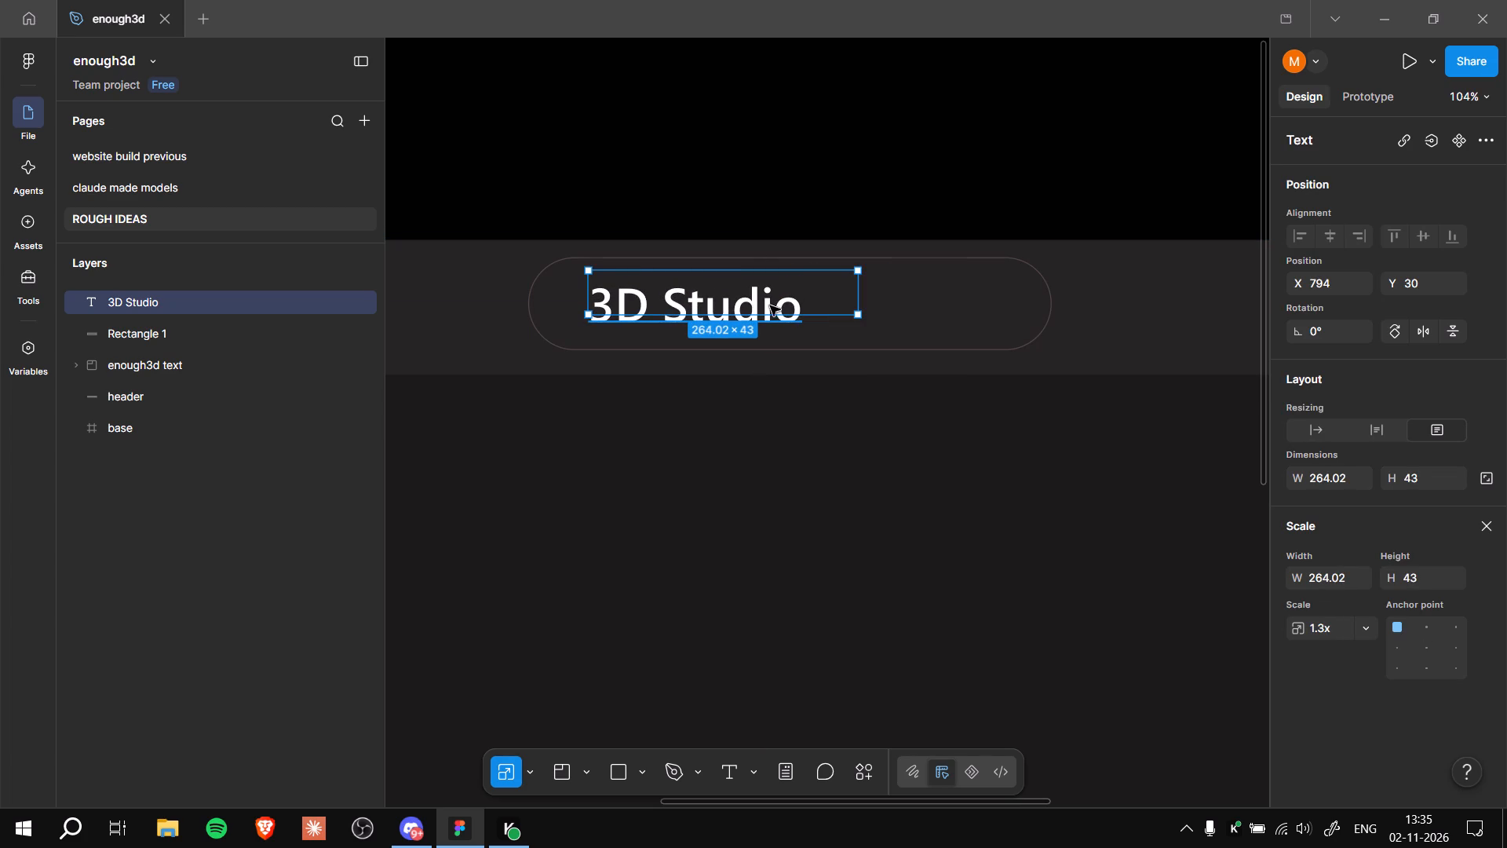
drag(748, 299, 733, 299)
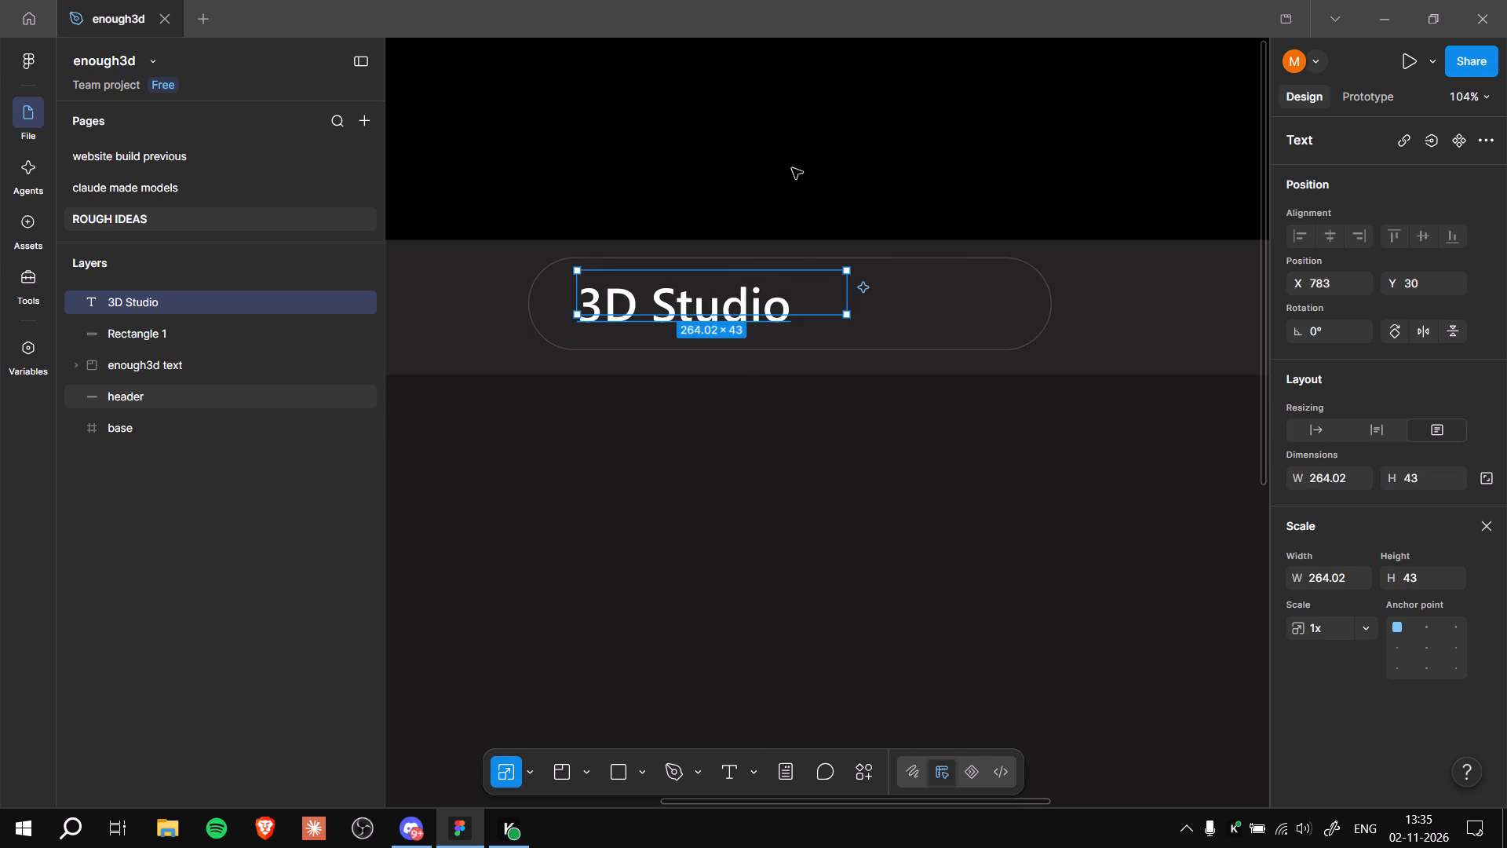
click(792, 168)
Duplicate the 3D Studio text beside the original at about X 1009, Y 30 and change the copy's content to "Thumbnail".
click(691, 294)
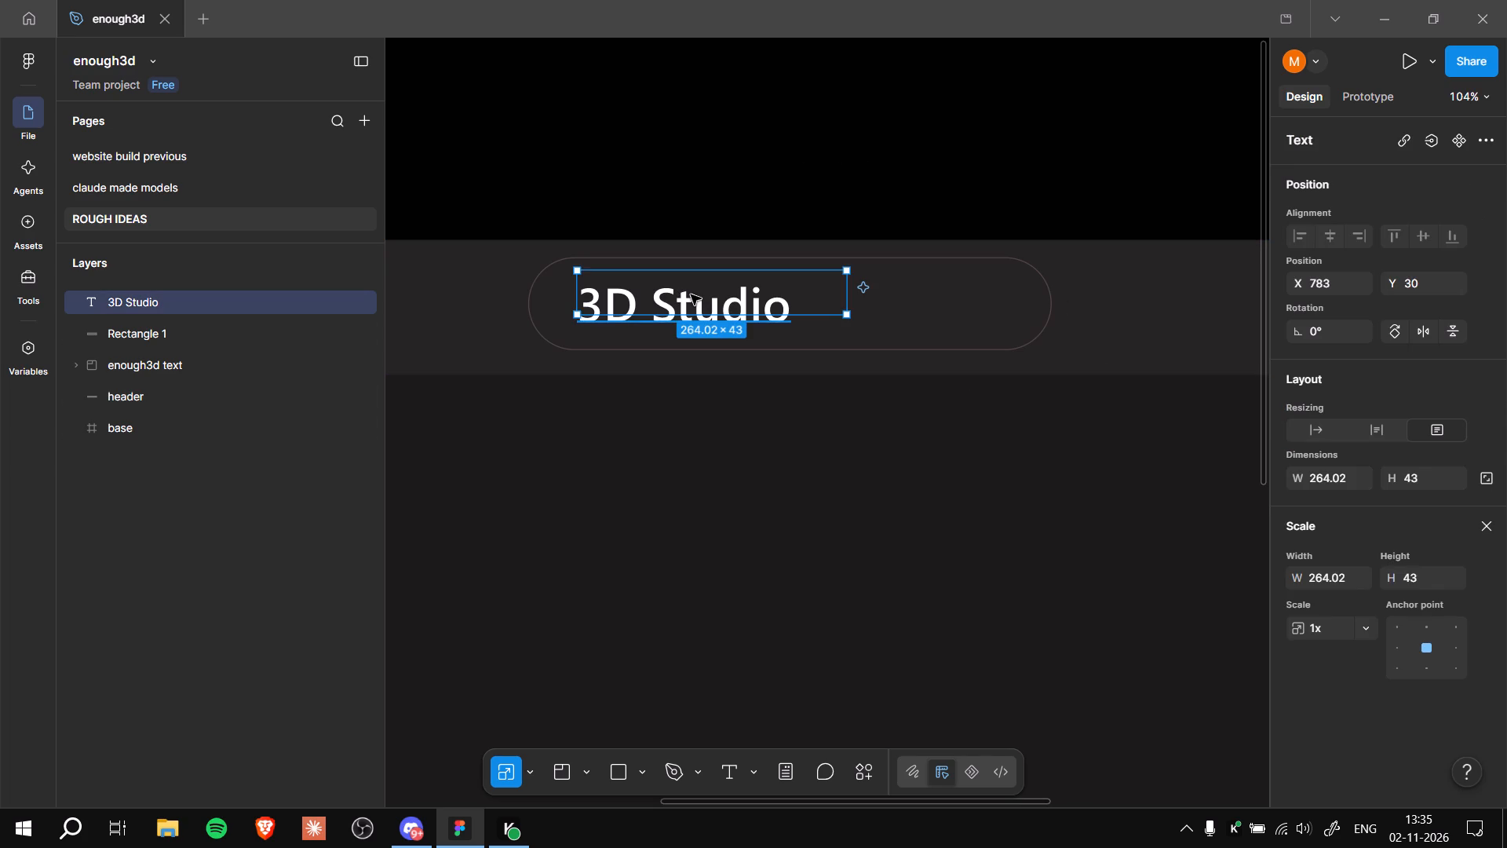
alt+drag(691, 294, 913, 303)
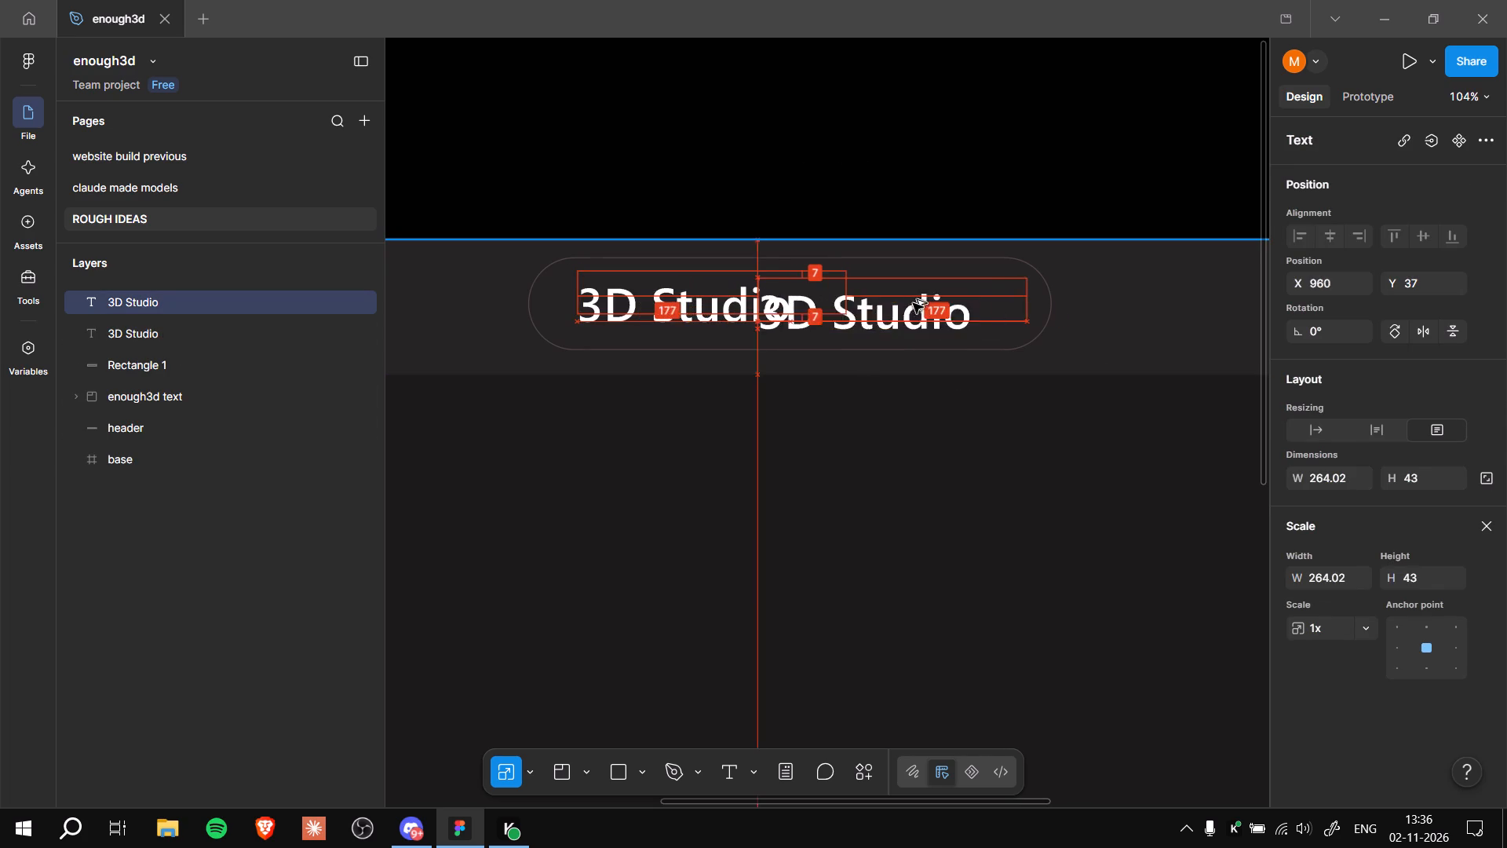
alt+drag(913, 303, 921, 294)
double_click(929, 298)
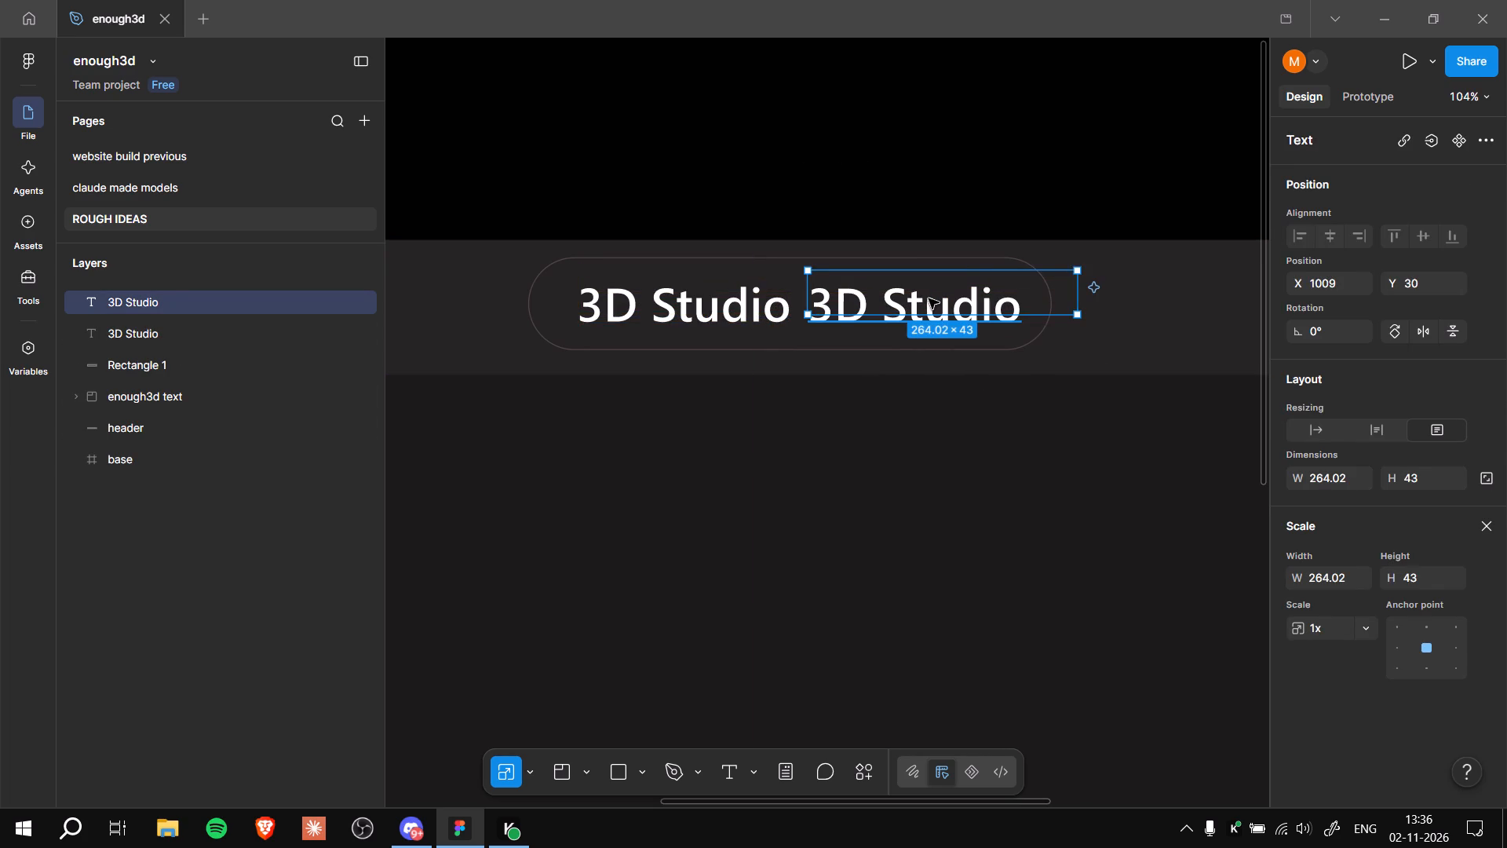
text(Thumbnail)
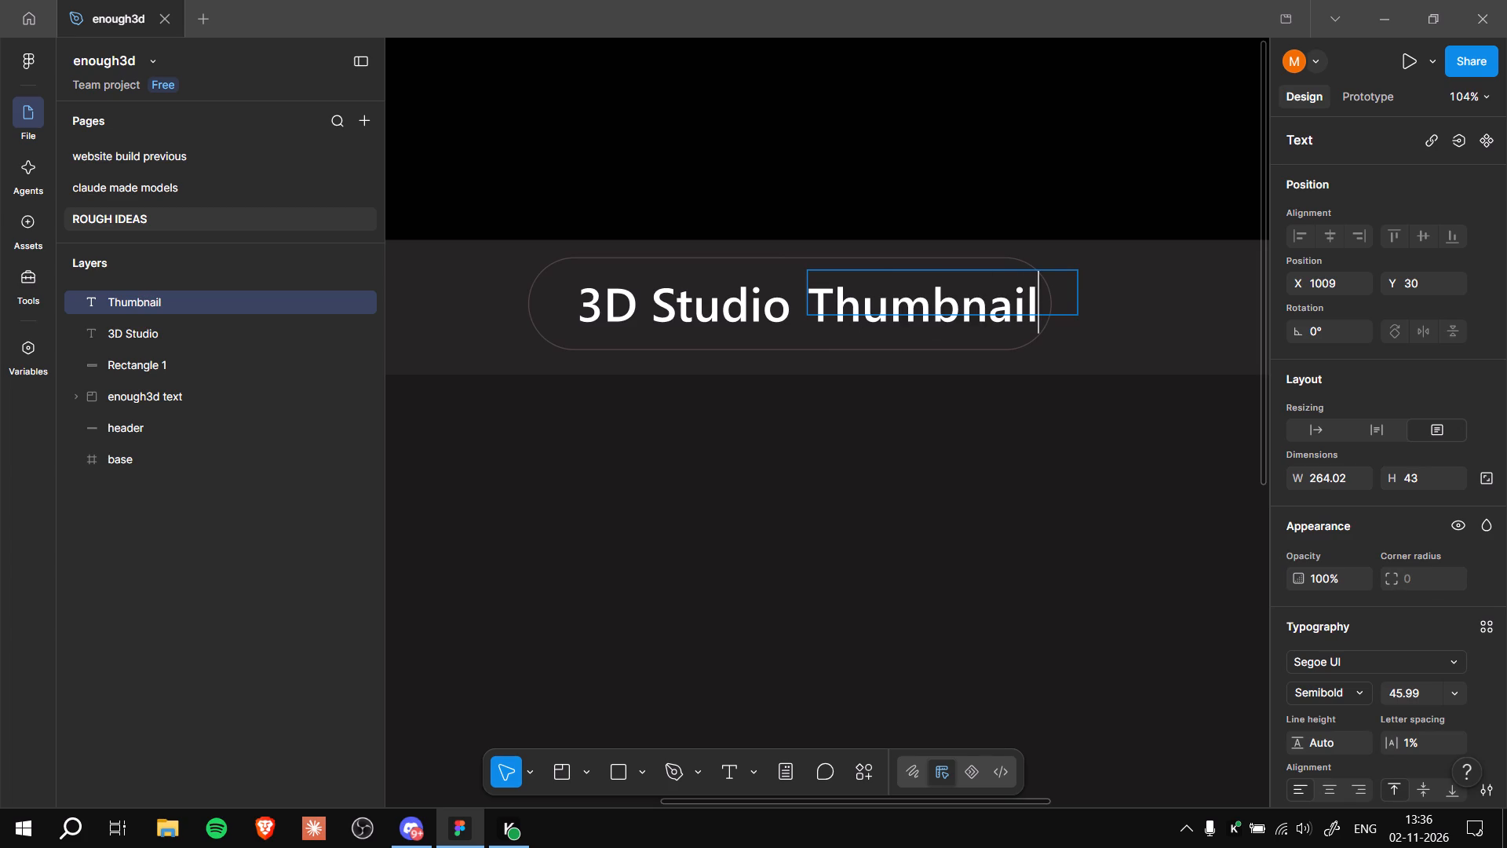
click(891, 148)
click(931, 122)
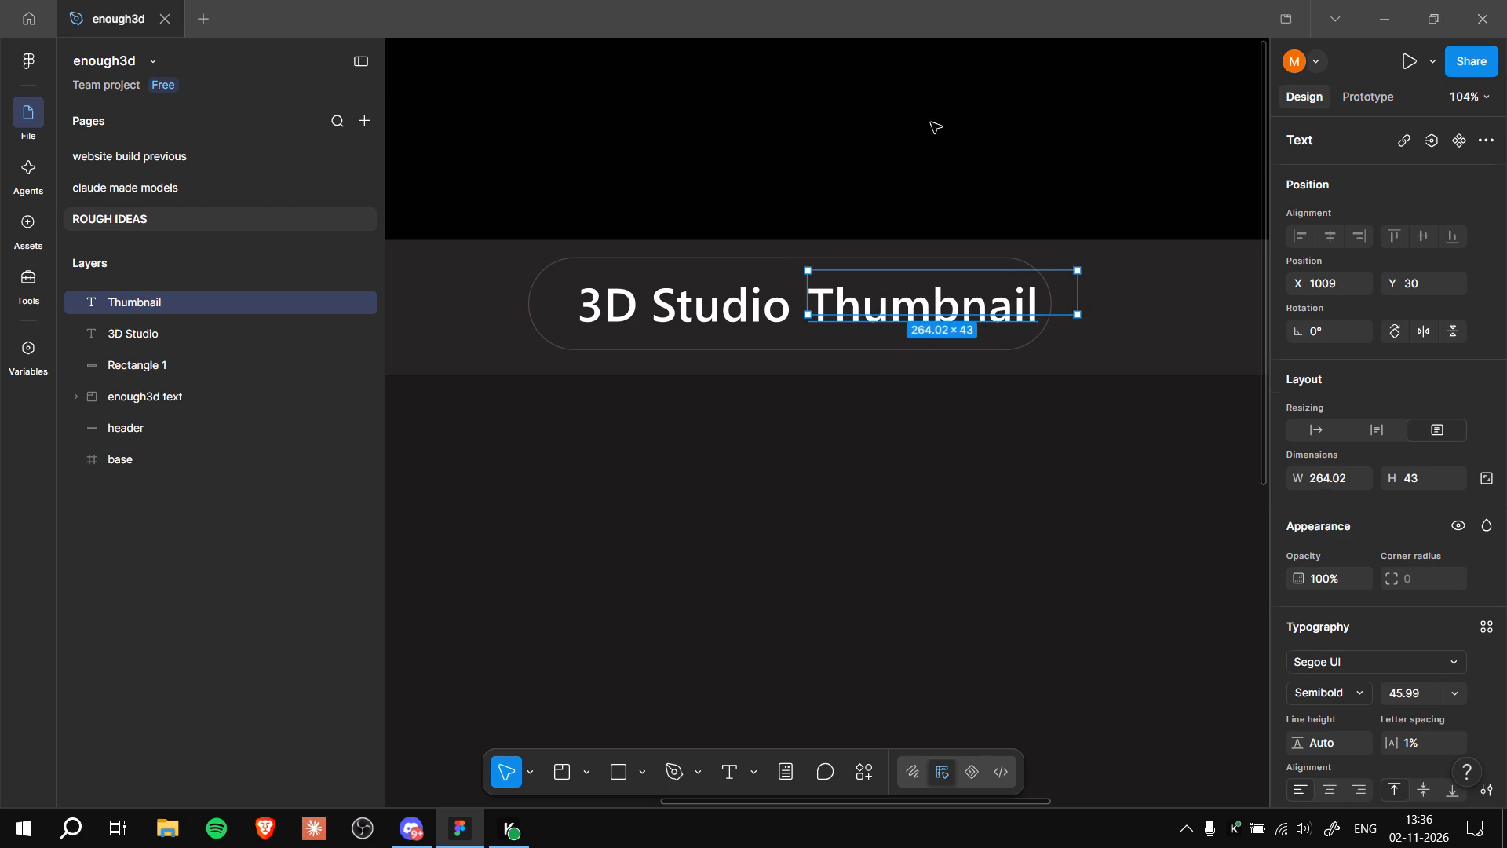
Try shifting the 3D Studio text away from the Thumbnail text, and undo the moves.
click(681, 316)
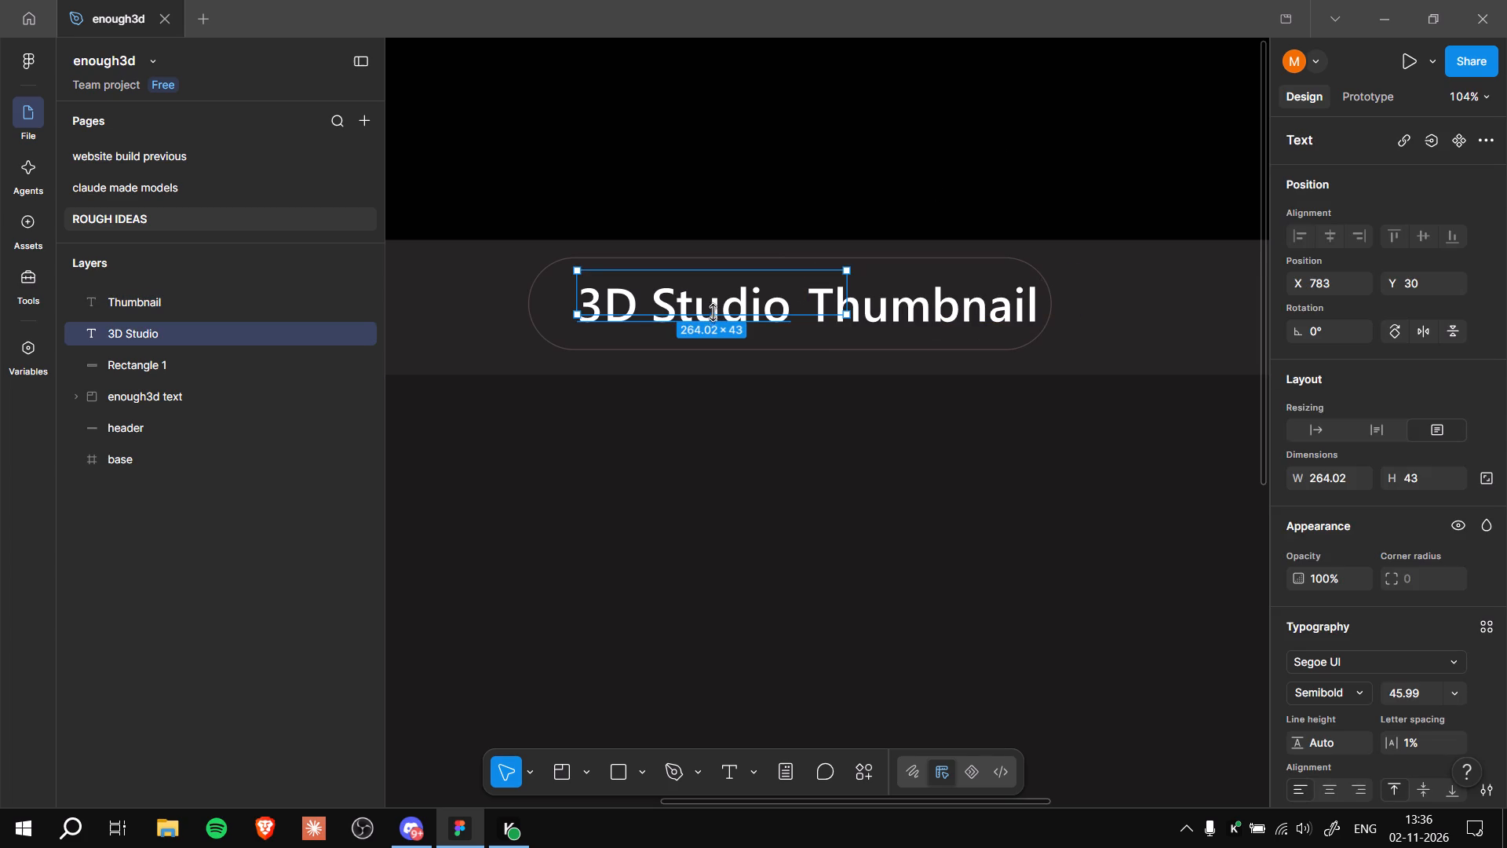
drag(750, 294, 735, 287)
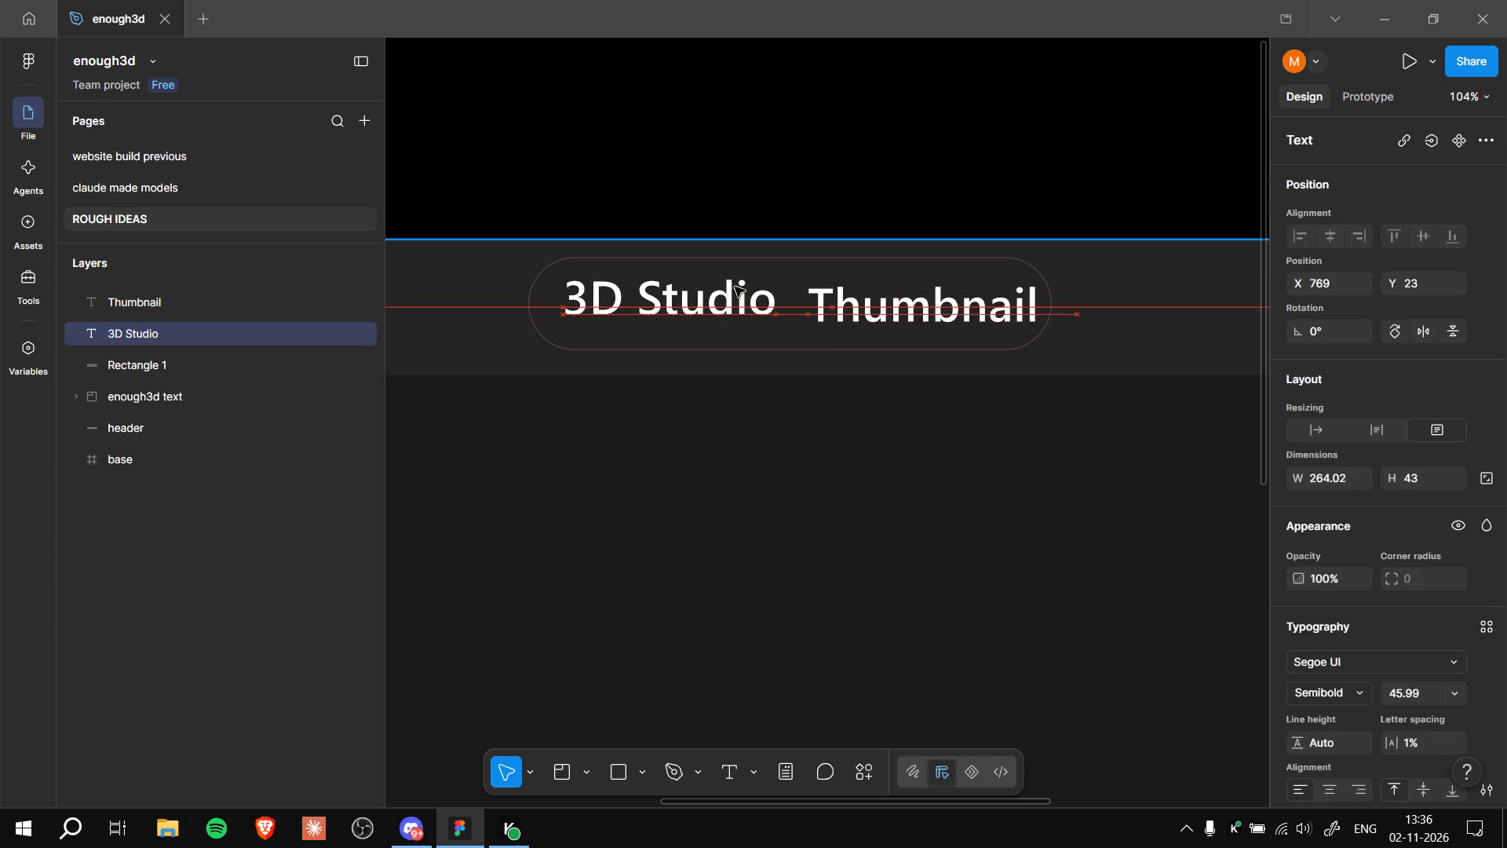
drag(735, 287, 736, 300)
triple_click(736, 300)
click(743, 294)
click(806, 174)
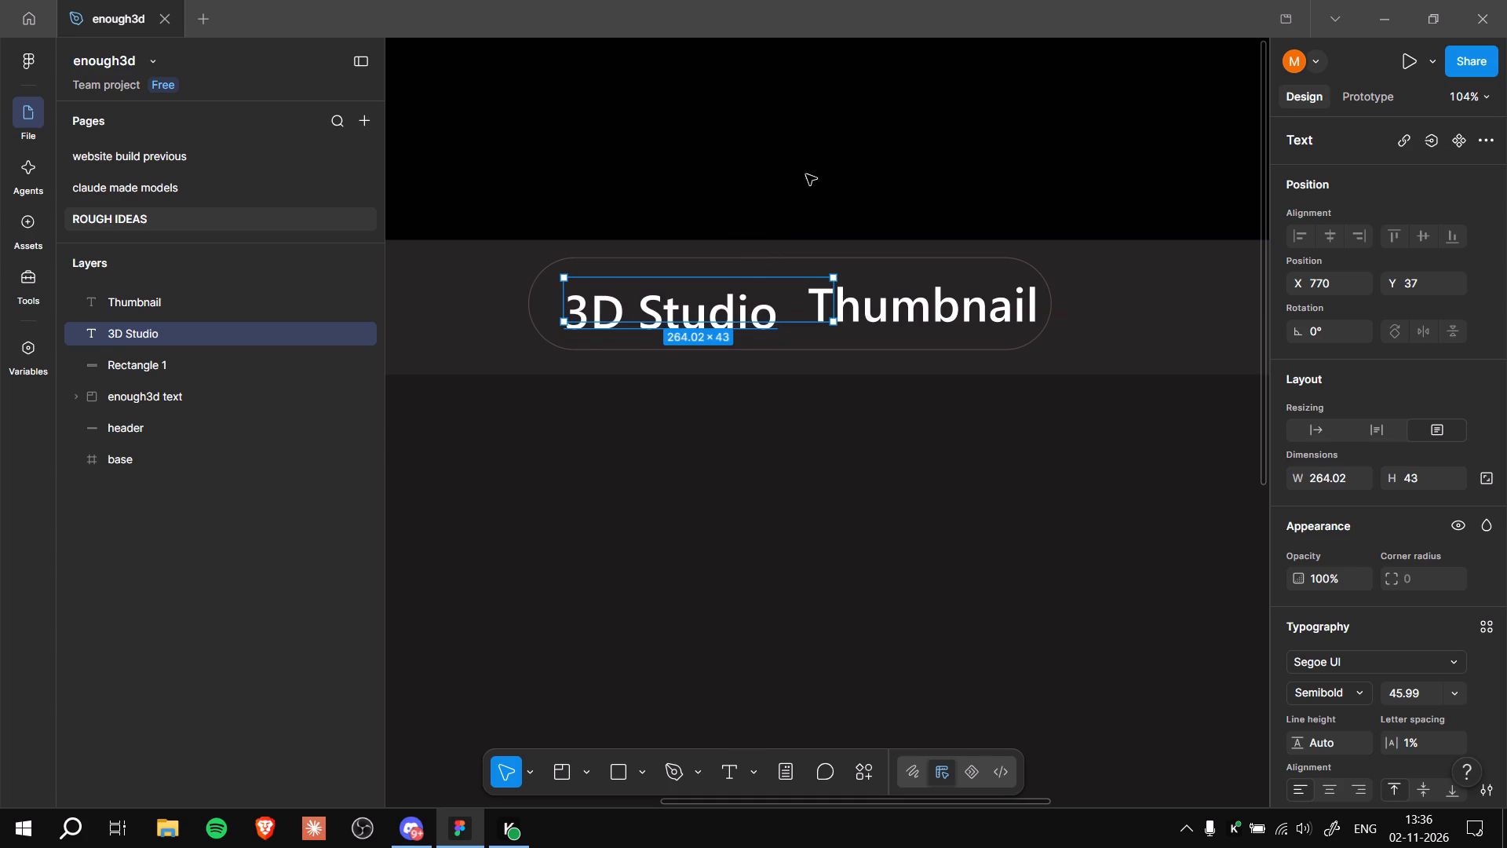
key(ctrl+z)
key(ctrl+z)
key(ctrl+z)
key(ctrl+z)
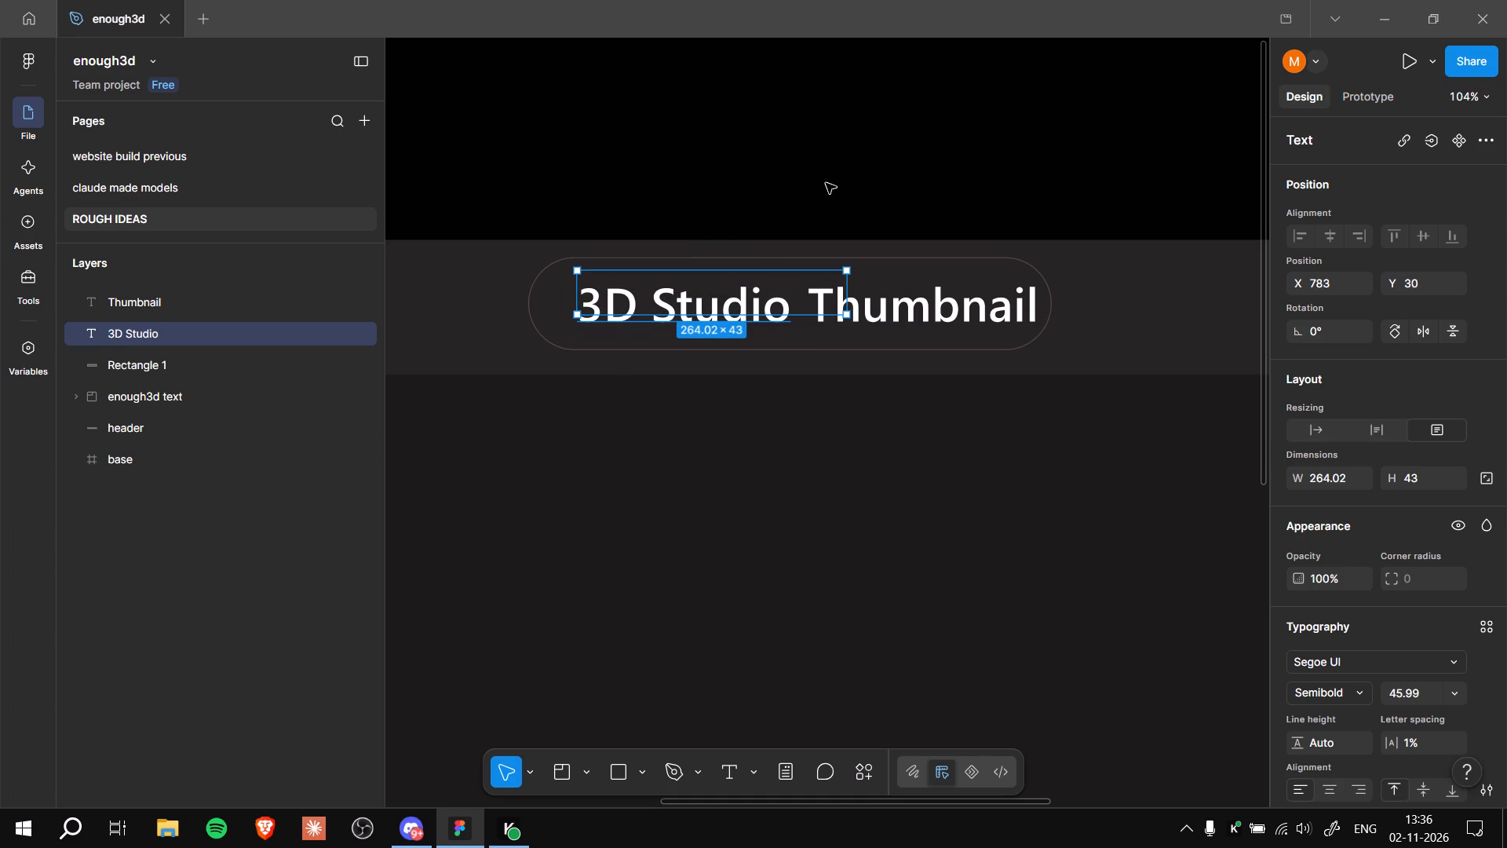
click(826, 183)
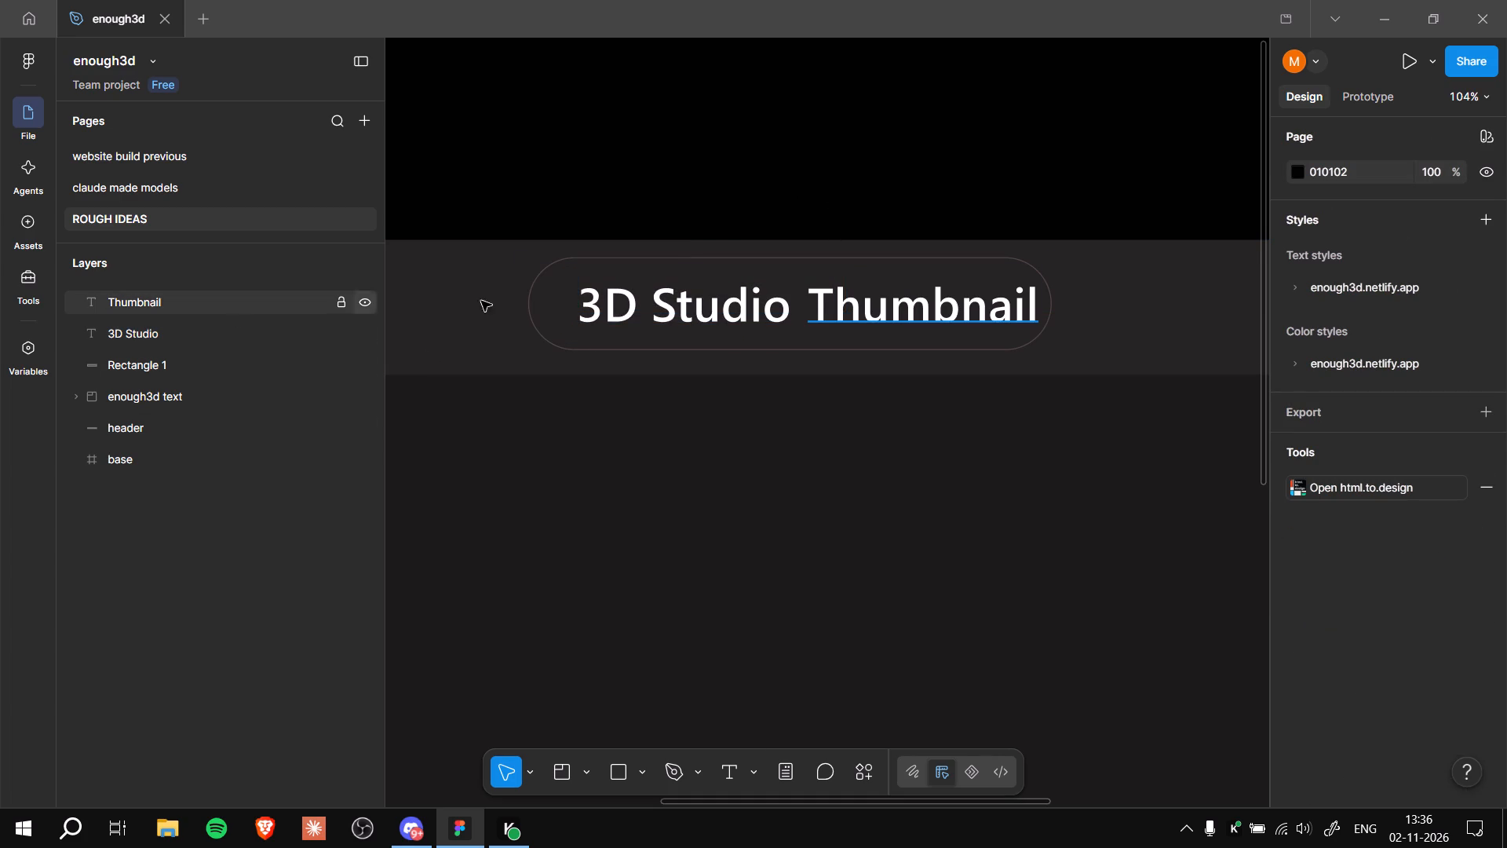
Resize the 3D Studio text box to about 263 × 59 so its frame encloses the lettering.
click(757, 315)
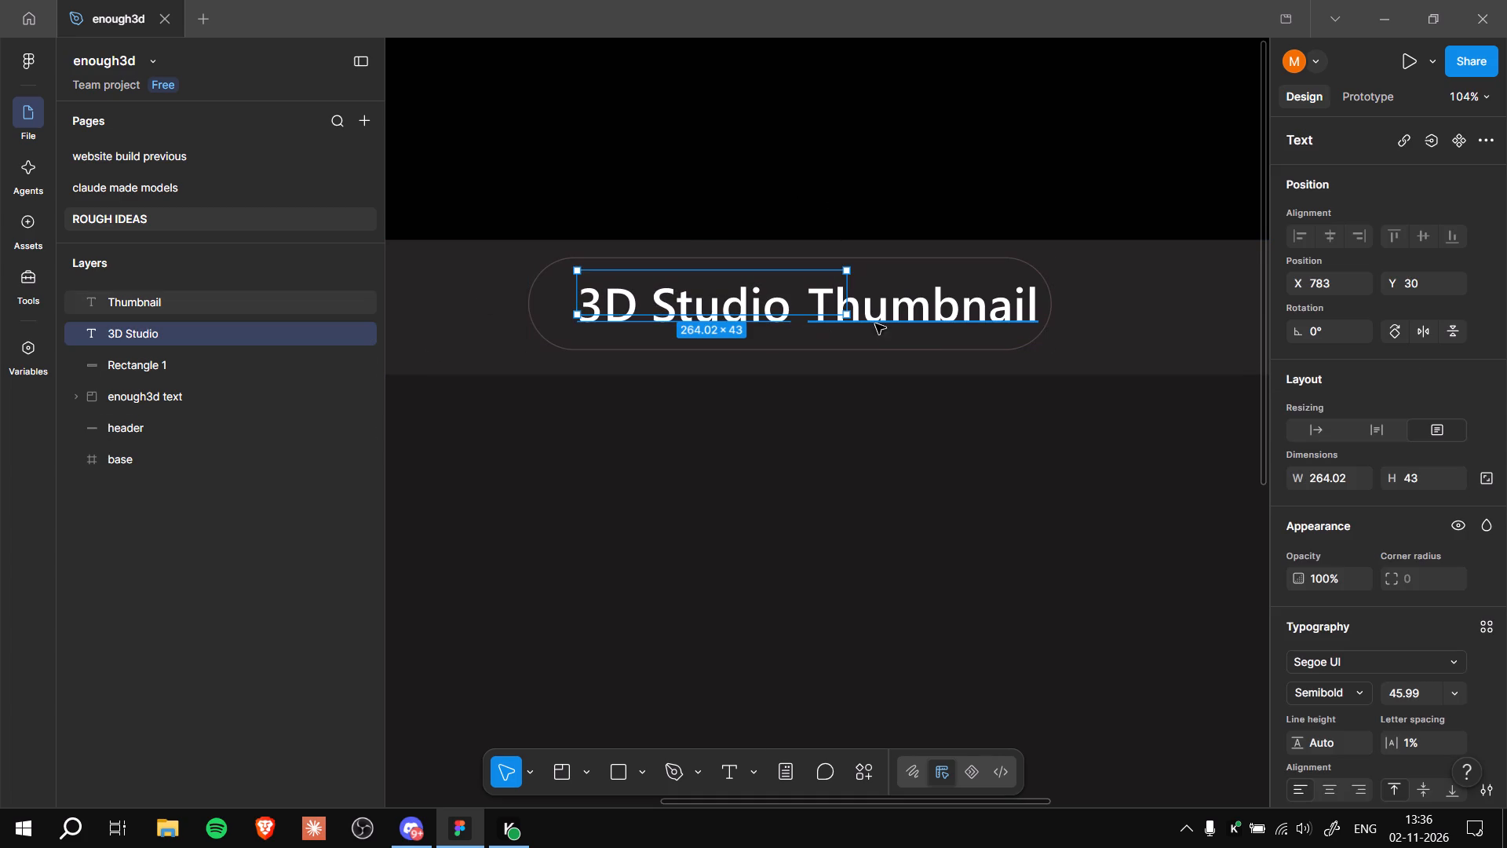
drag(846, 309, 832, 306)
click(832, 306)
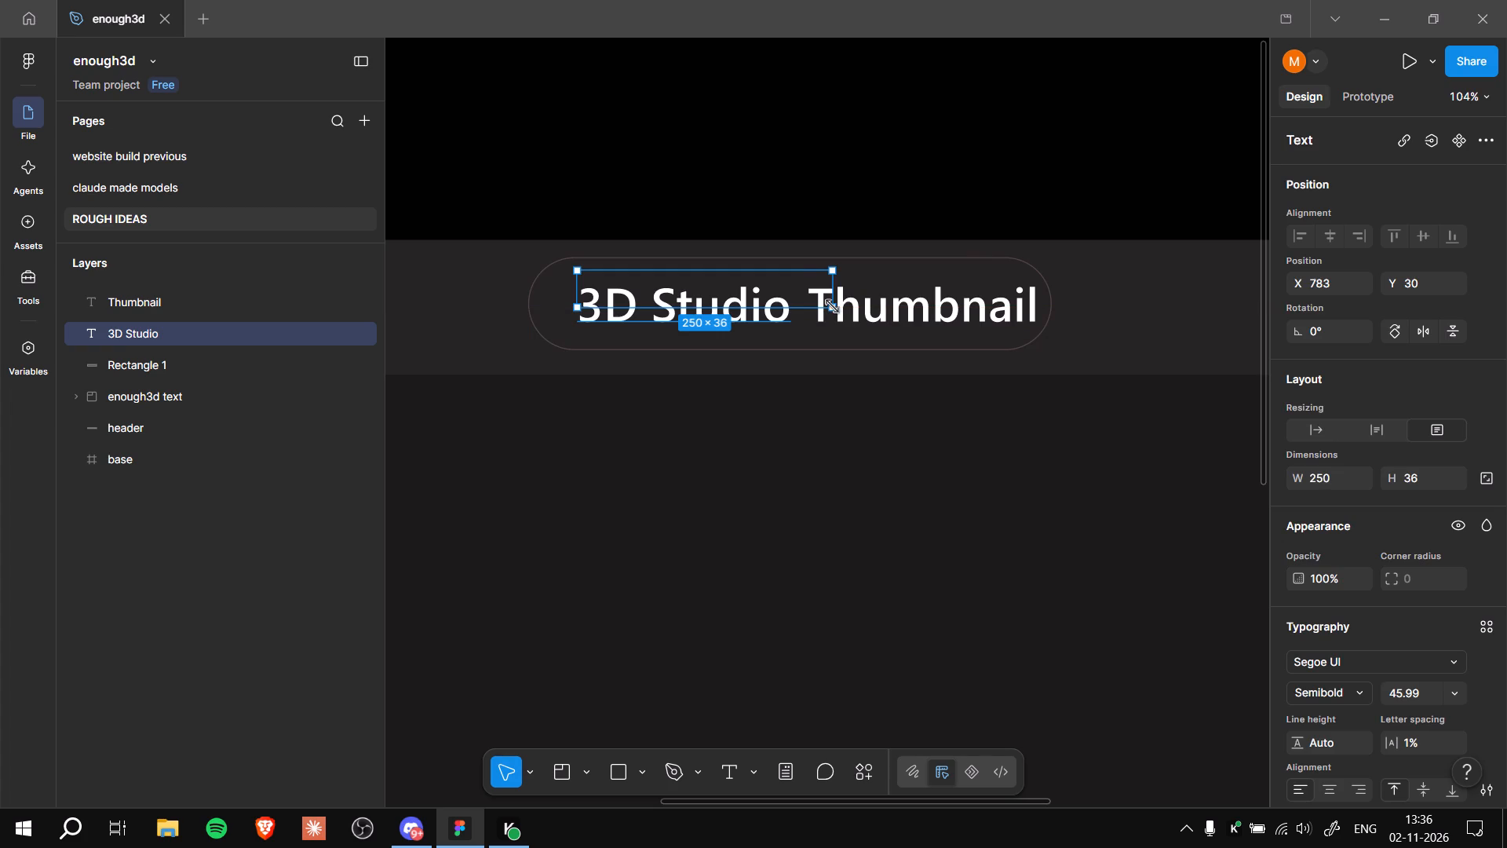
key(ctrl+z)
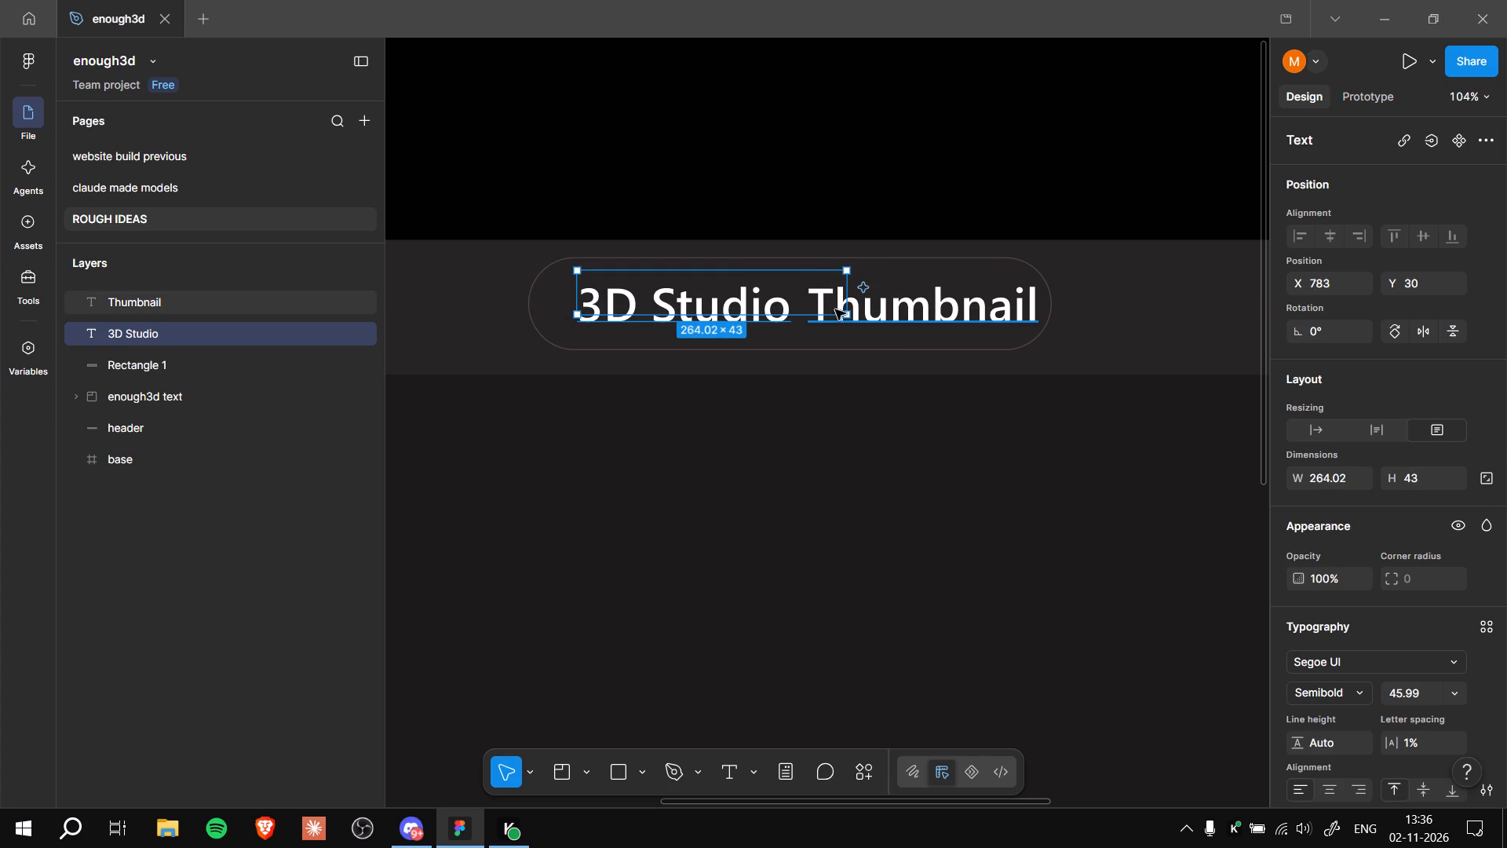
drag(846, 311, 846, 331)
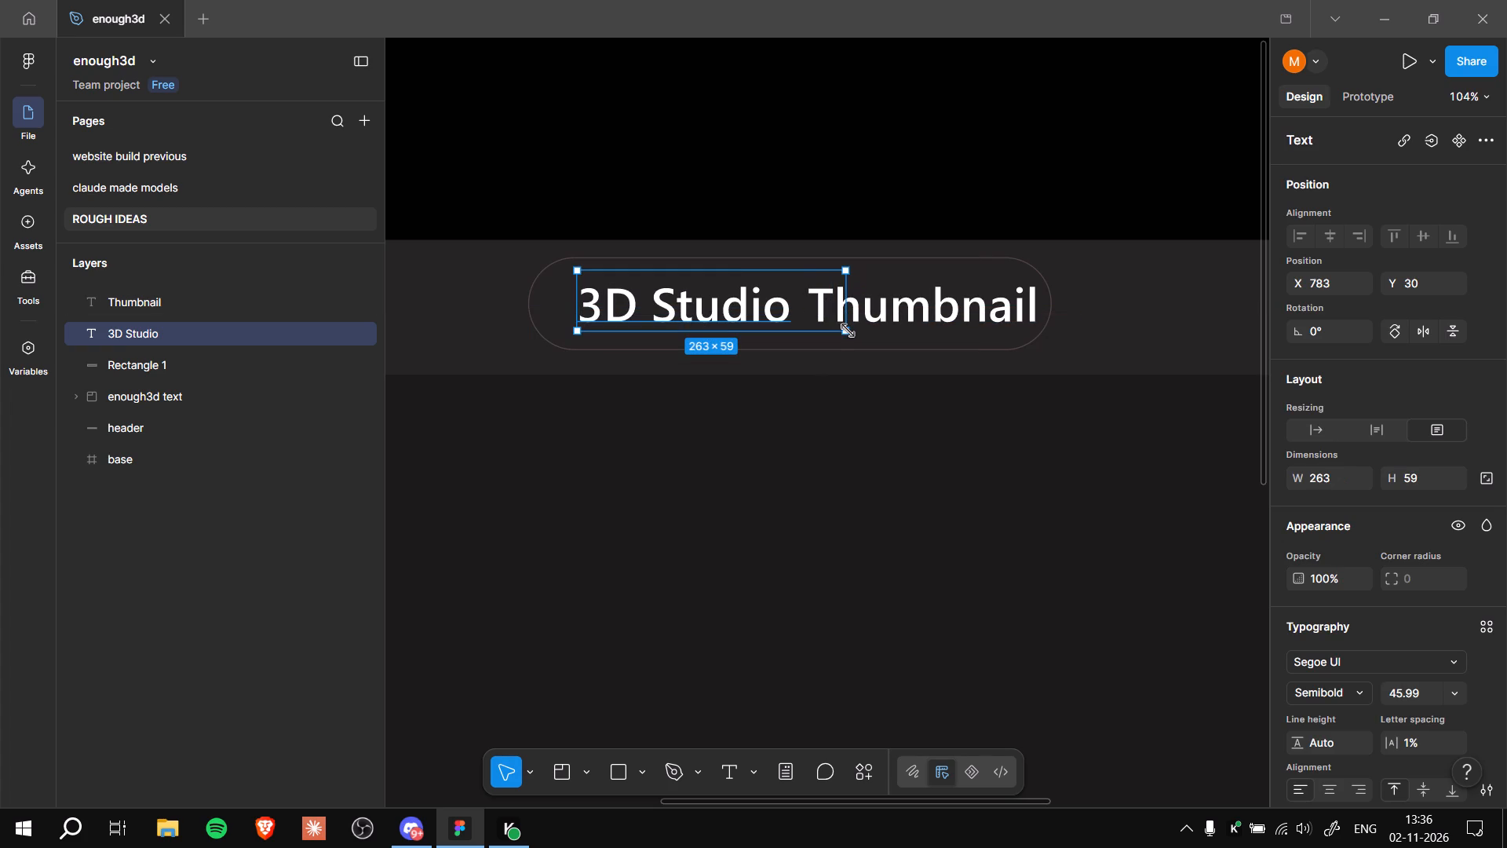
Try to extend the Thumbnail text box downward to enclose its lettering.
click(936, 303)
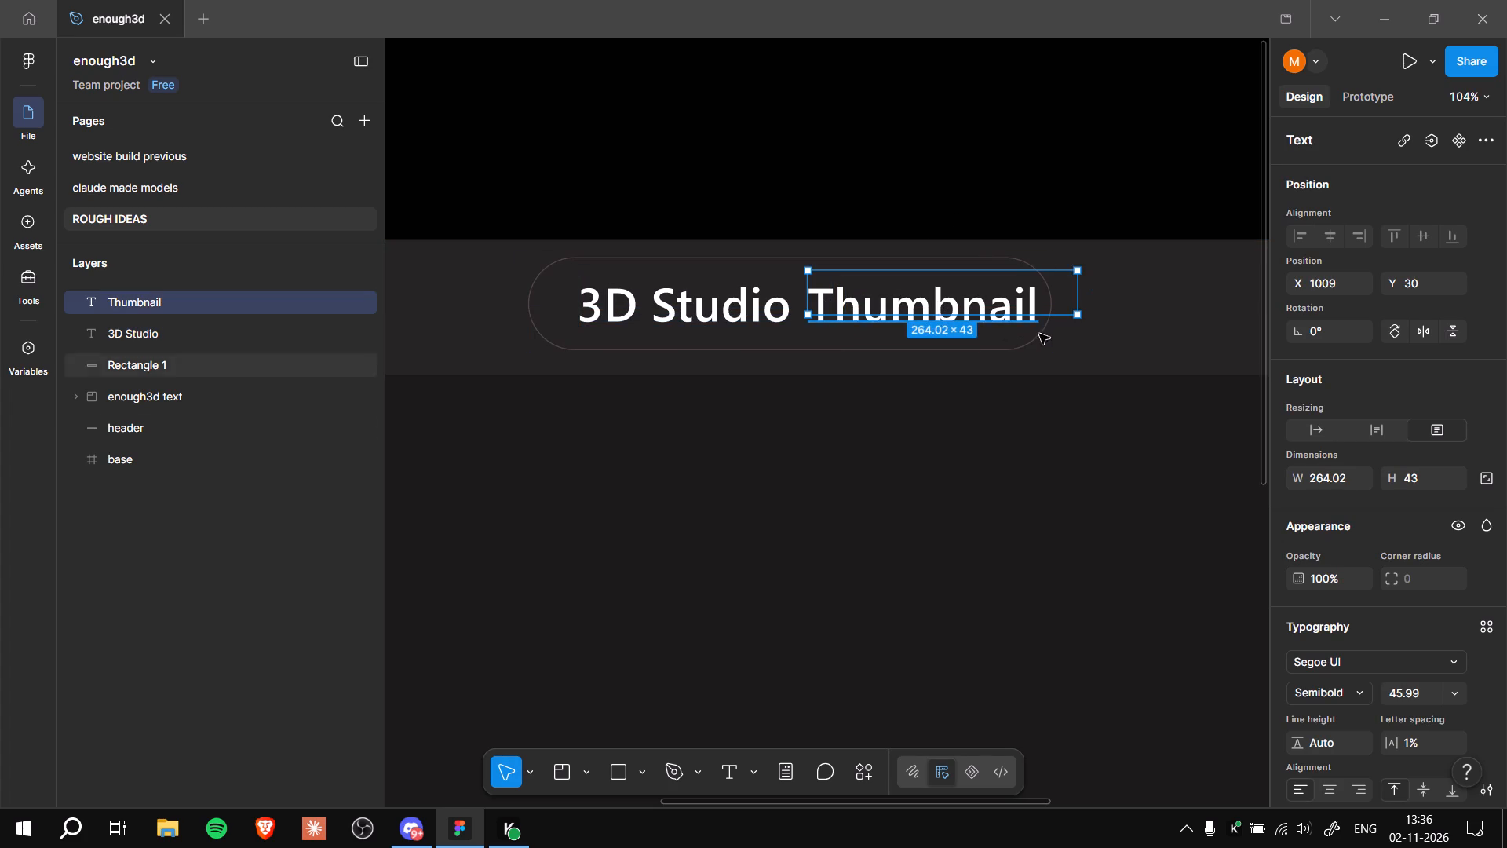
double_click(1078, 316)
drag(1079, 320, 1079, 331)
click(1079, 331)
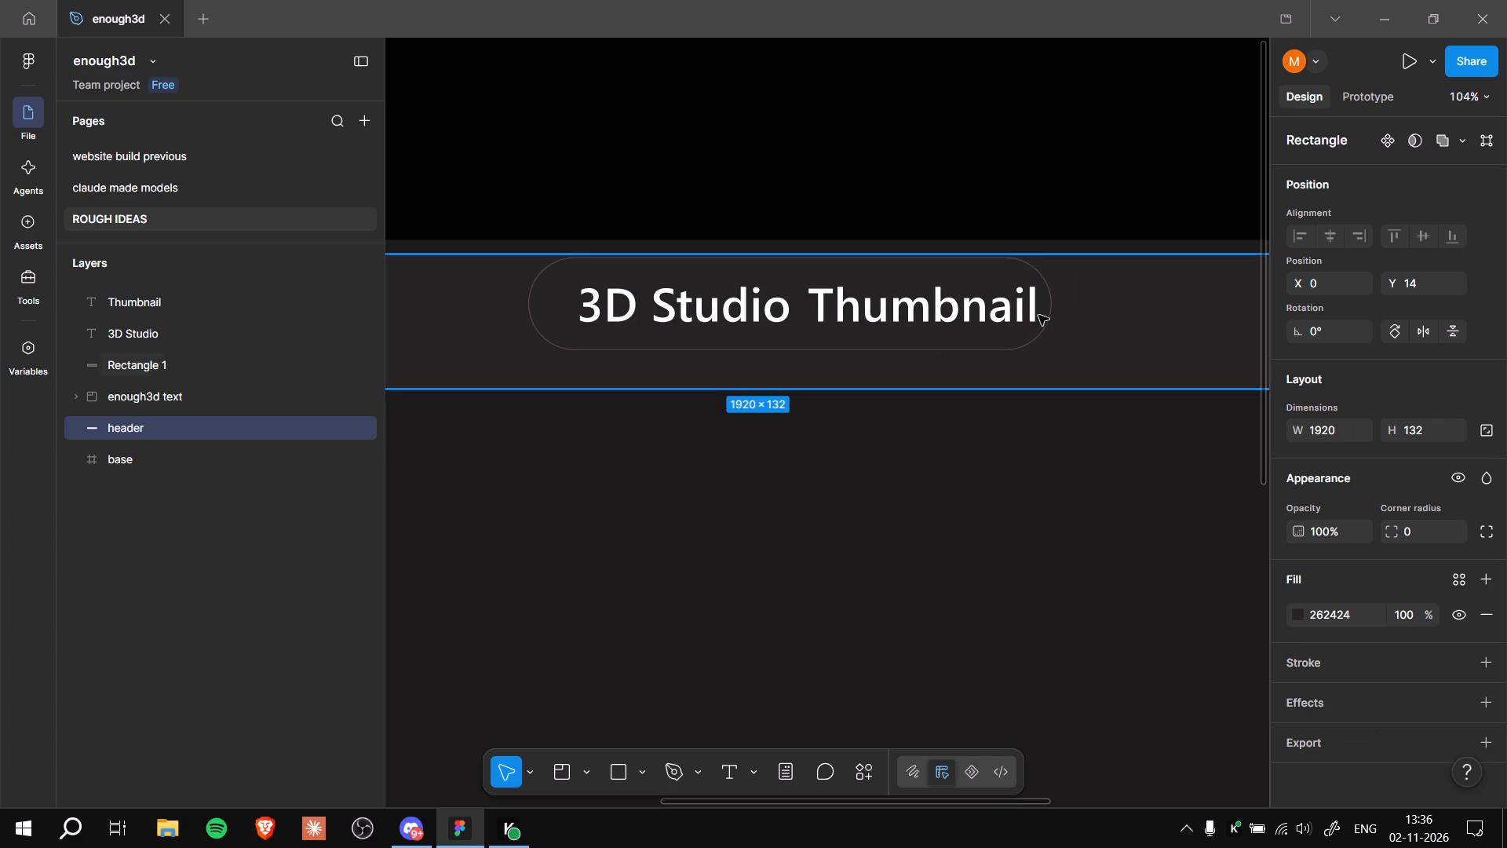
click(997, 315)
Scale the 3D Studio text down proportionally to about 209 × 47 and shift it down to about Y 38.
click(755, 307)
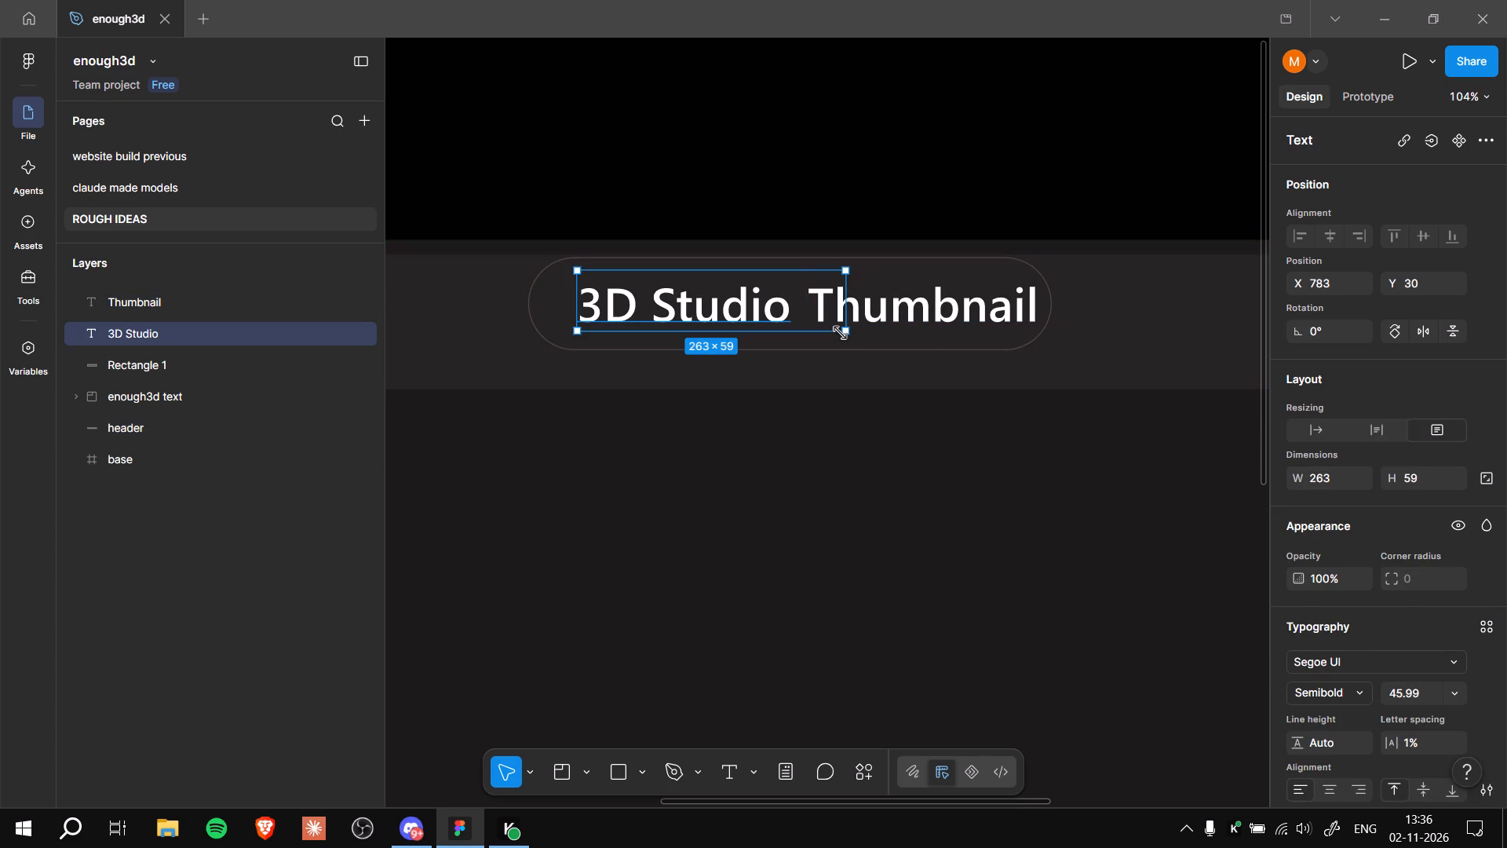
key(k)
drag(846, 331, 794, 331)
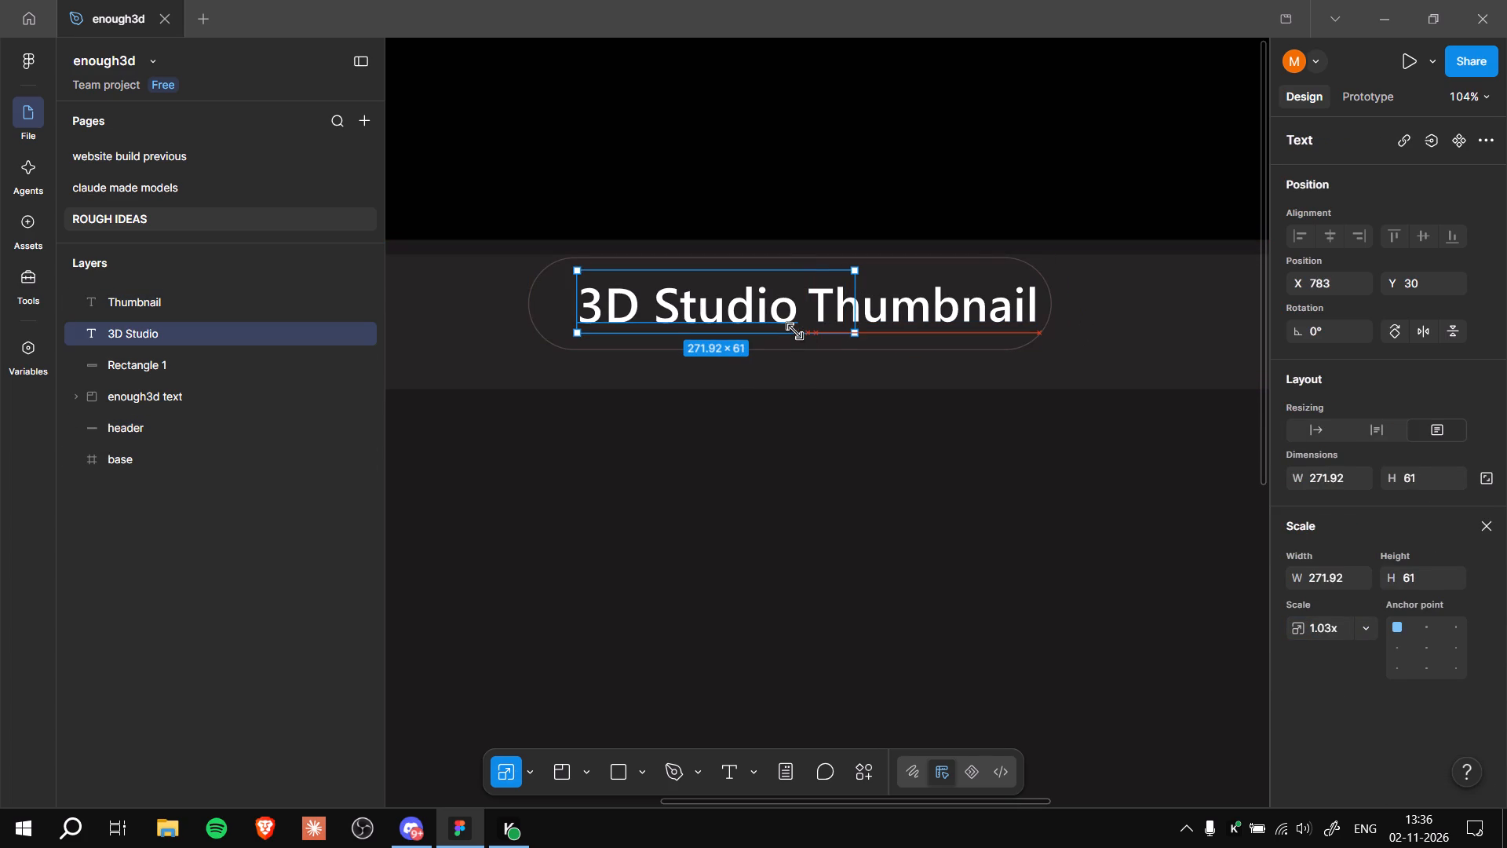
drag(794, 331, 786, 312)
click(786, 312)
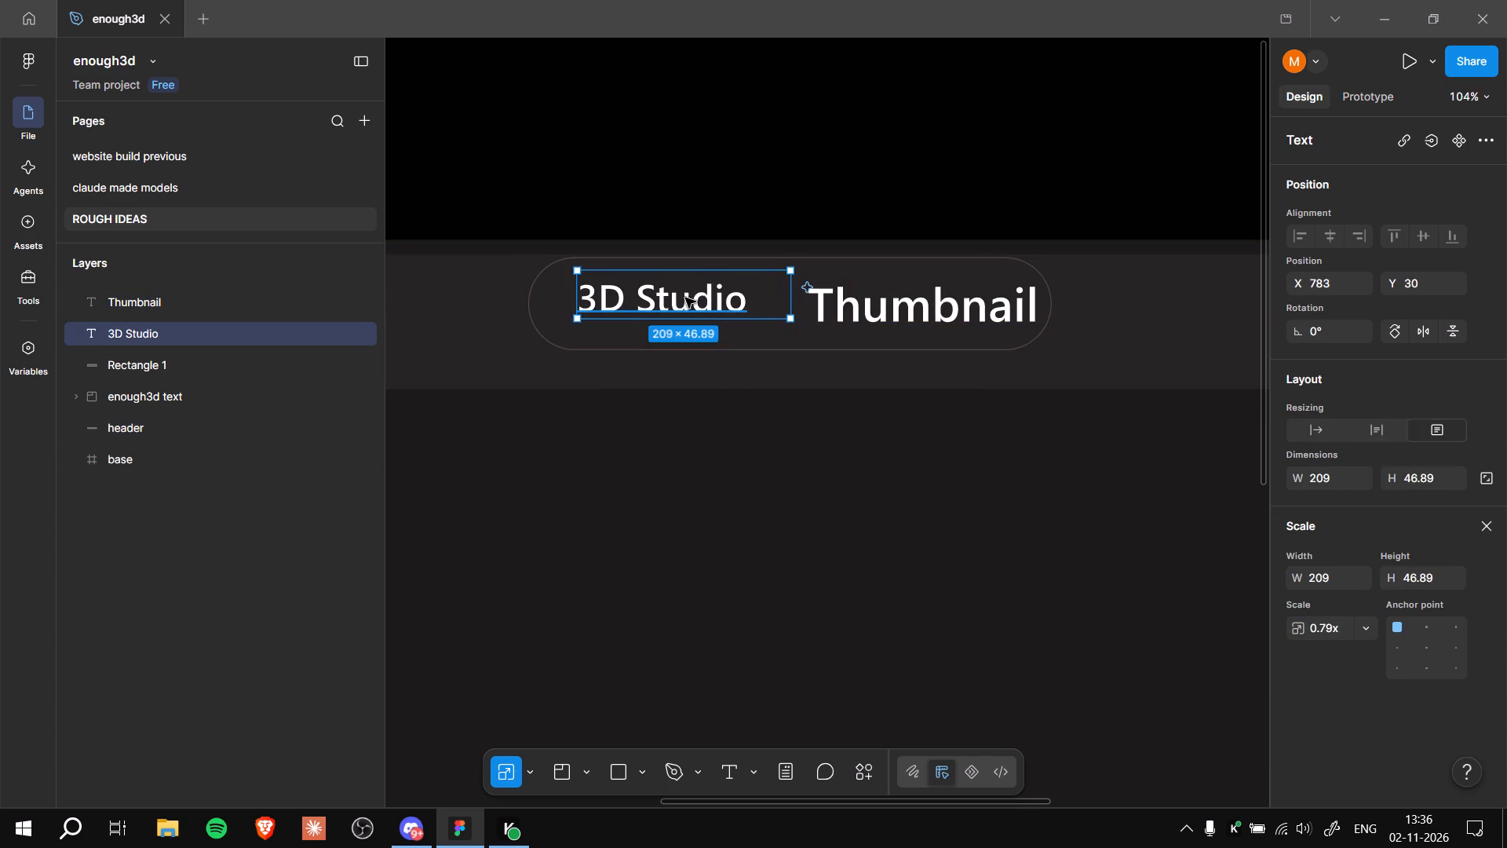
click(685, 298)
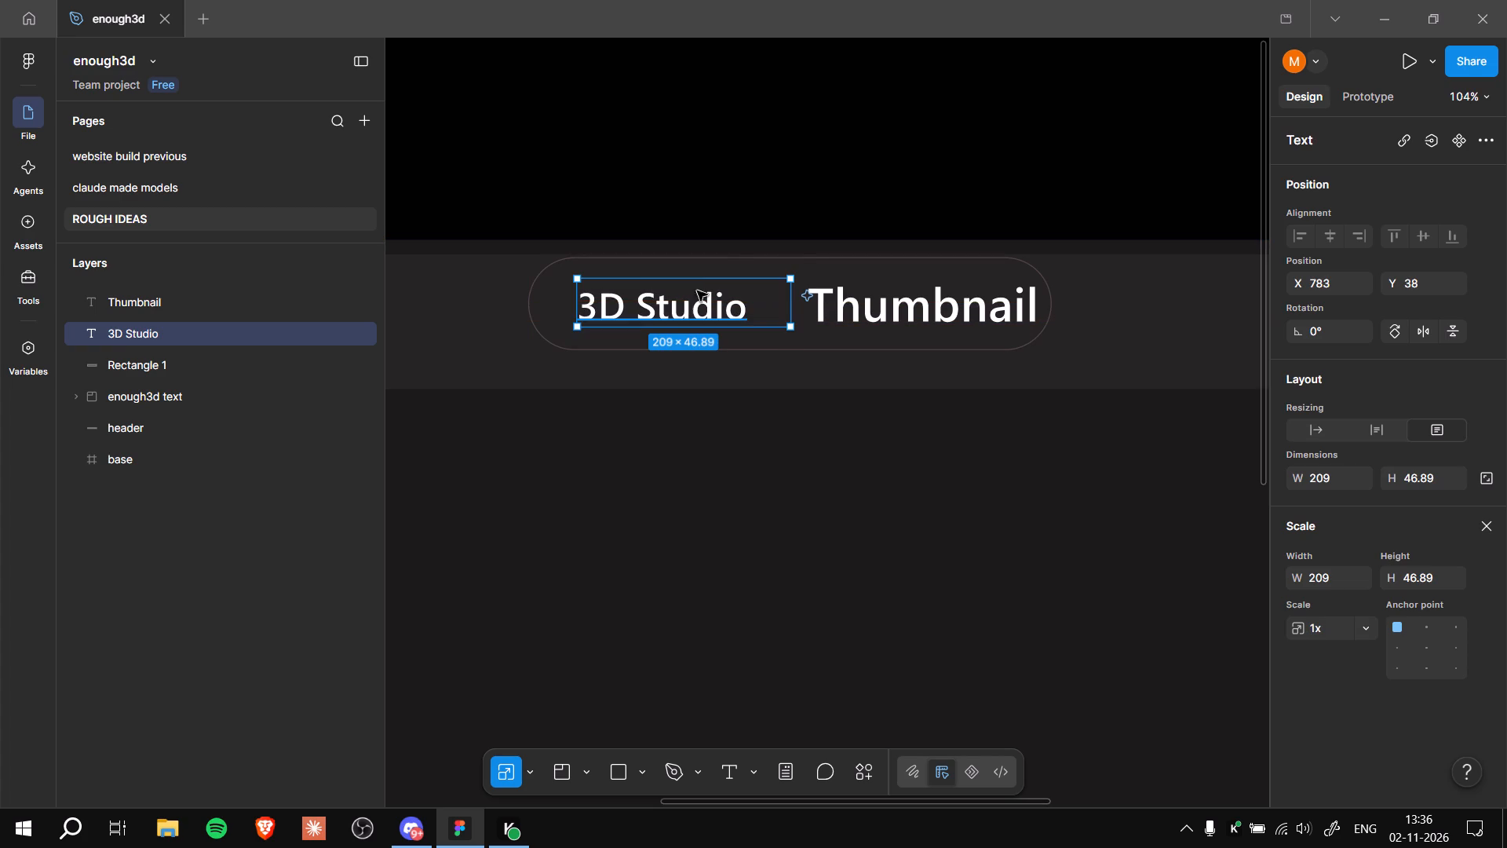
Scale the Thumbnail text down to about 199 × 54 and place it at about X 1009, Y 36.
click(874, 305)
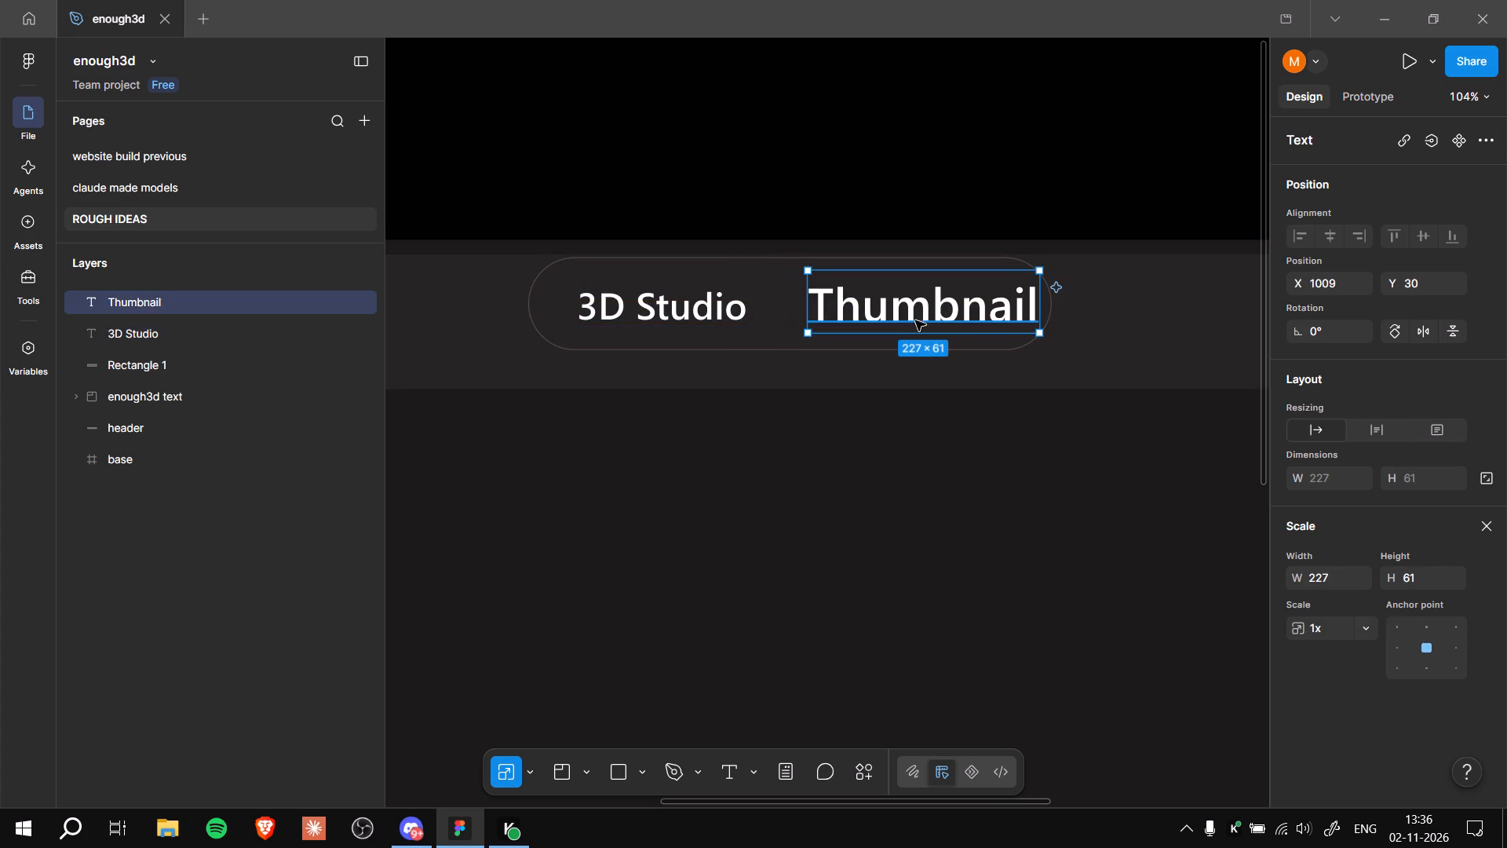
drag(1038, 326, 1010, 316)
click(929, 307)
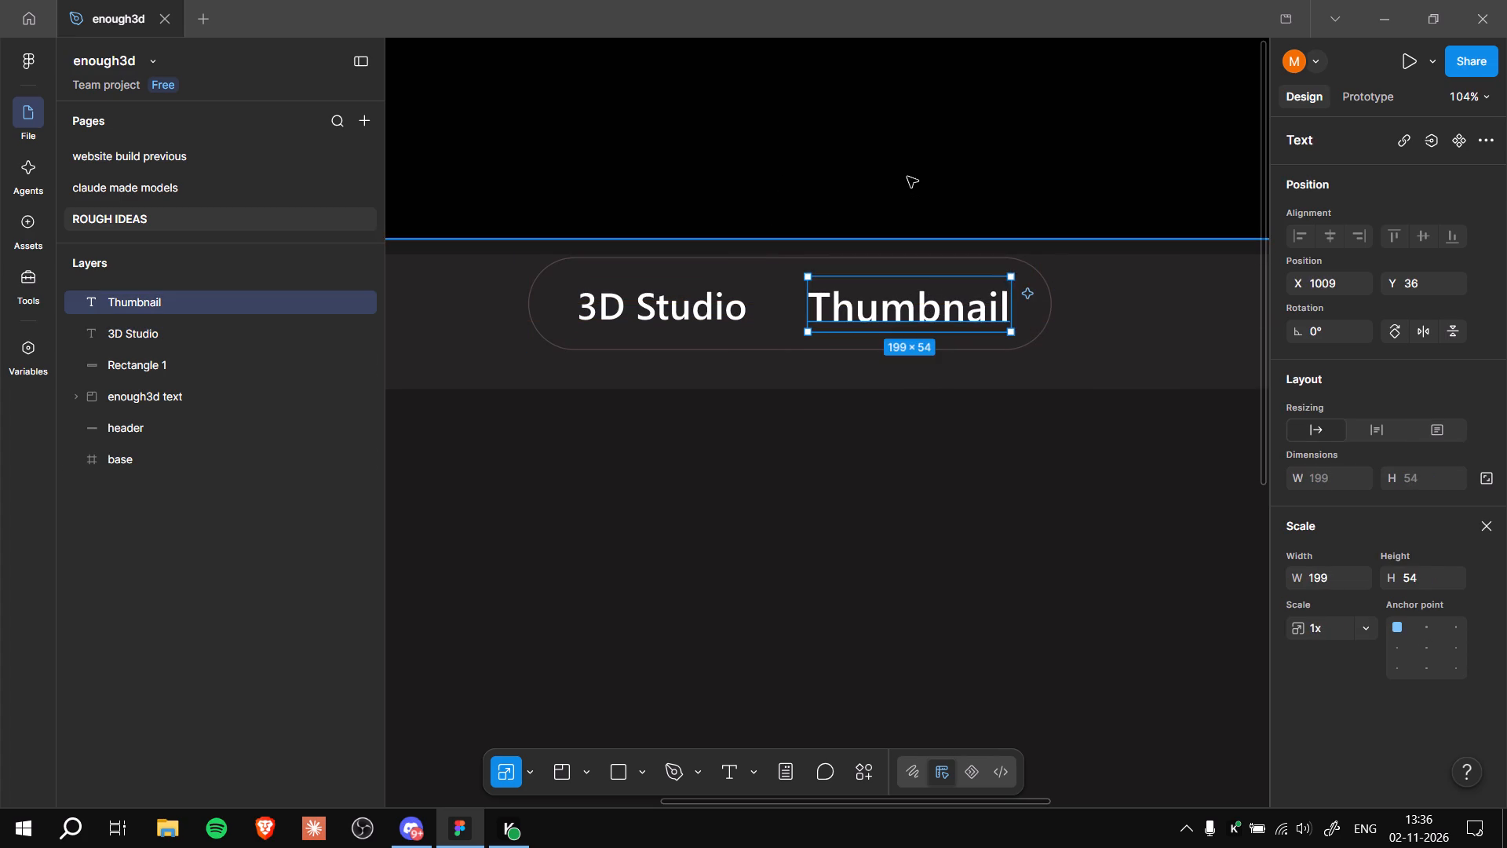
click(907, 175)
Examine how the scaled labels sit inside the pill and the header, both in the whole layout and close up.
ctrl+scroll(922, 147, down, 4)
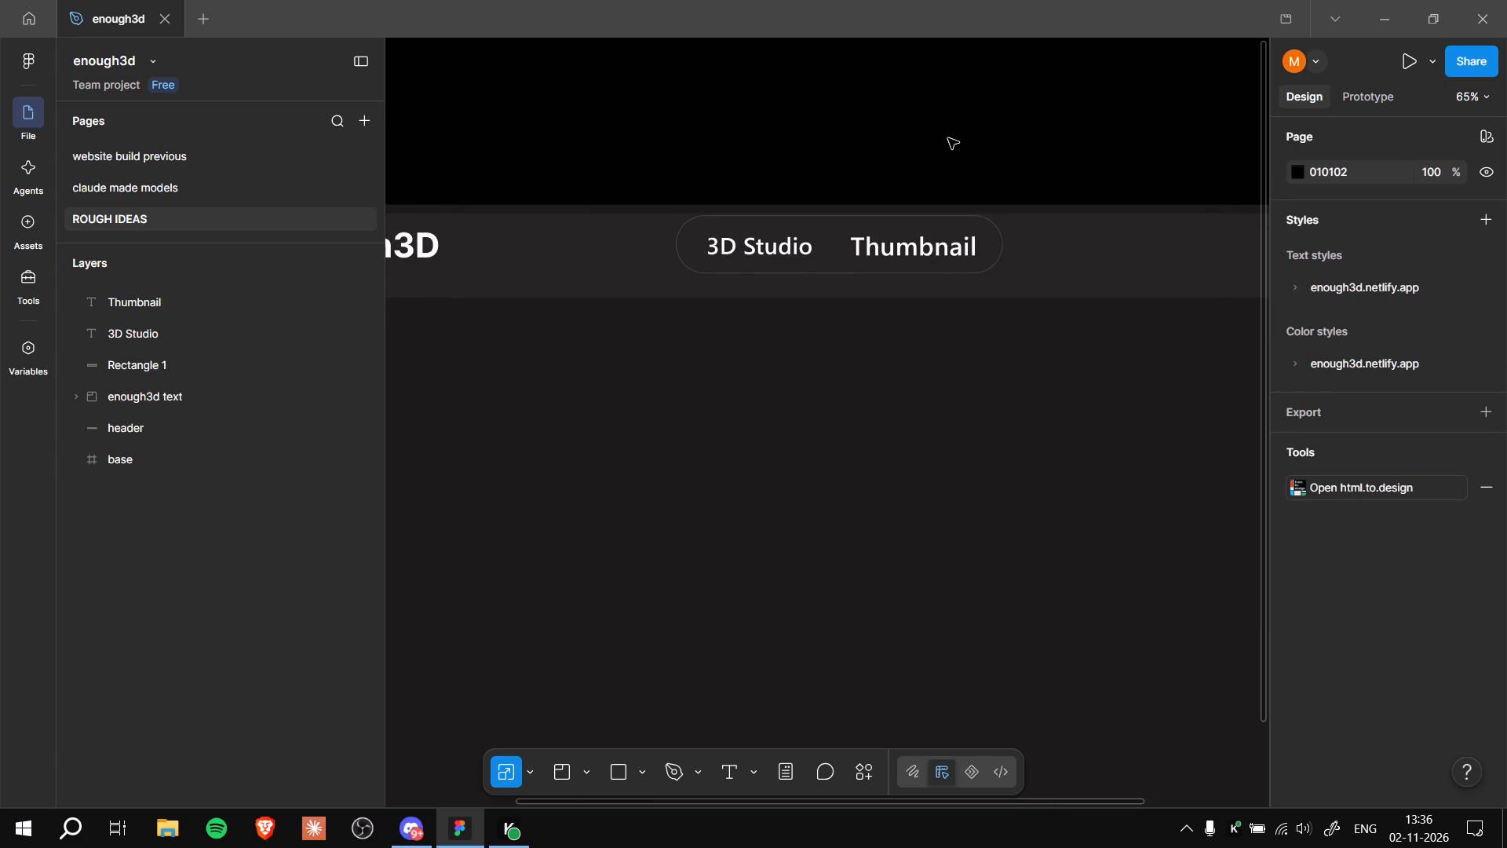
ctrl+scroll(948, 138, down, 6)
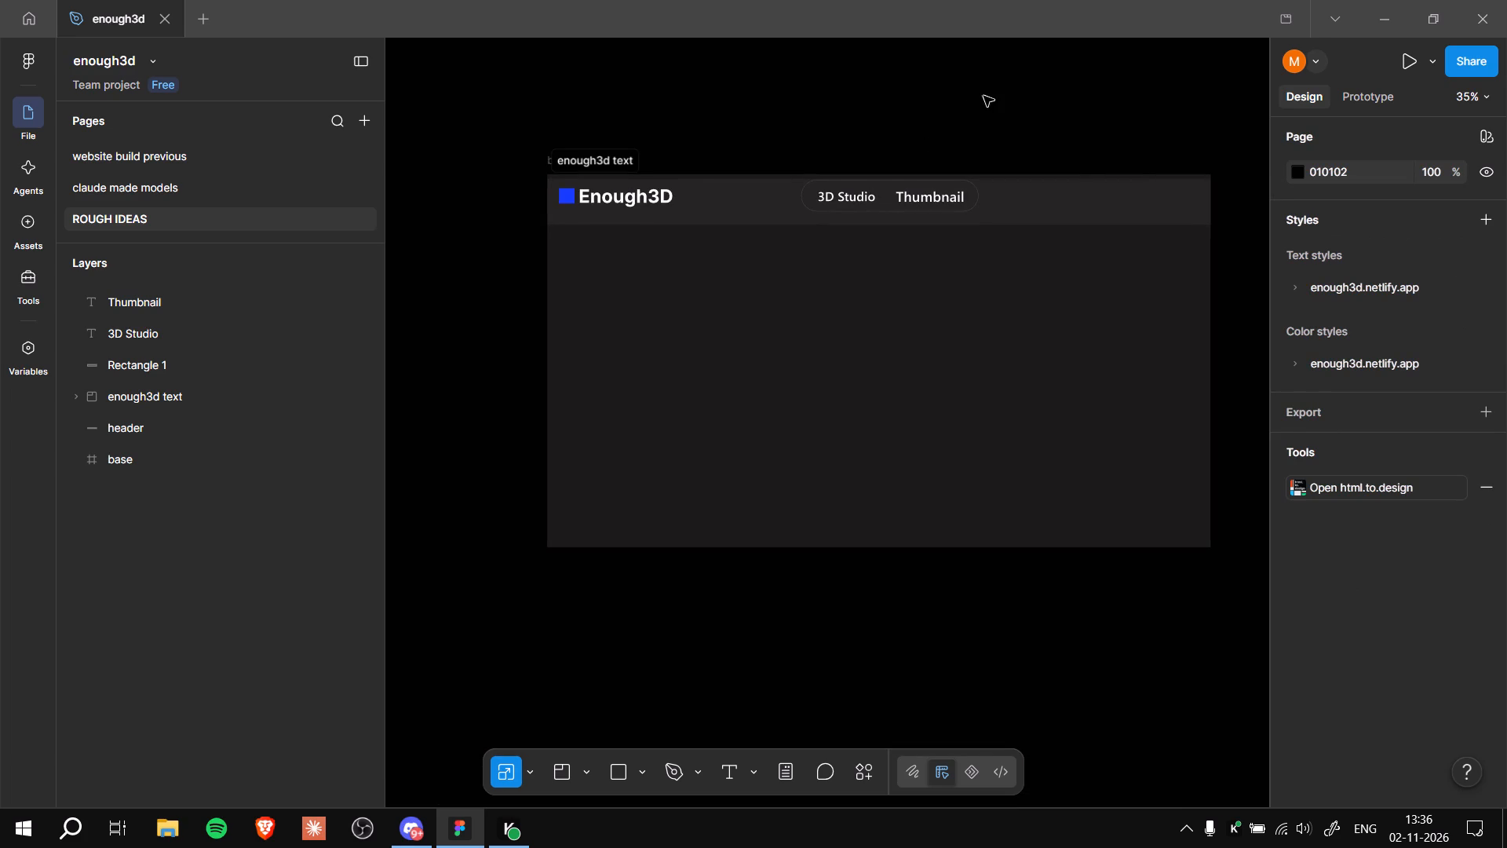
ctrl+middle_drag(983, 96, 965, 145)
ctrl+scroll(983, 96, up, 1)
ctrl+scroll(977, 138, down, 1)
ctrl+scroll(983, 133, up, 9)
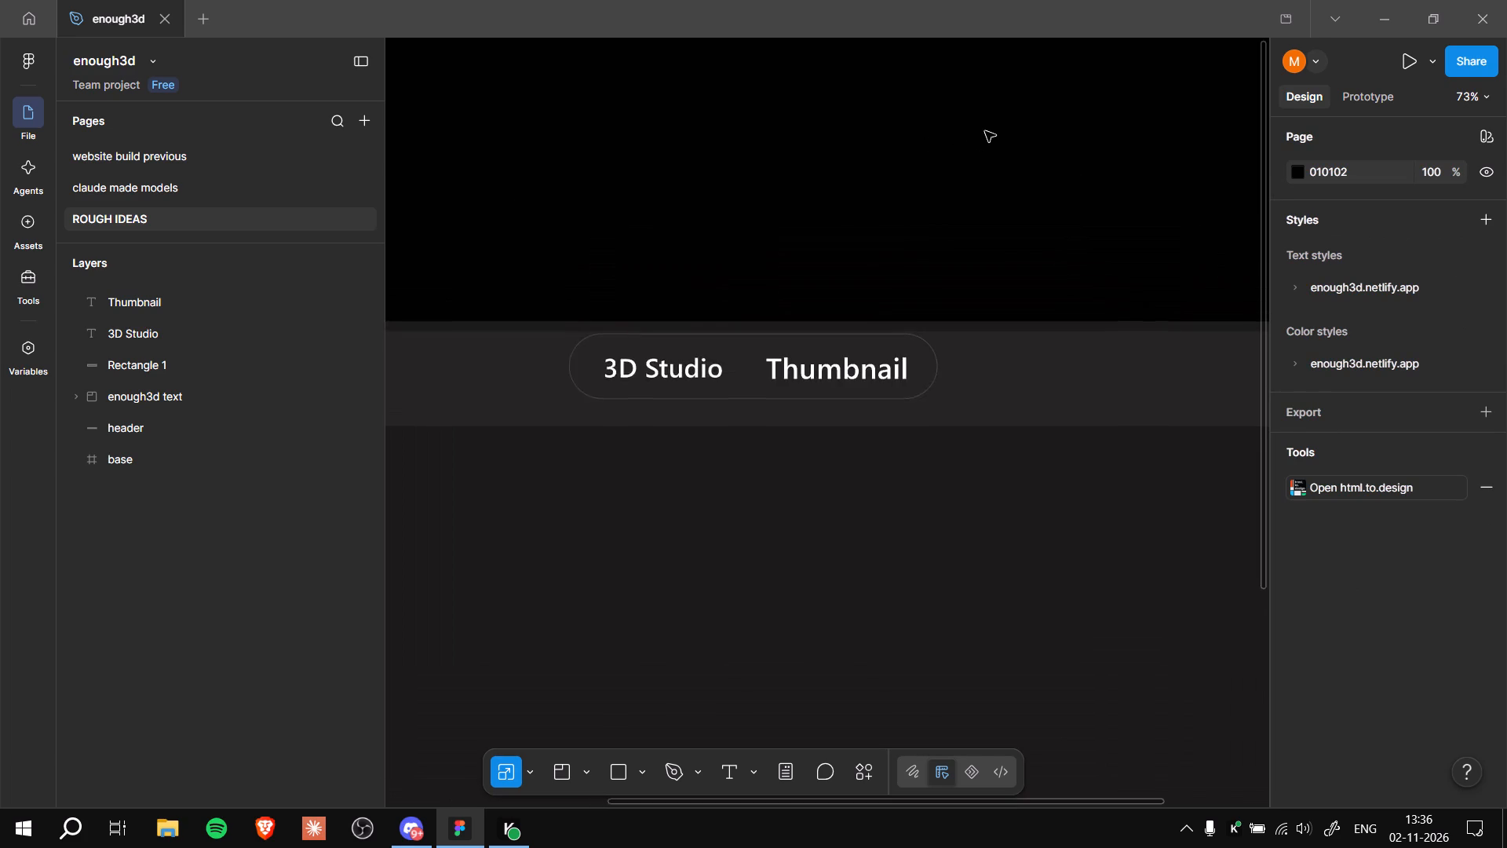
ctrl+scroll(985, 131, up, 1)
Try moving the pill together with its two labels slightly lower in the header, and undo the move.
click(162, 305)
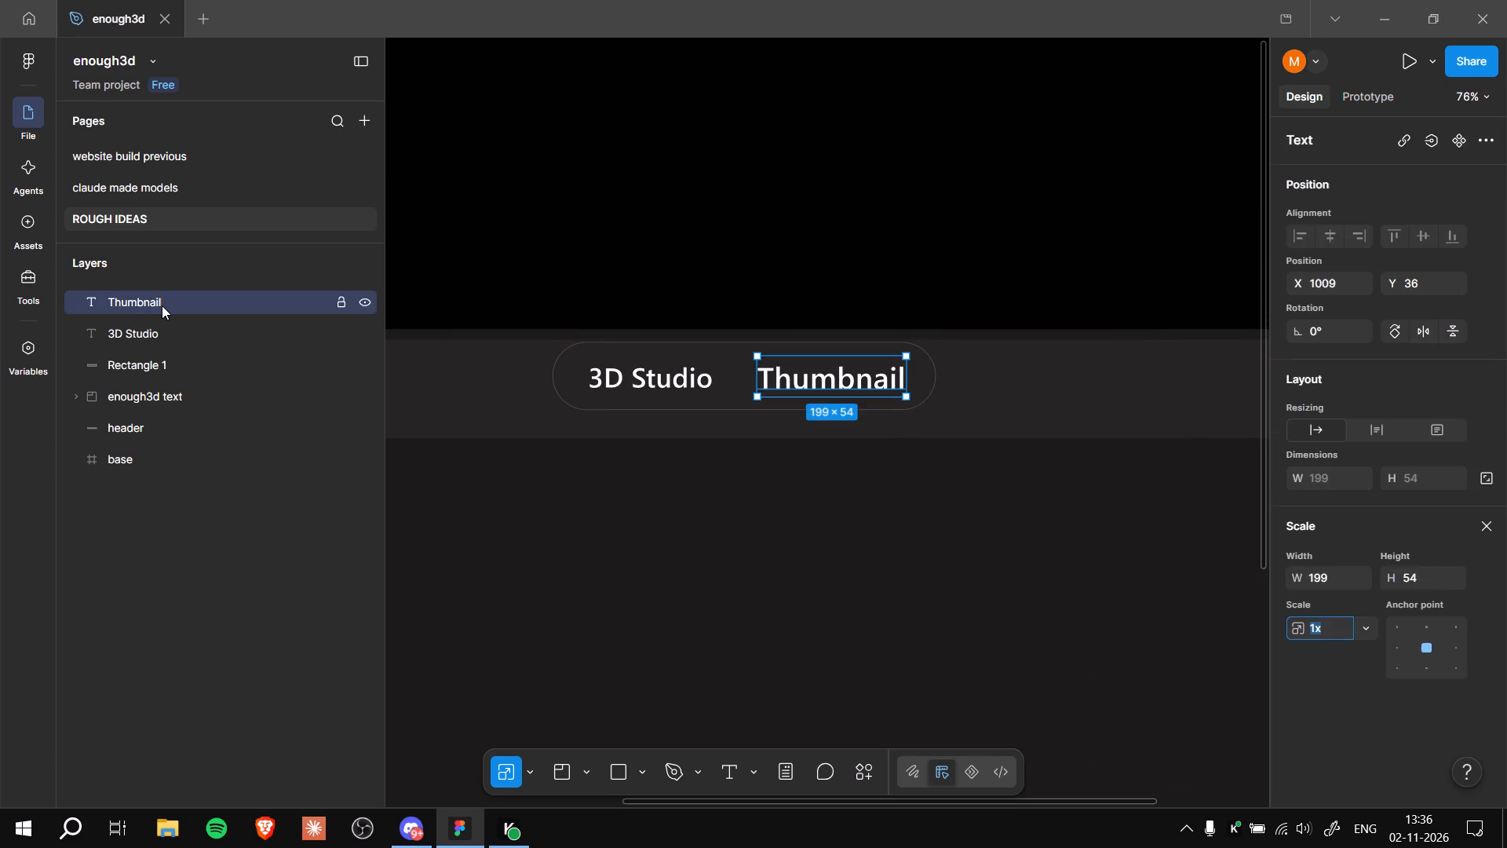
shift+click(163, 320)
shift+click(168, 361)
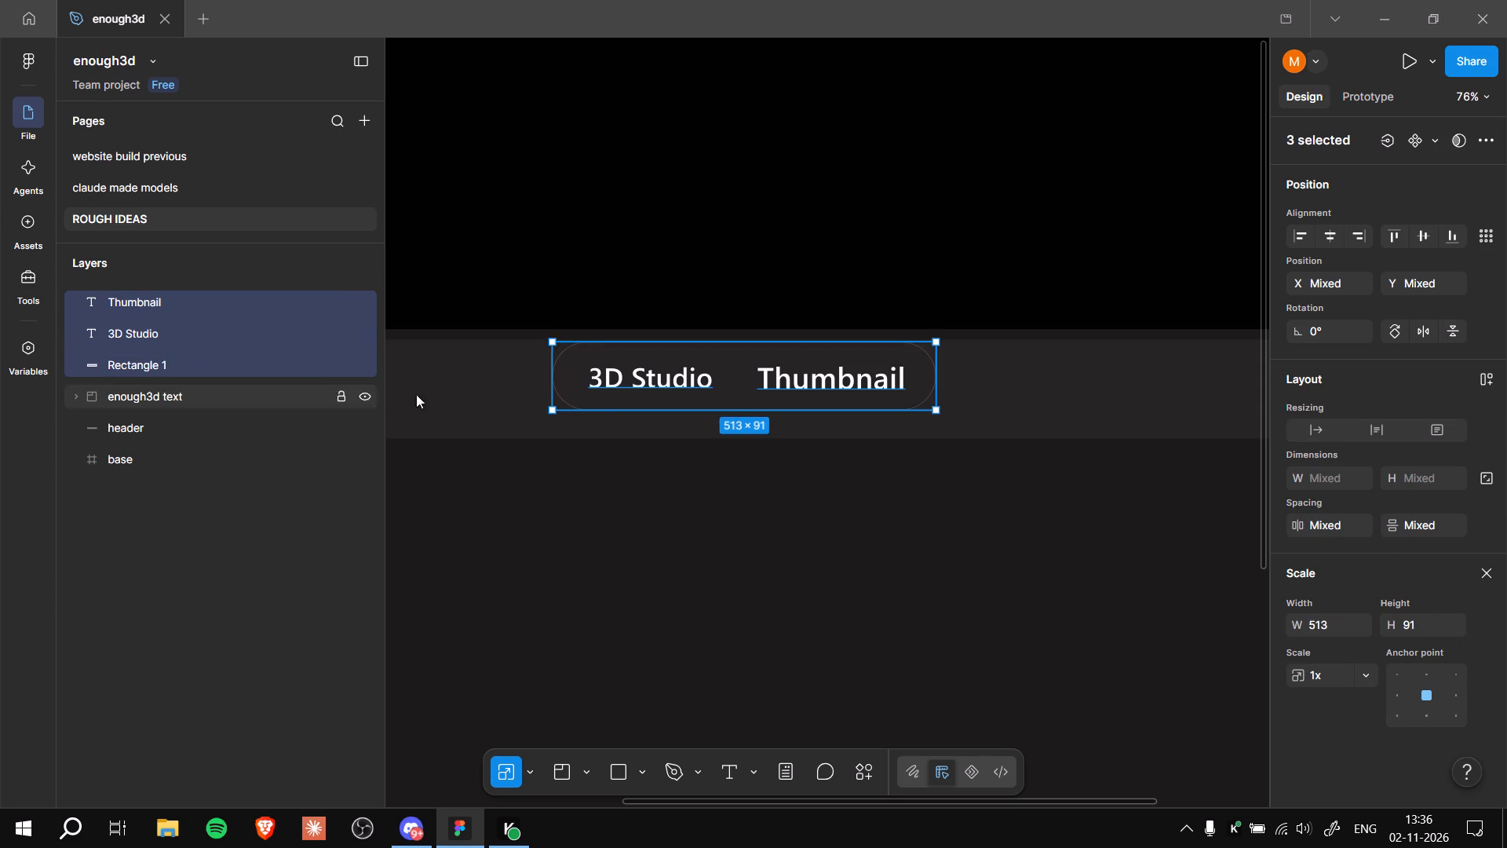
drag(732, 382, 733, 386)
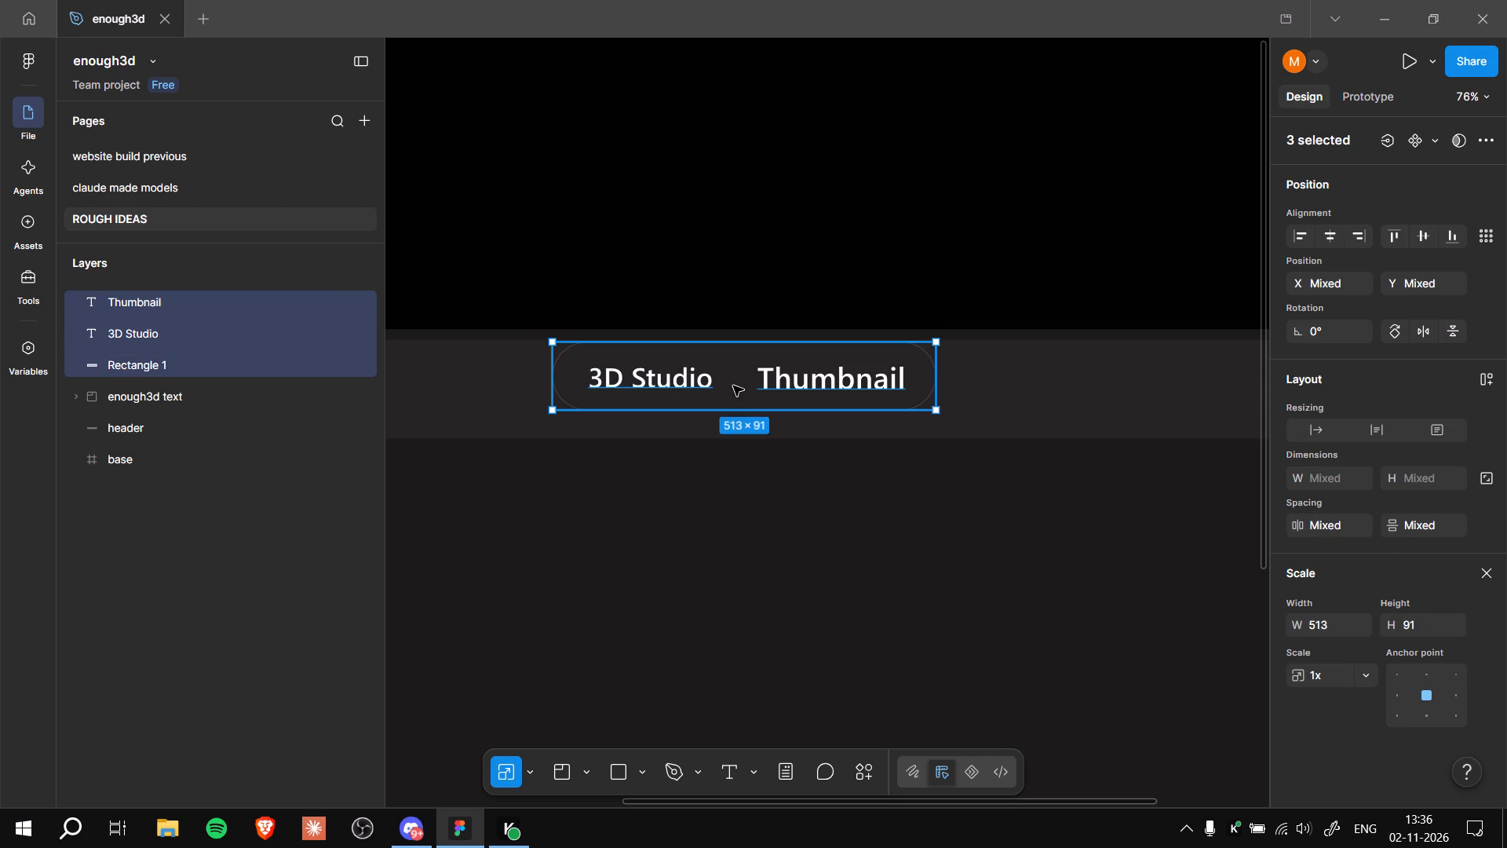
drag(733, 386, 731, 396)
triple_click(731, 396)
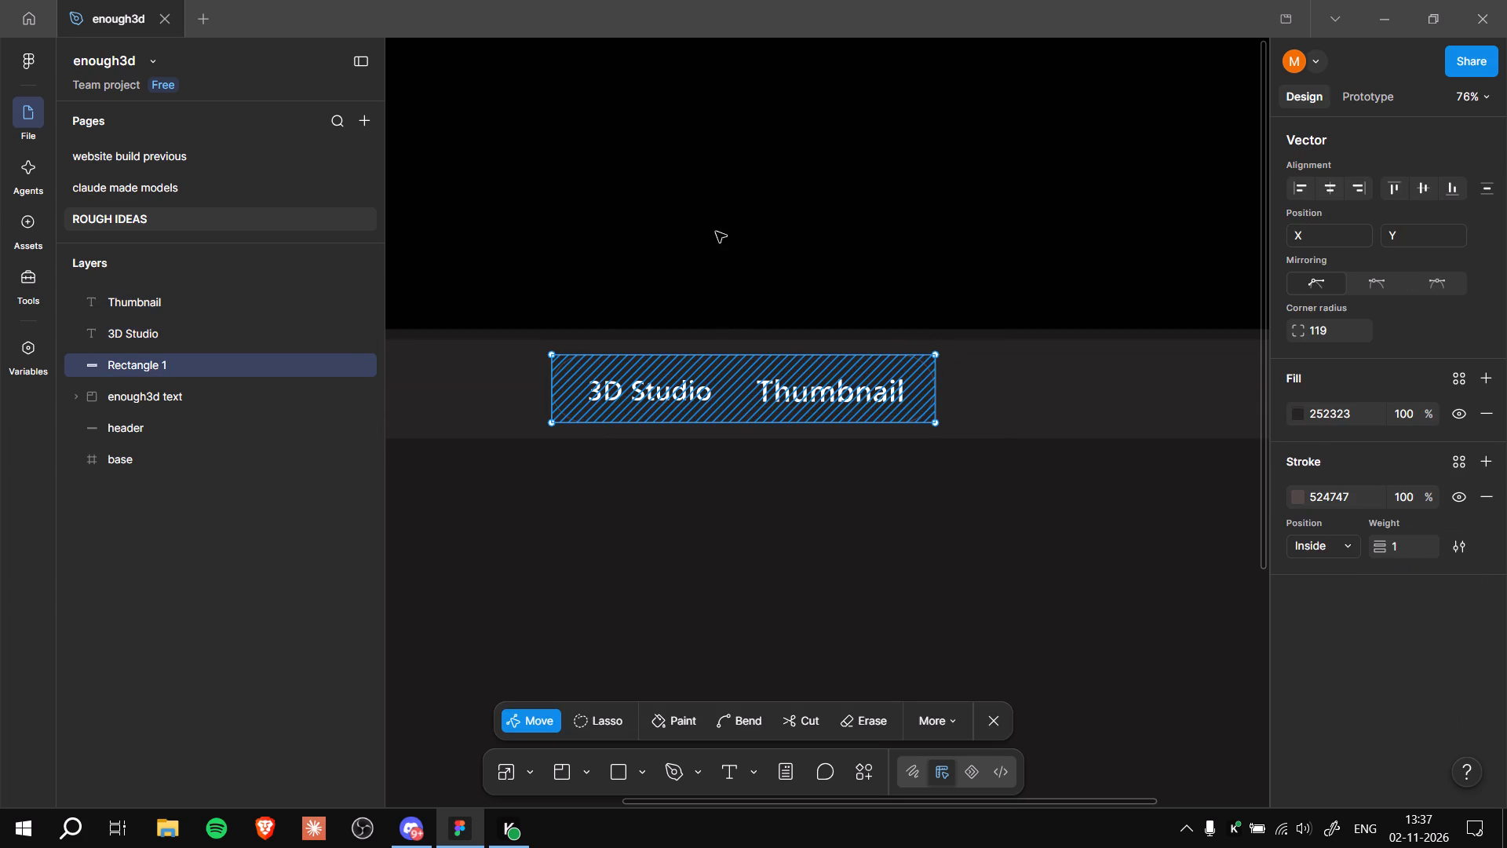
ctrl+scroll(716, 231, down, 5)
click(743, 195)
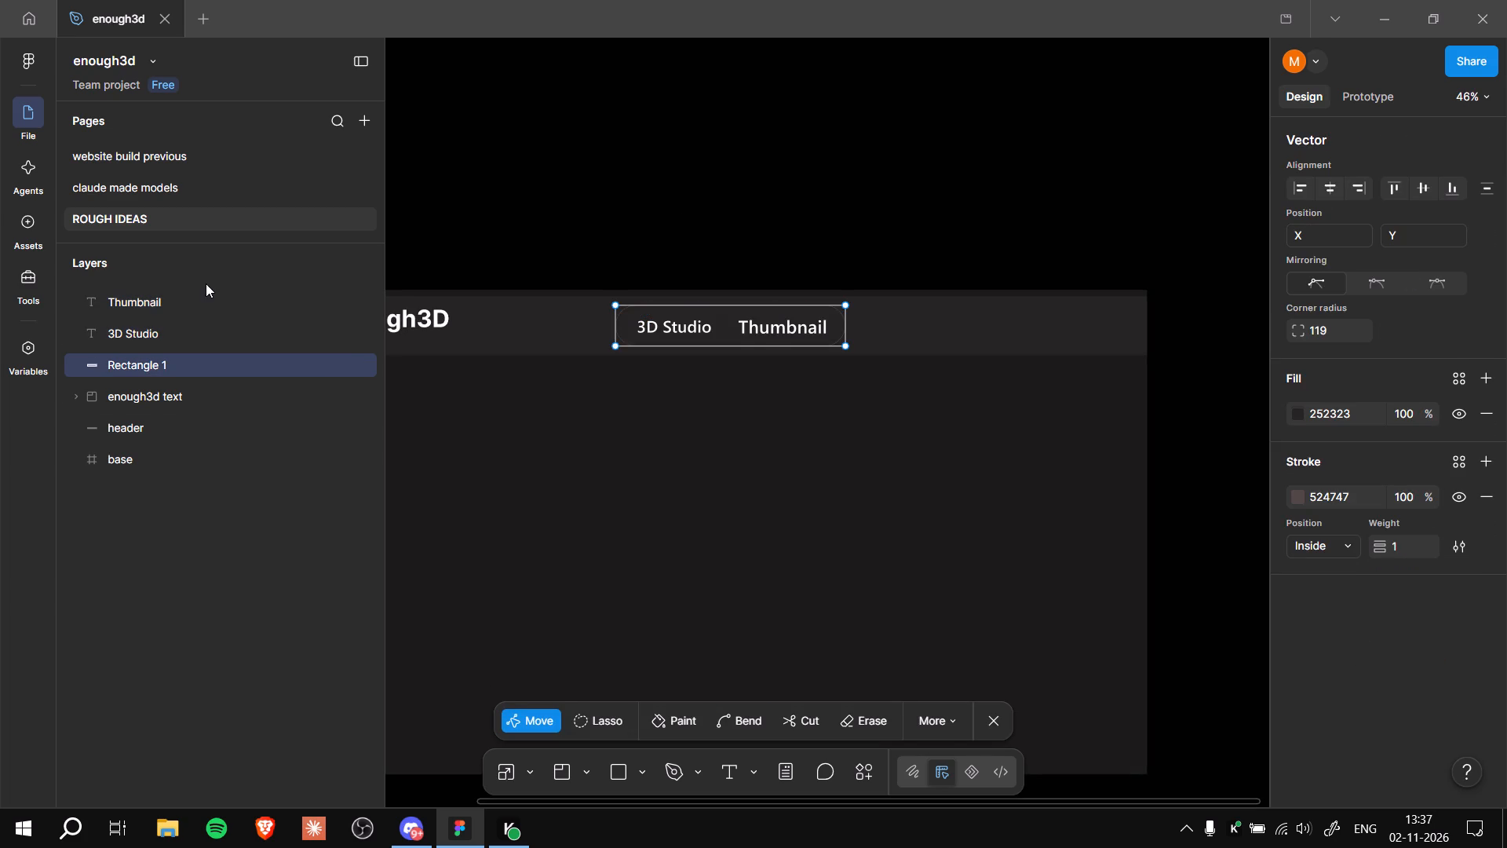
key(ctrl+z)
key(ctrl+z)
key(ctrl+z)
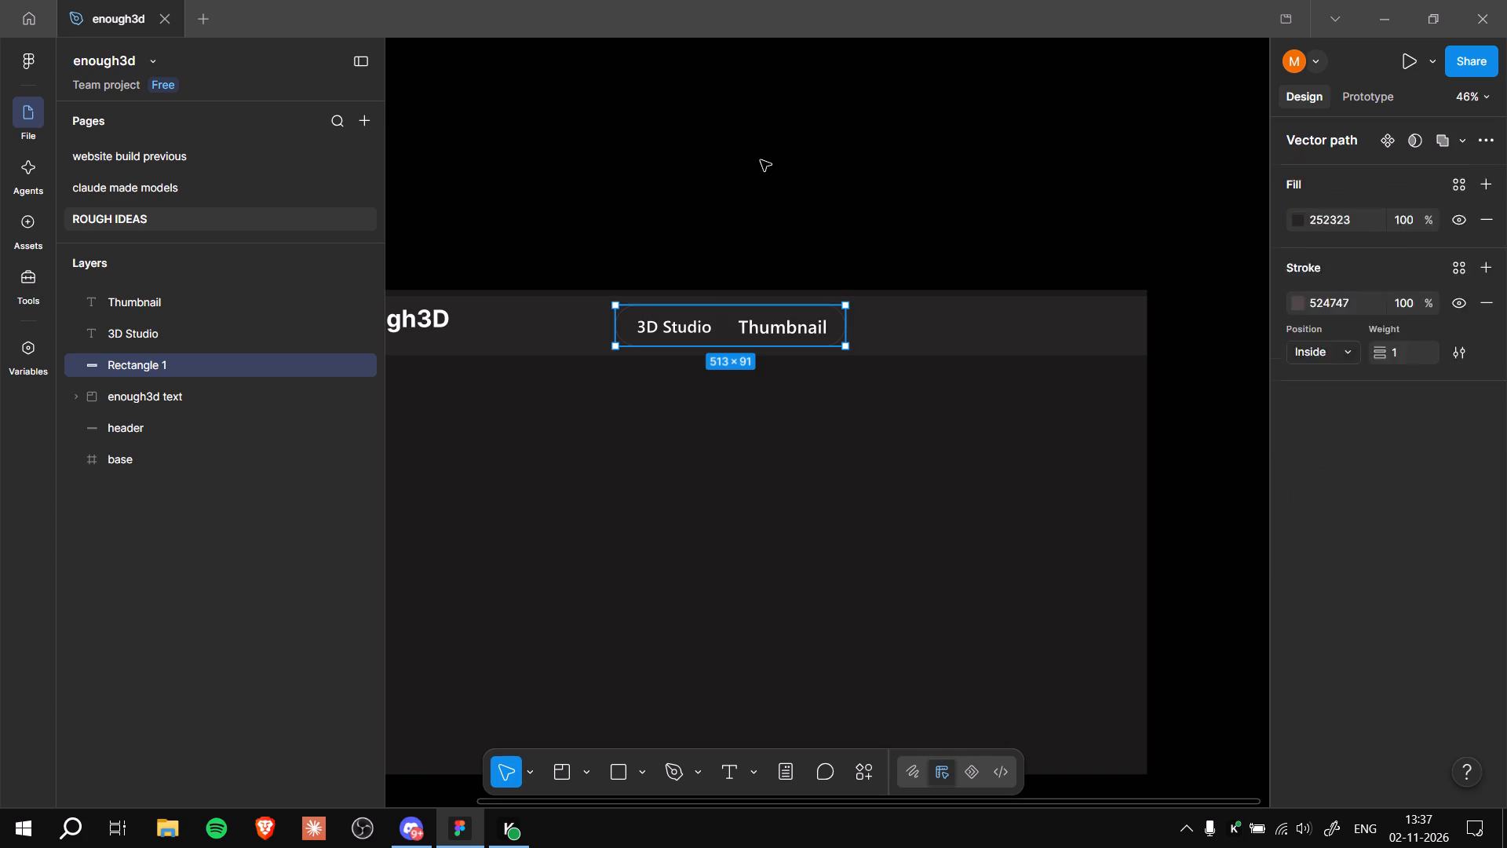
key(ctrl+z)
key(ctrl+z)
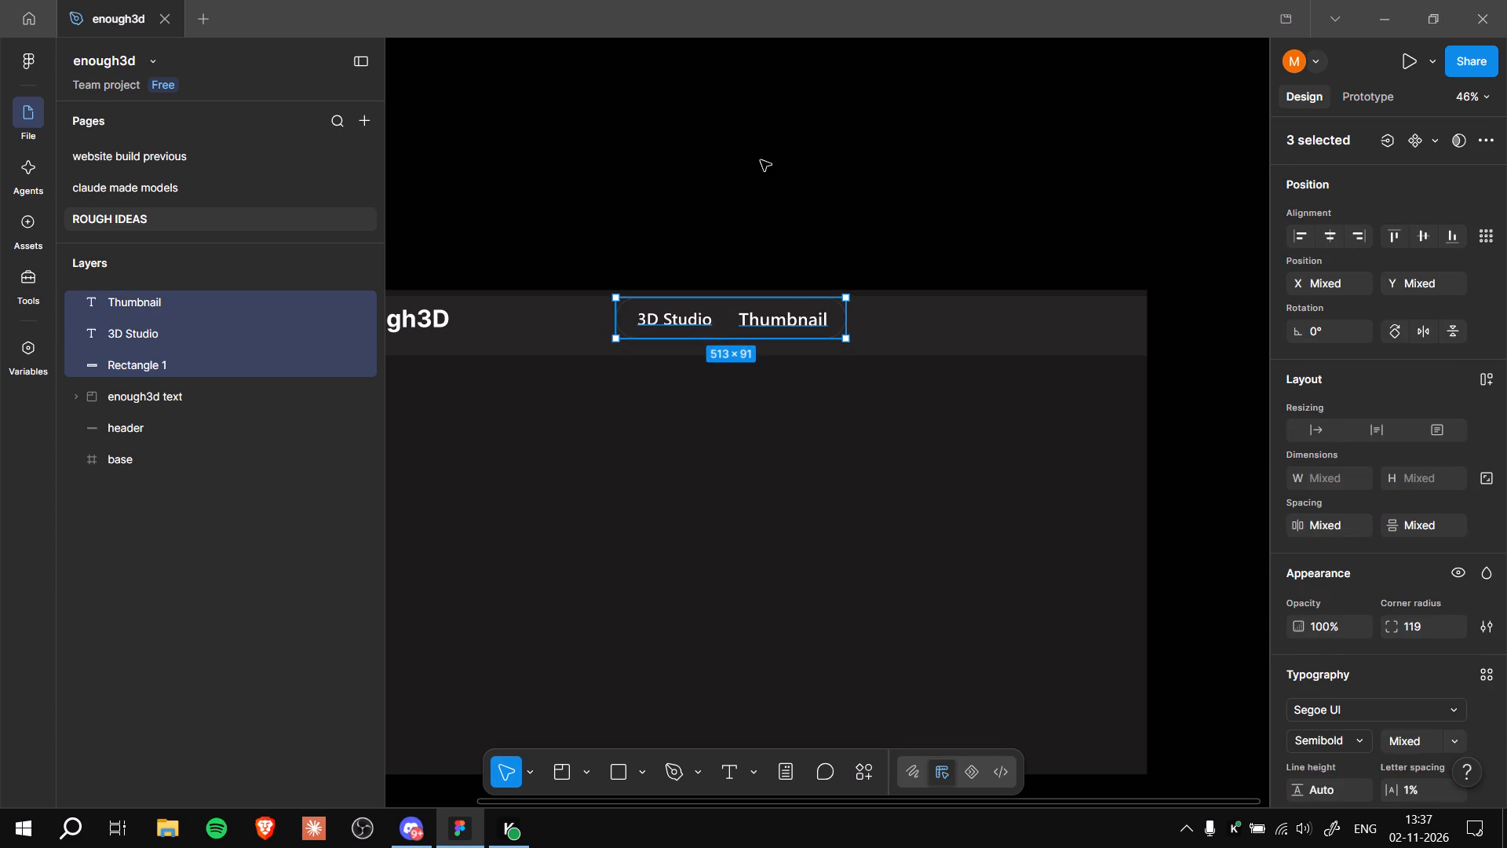
Inspect the header's composition, checking the logo, the pill and the spacing of its two labels.
middle_drag(716, 219, 874, 211)
click(869, 192)
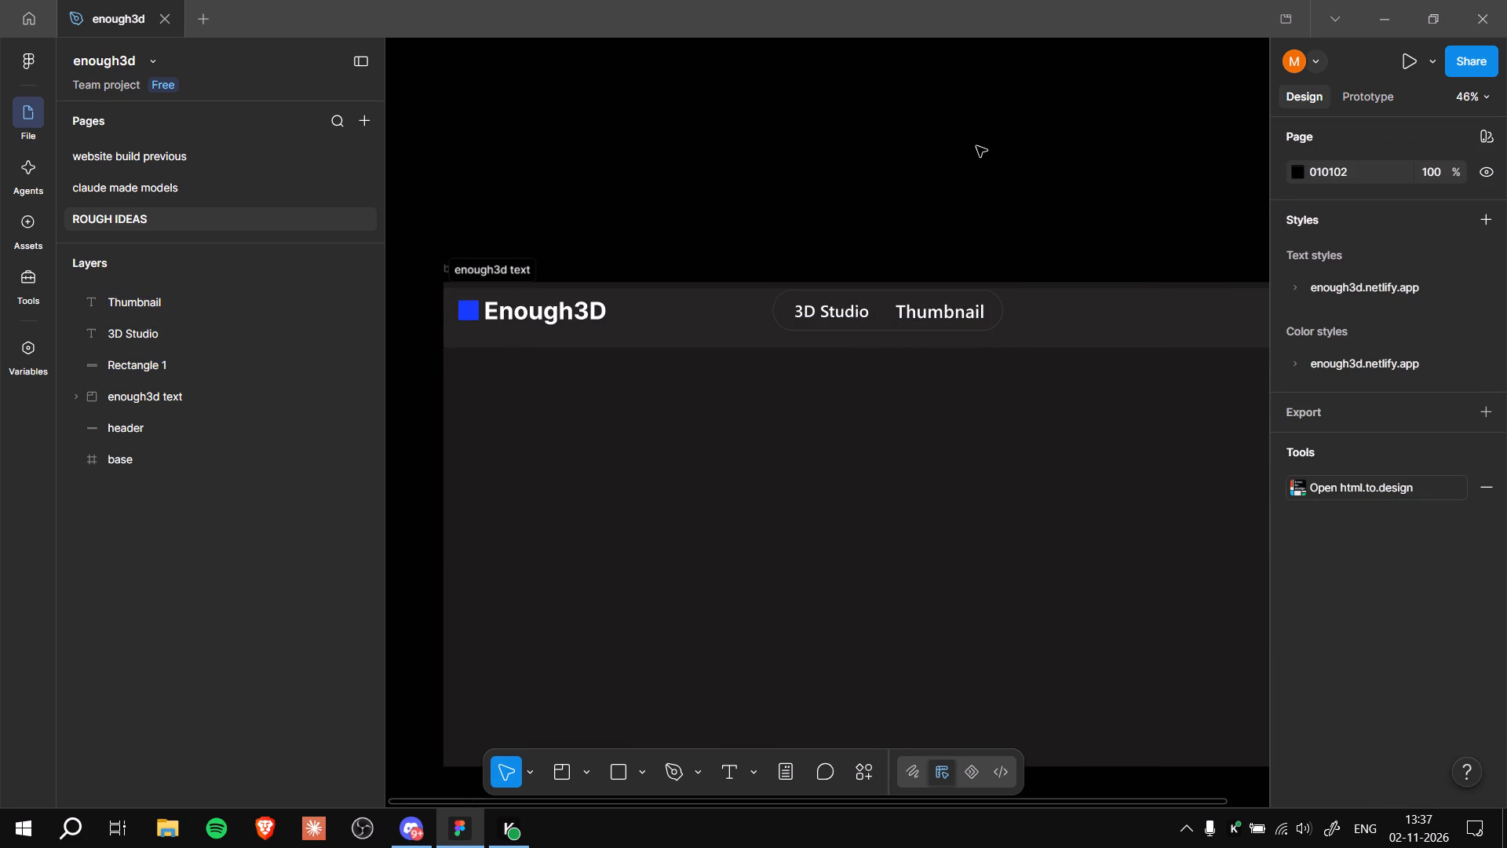
ctrl+middle_drag(1034, 181, 921, 211)
ctrl+scroll(871, 219, up, 2)
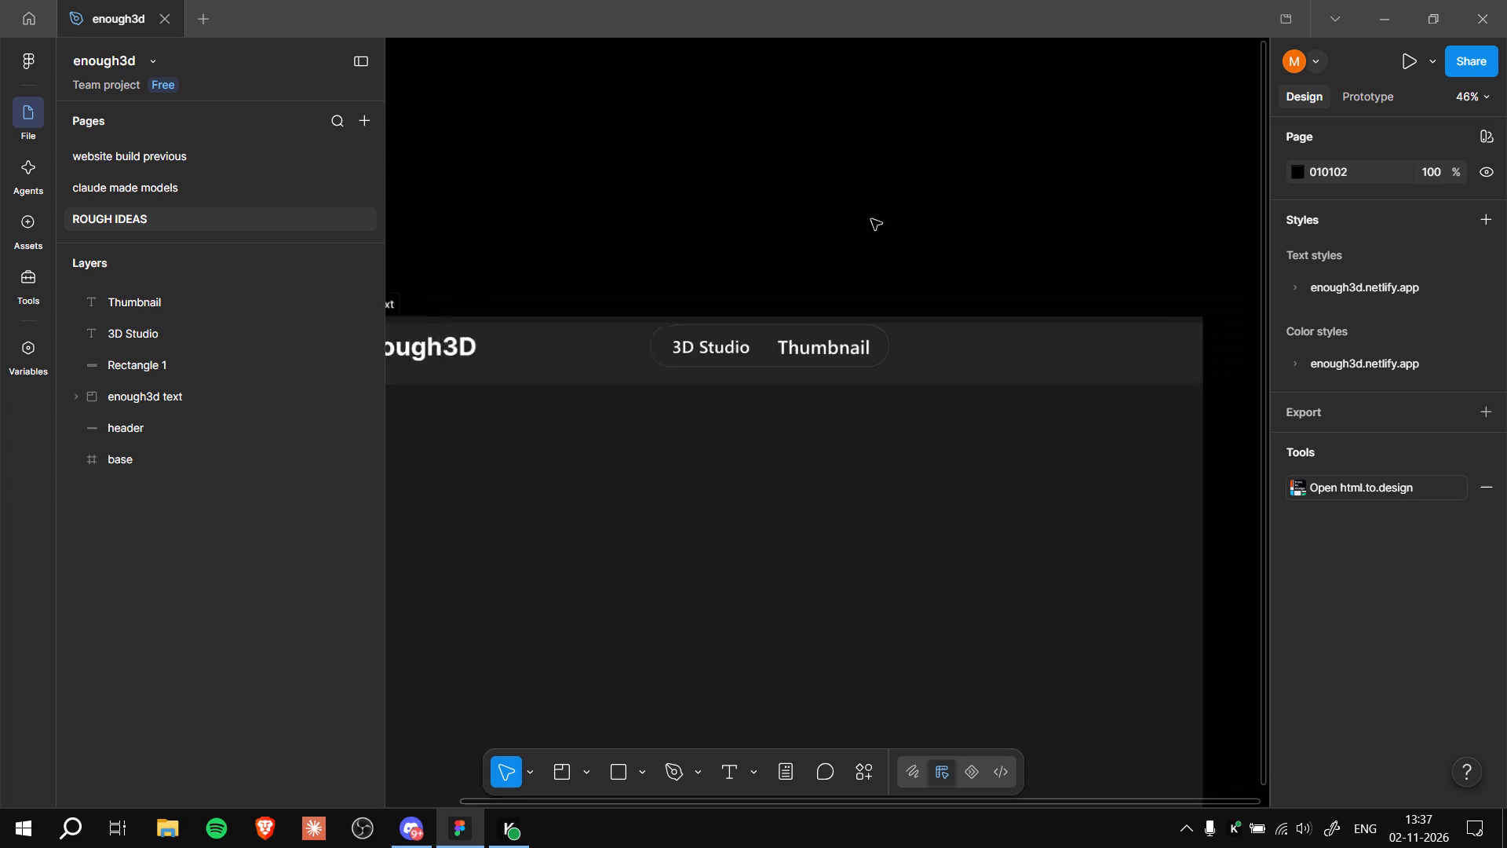
ctrl+scroll(871, 219, up, 5)
ctrl+middle_drag(856, 230, 935, 144)
ctrl+scroll(856, 230, up, 1)
ctrl+scroll(871, 168, up, 4)
ctrl+middle_drag(852, 207, 942, 144)
click(674, 774)
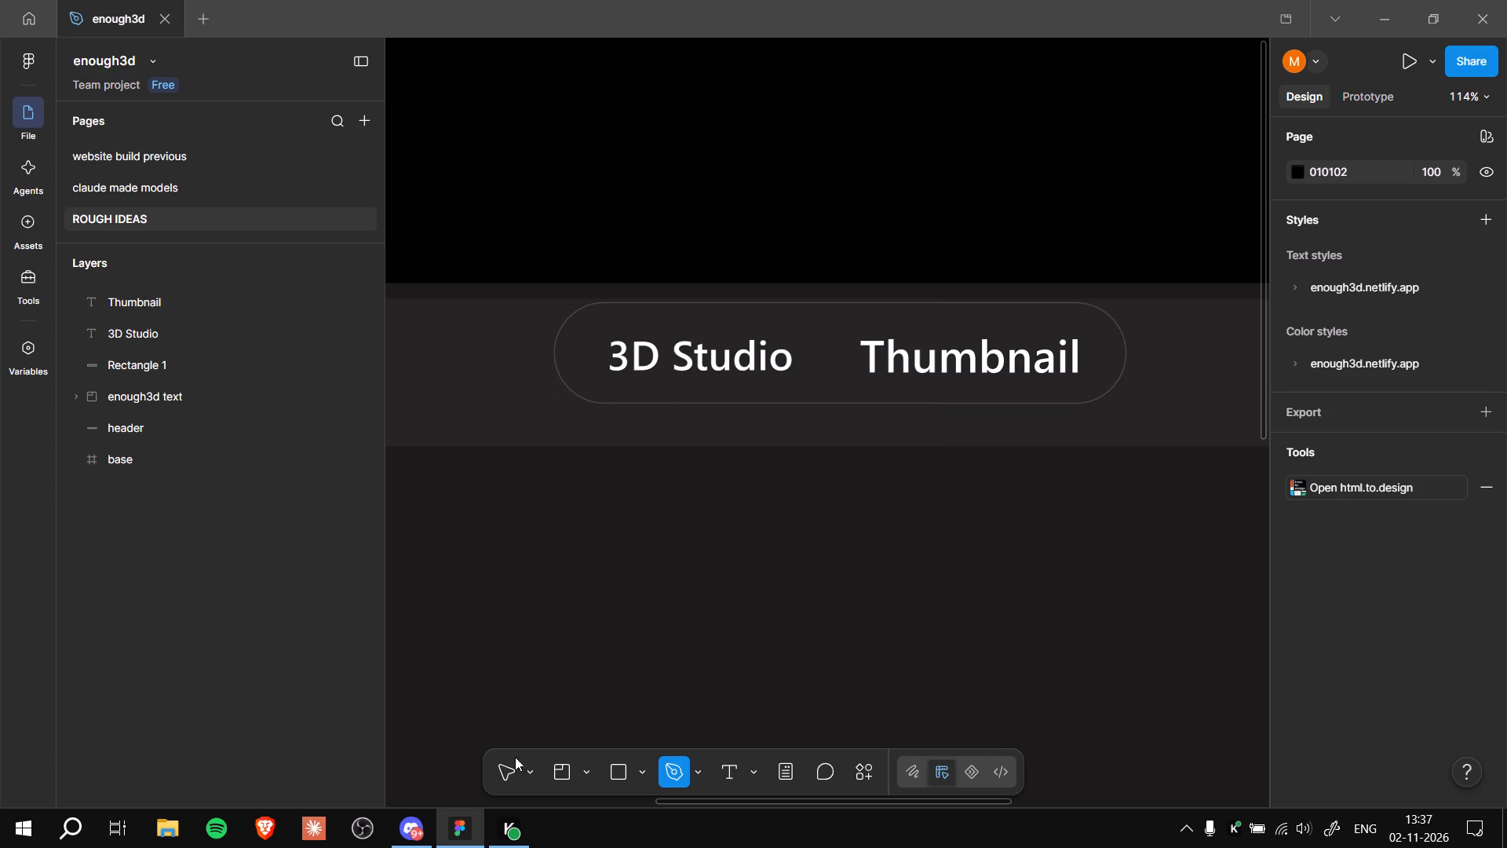
click(502, 782)
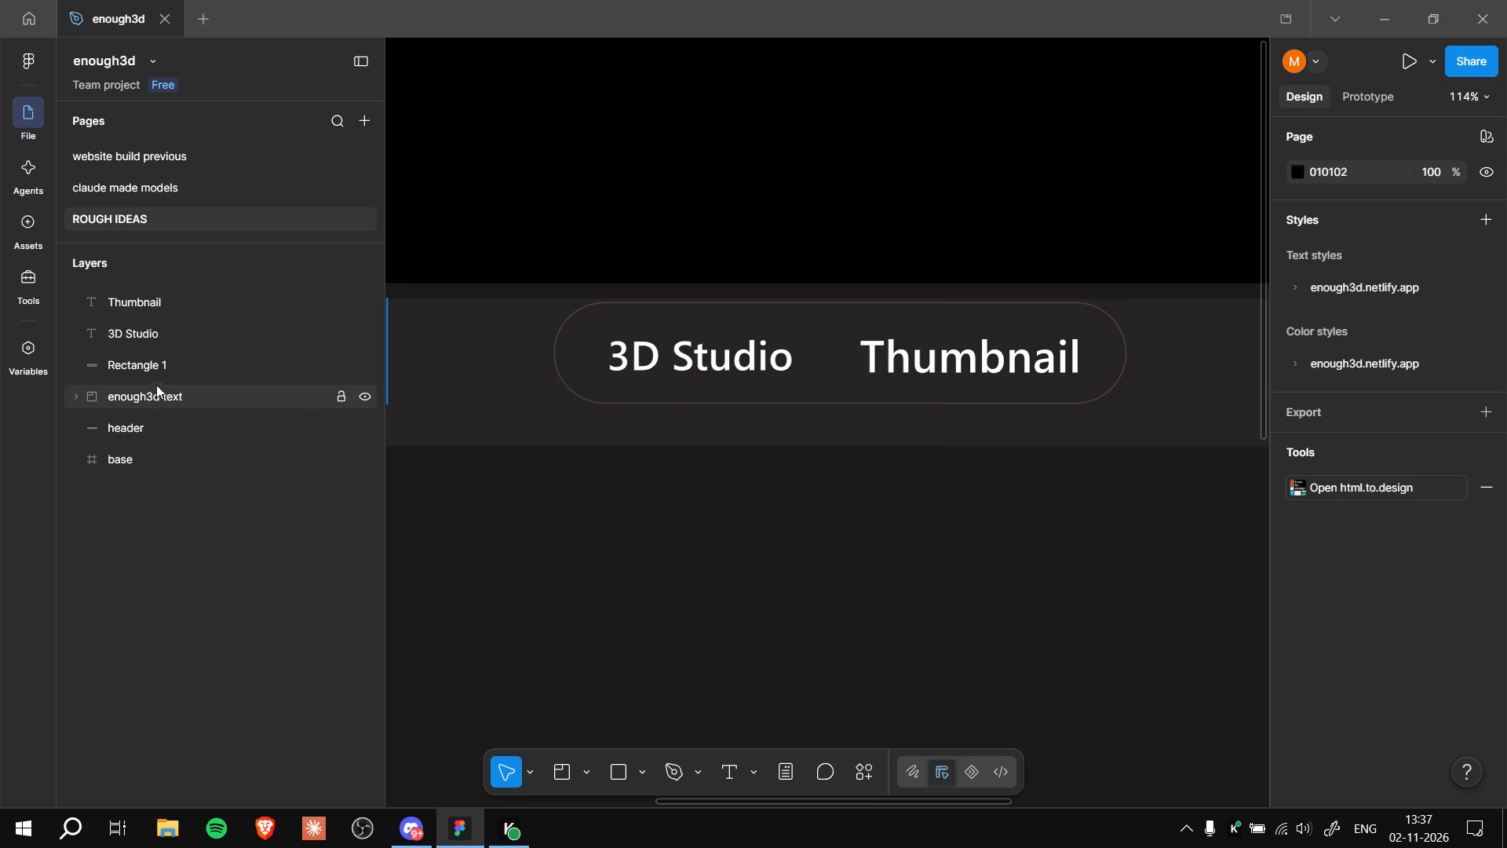
Duplicate the pill above the header at about Y -186 and narrow the copy to about 292 × 91.
click(173, 369)
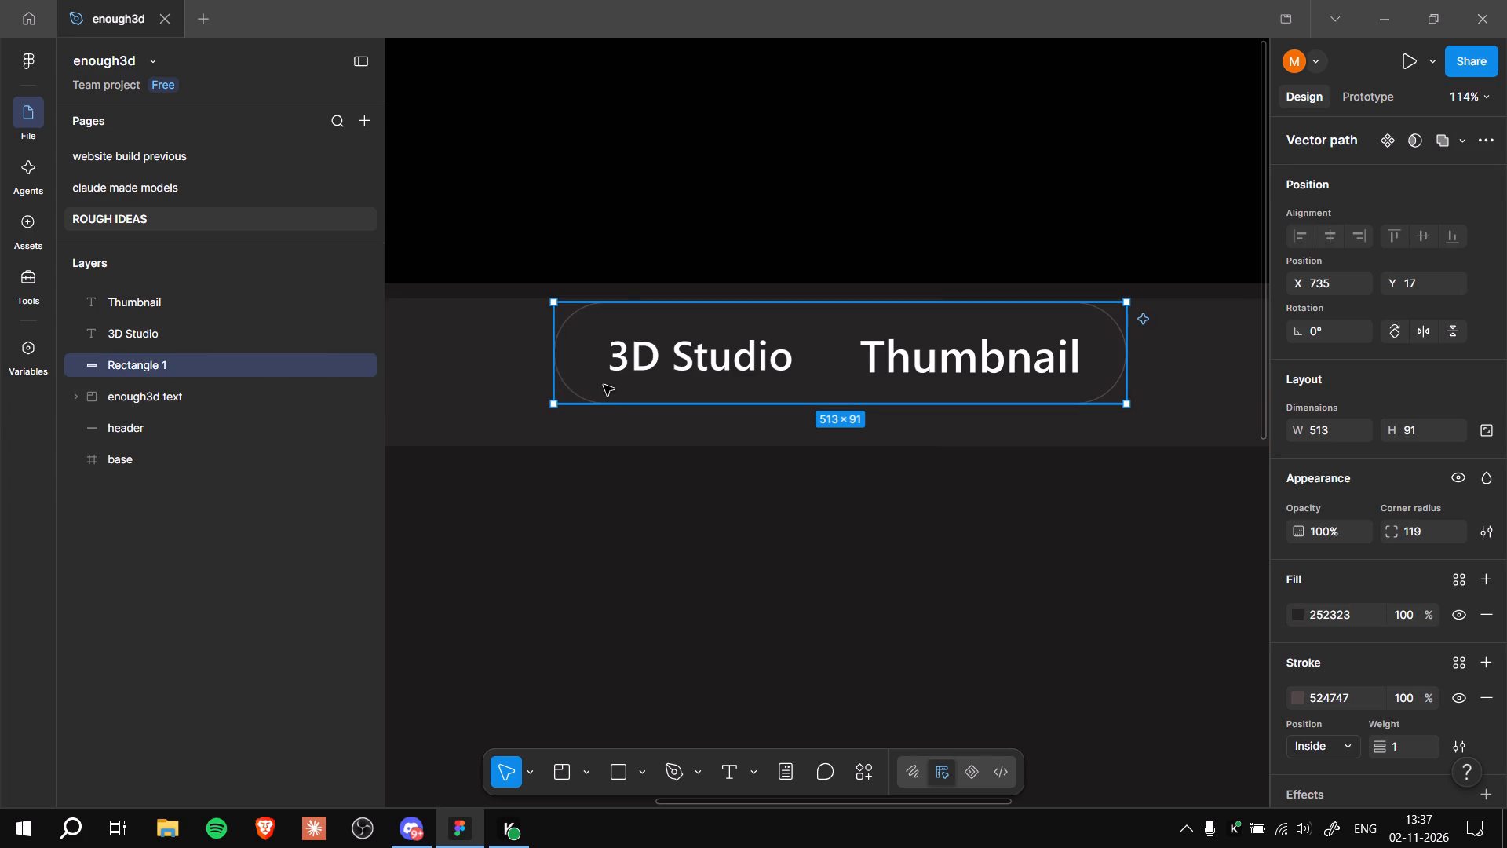
alt+drag(604, 385, 644, 158)
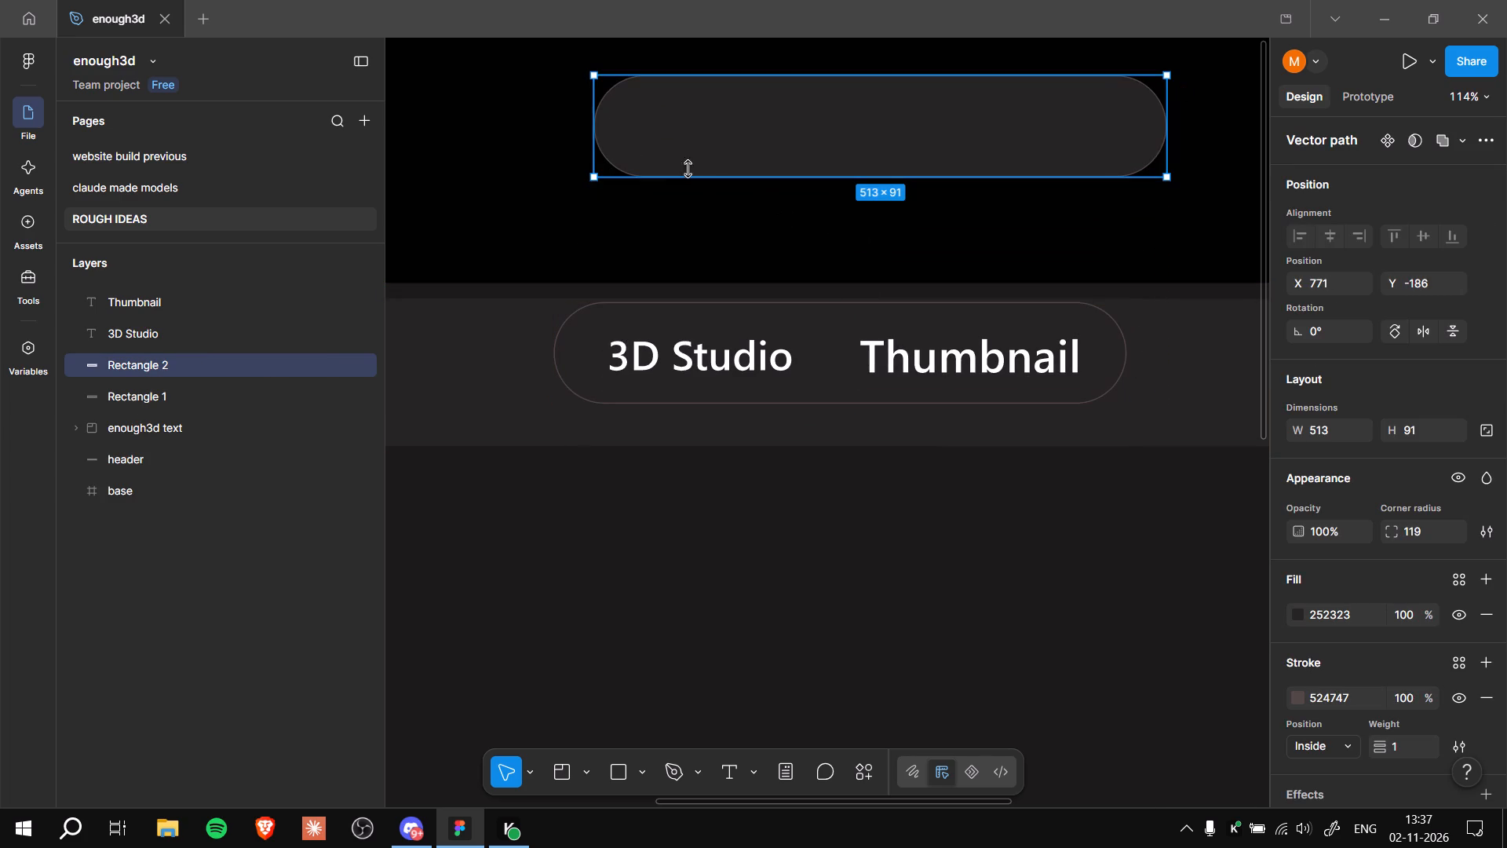
drag(594, 133, 904, 133)
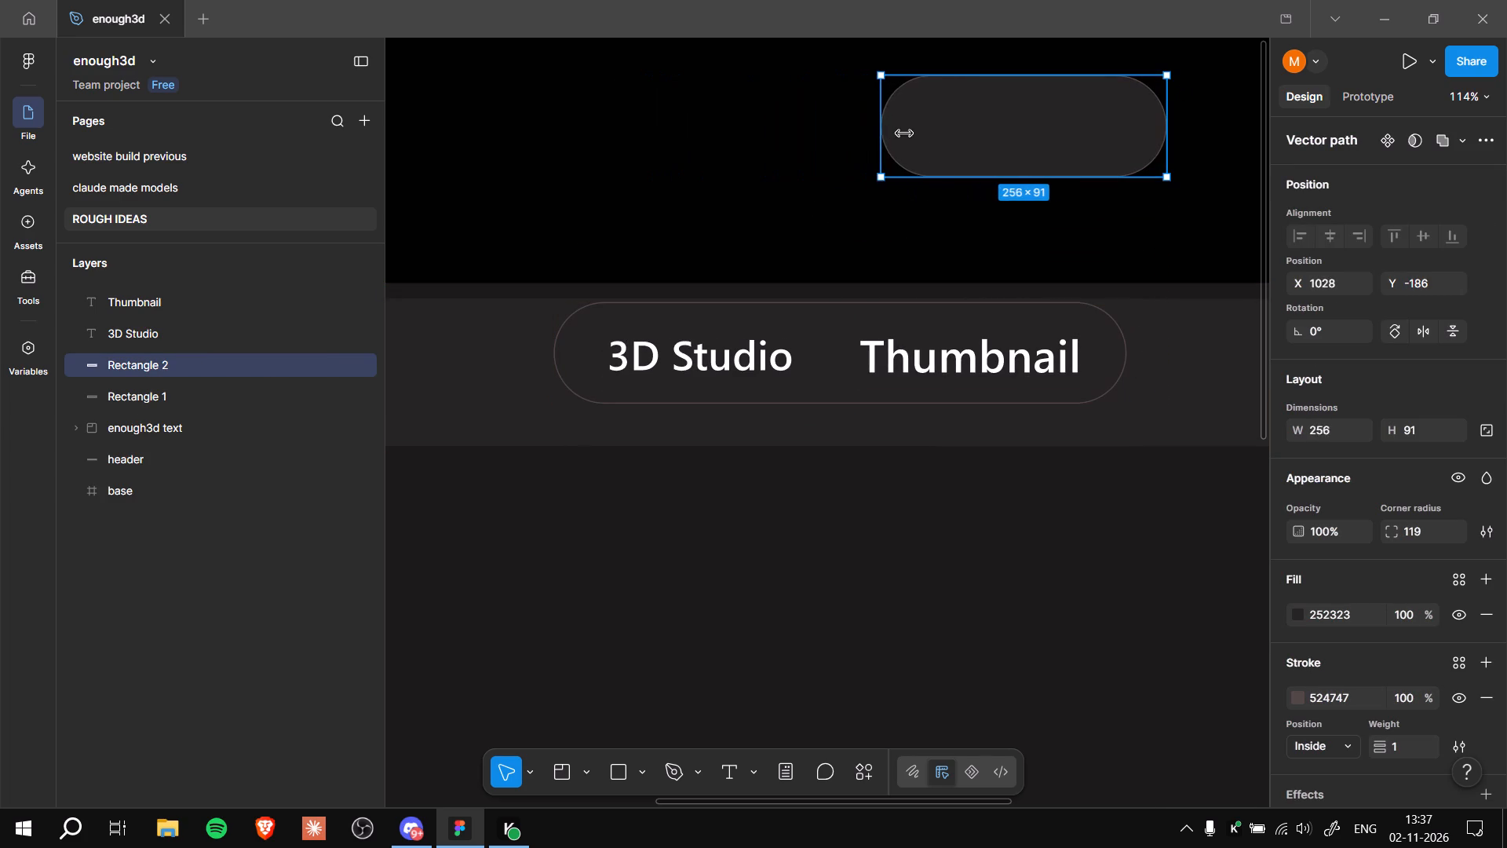
drag(904, 133, 842, 122)
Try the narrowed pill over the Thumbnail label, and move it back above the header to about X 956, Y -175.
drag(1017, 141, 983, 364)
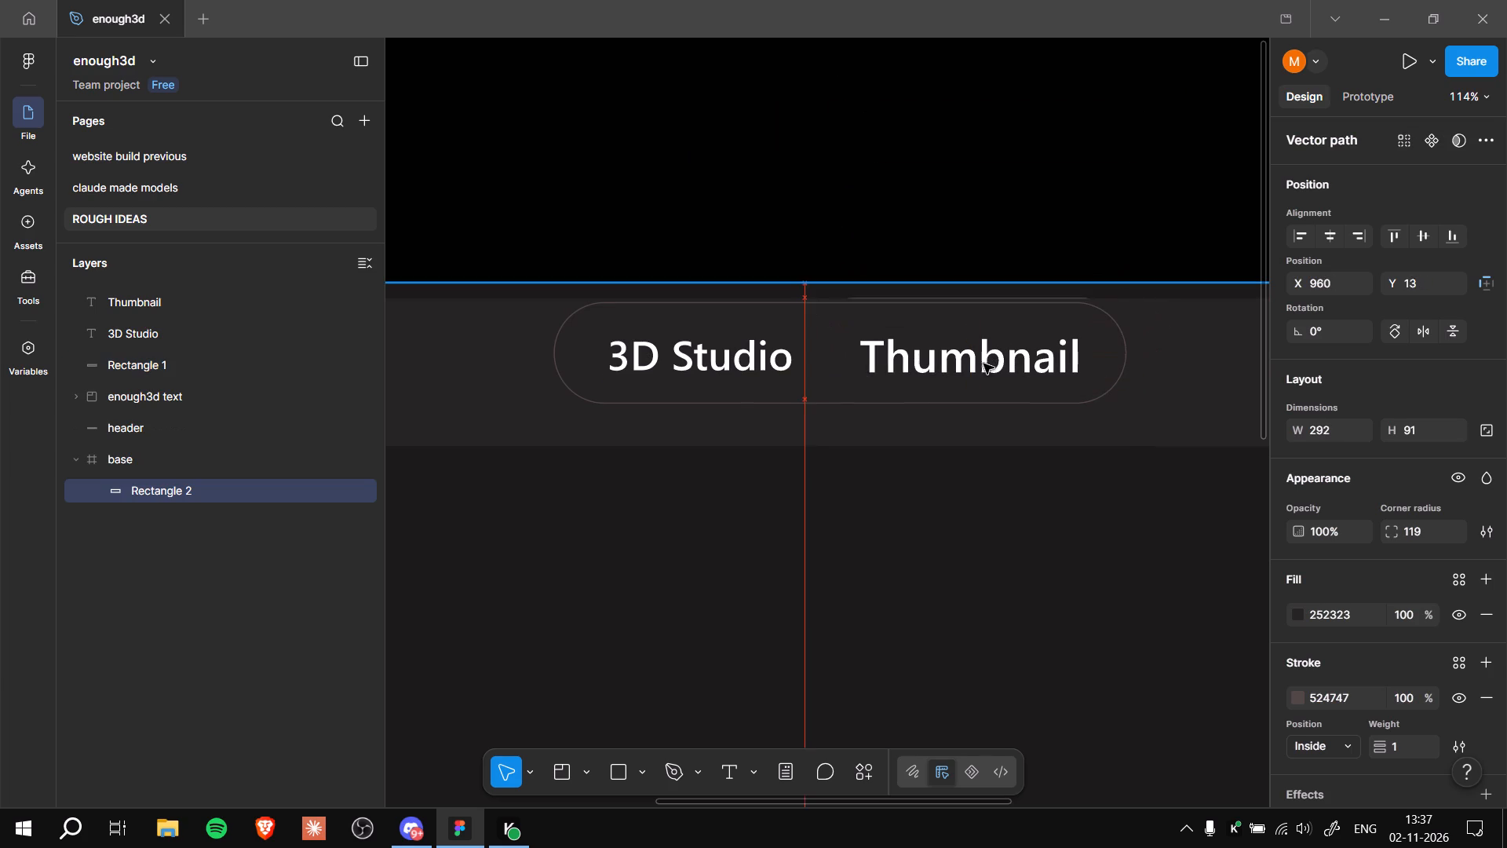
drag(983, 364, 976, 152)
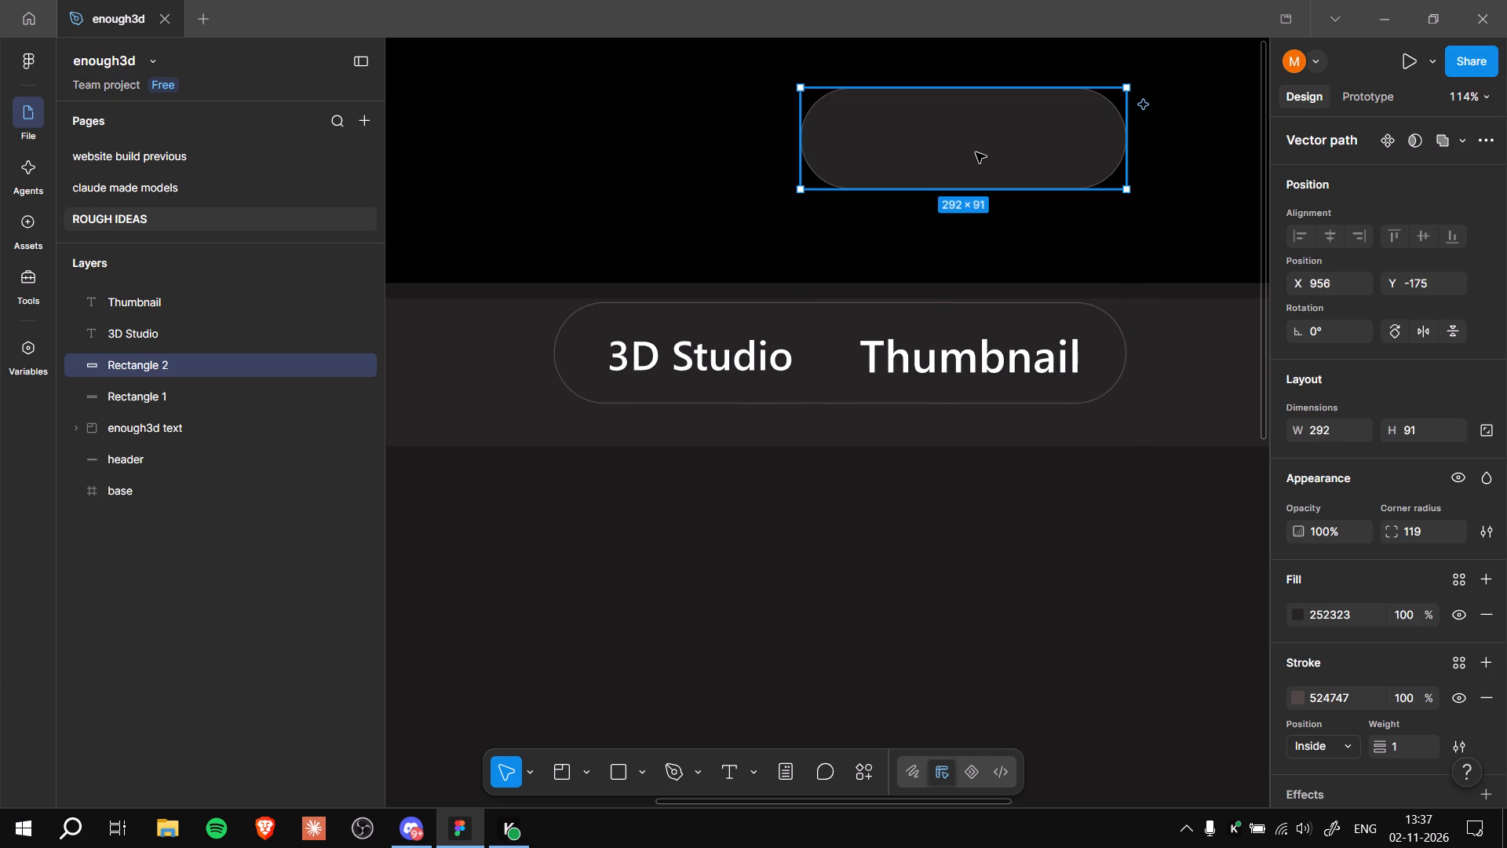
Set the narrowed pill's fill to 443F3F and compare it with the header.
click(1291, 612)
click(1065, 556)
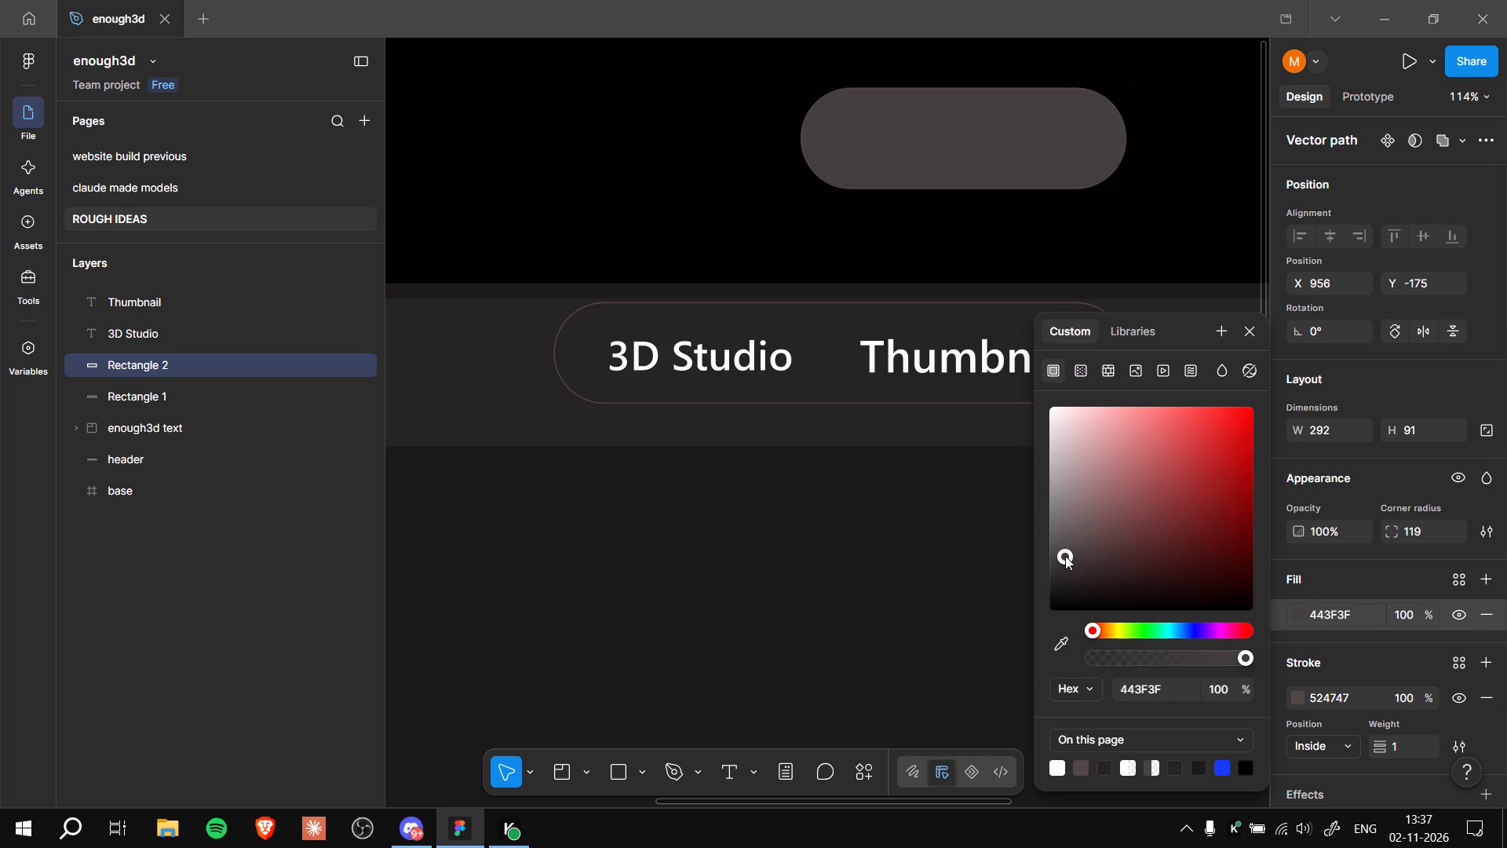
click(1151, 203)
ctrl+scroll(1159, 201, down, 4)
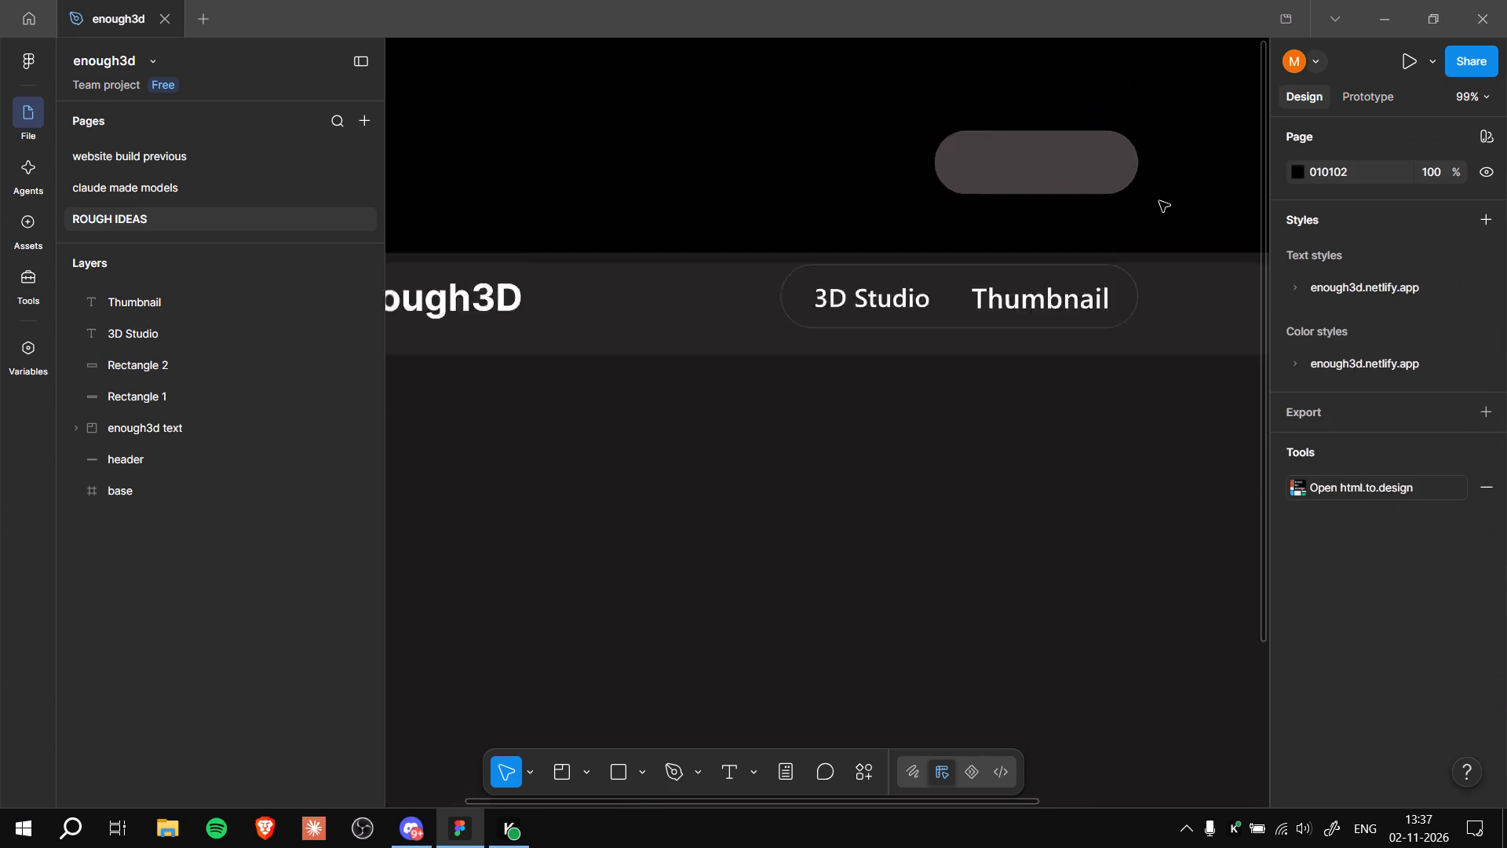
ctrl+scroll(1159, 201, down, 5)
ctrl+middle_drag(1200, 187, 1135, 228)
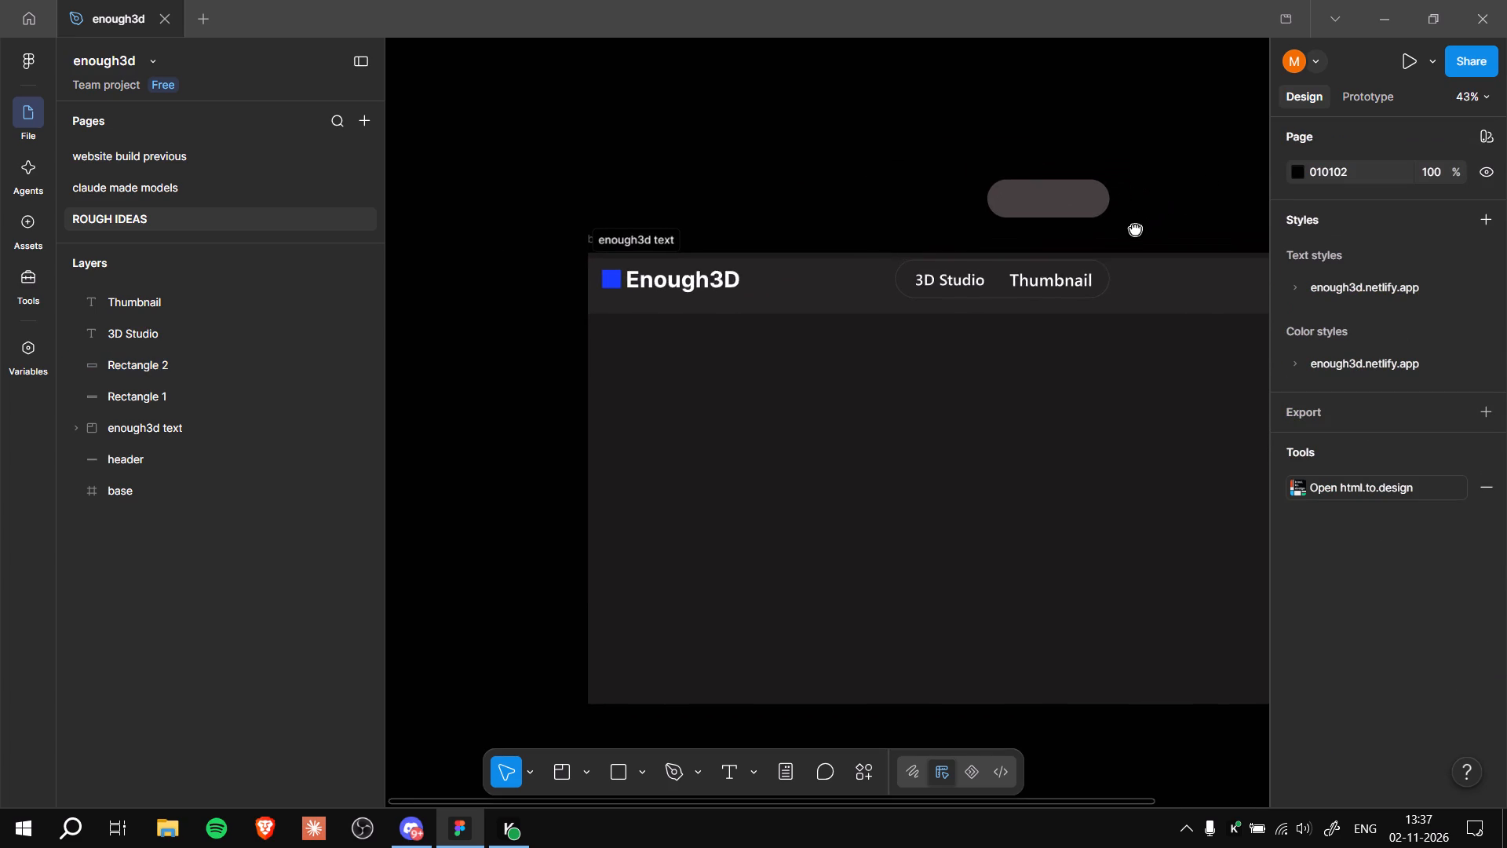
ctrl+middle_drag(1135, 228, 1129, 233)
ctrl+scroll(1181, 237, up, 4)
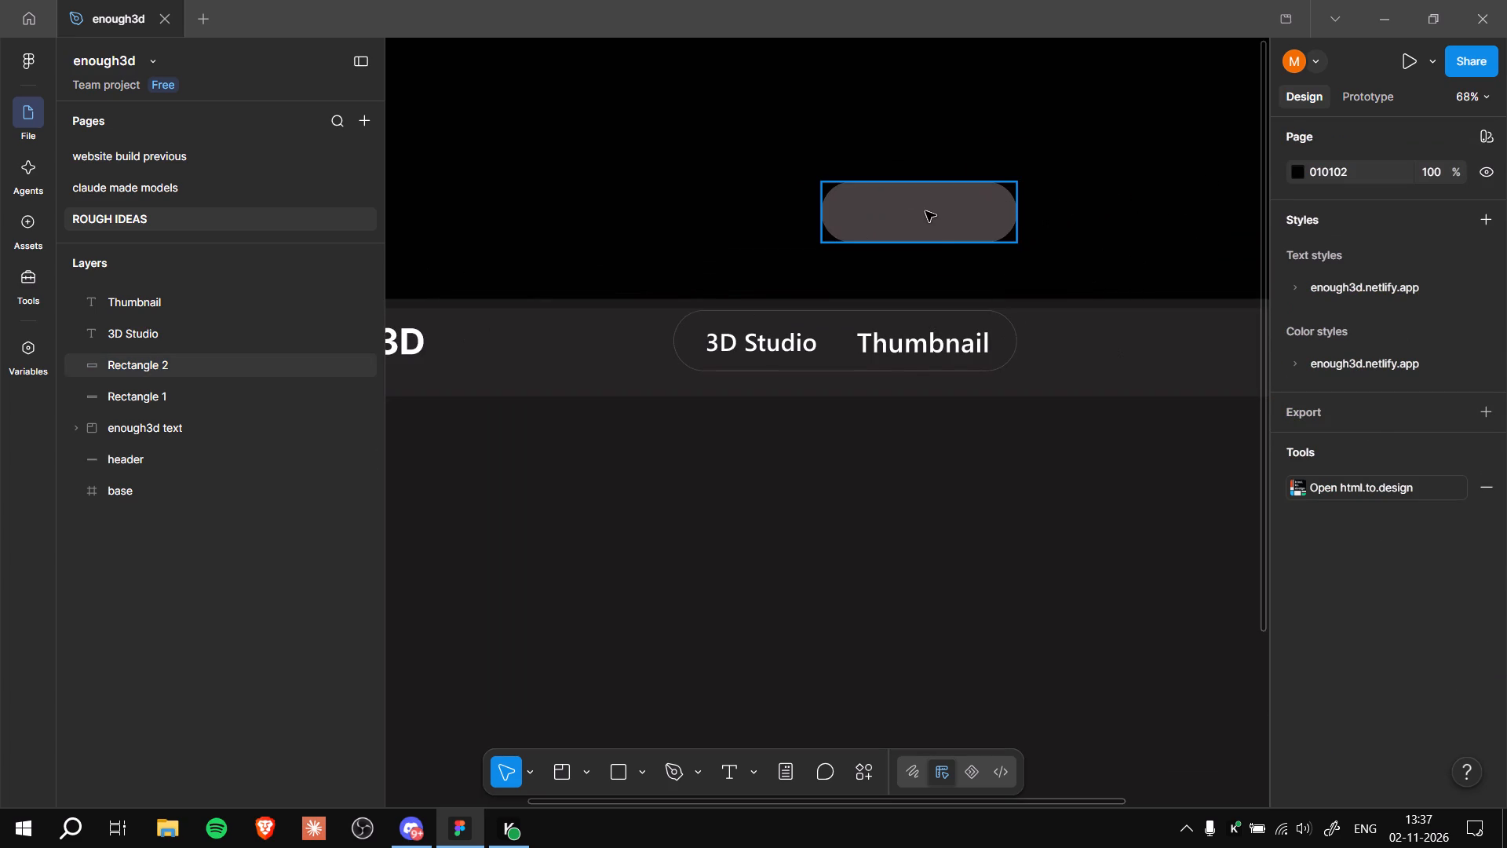
Change the narrowed pill's fill to 262424 by sampling the header's background colour.
click(925, 211)
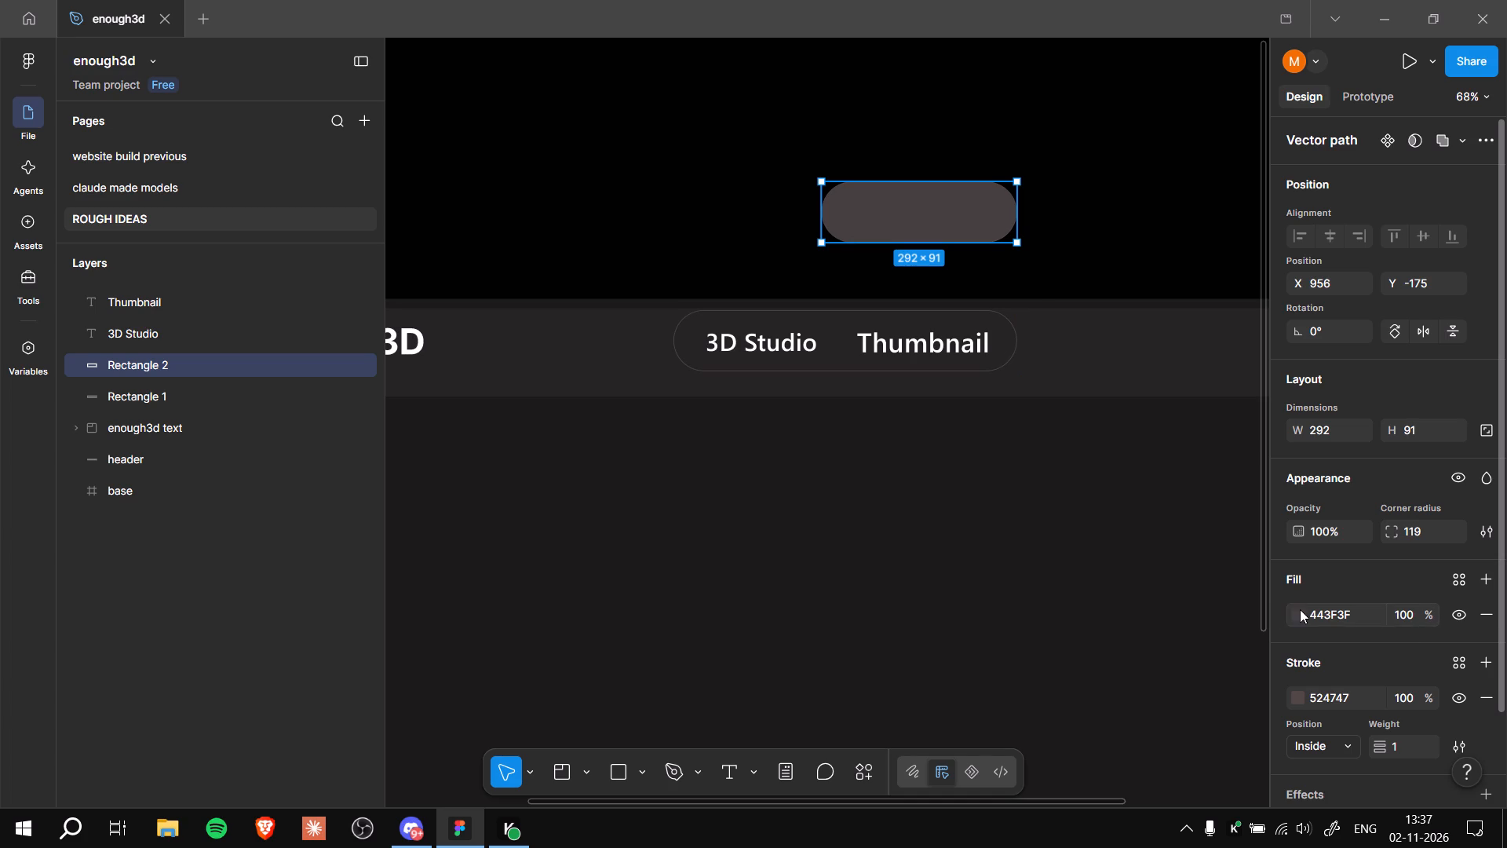
click(1300, 609)
click(1064, 619)
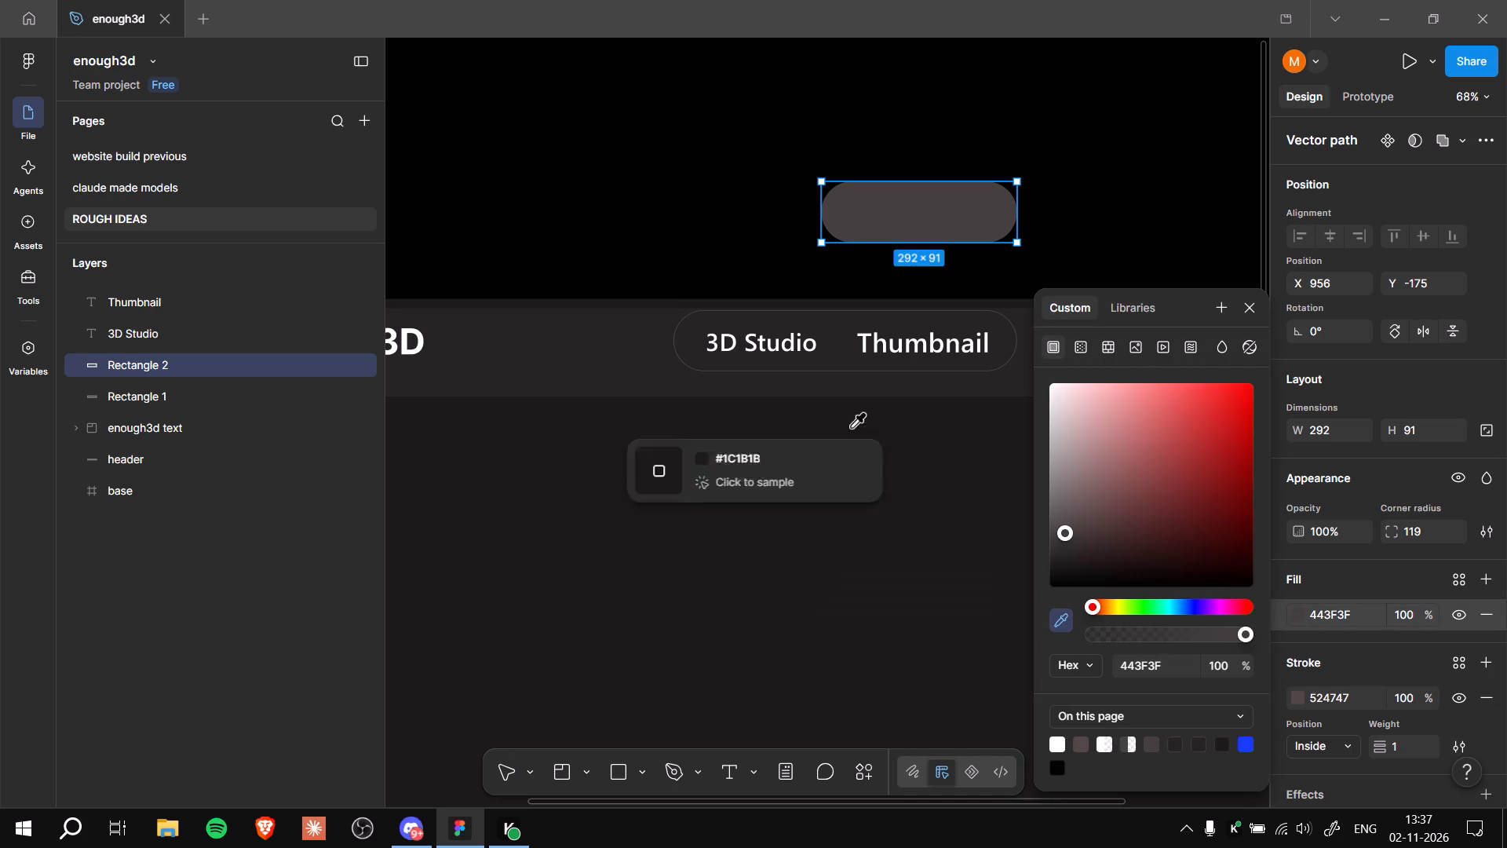
click(615, 360)
double_click(629, 206)
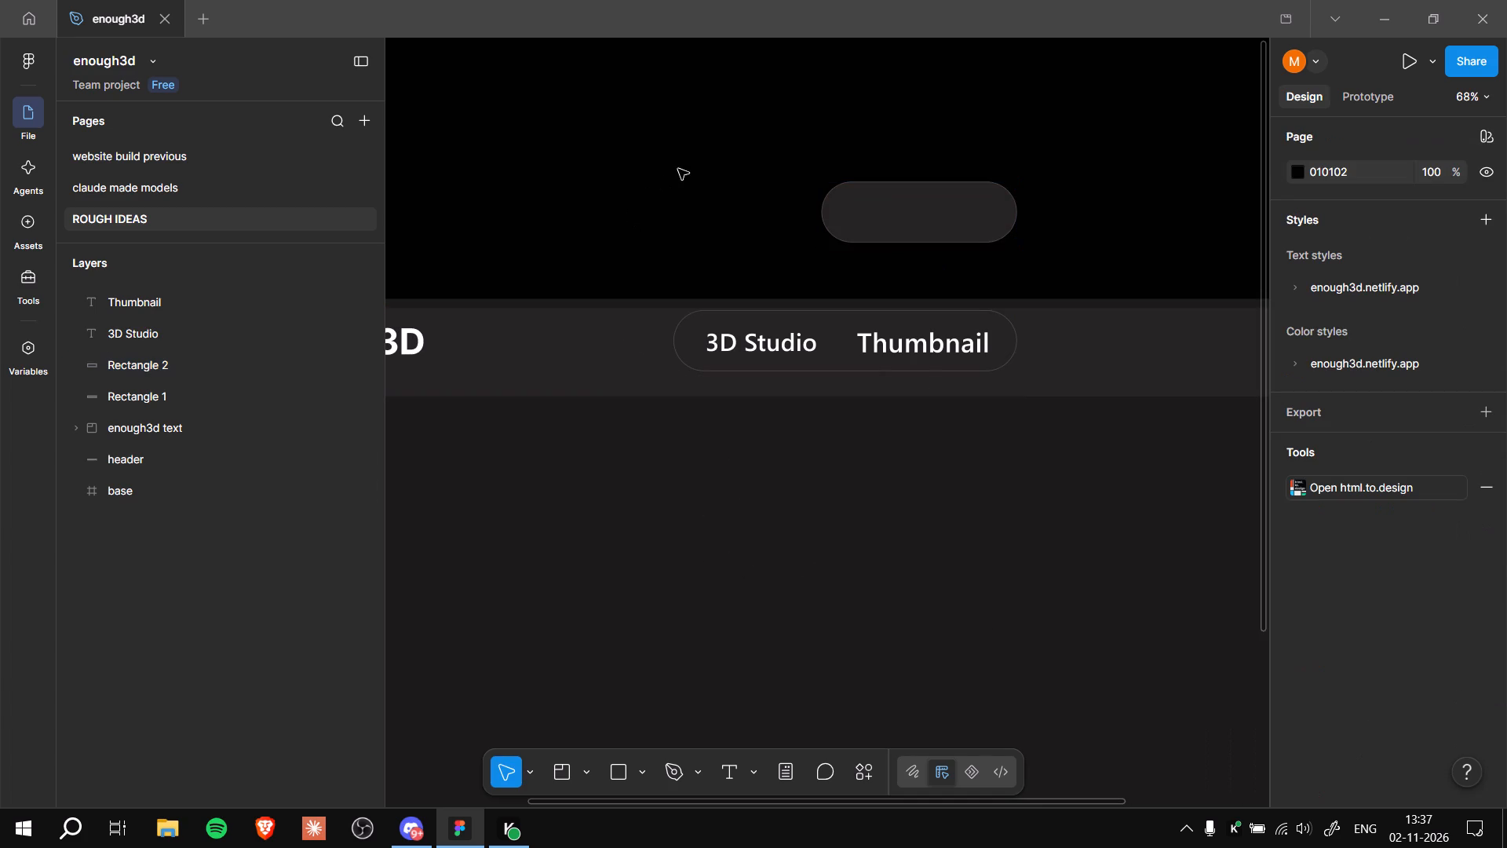
Move the narrowed pill onto the Thumbnail label at about X 987, Y 54 and stack it between the large pill and the labels.
drag(941, 209, 955, 355)
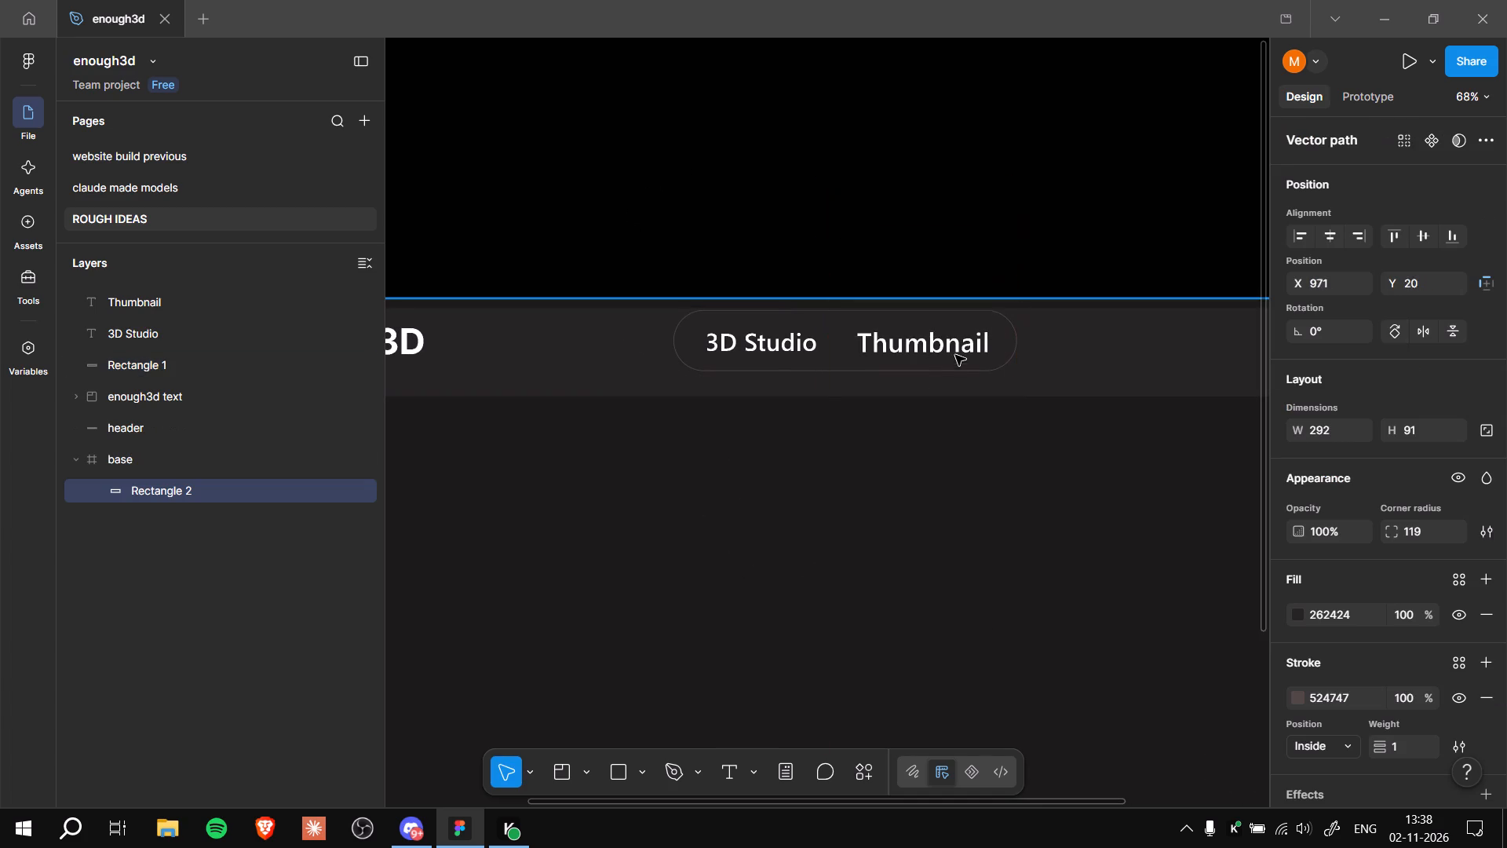
drag(955, 355, 961, 362)
drag(177, 491, 177, 410)
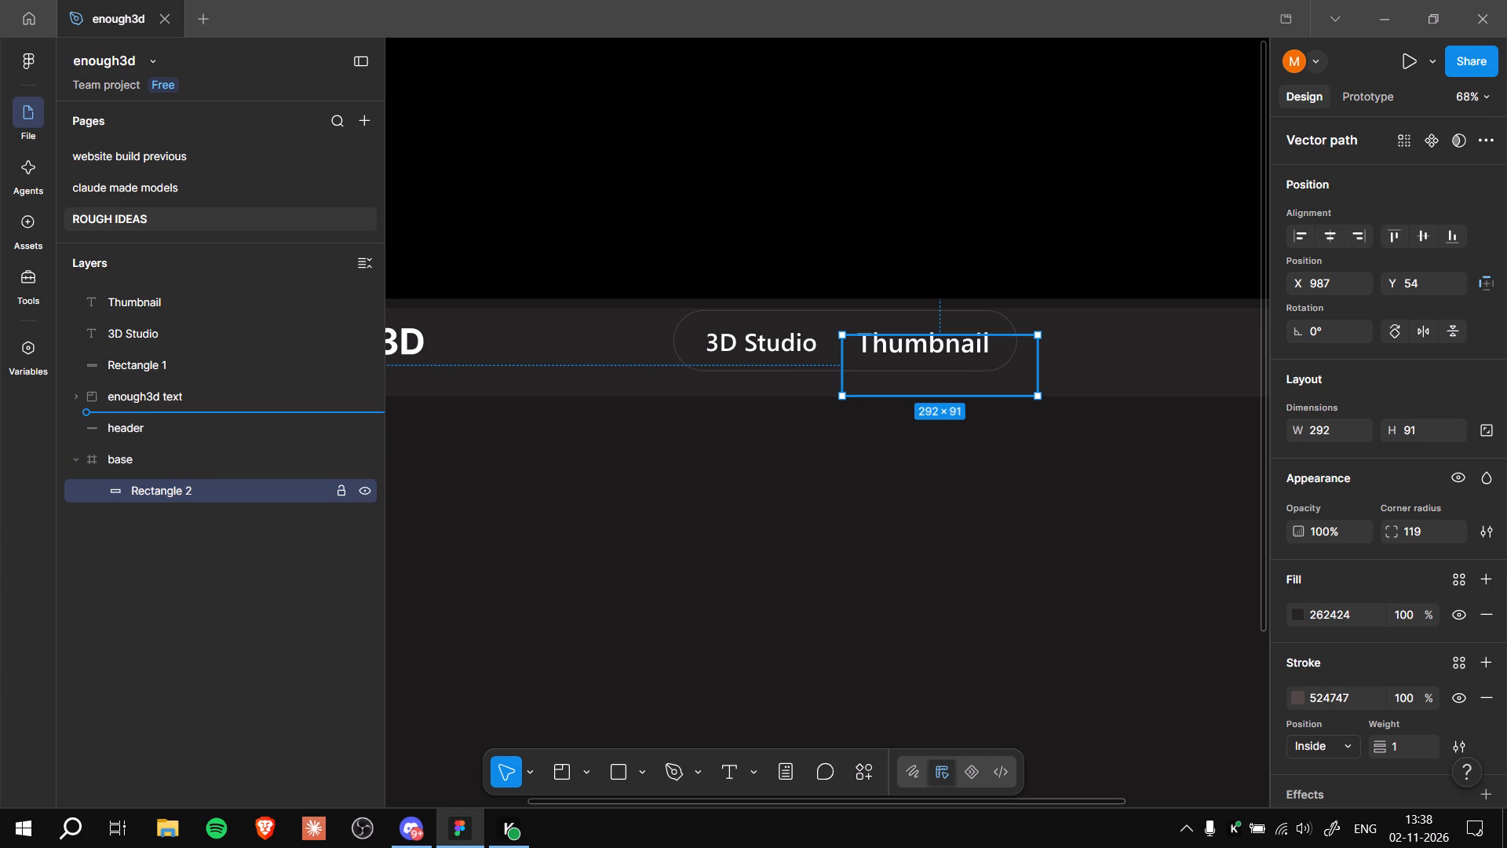
drag(177, 410, 173, 345)
click(173, 345)
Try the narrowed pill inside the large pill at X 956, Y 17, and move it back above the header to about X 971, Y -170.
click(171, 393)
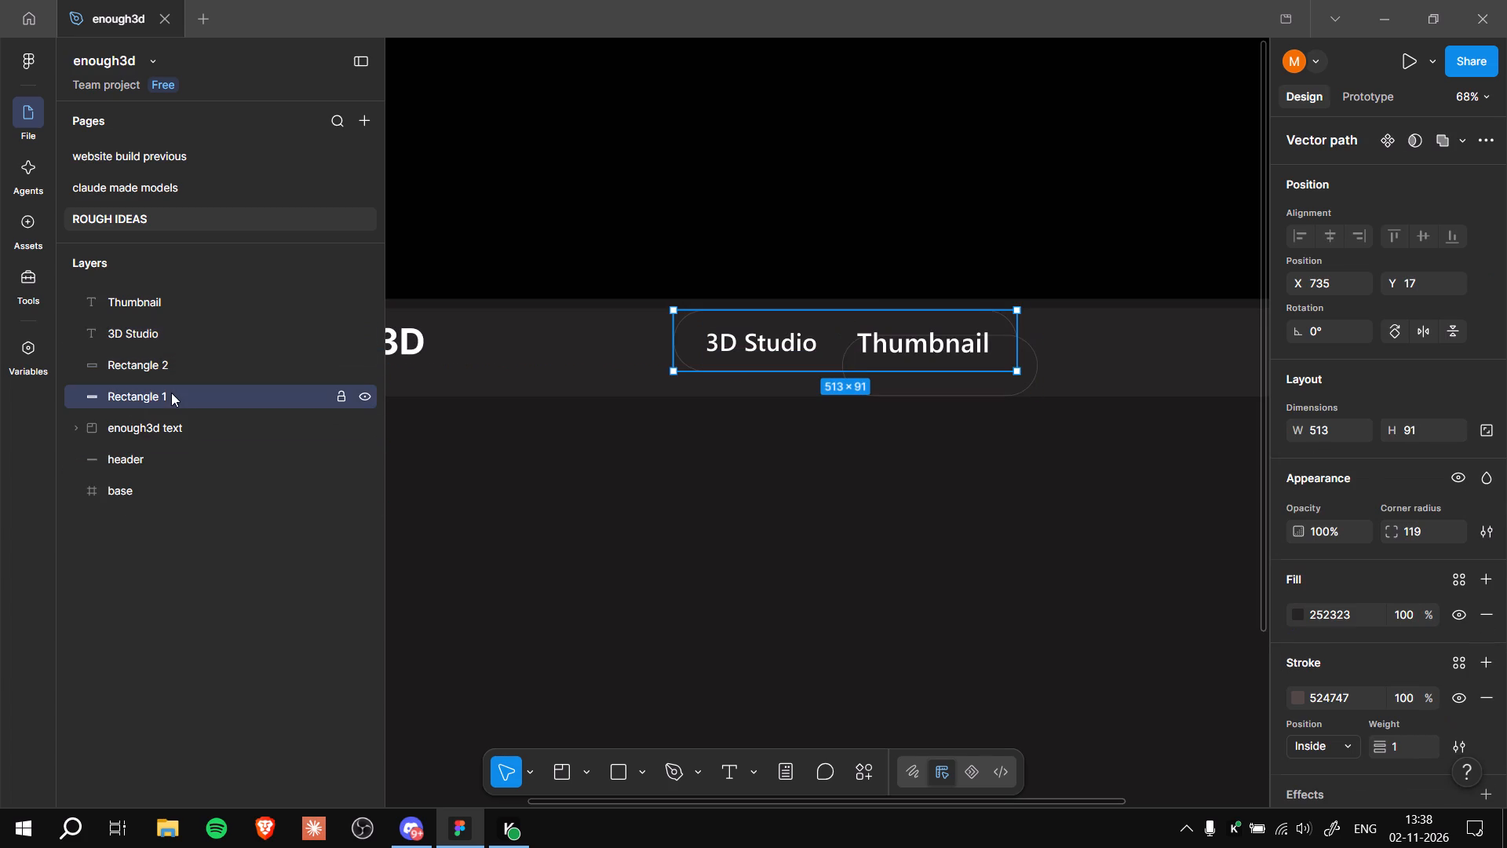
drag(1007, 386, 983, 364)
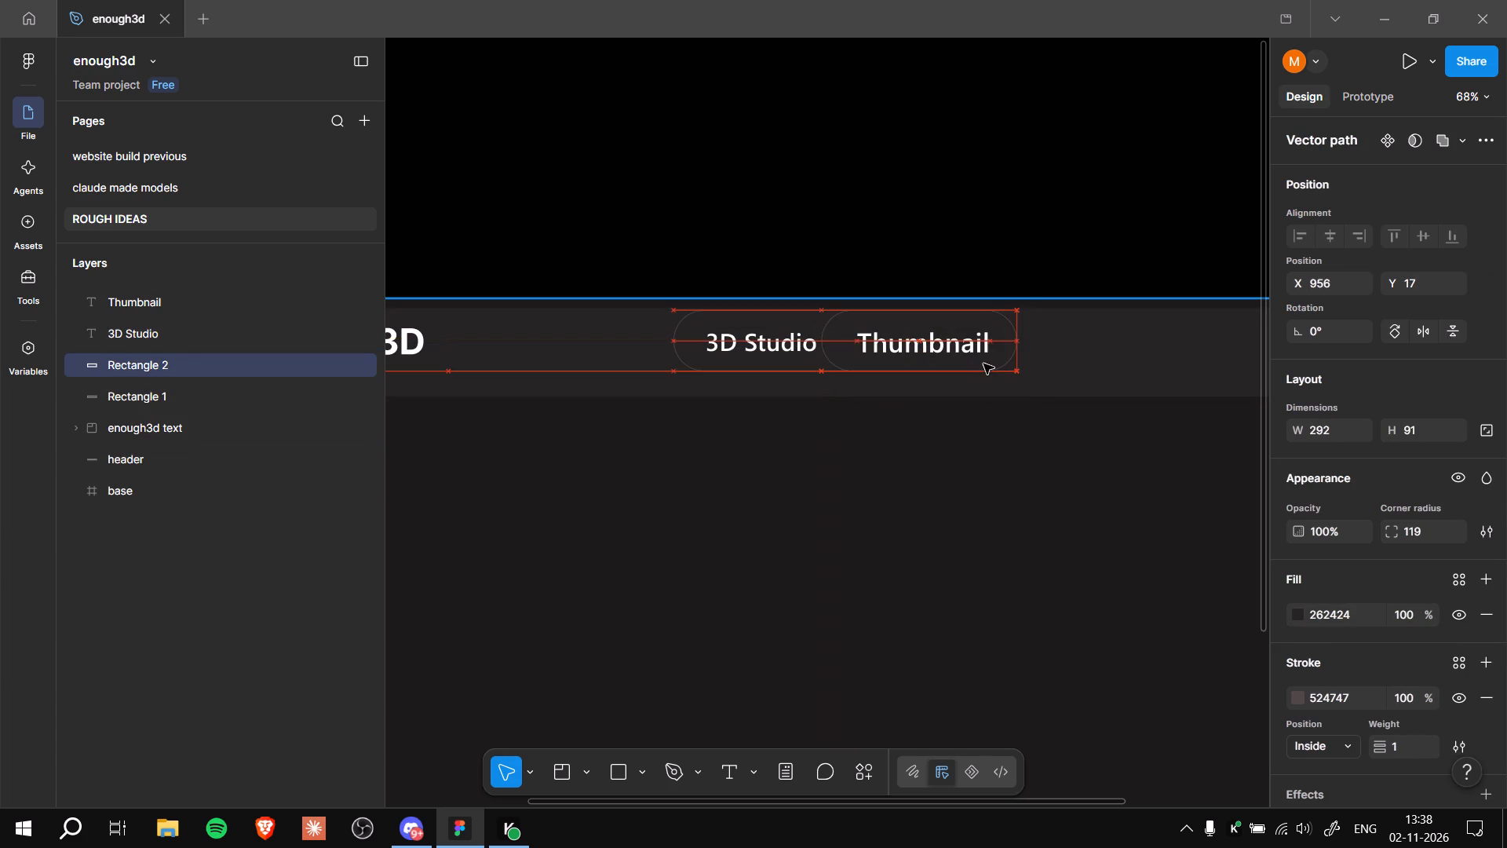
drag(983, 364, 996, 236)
Change the narrowed pill's fill to the lighter grey 393636.
double_click(972, 225)
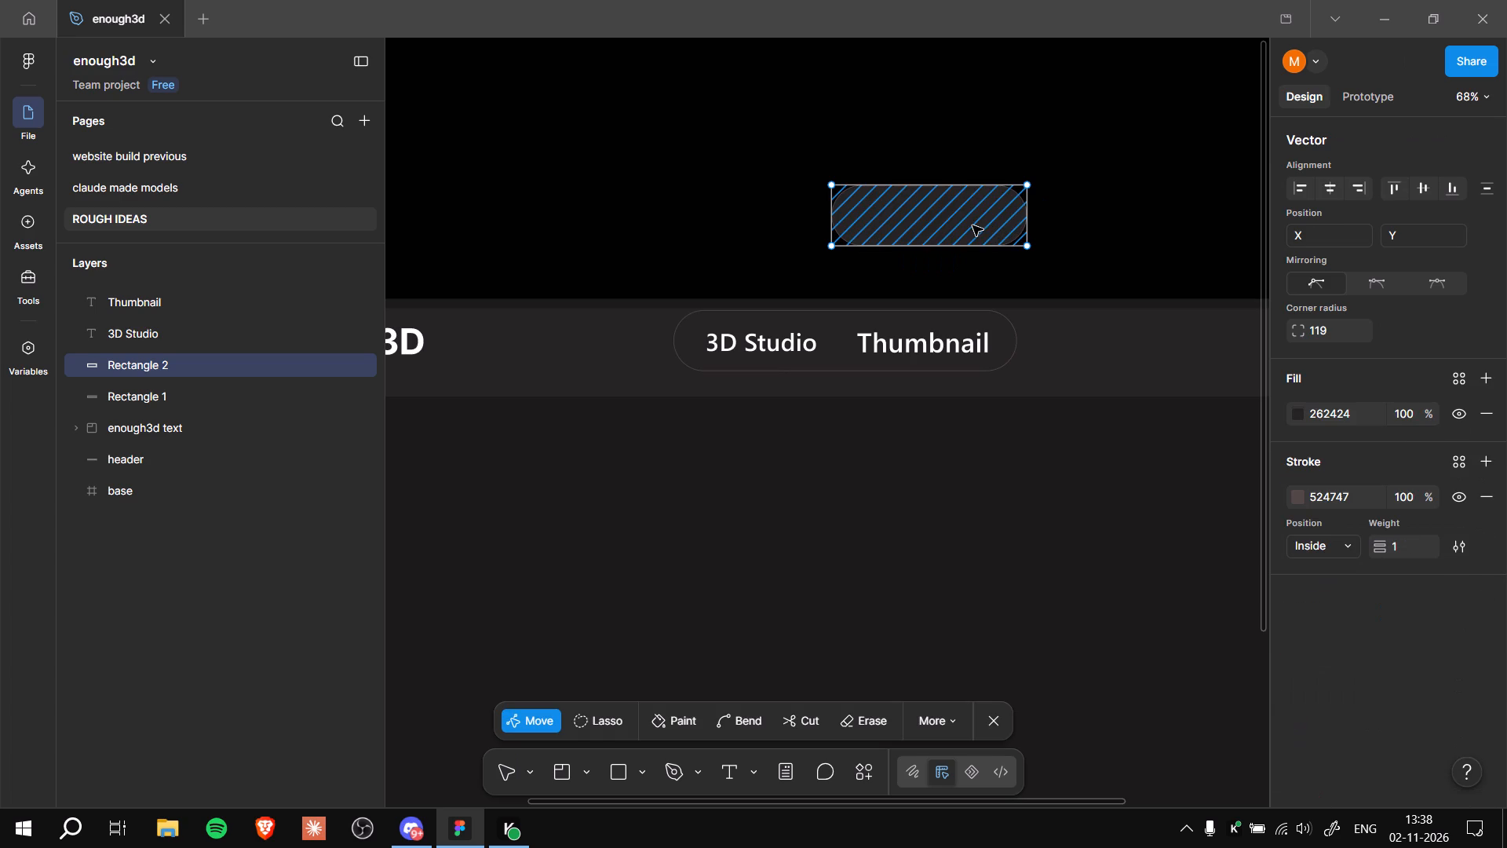
click(1363, 639)
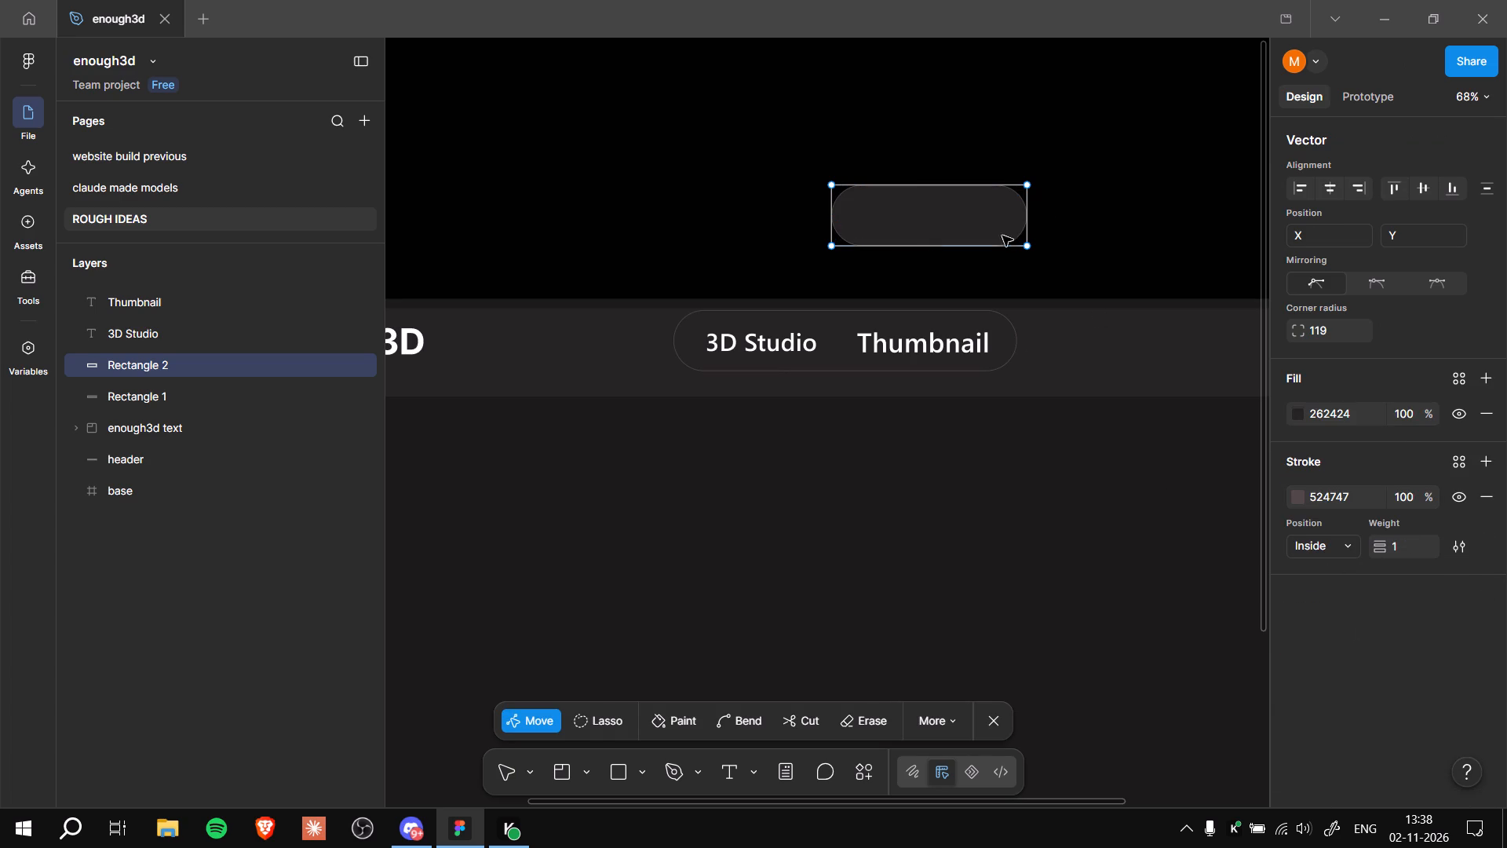
click(1100, 201)
triple_click(1087, 199)
click(949, 219)
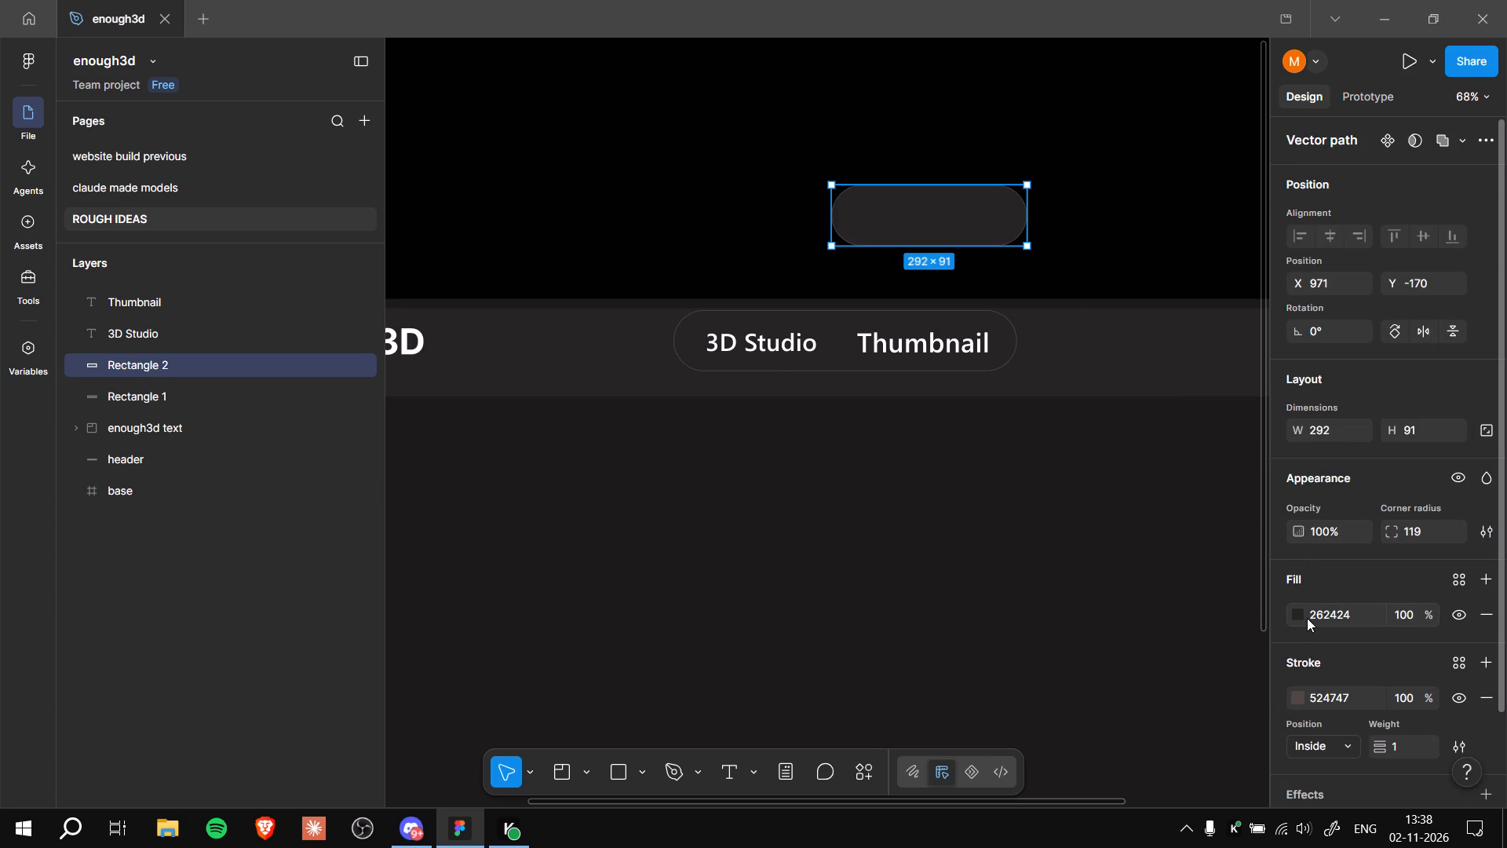
click(1297, 615)
click(1060, 565)
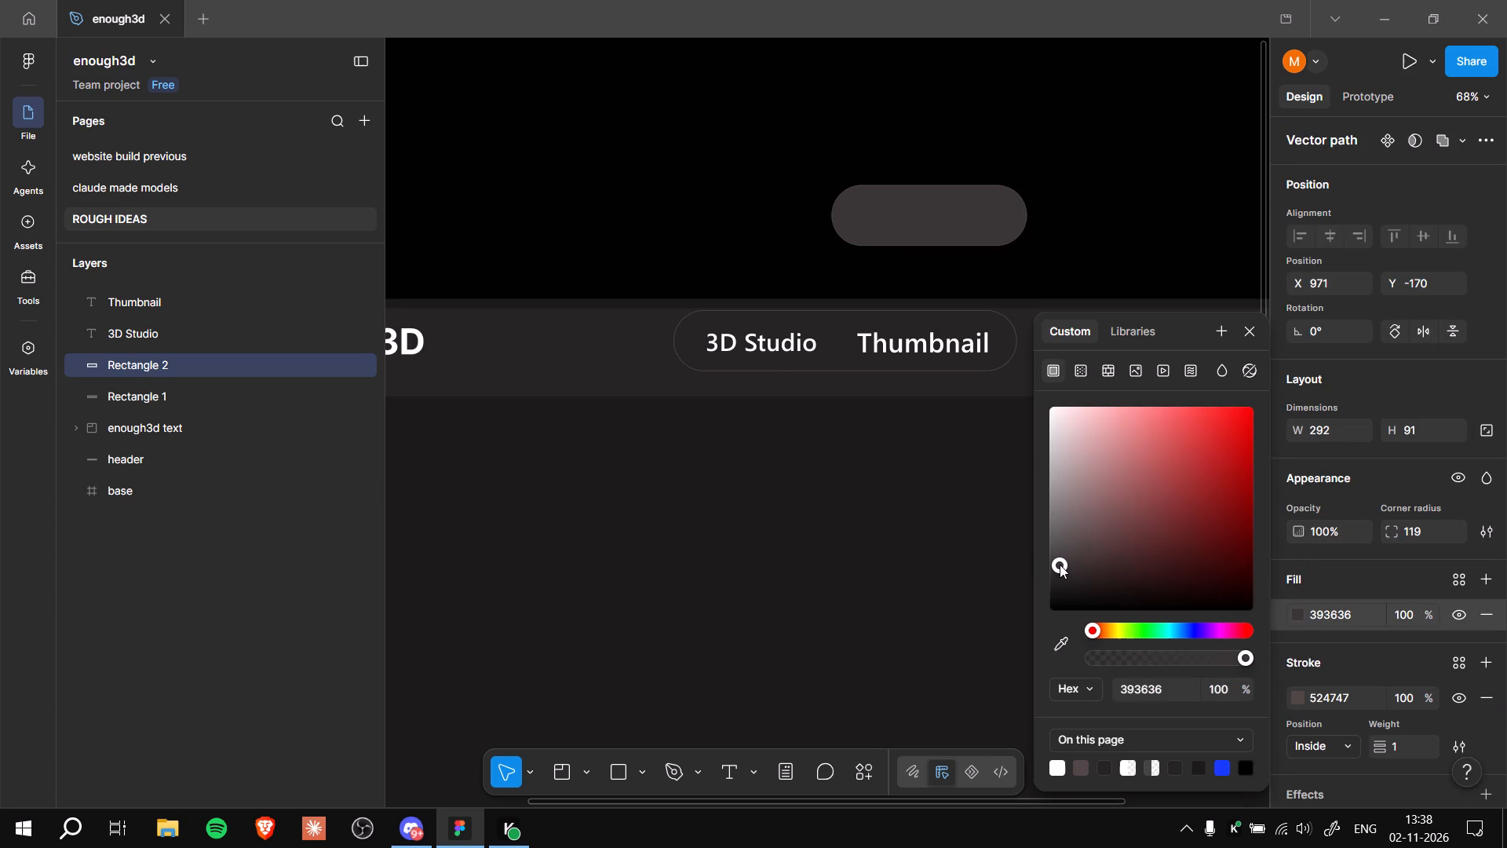
click(1078, 207)
Move the narrowed pill over the Thumbnail label at about X 940, Y 16 and stack it between the large pill and the labels.
drag(951, 224, 939, 294)
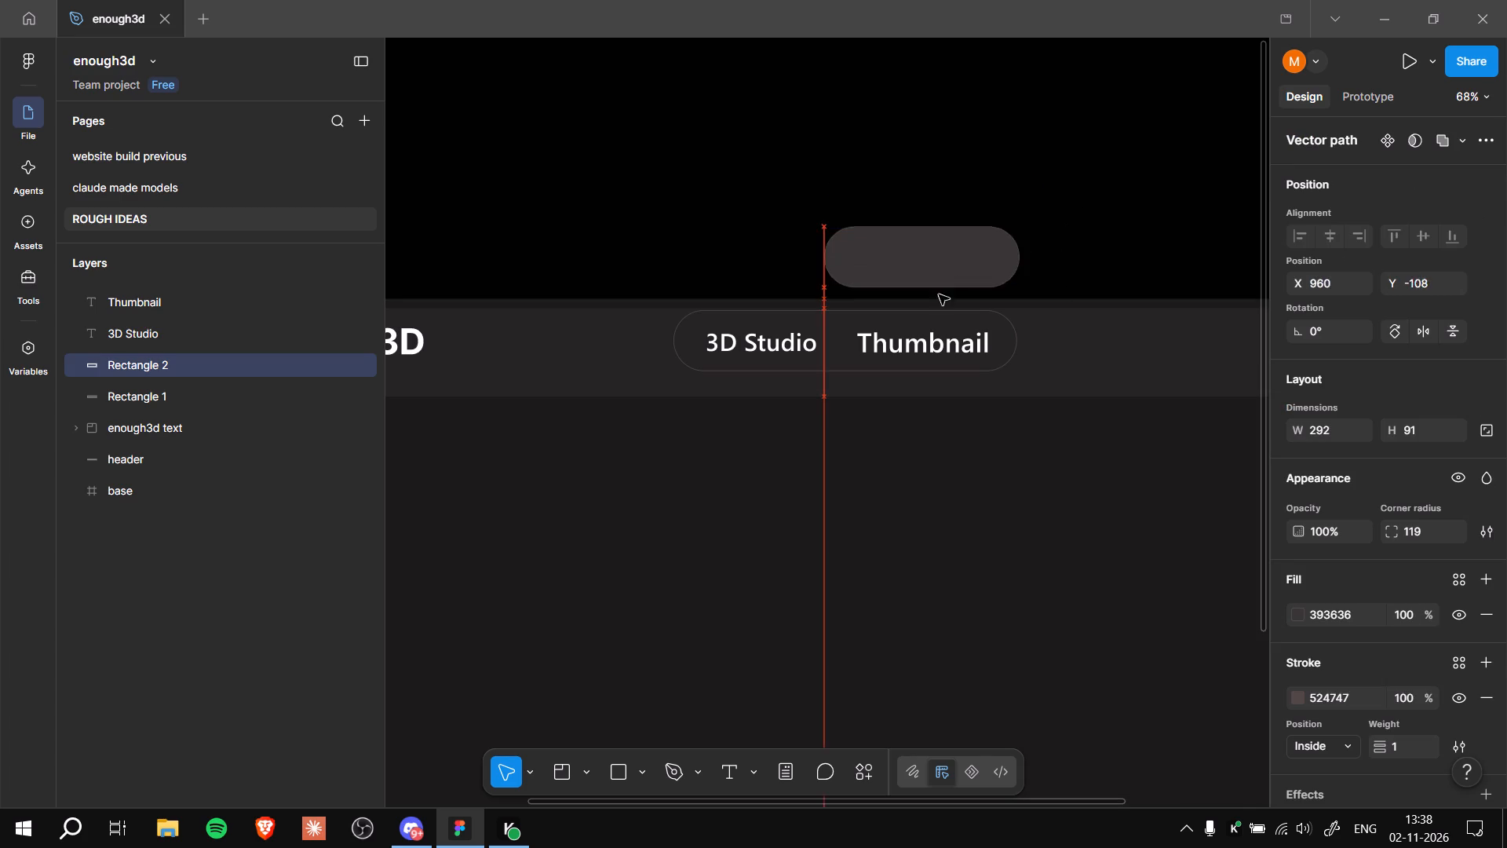
drag(939, 294, 931, 349)
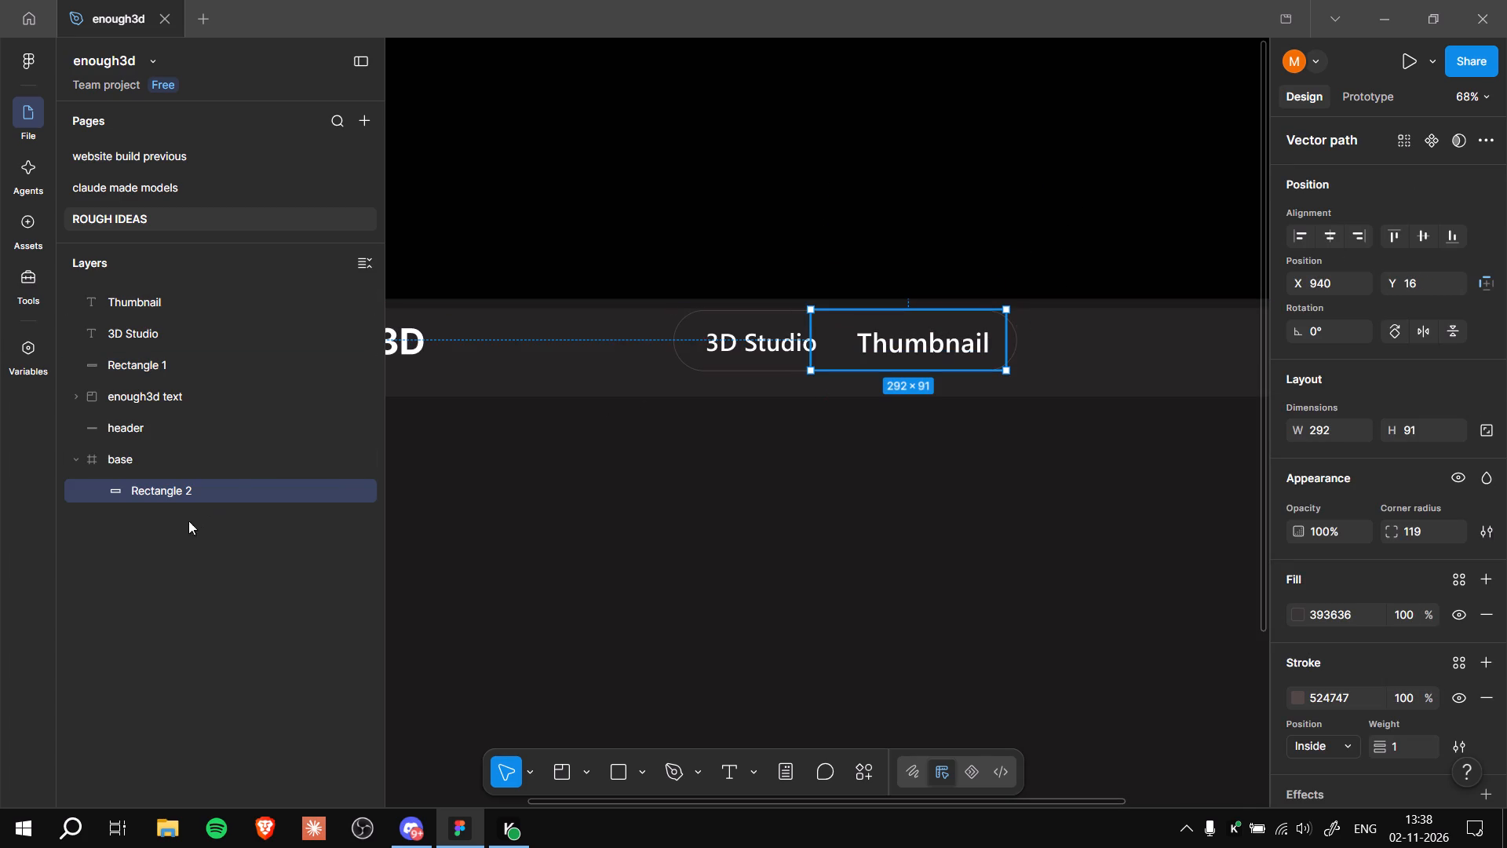
drag(158, 493, 158, 356)
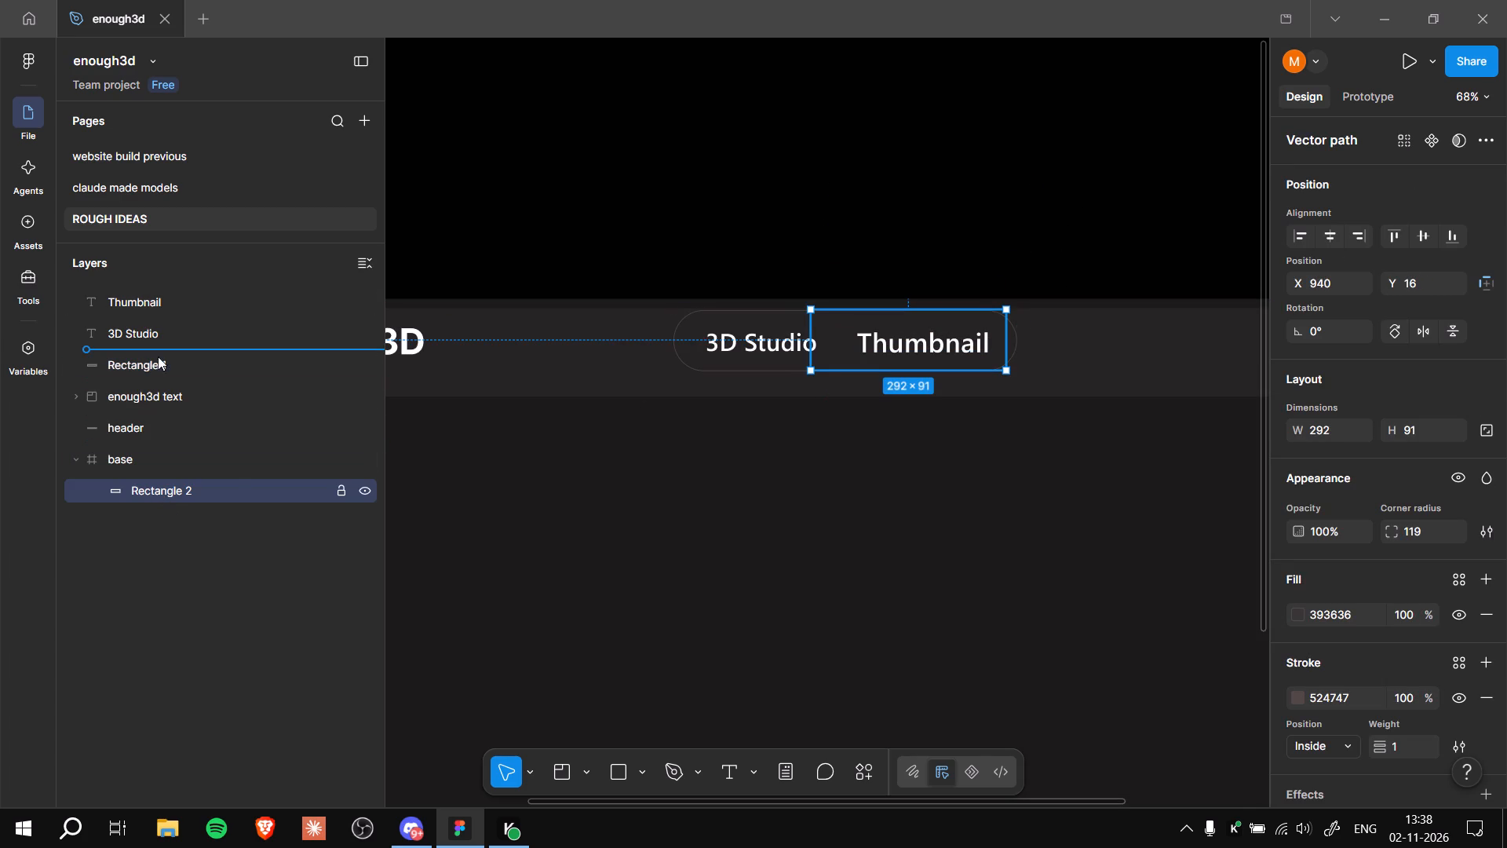
click(1021, 179)
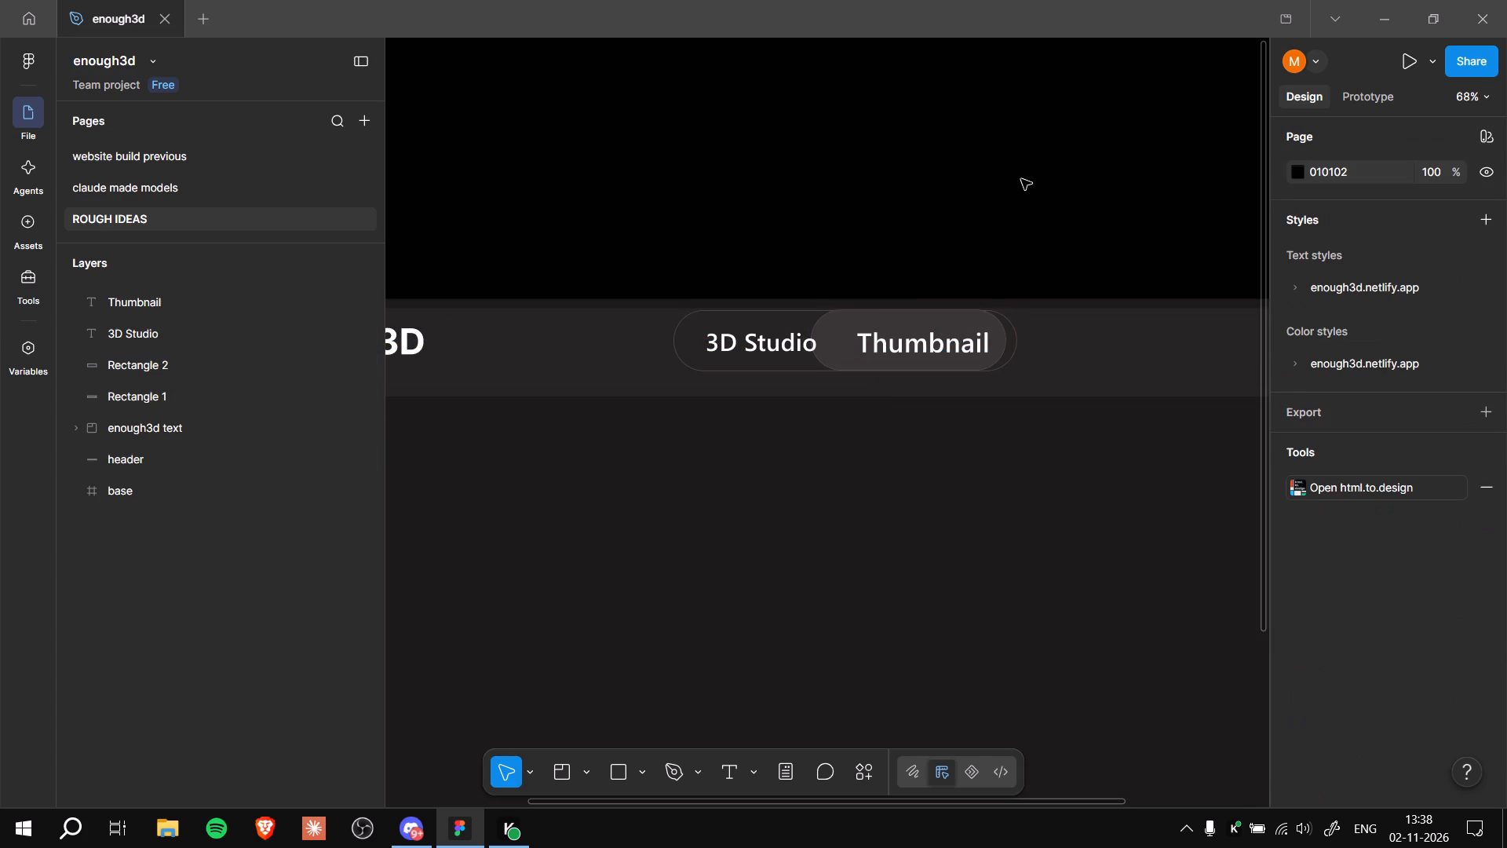
Shrink the narrowed pill to about 240 × 69 and position it around the Thumbnail label at about X 989, Y 28.
ctrl+scroll(1012, 514, up, 5)
ctrl+scroll(834, 471, up, 1)
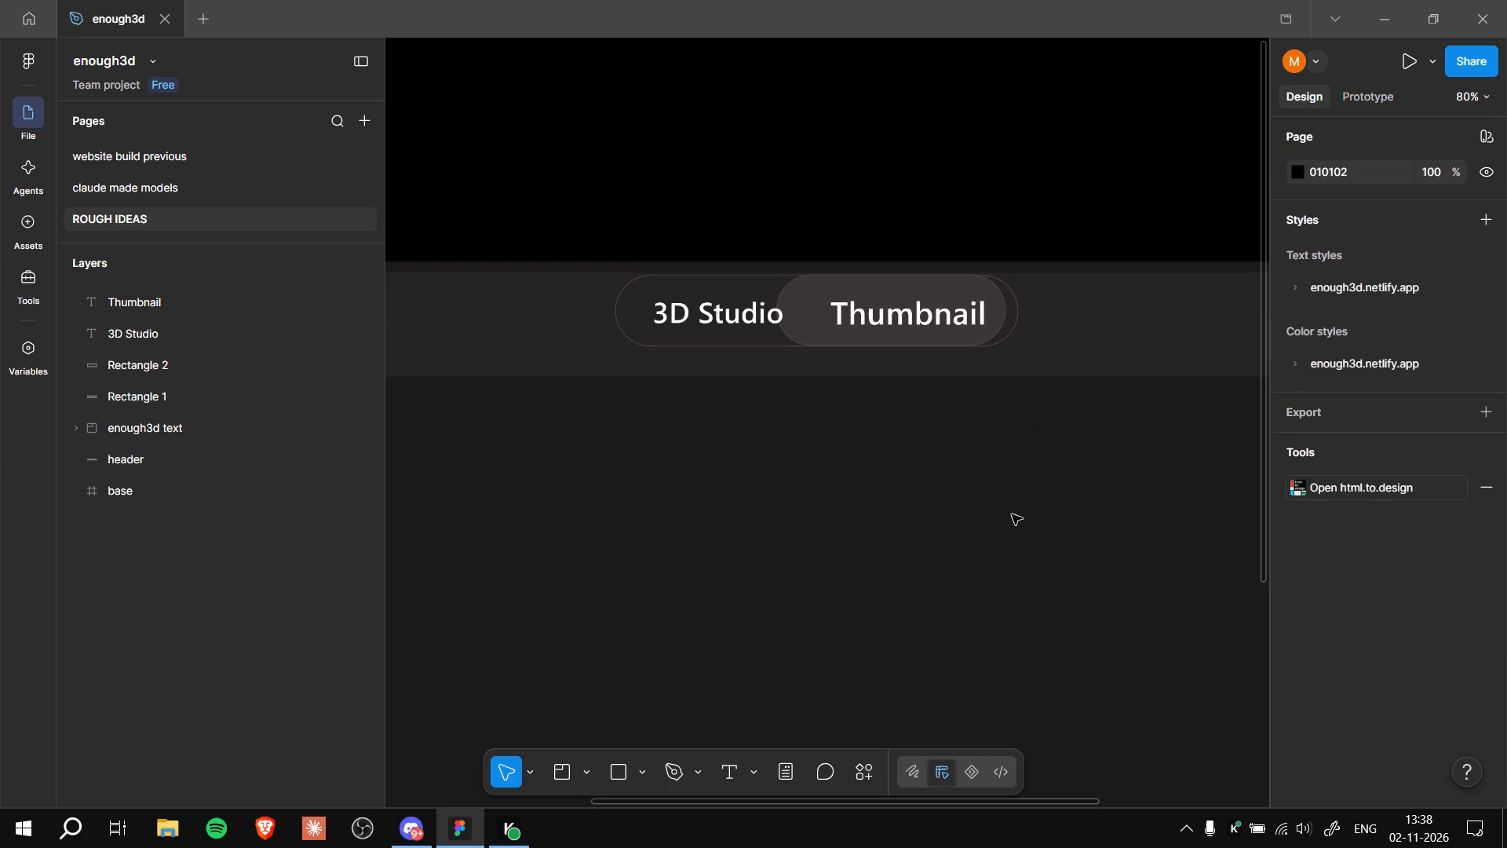
ctrl+scroll(1012, 514, up, 3)
ctrl+scroll(876, 433, down, 2)
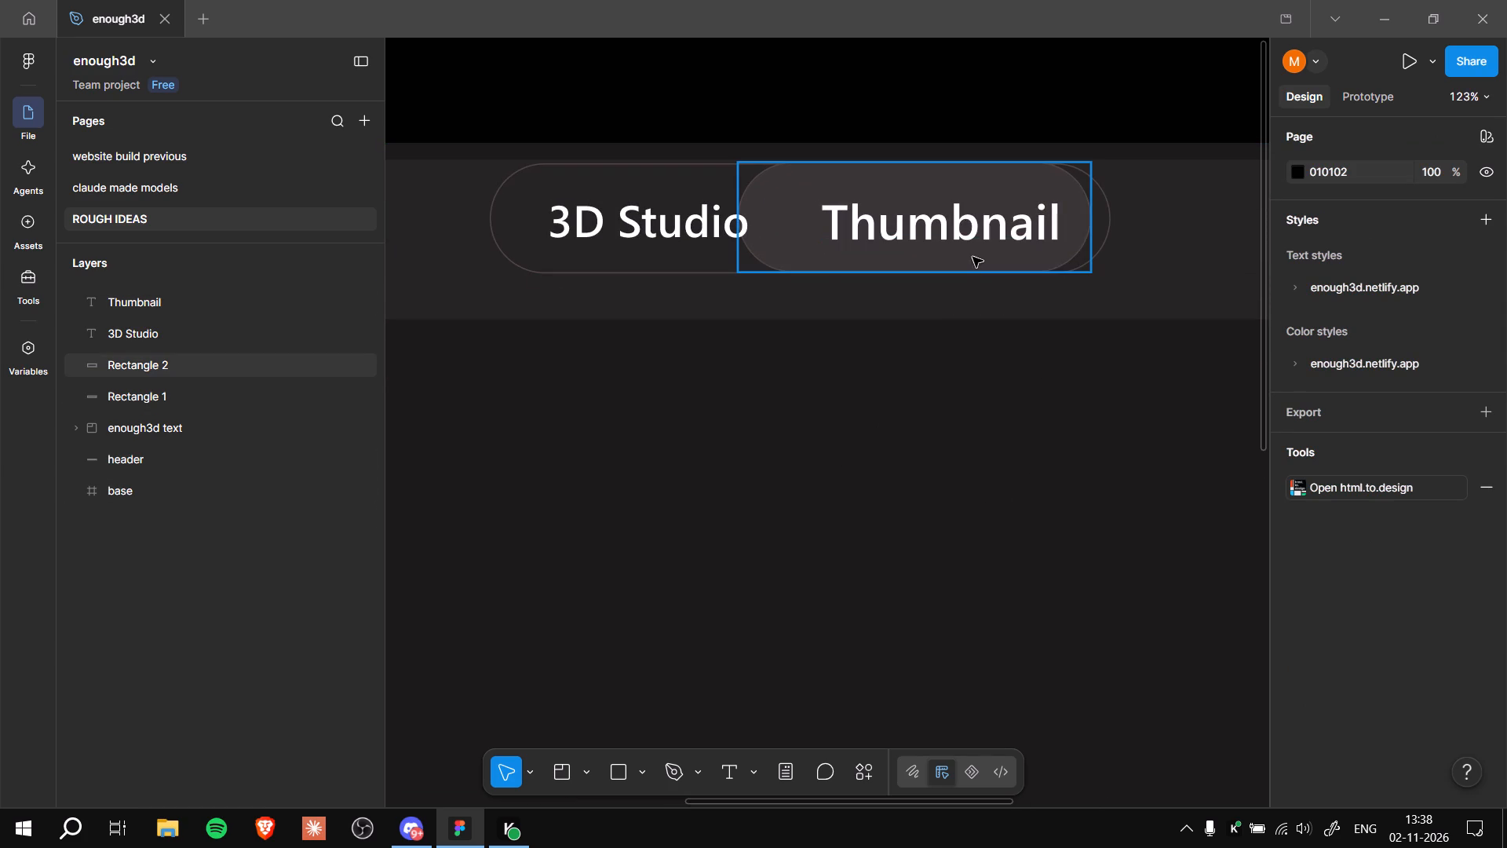
click(814, 244)
drag(735, 157, 775, 174)
drag(779, 174, 792, 174)
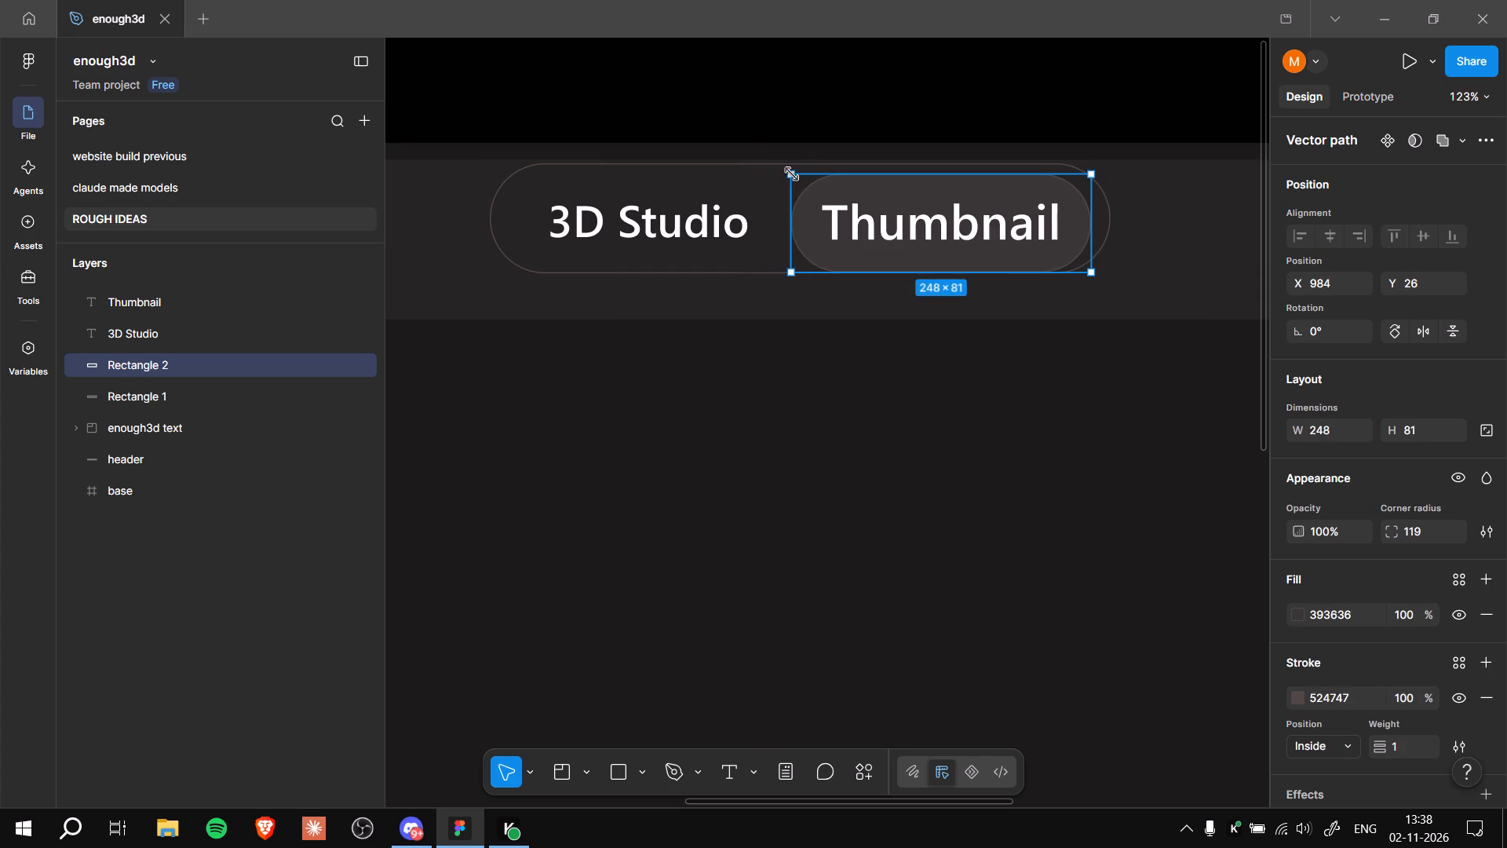
drag(792, 174, 802, 174)
click(946, 264)
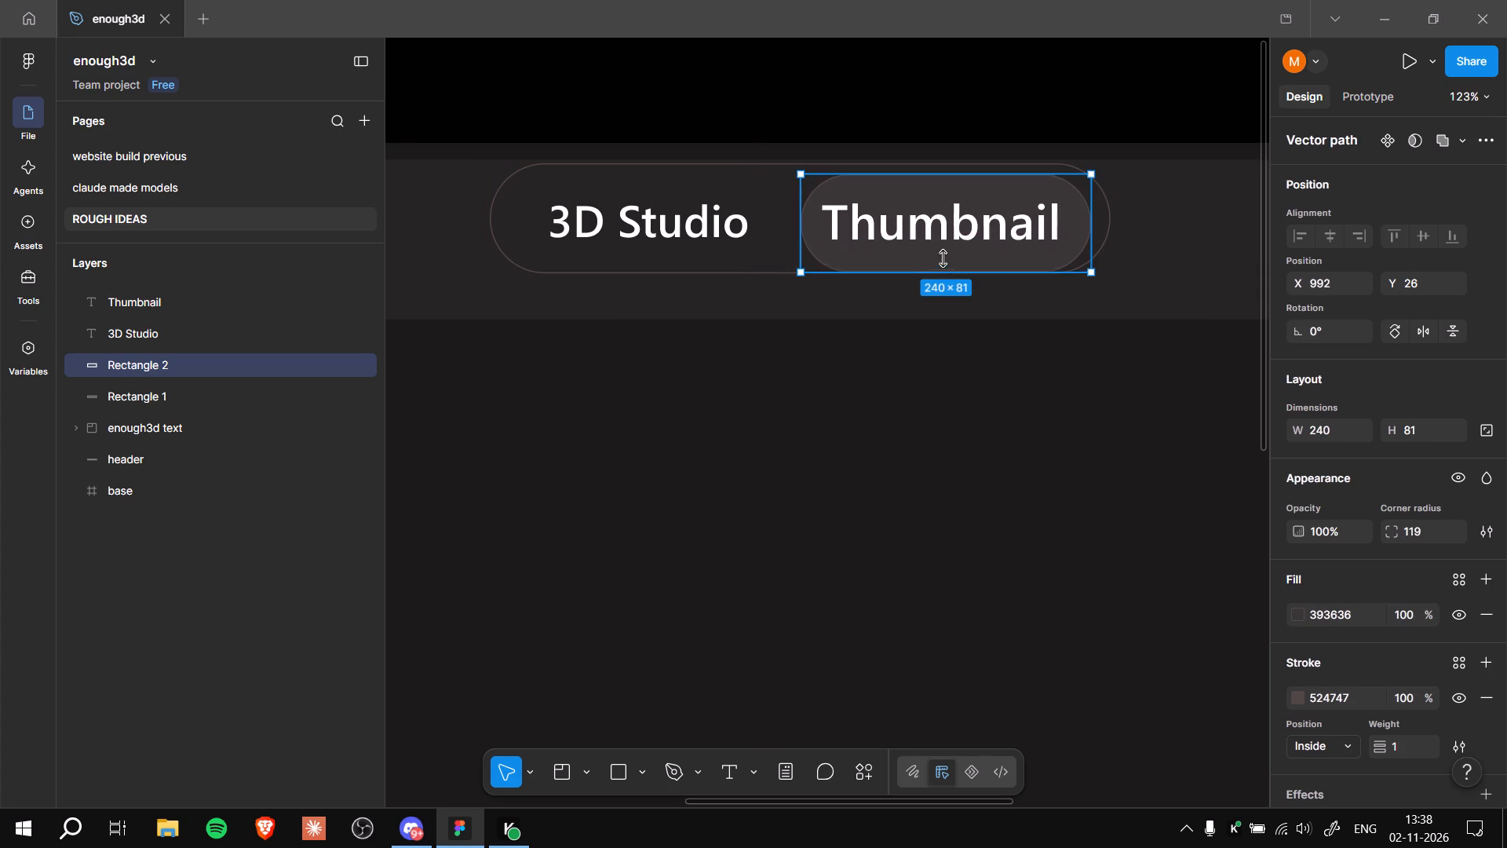
click(992, 201)
click(1013, 108)
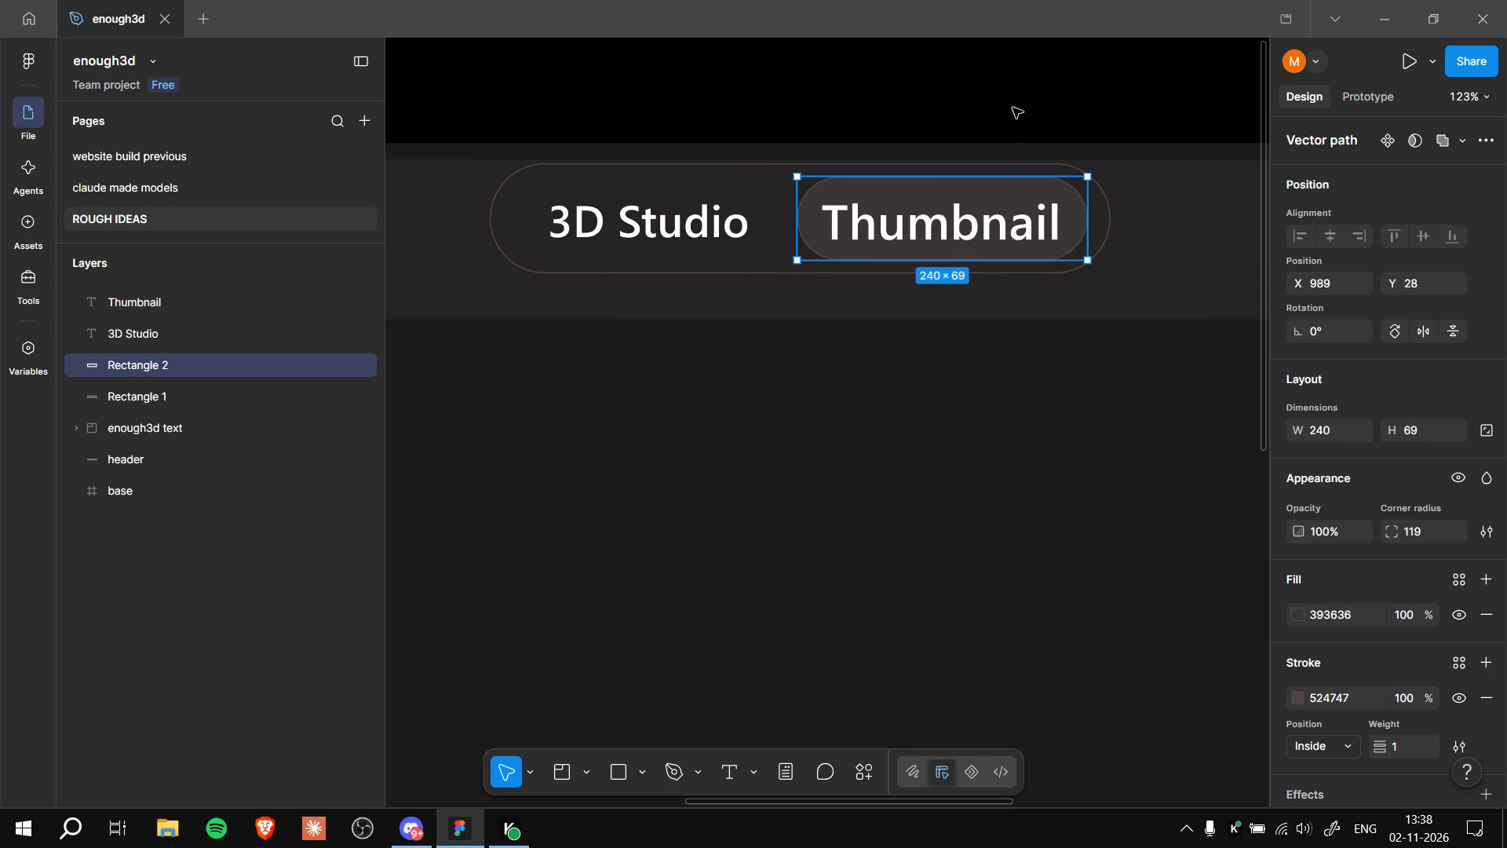
Widen the inner highlight pill slightly on its left side, keeping its height.
ctrl+scroll(1022, 107, down, 5)
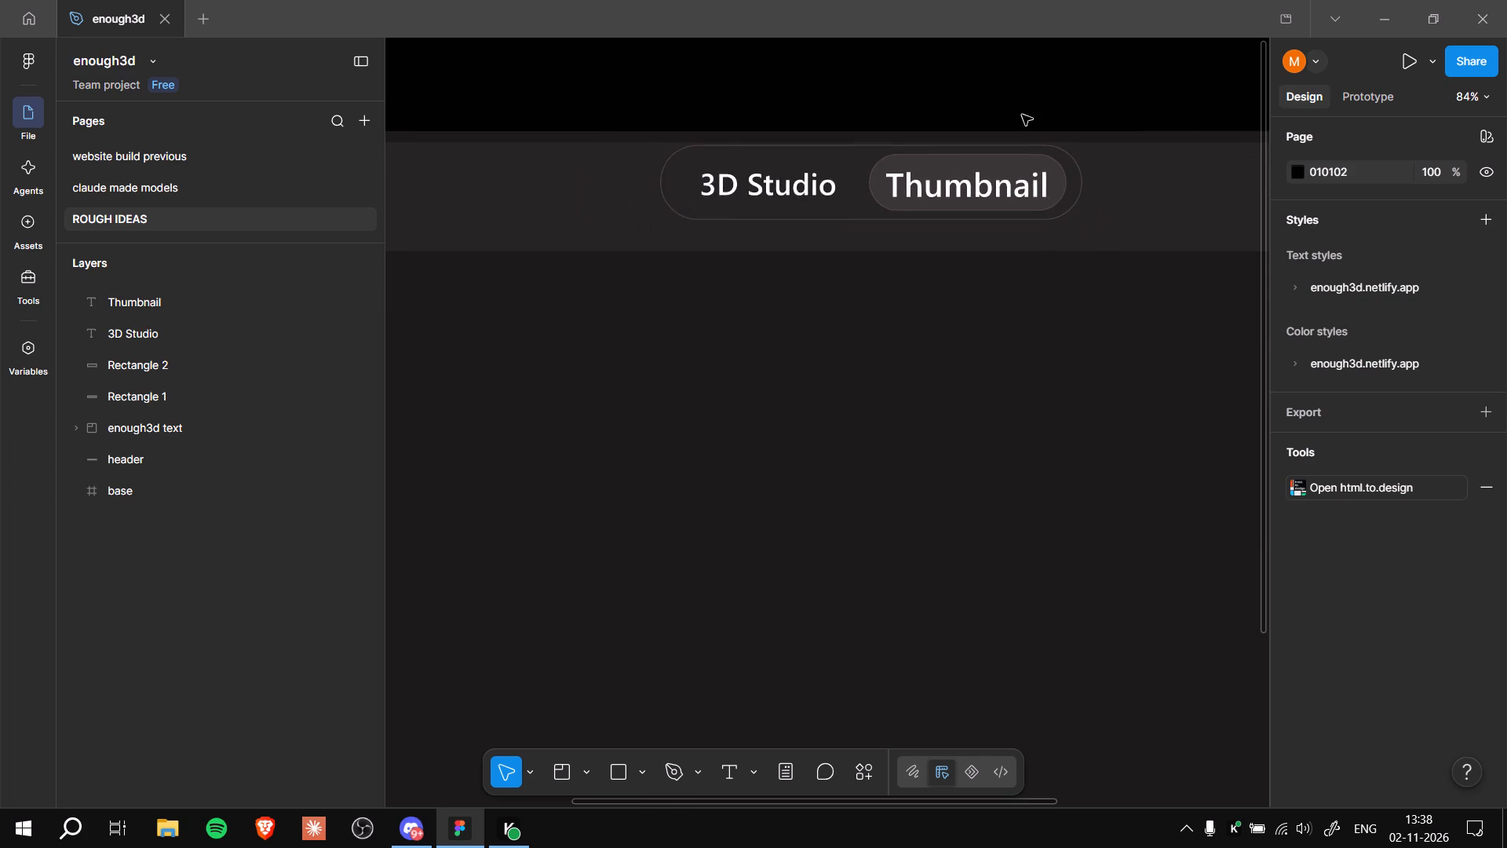
ctrl+scroll(1022, 115, down, 2)
ctrl+middle_drag(1022, 101, 1033, 217)
ctrl+scroll(1032, 147, down, 1)
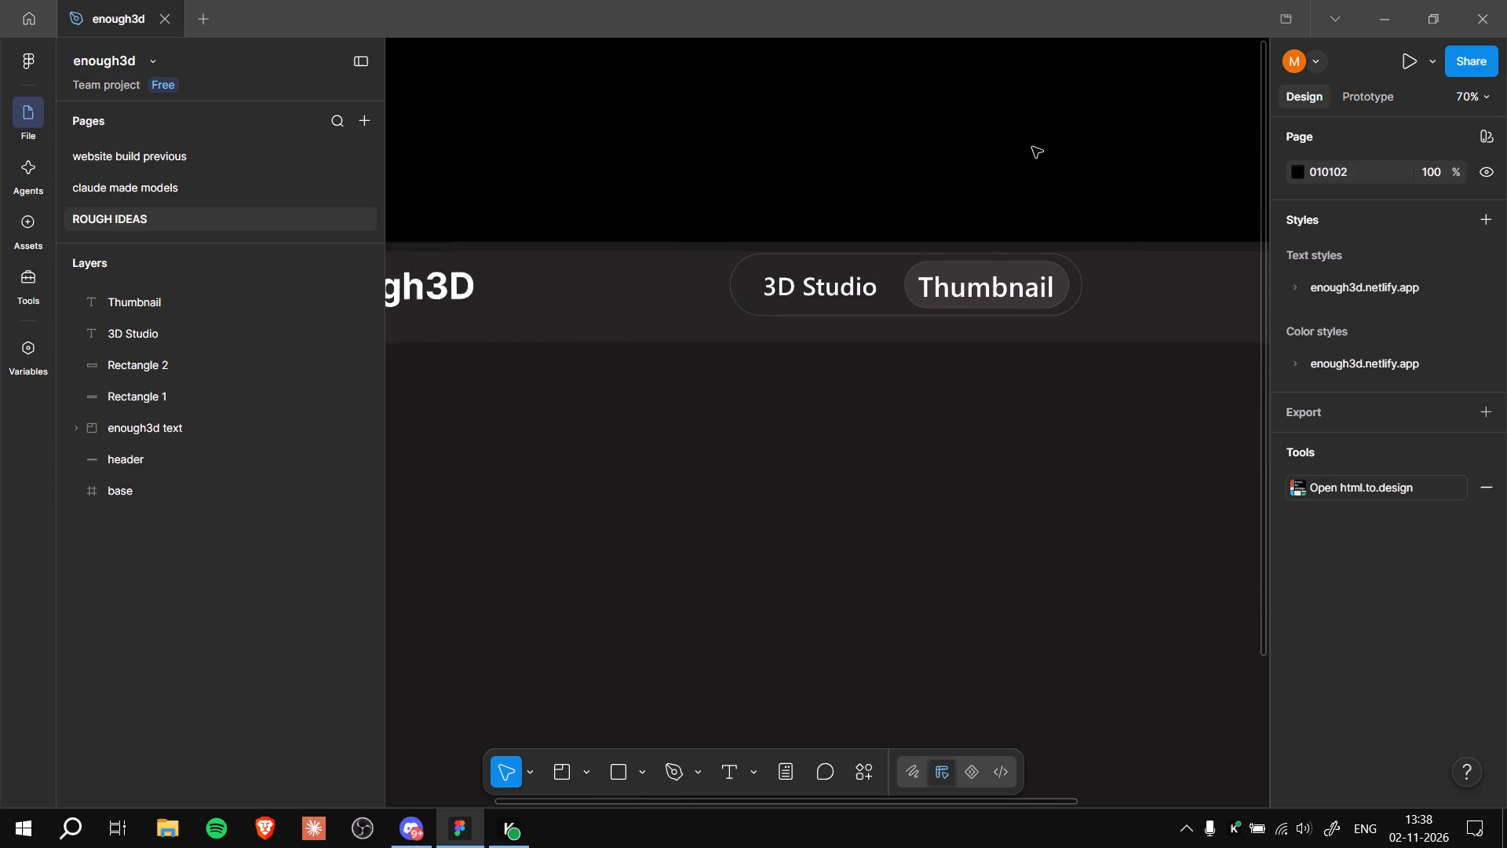
ctrl+scroll(1032, 147, up, 7)
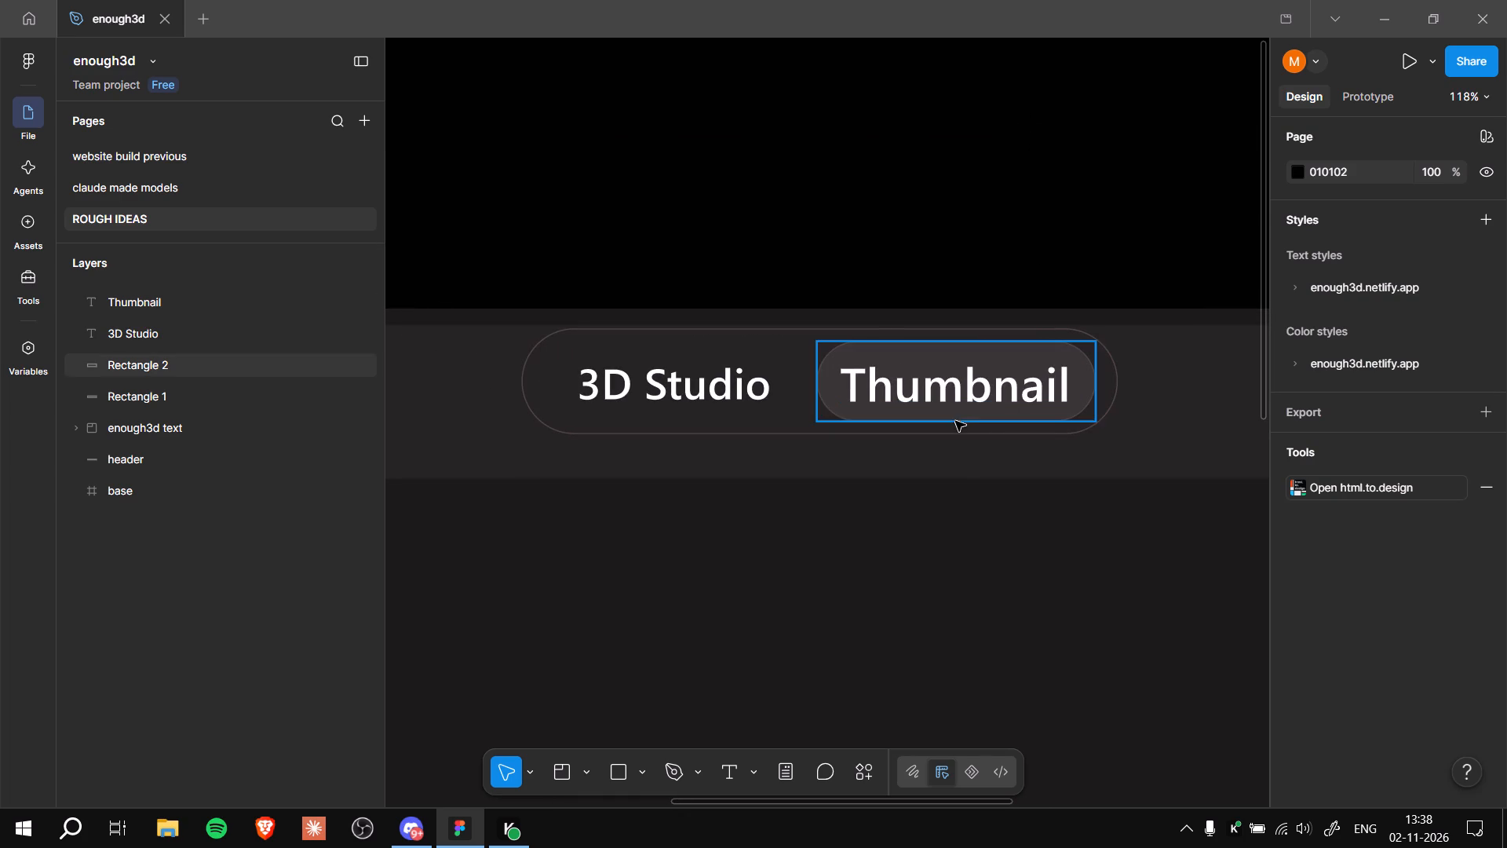
click(955, 421)
click(818, 385)
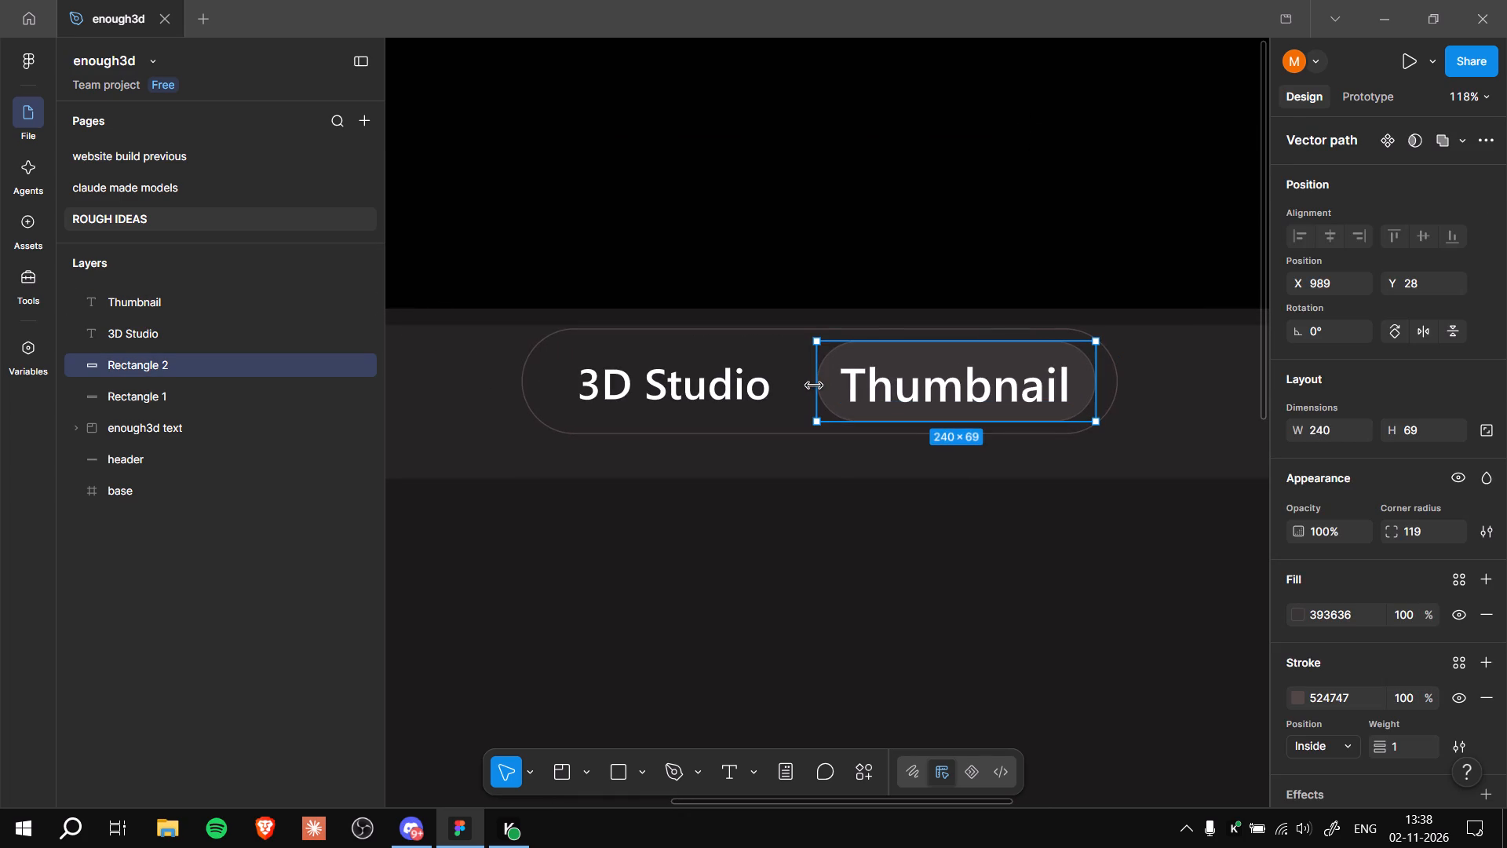
click(1075, 177)
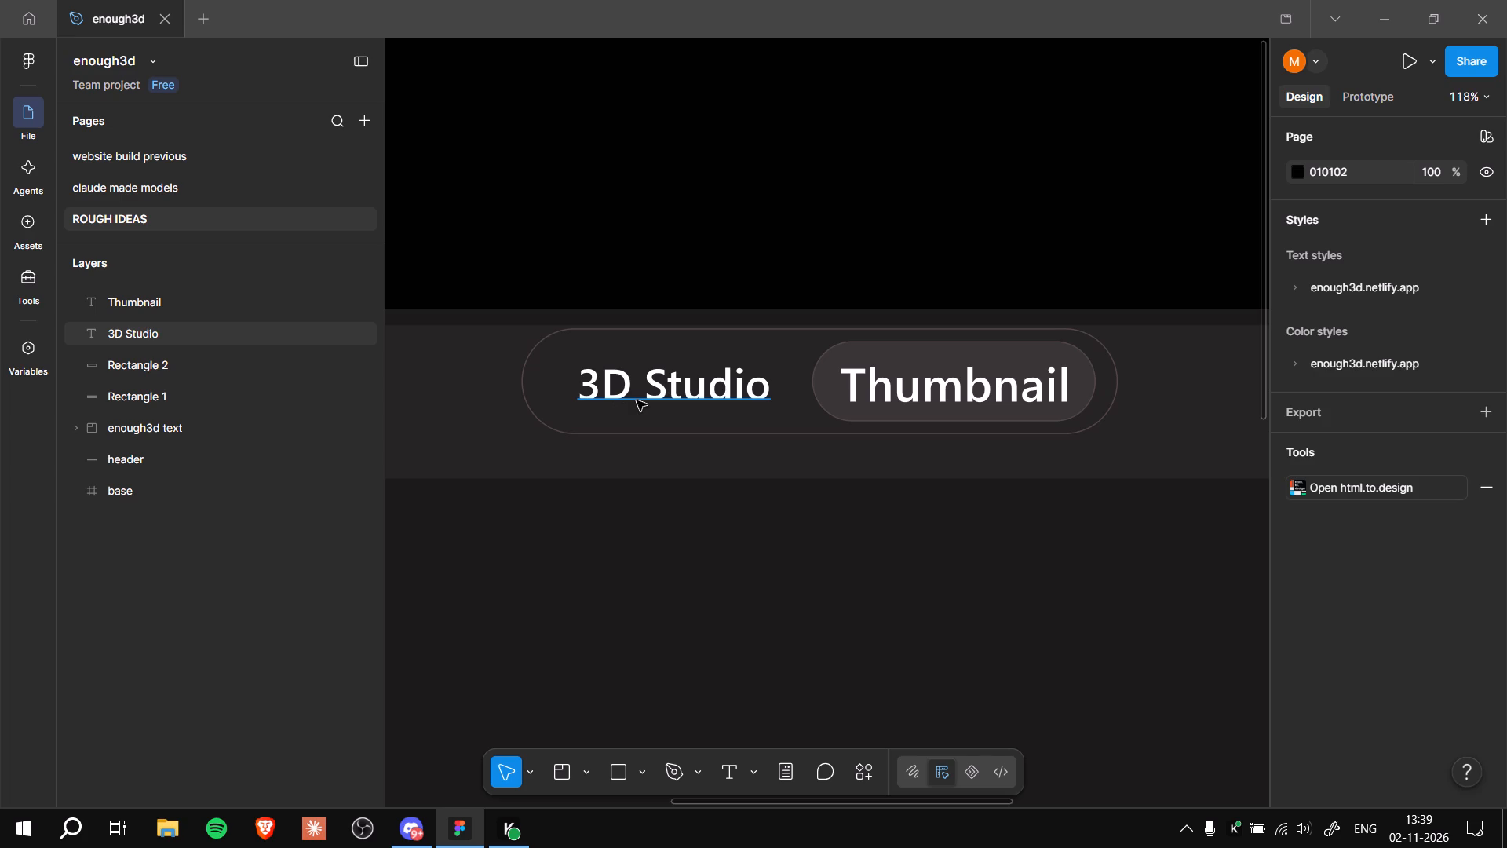
Shift both labels and the inner highlight pill together about 7 px left within the large pill.
click(677, 396)
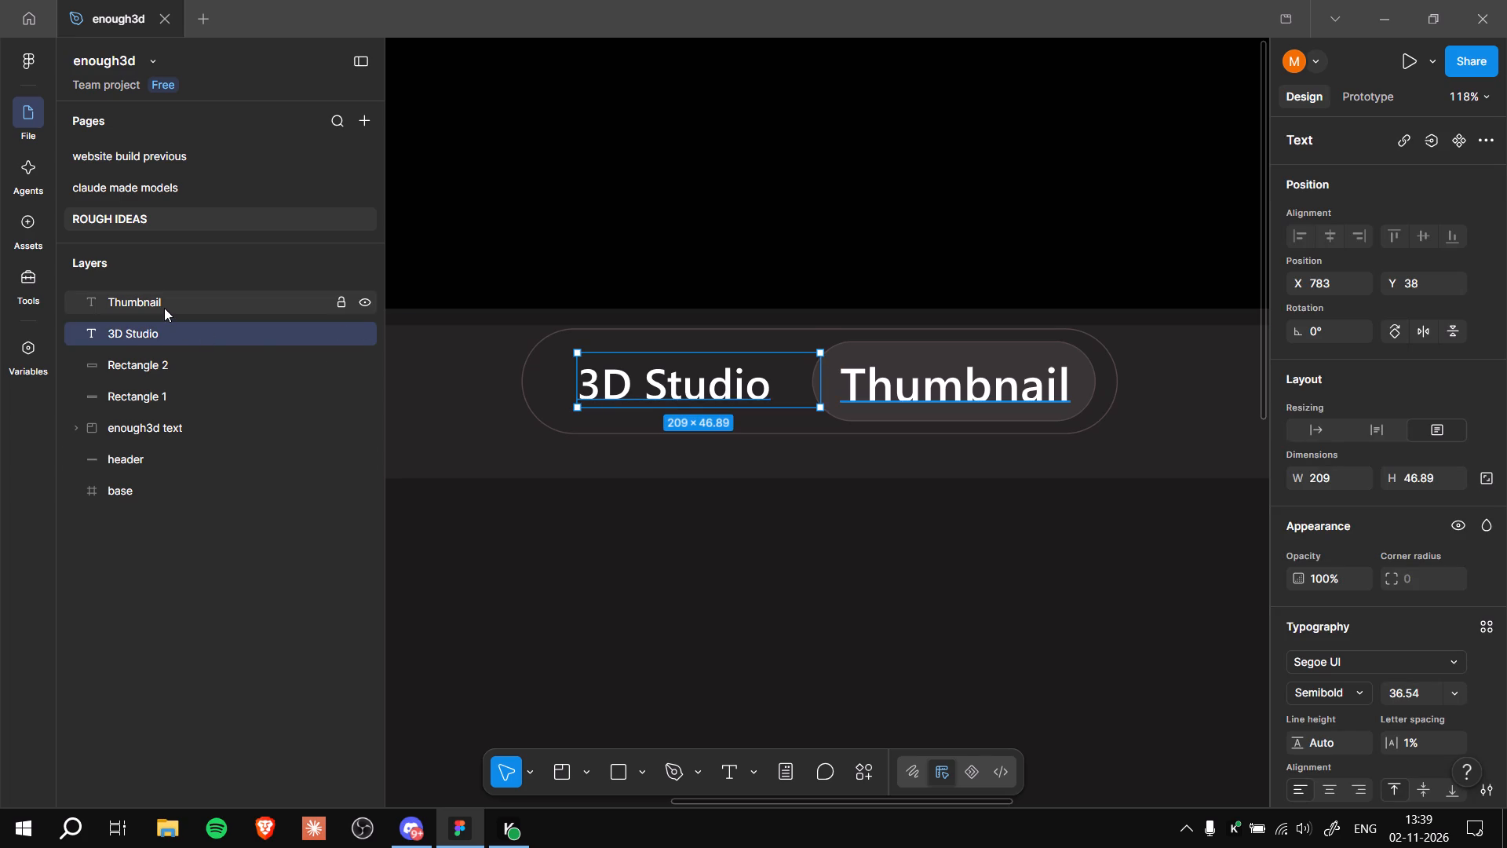
click(164, 308)
shift+click(187, 340)
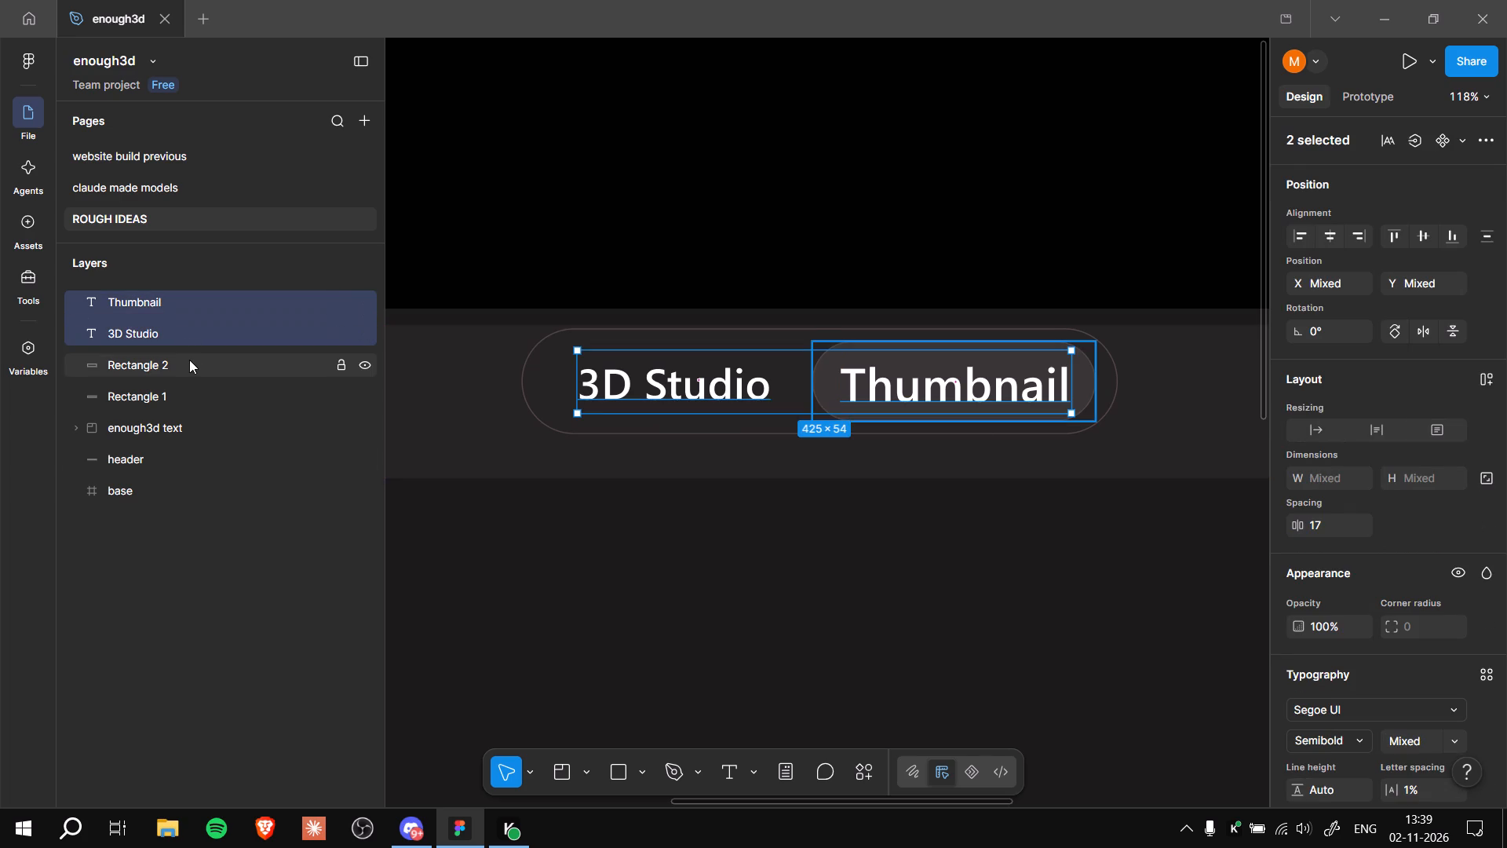
shift+click(190, 362)
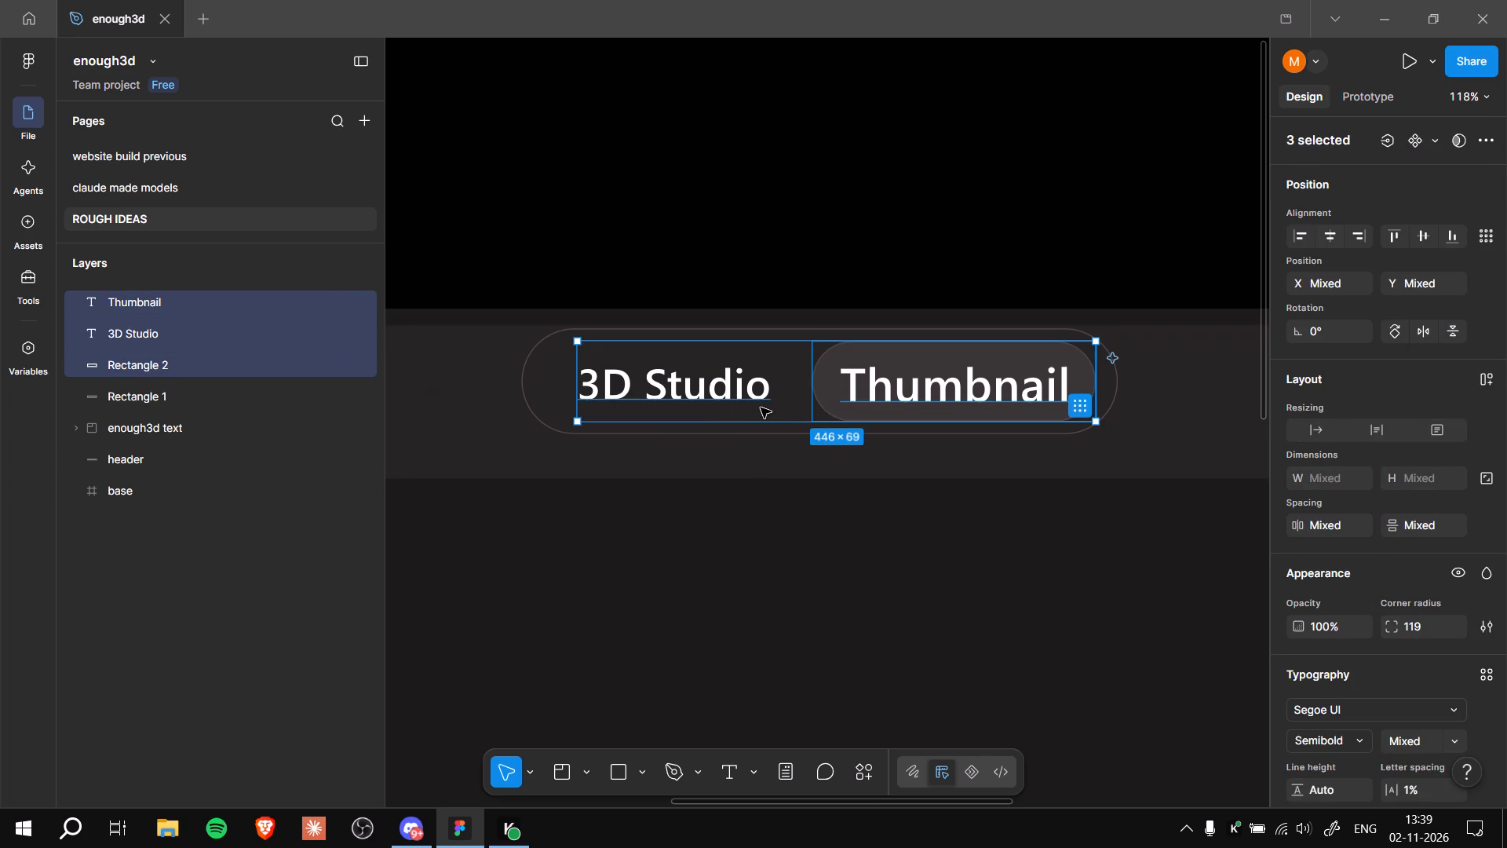
drag(763, 408, 755, 408)
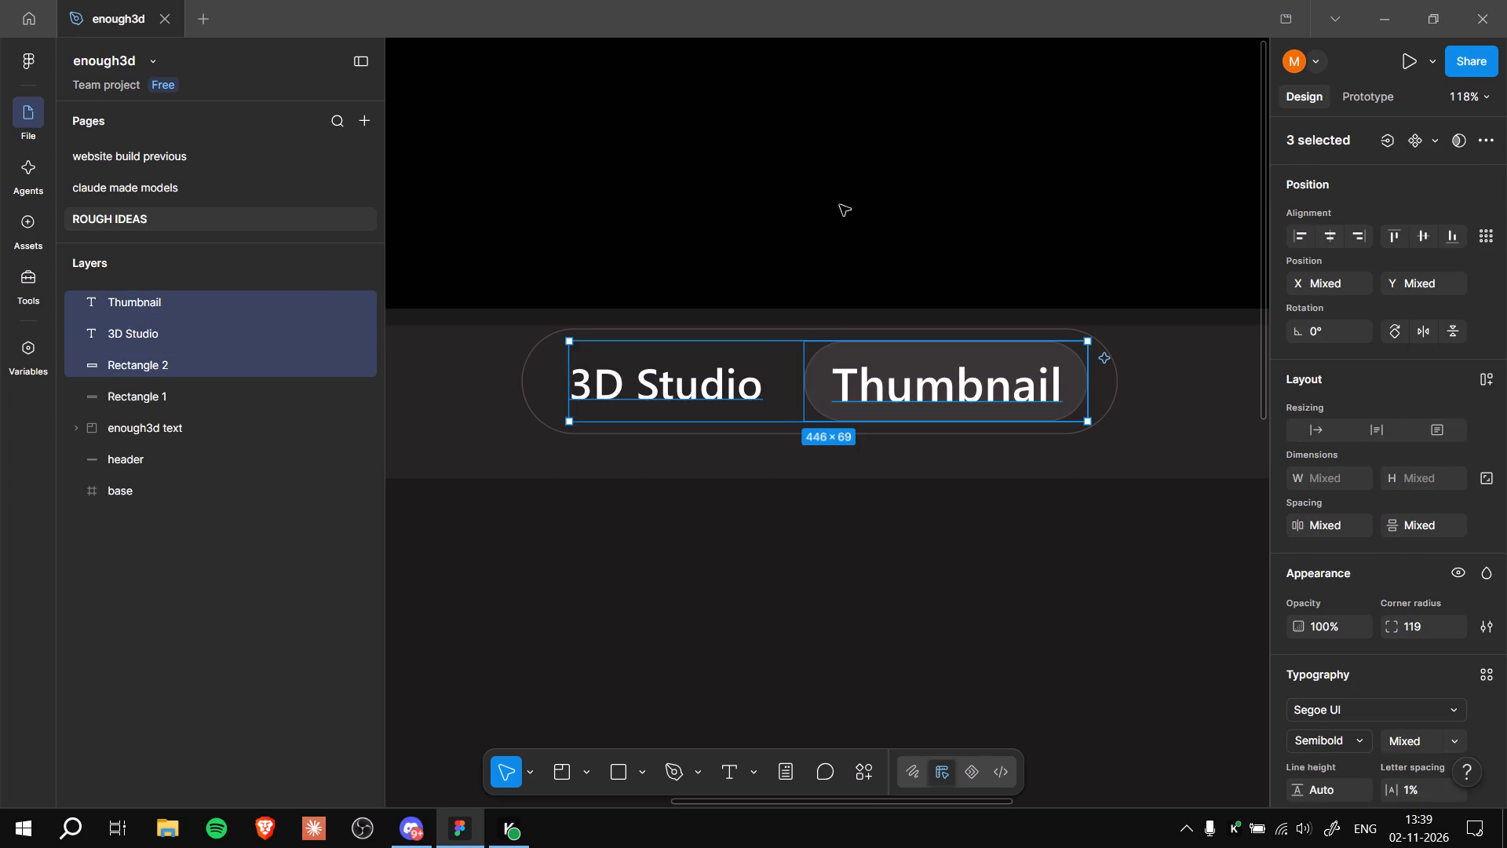
click(840, 205)
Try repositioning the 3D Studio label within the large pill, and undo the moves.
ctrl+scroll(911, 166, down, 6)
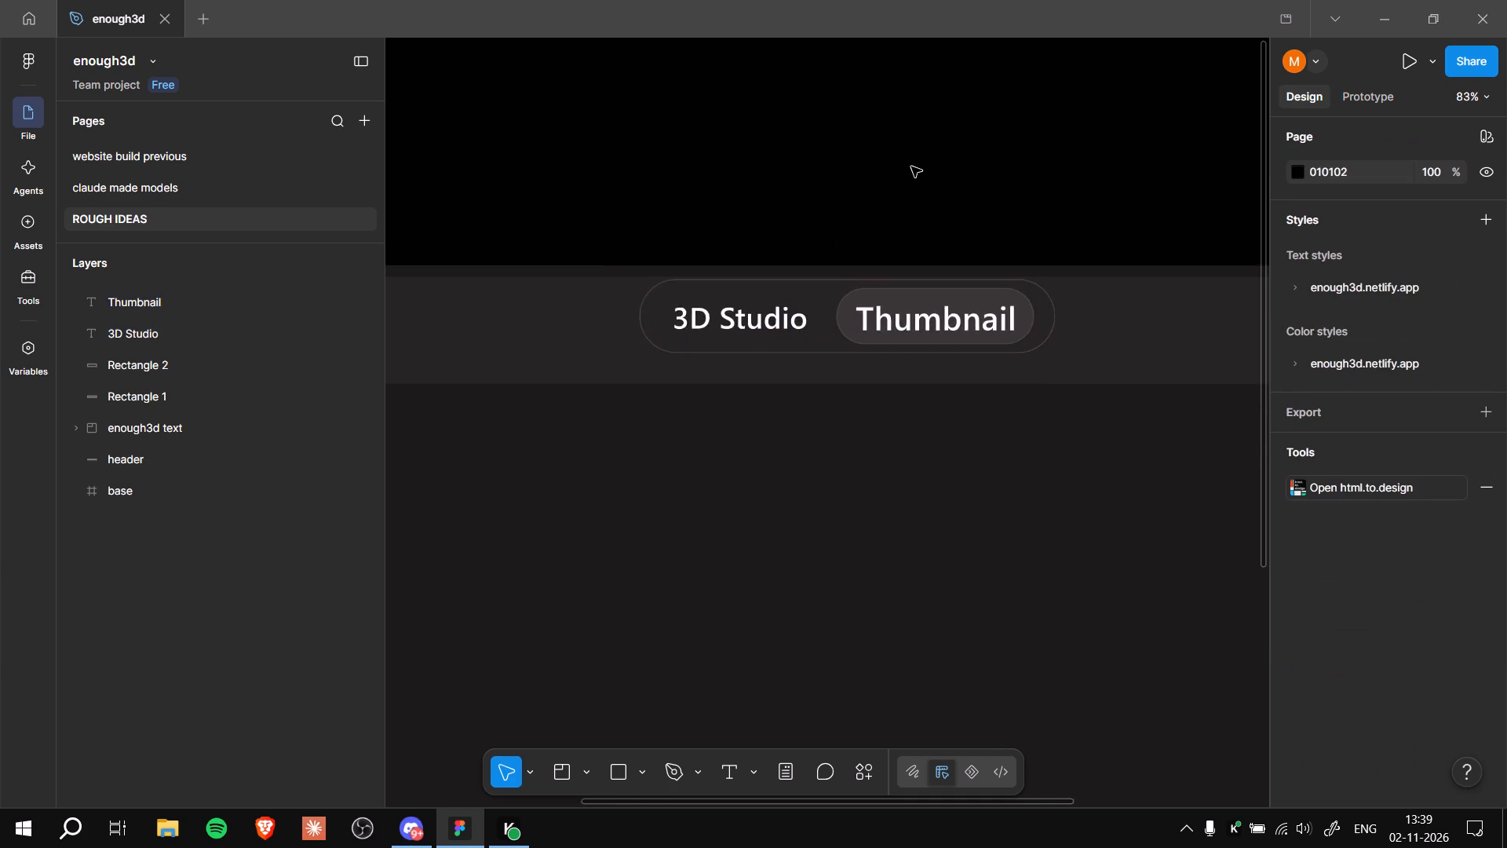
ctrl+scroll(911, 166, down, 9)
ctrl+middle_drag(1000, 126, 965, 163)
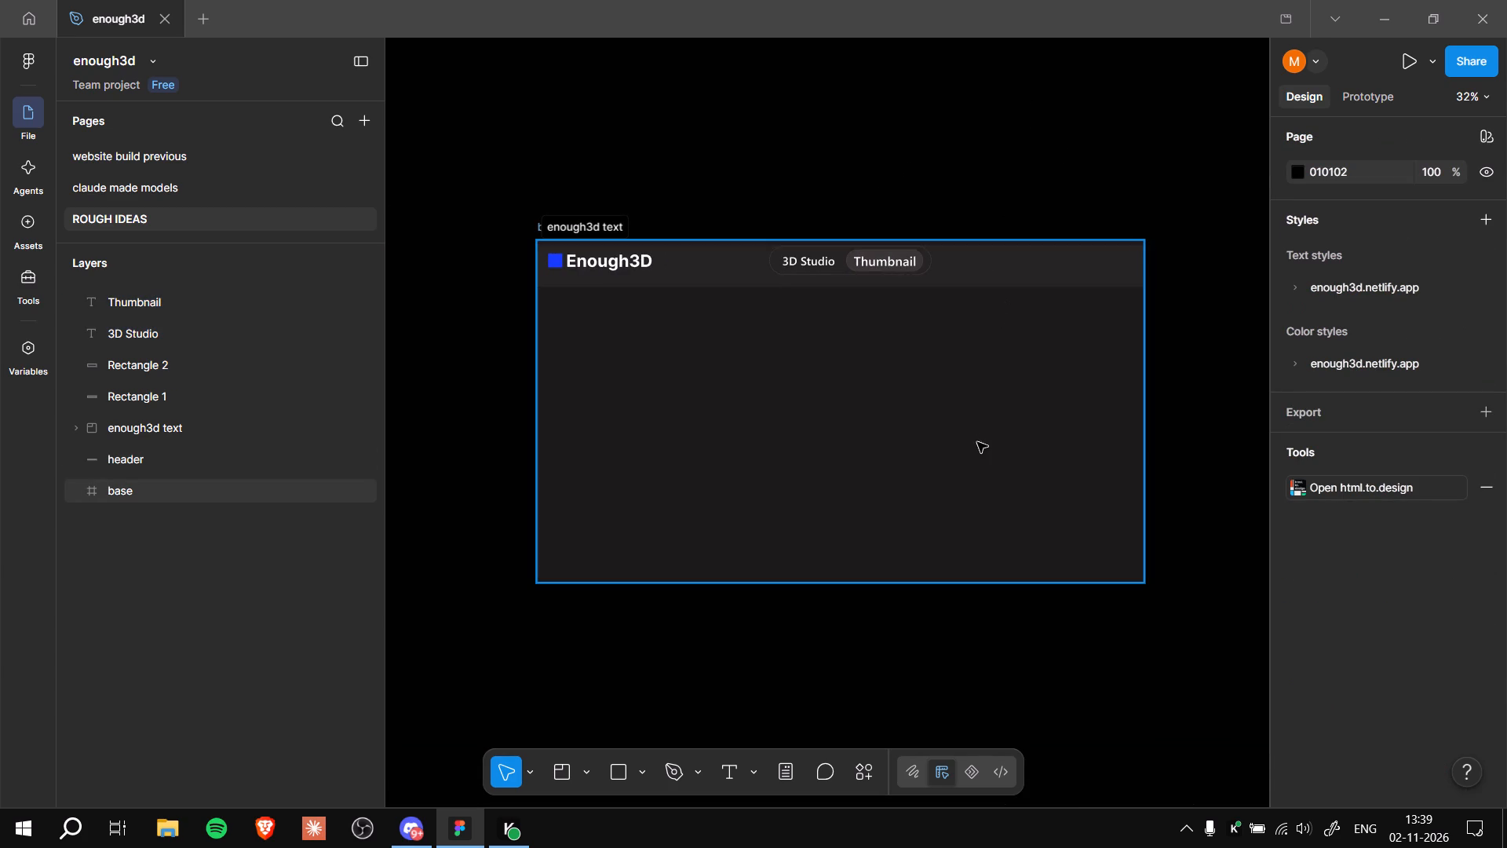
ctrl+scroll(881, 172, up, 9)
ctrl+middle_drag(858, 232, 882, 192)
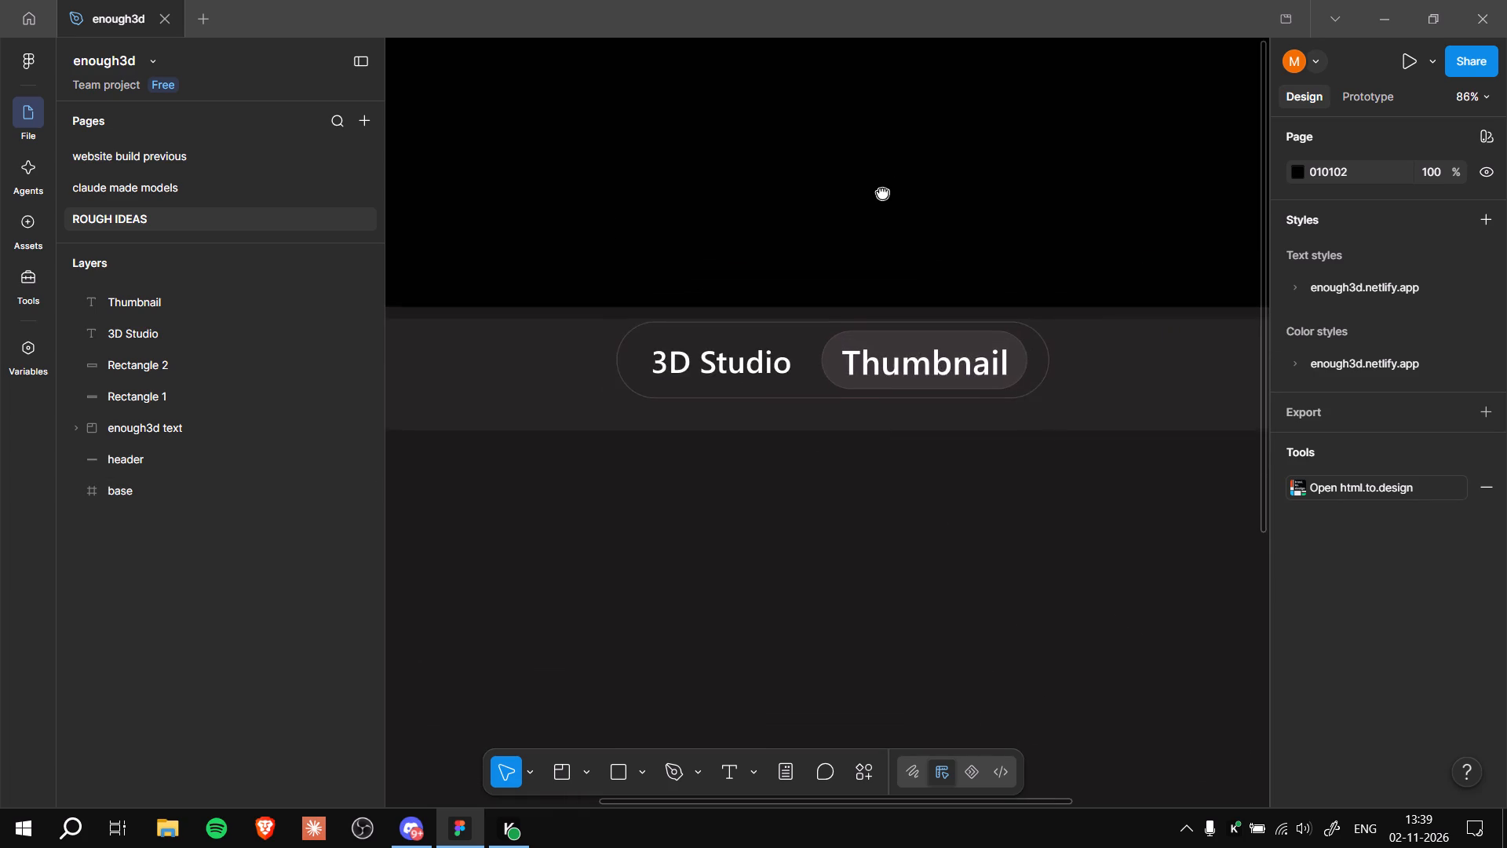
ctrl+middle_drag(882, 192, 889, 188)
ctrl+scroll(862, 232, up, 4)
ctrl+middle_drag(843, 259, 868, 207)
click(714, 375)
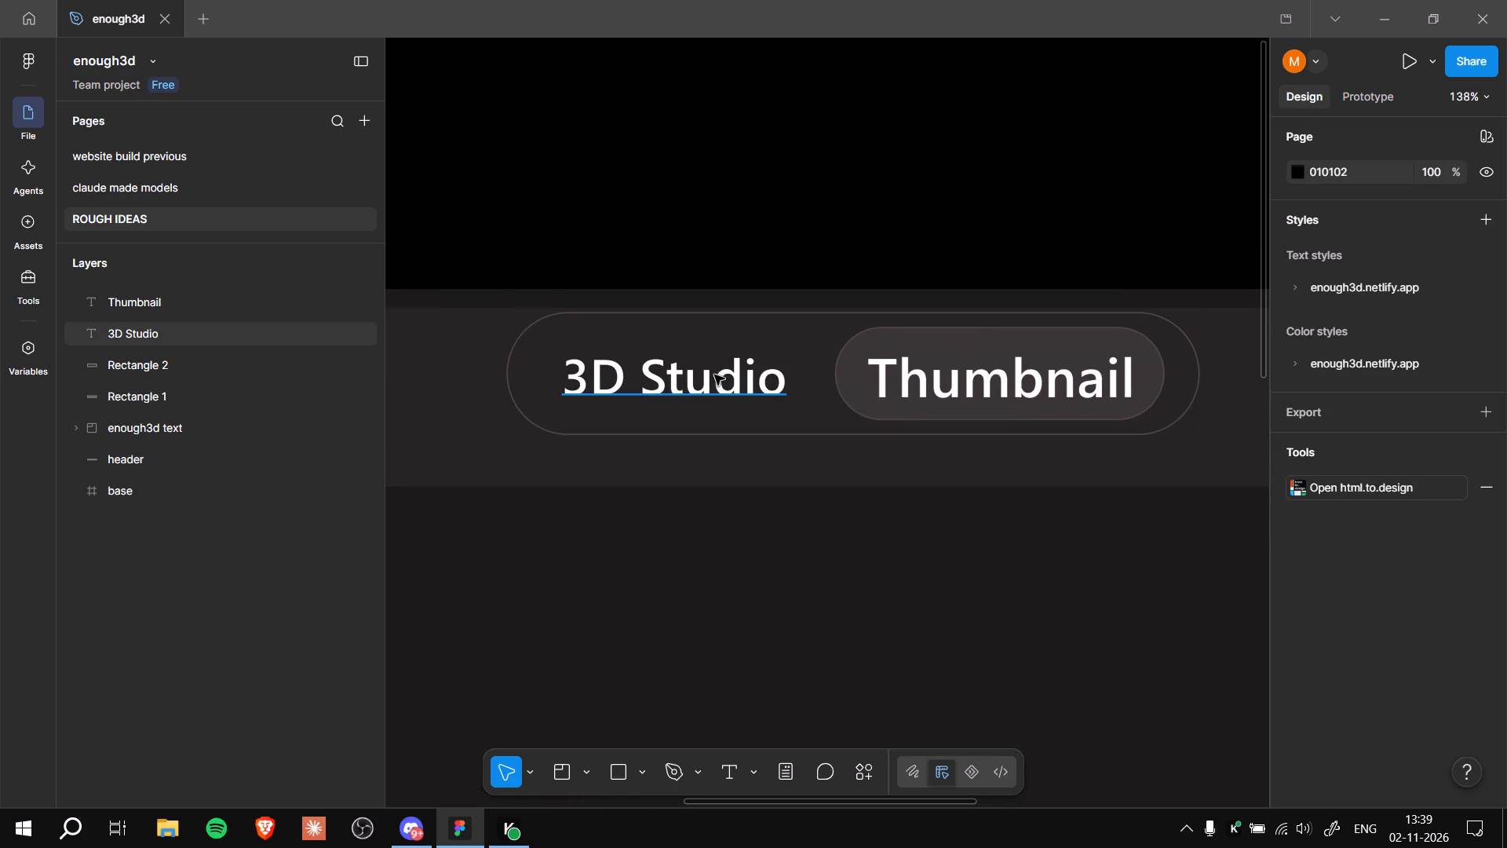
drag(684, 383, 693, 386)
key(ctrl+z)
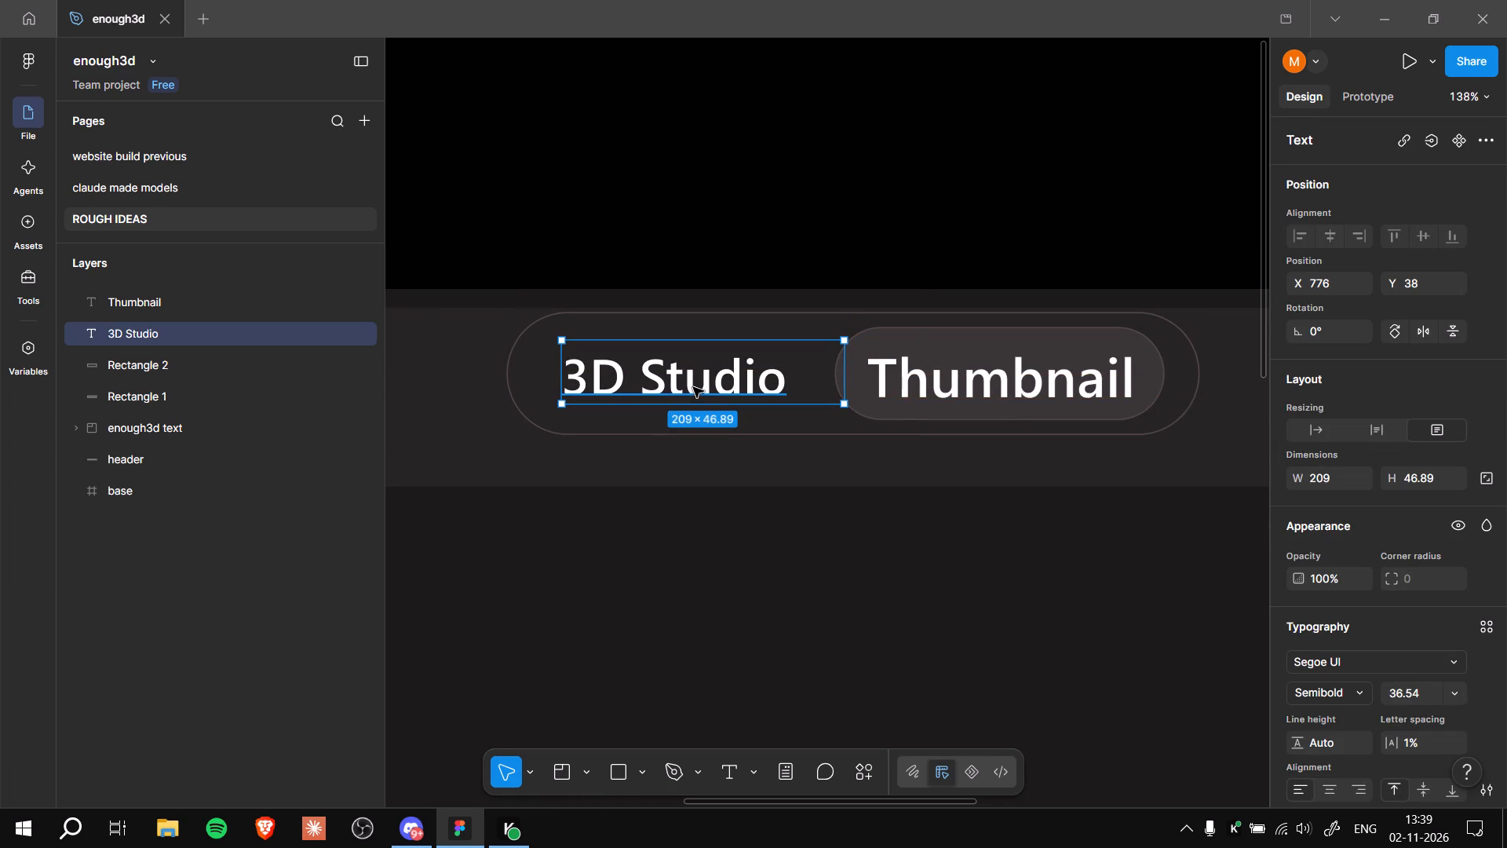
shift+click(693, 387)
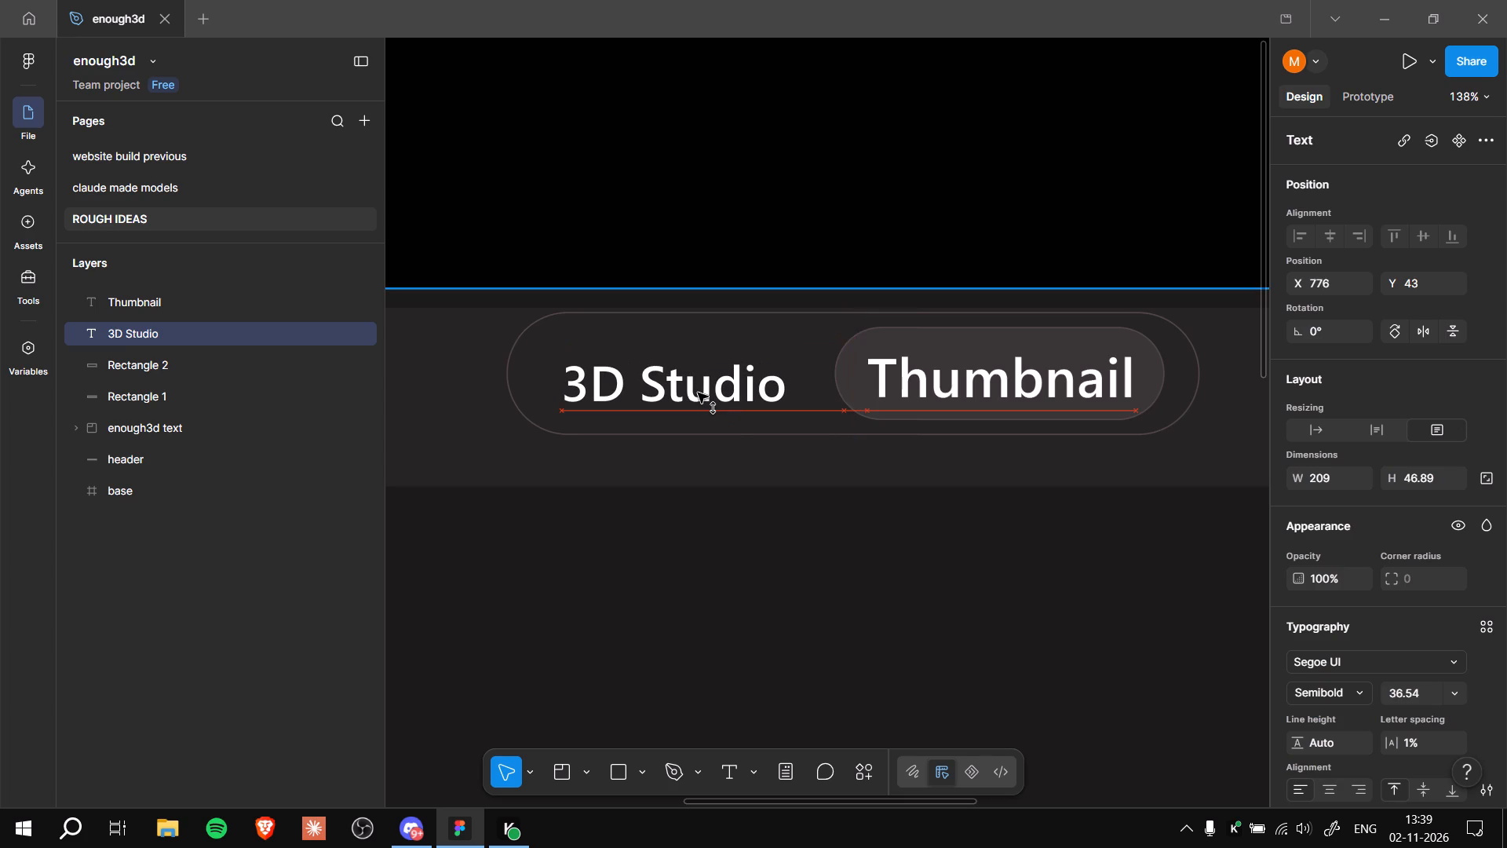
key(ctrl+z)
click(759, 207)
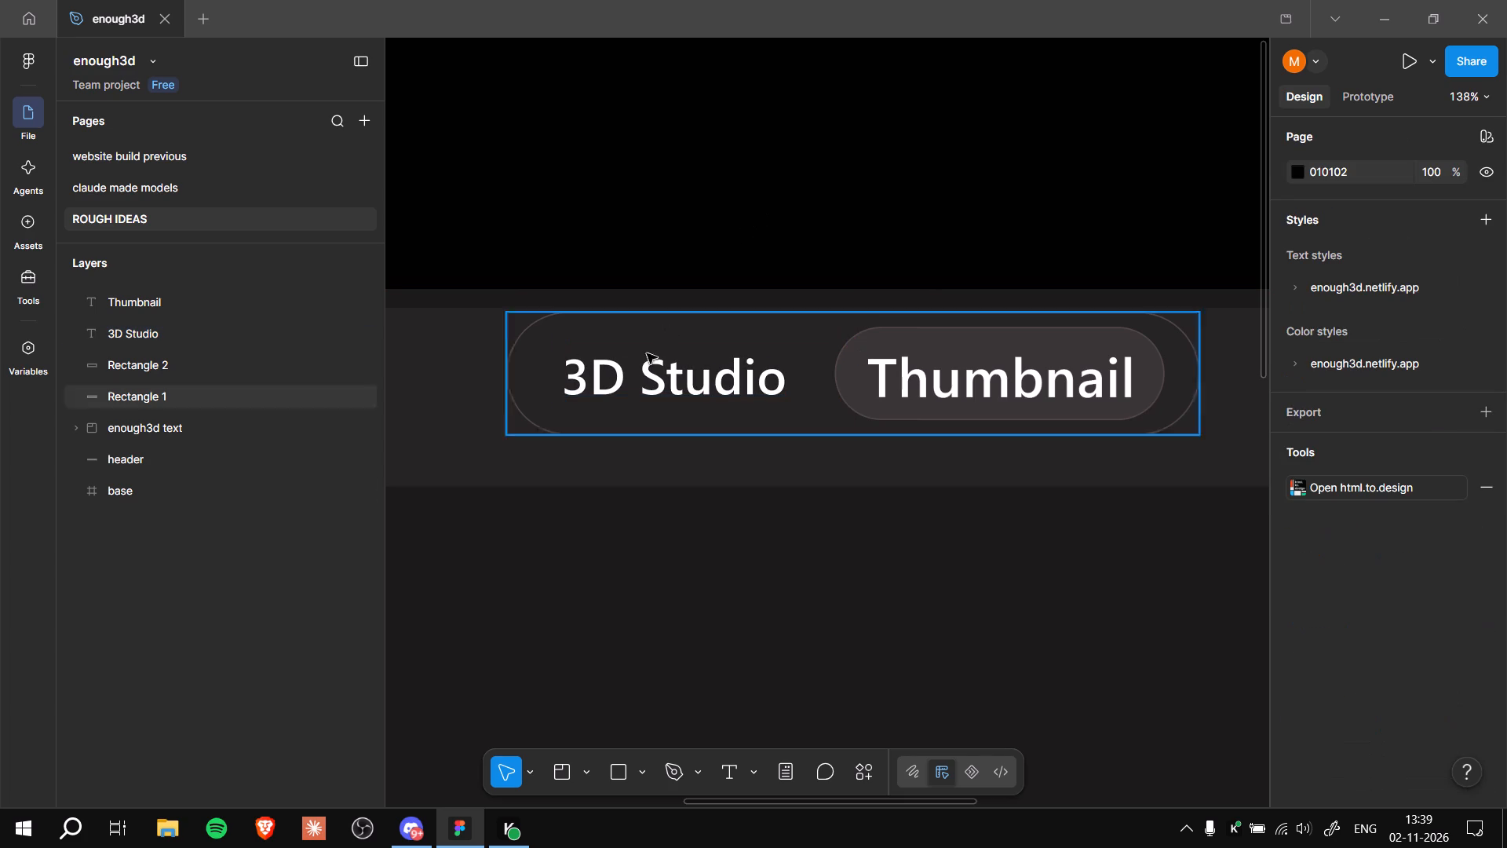
Move the 3D Studio label horizontally to X 783, keeping it at Y 38.
click(637, 386)
shift+drag(637, 386, 638, 386)
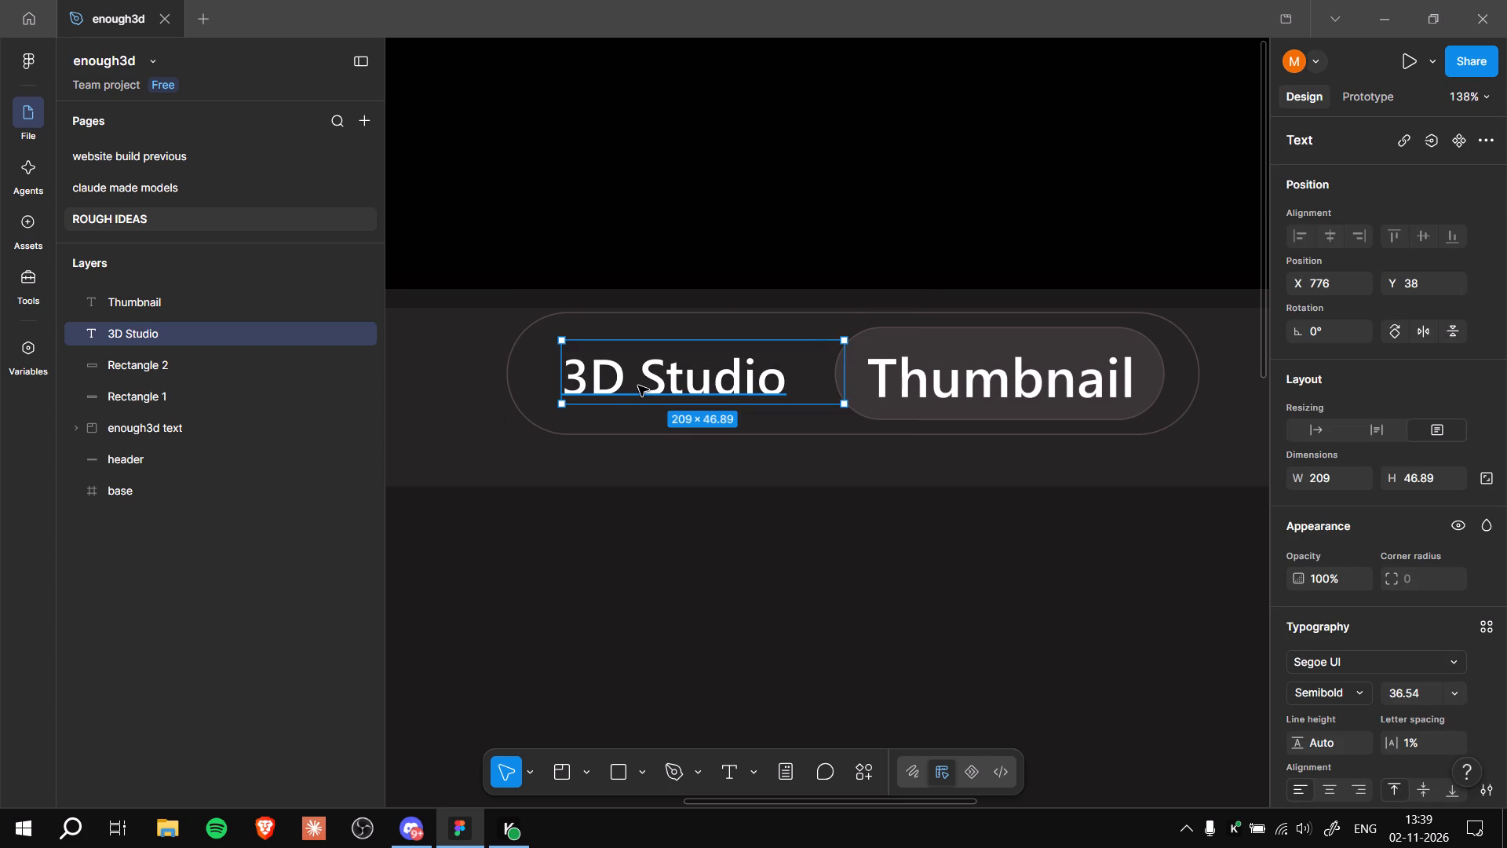
shift+drag(638, 386, 652, 392)
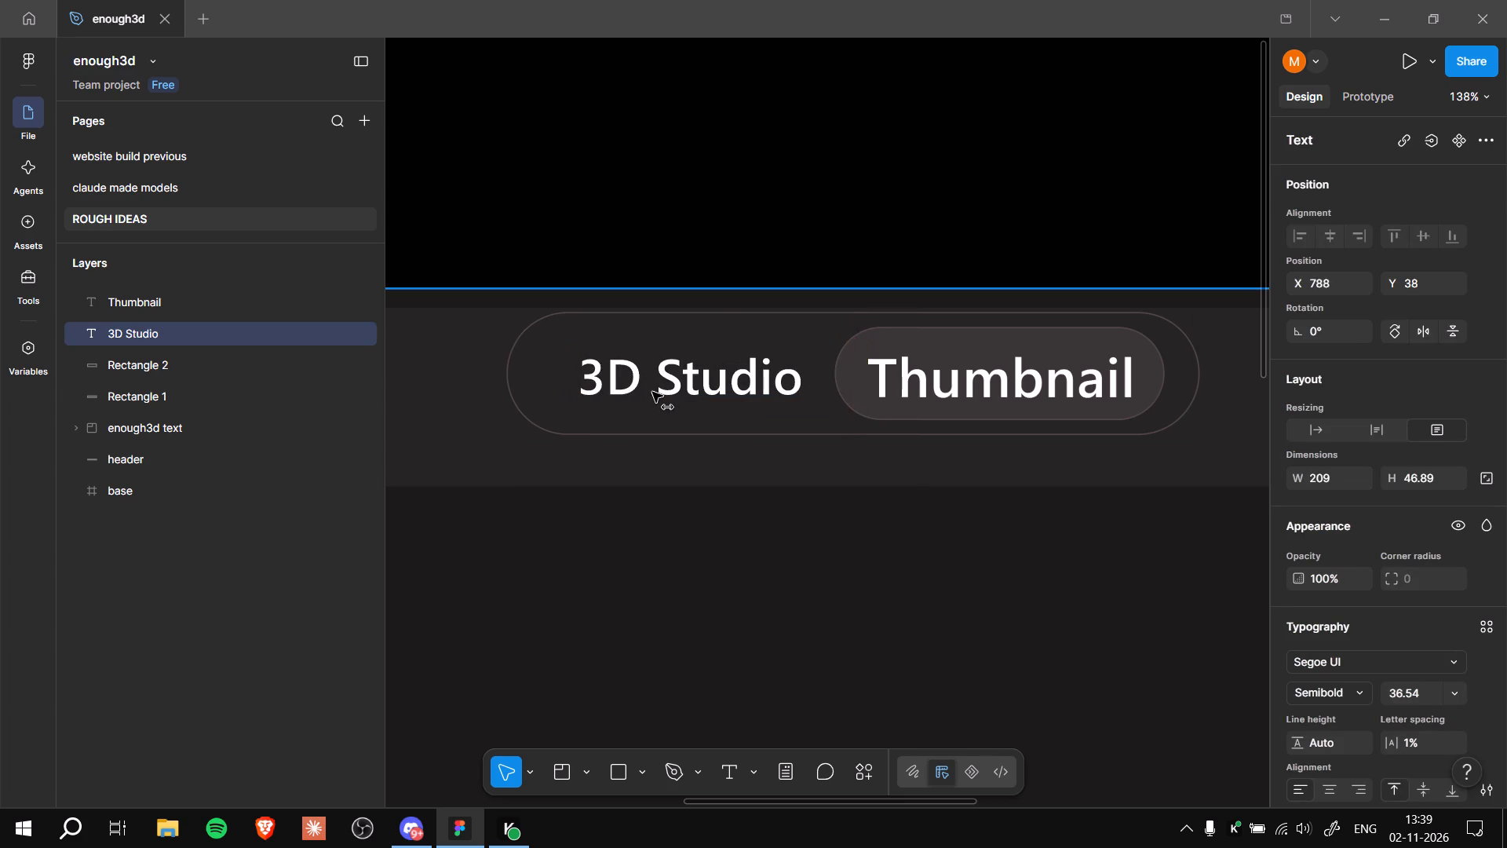
shift+drag(652, 392, 647, 392)
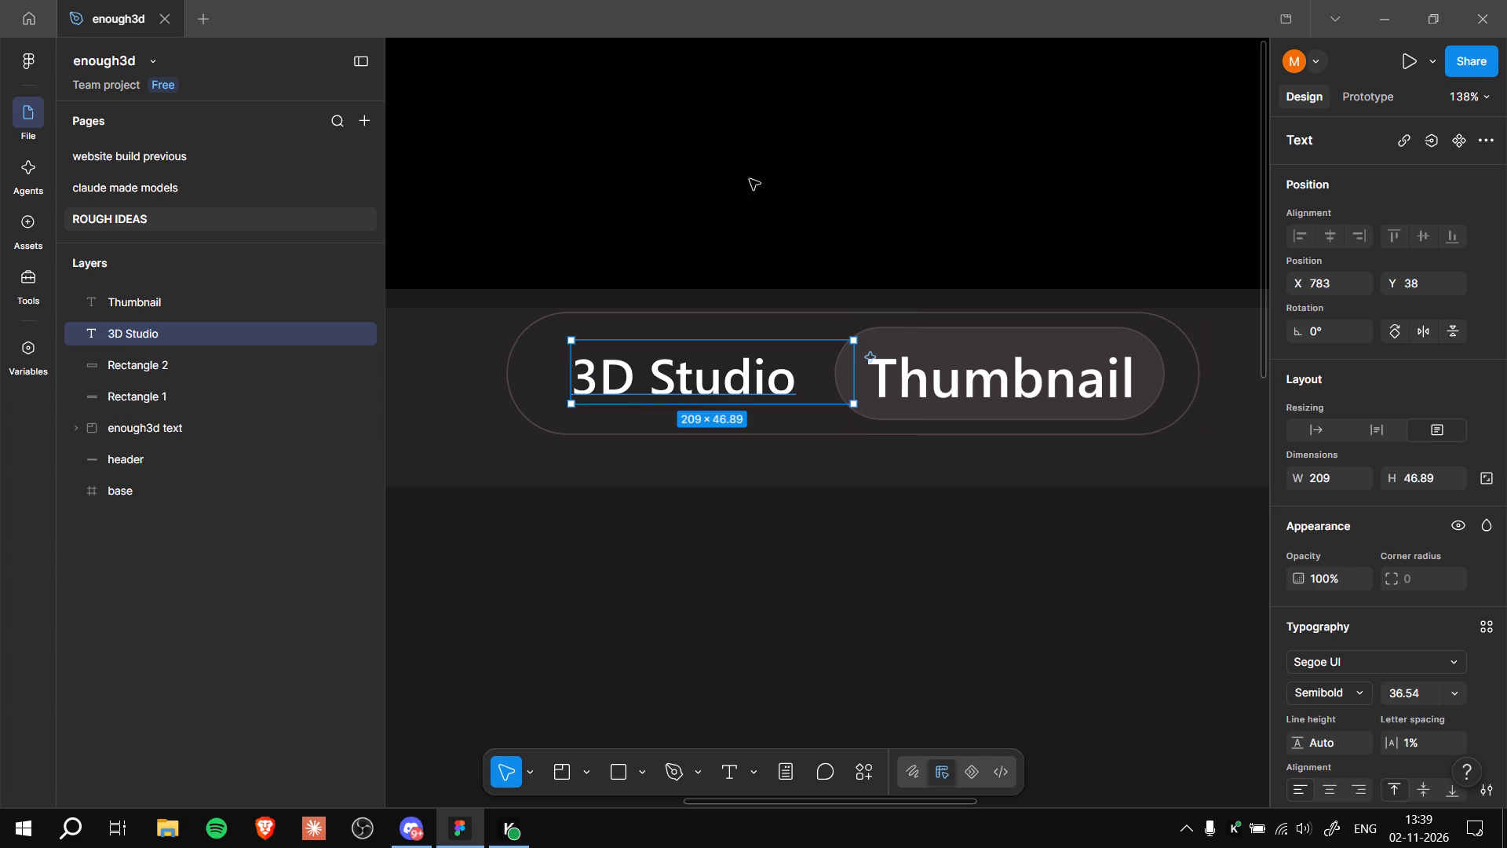
click(753, 160)
ctrl+scroll(913, 178, down, 6)
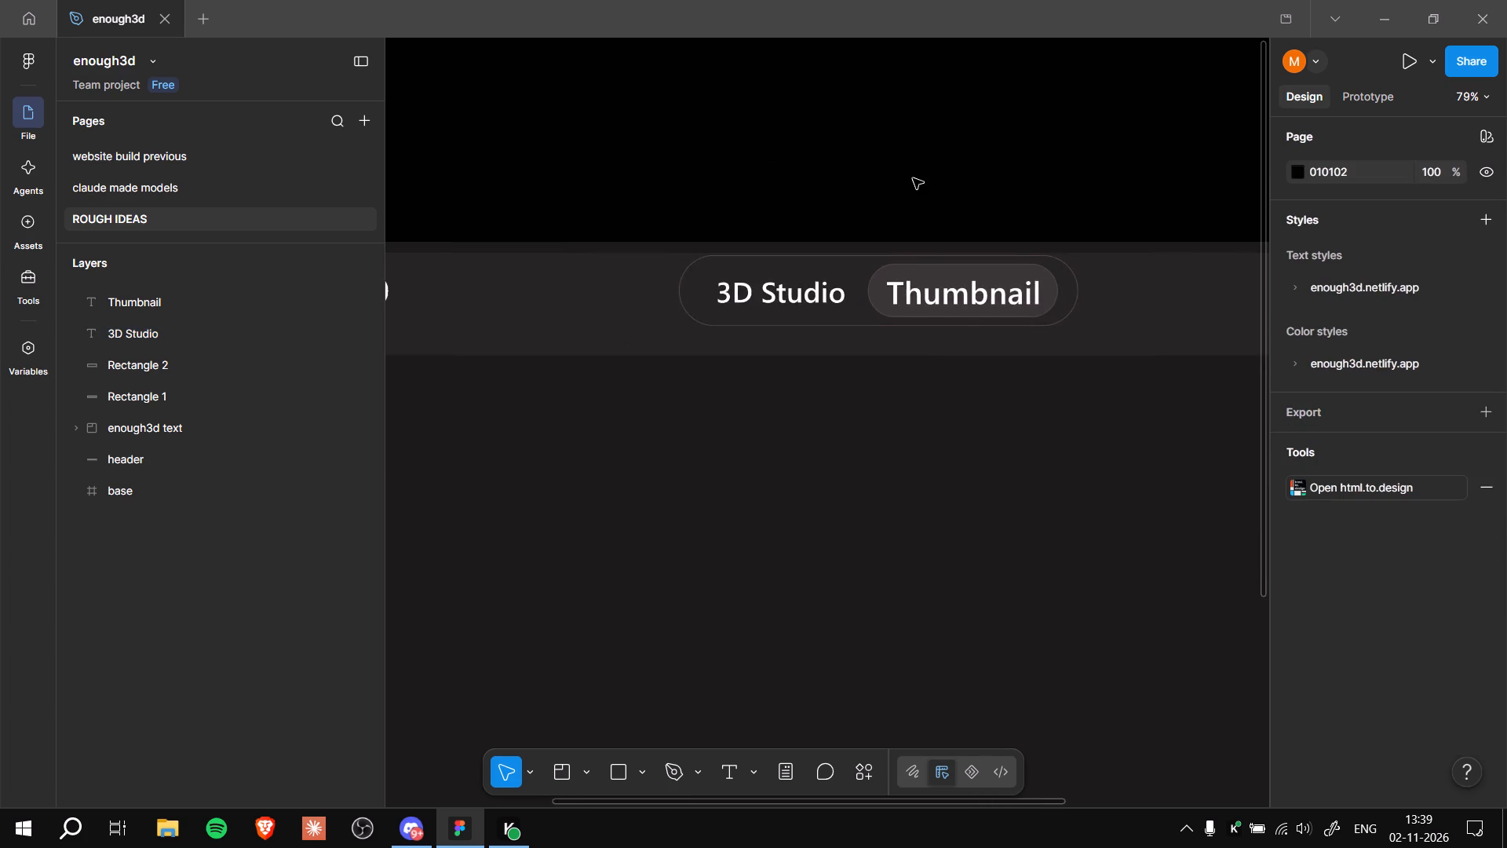
Examine how the header branding and the pill toggle look within the whole design.
ctrl+scroll(913, 178, down, 8)
ctrl+scroll(980, 141, down, 2)
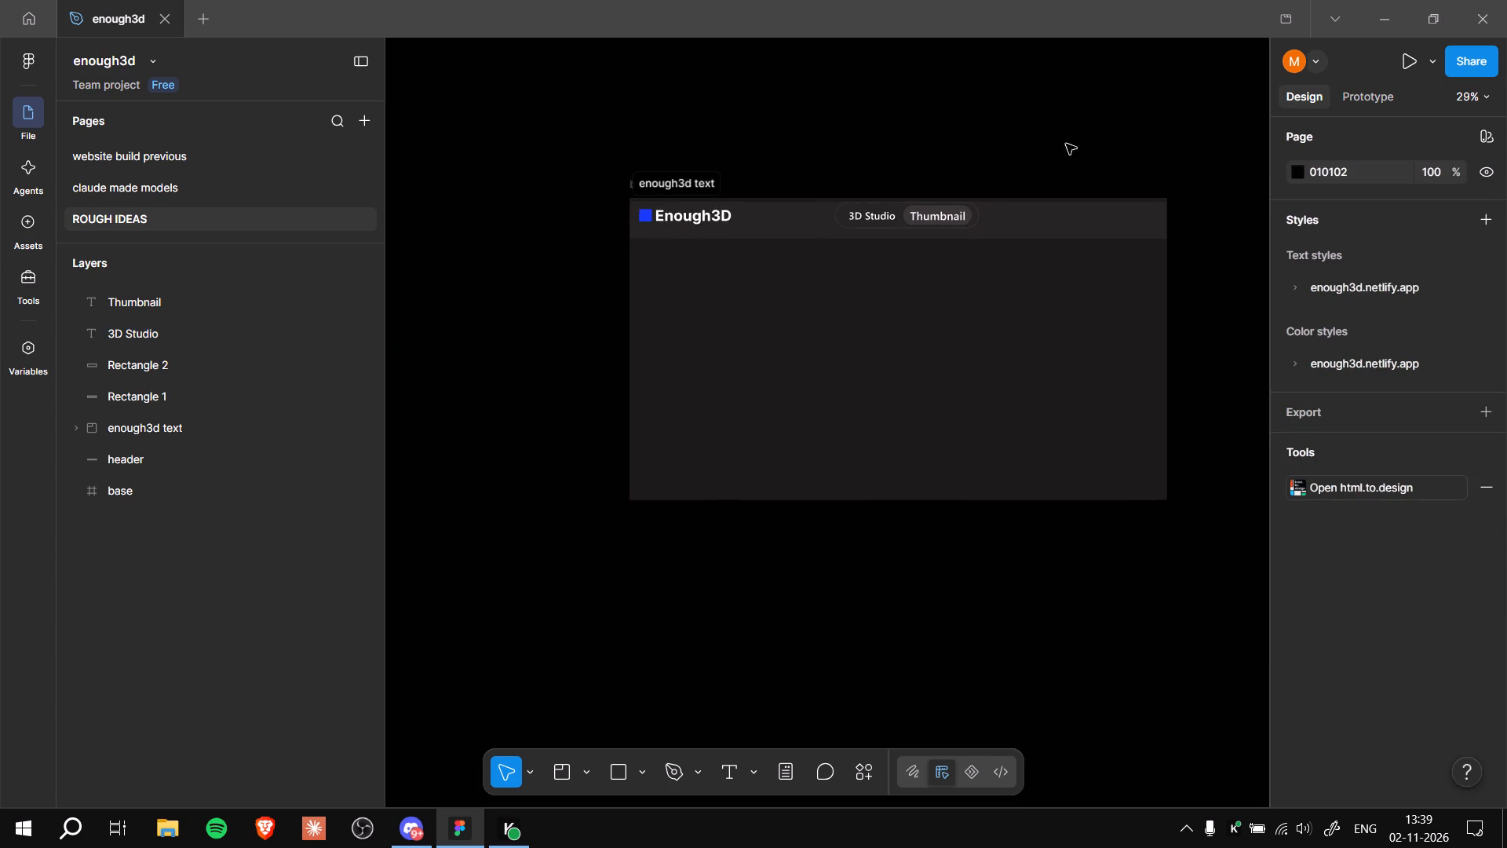
middle_drag(1066, 144, 983, 210)
scroll(992, 203, up, 4)
scroll(992, 207, down, 3)
ctrl+scroll(933, 254, up, 2)
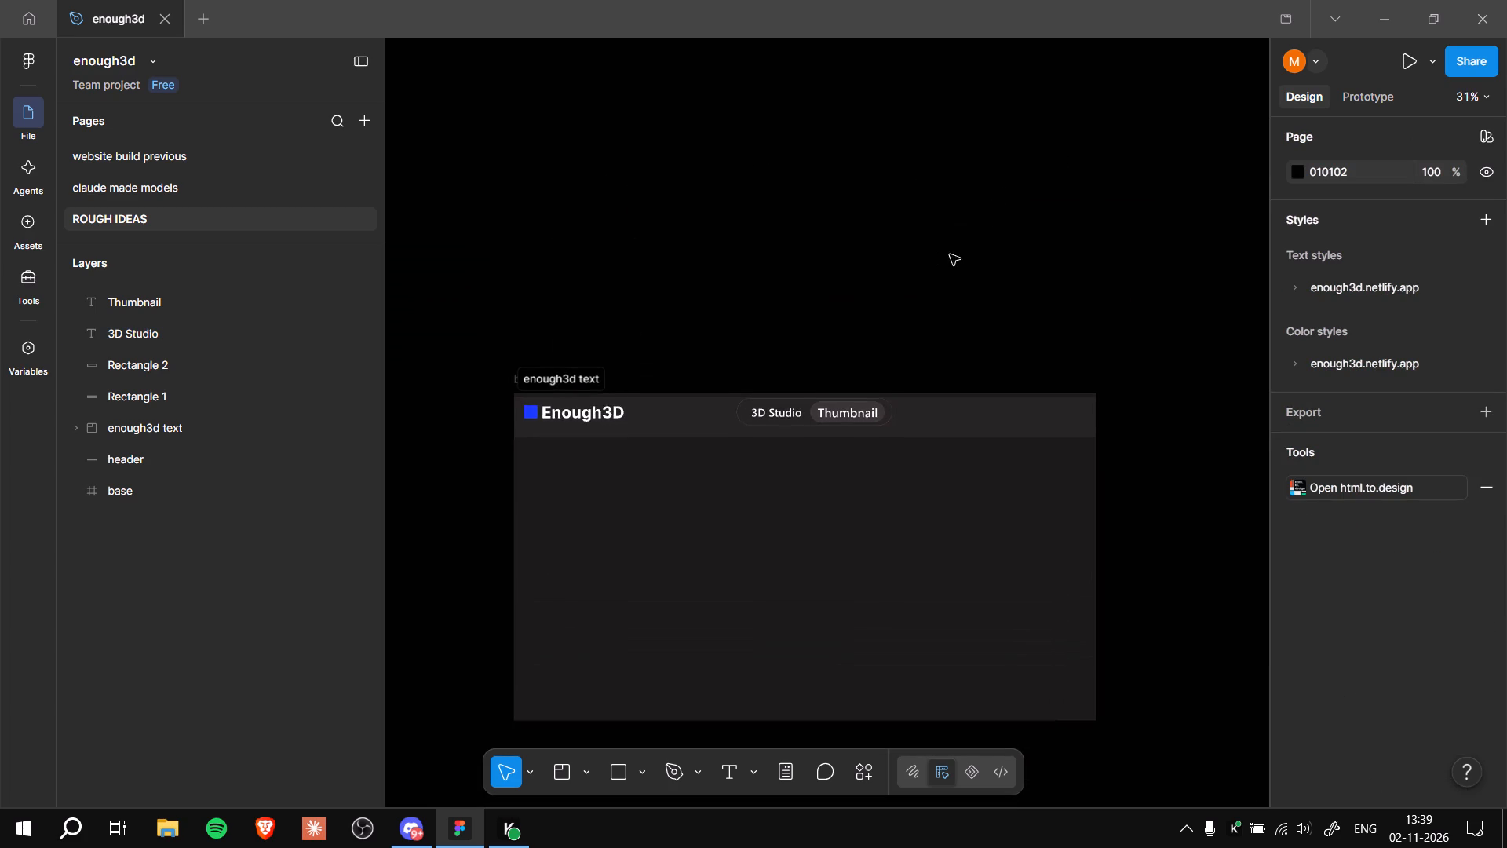
ctrl+middle_drag(948, 269, 986, 153)
ctrl+scroll(986, 153, up, 1)
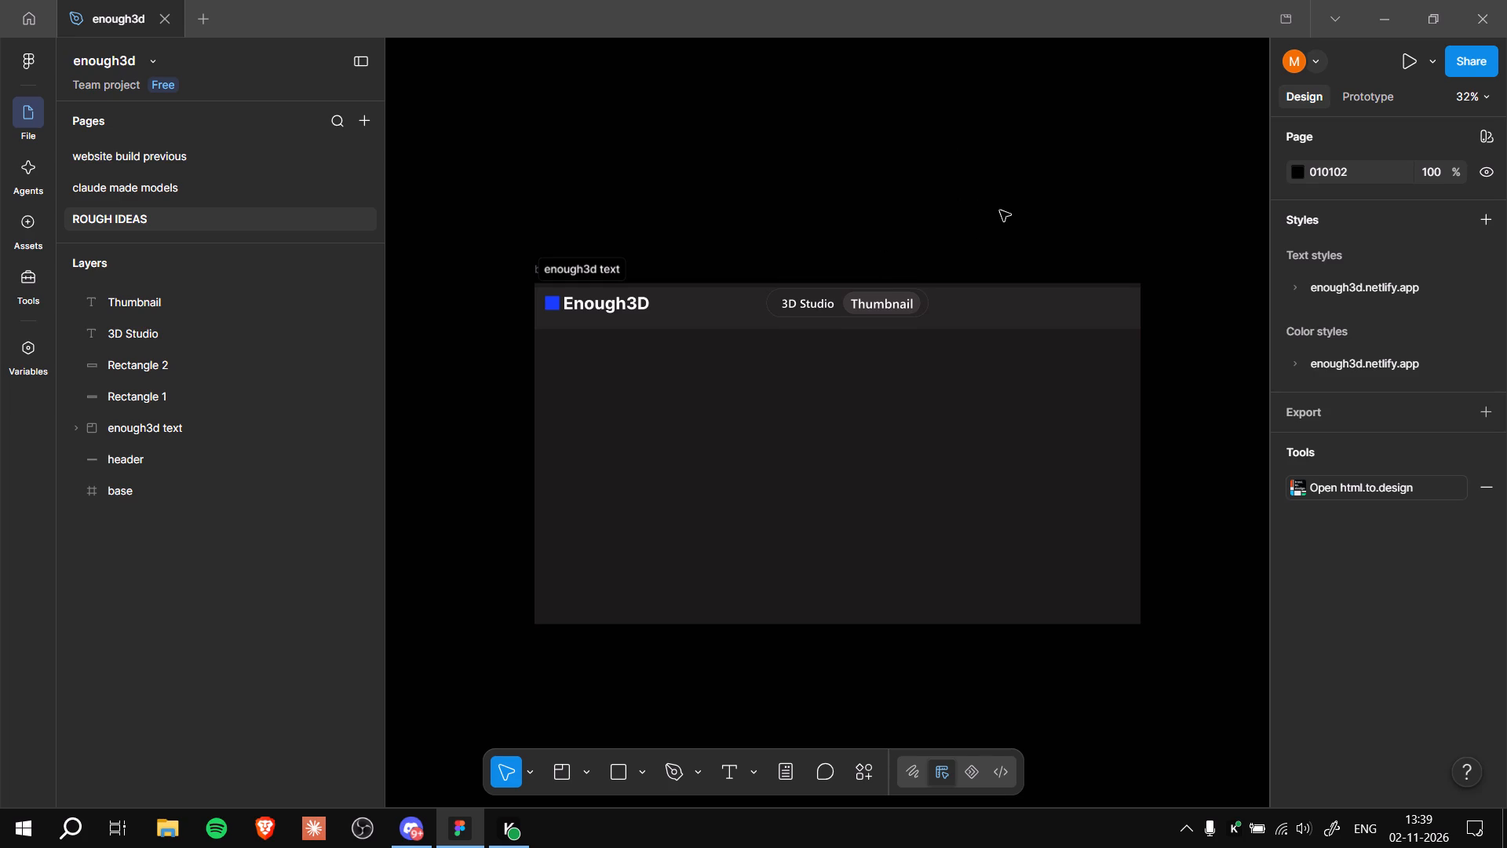
ctrl+scroll(790, 177, up, 6)
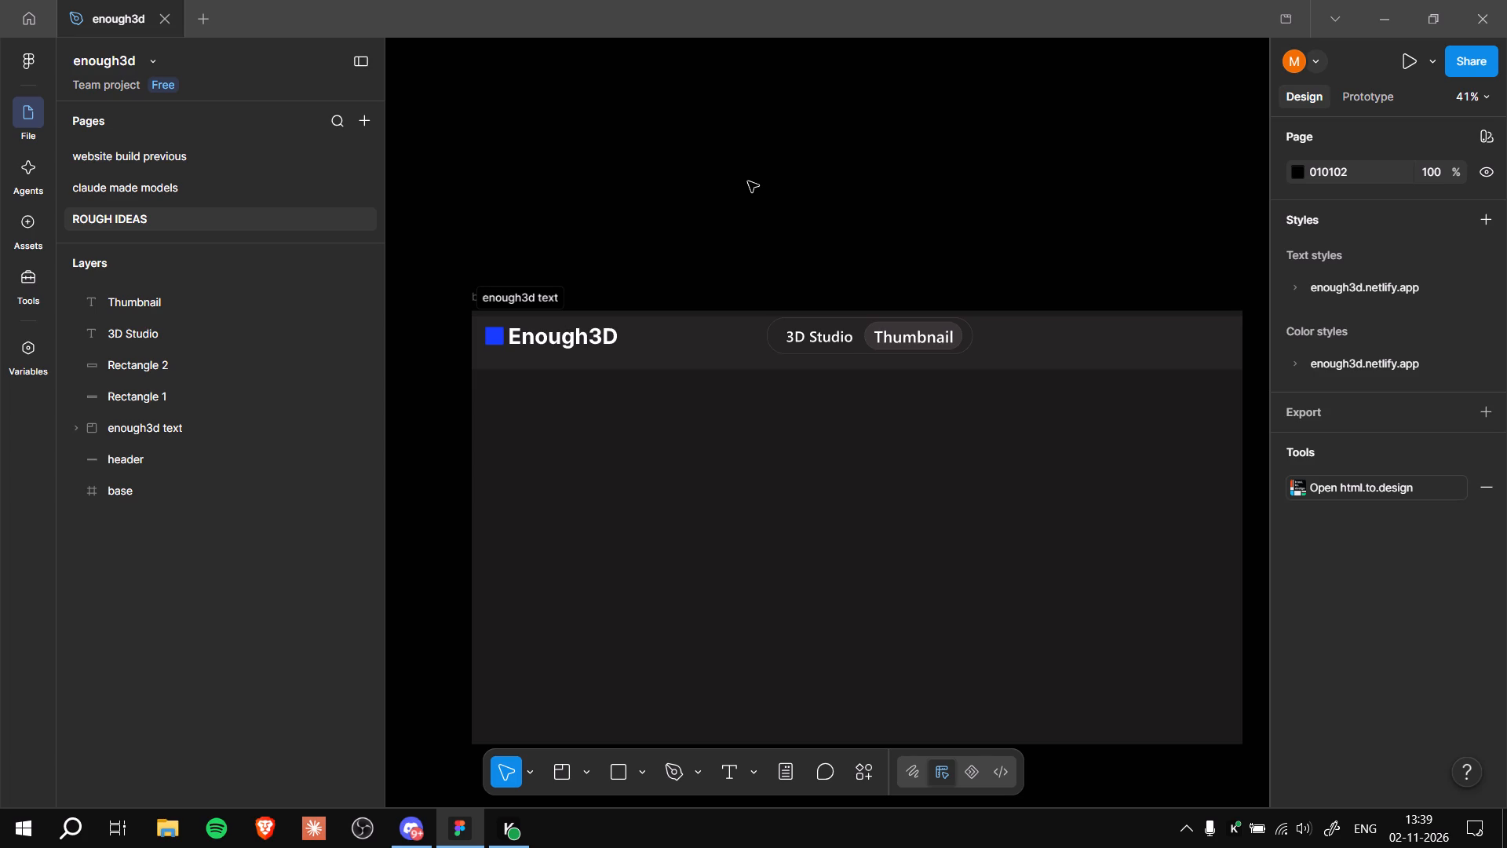
ctrl+scroll(494, 200, up, 3)
ctrl+scroll(647, 227, up, 1)
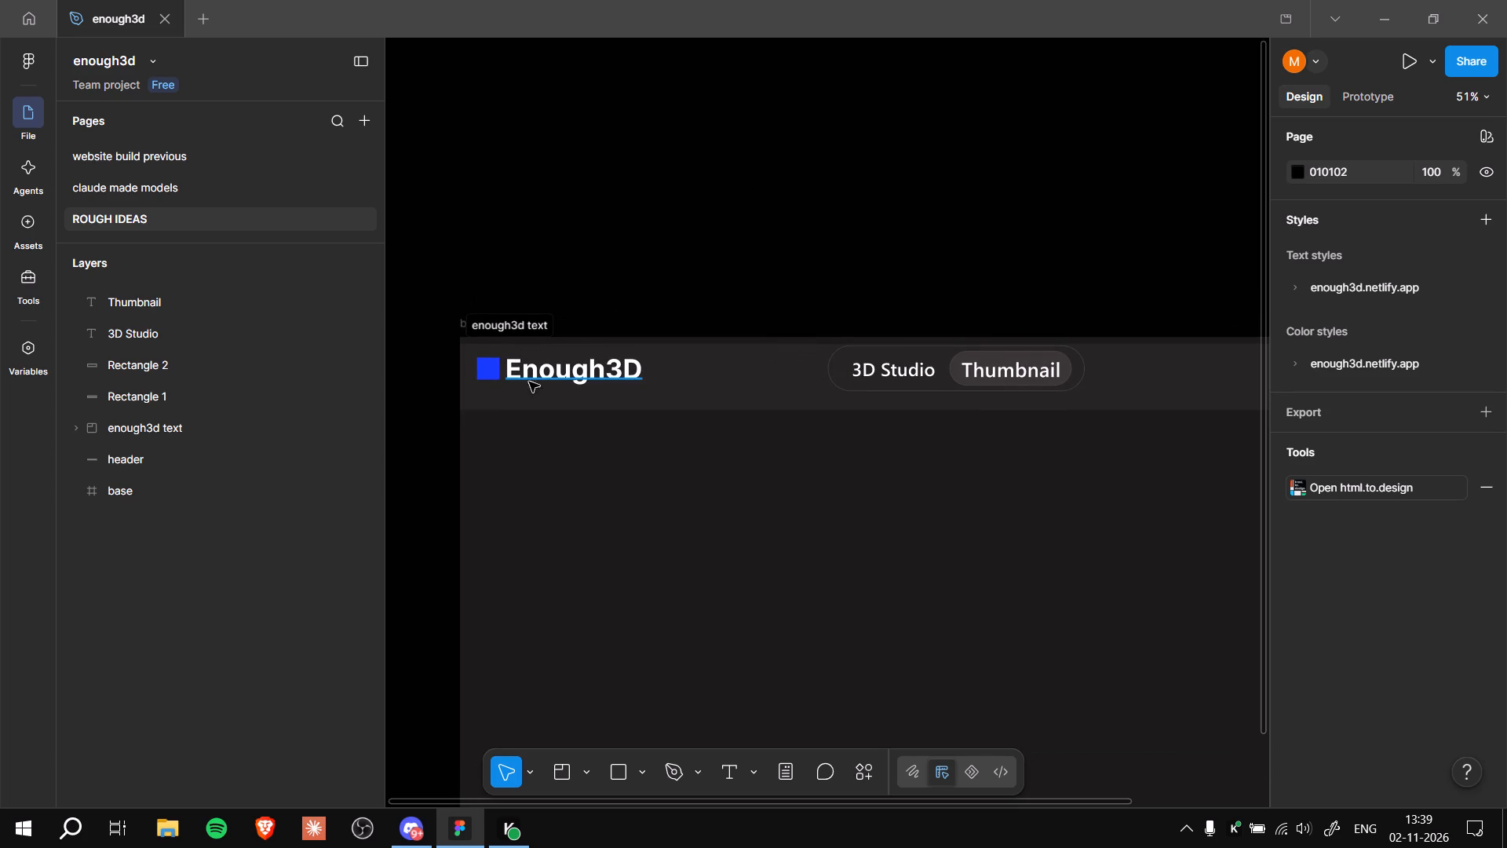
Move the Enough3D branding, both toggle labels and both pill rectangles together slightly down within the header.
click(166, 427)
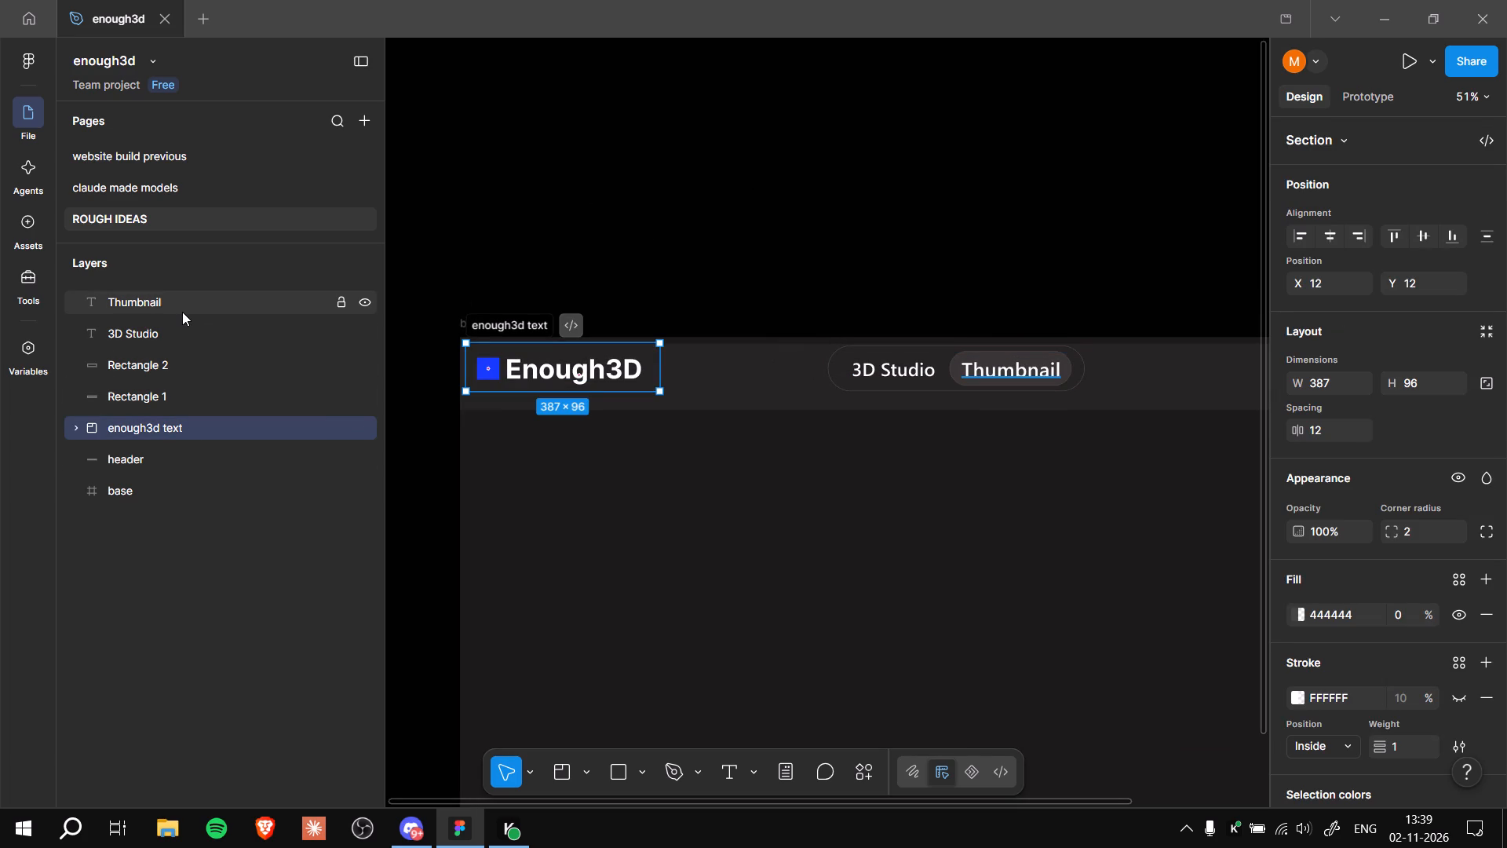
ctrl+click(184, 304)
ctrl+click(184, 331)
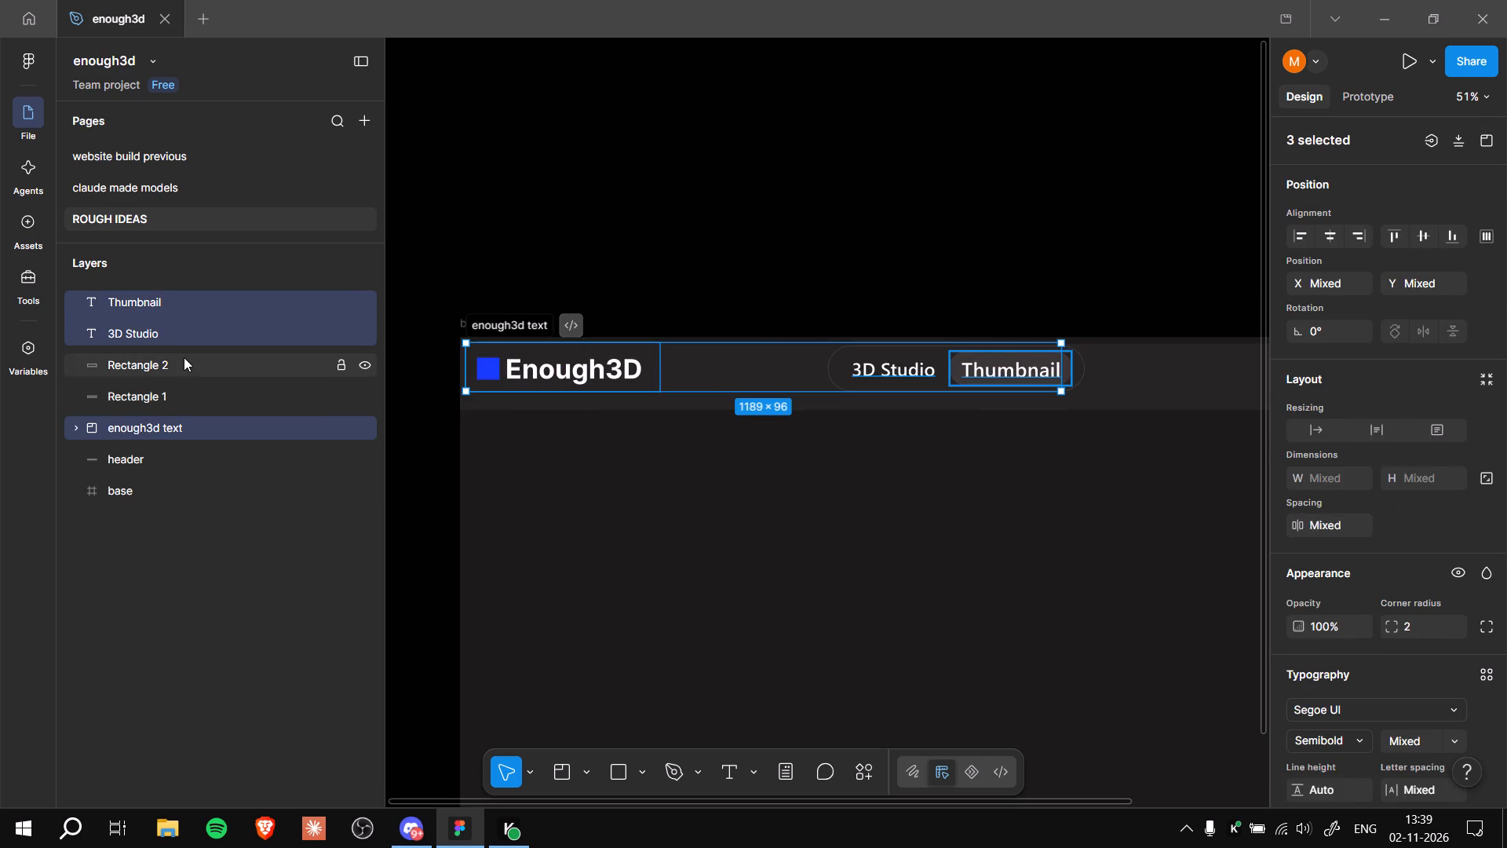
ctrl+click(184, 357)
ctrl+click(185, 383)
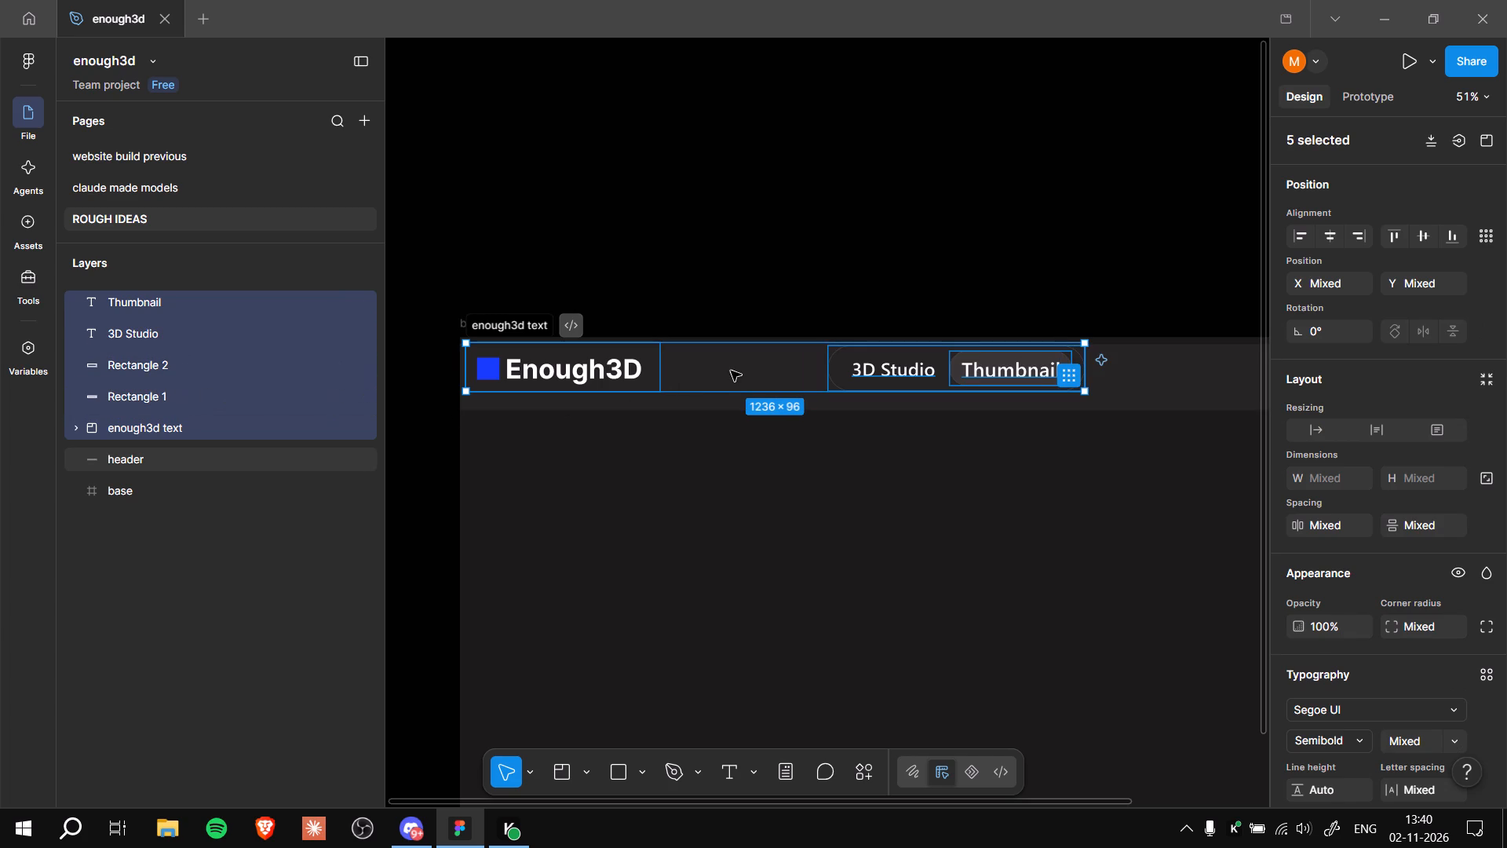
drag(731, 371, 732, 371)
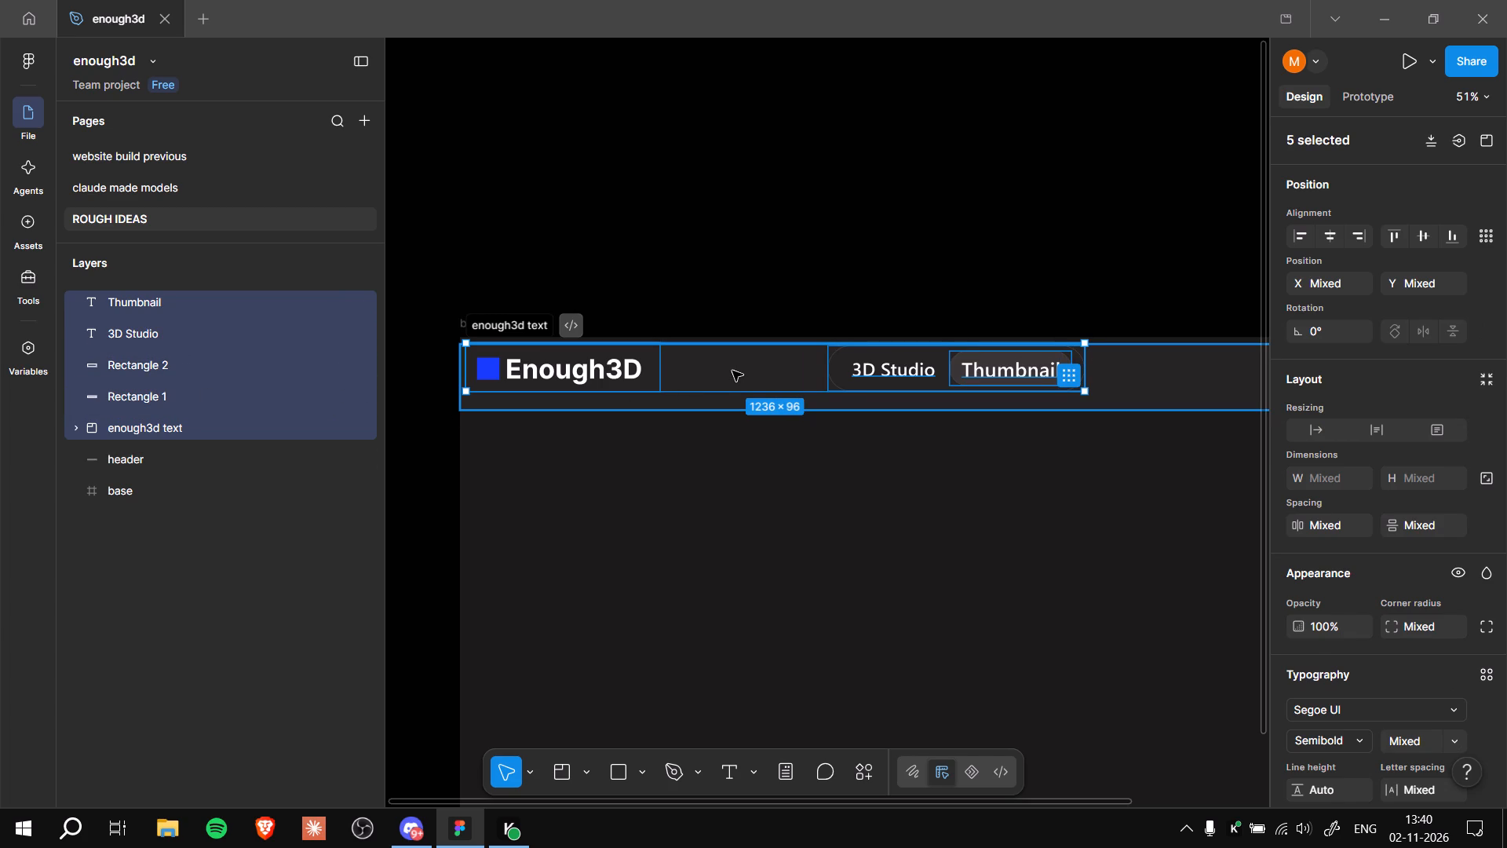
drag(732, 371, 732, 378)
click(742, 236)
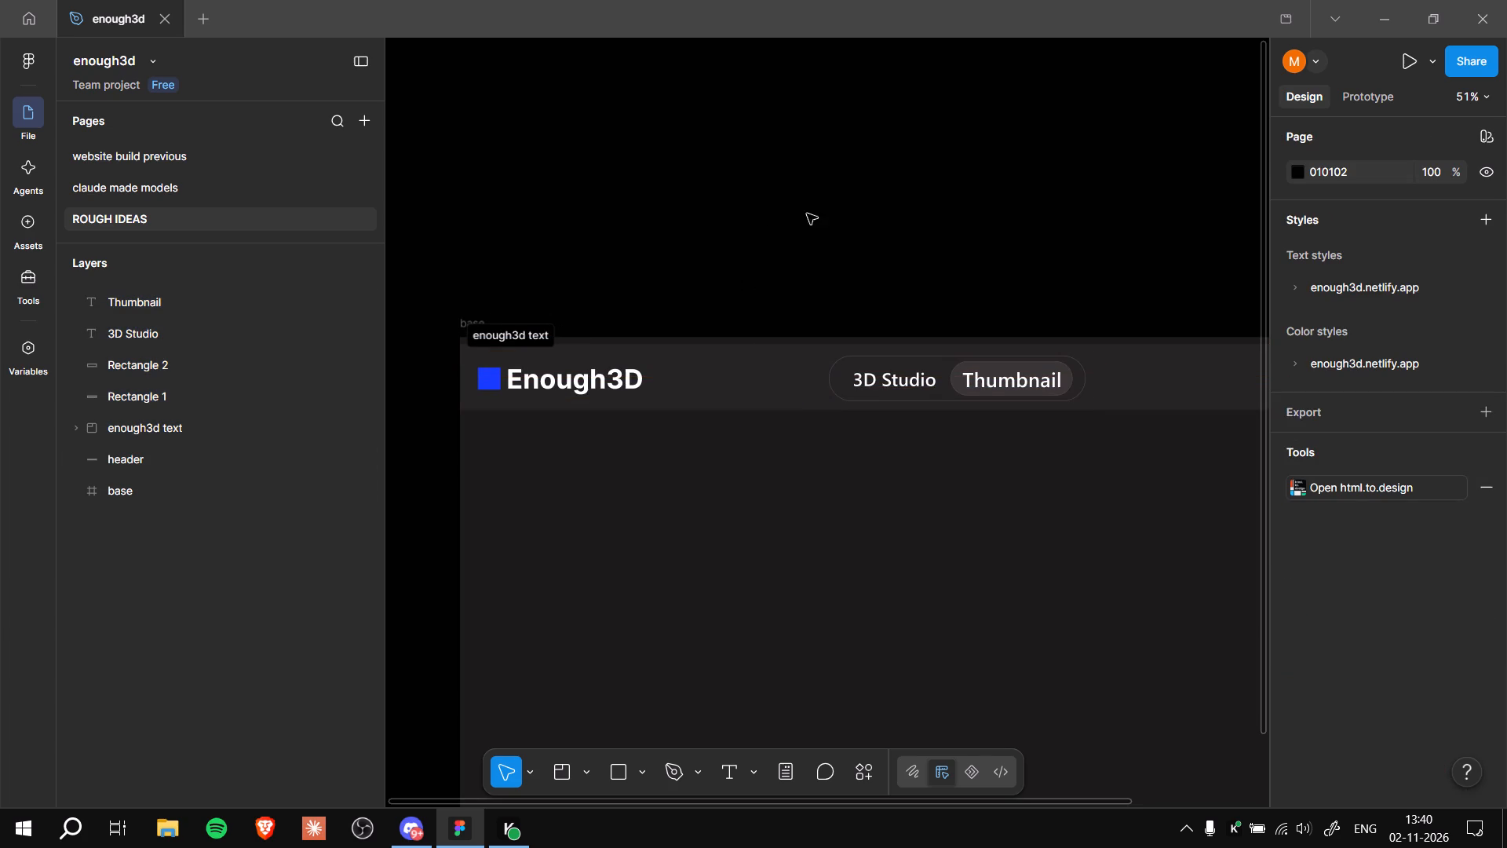
Review the vertical placement of the branding and pill toggle in the header.
ctrl+scroll(870, 207, down, 6)
ctrl+middle_drag(933, 188, 880, 197)
ctrl+scroll(907, 204, up, 1)
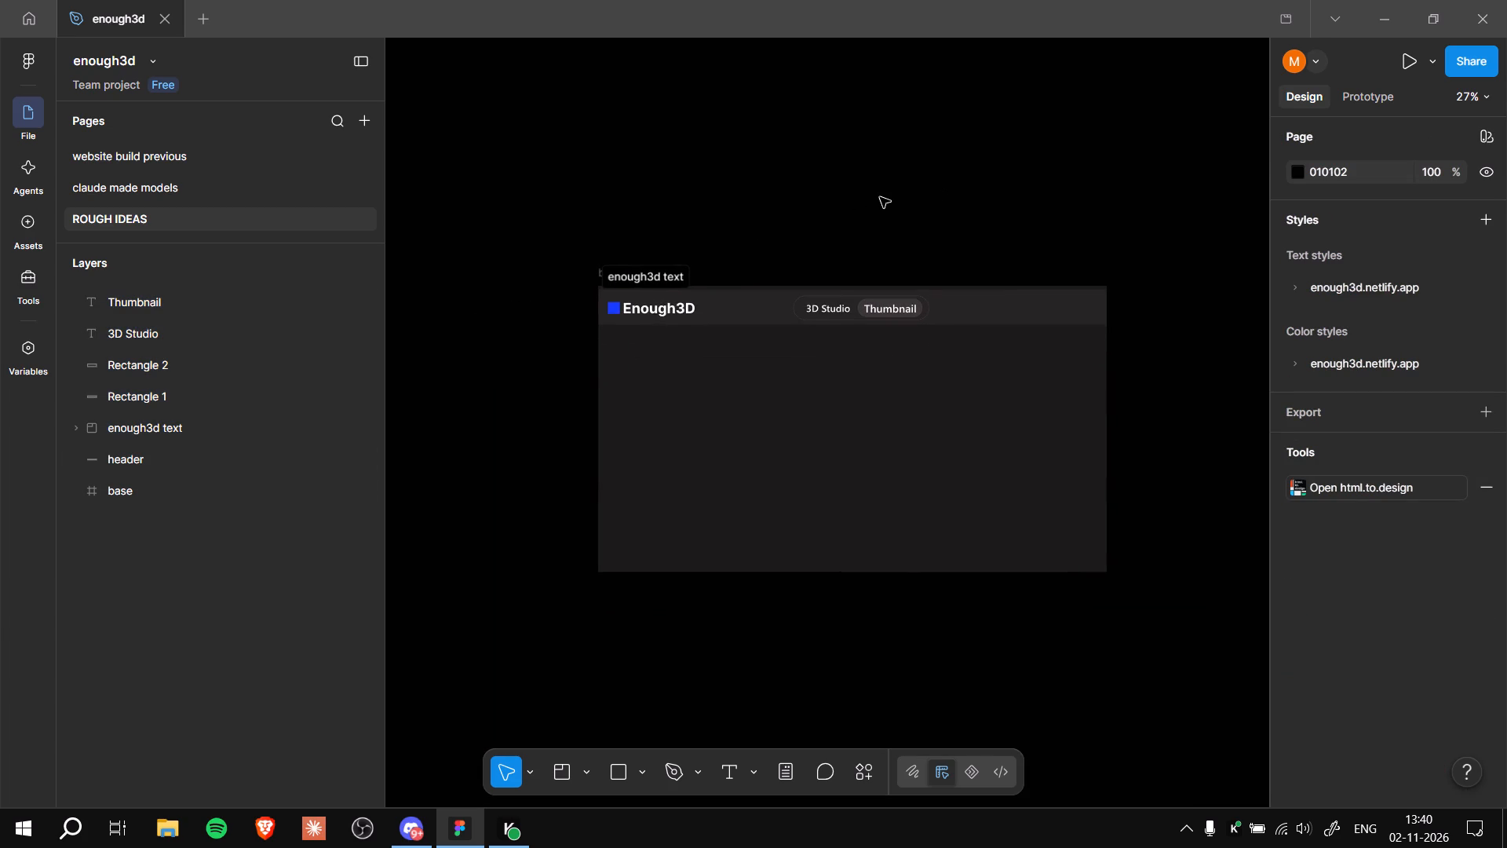
scroll(880, 197, up, 4)
middle_drag(829, 305, 851, 236)
ctrl+scroll(851, 236, up, 1)
click(870, 254)
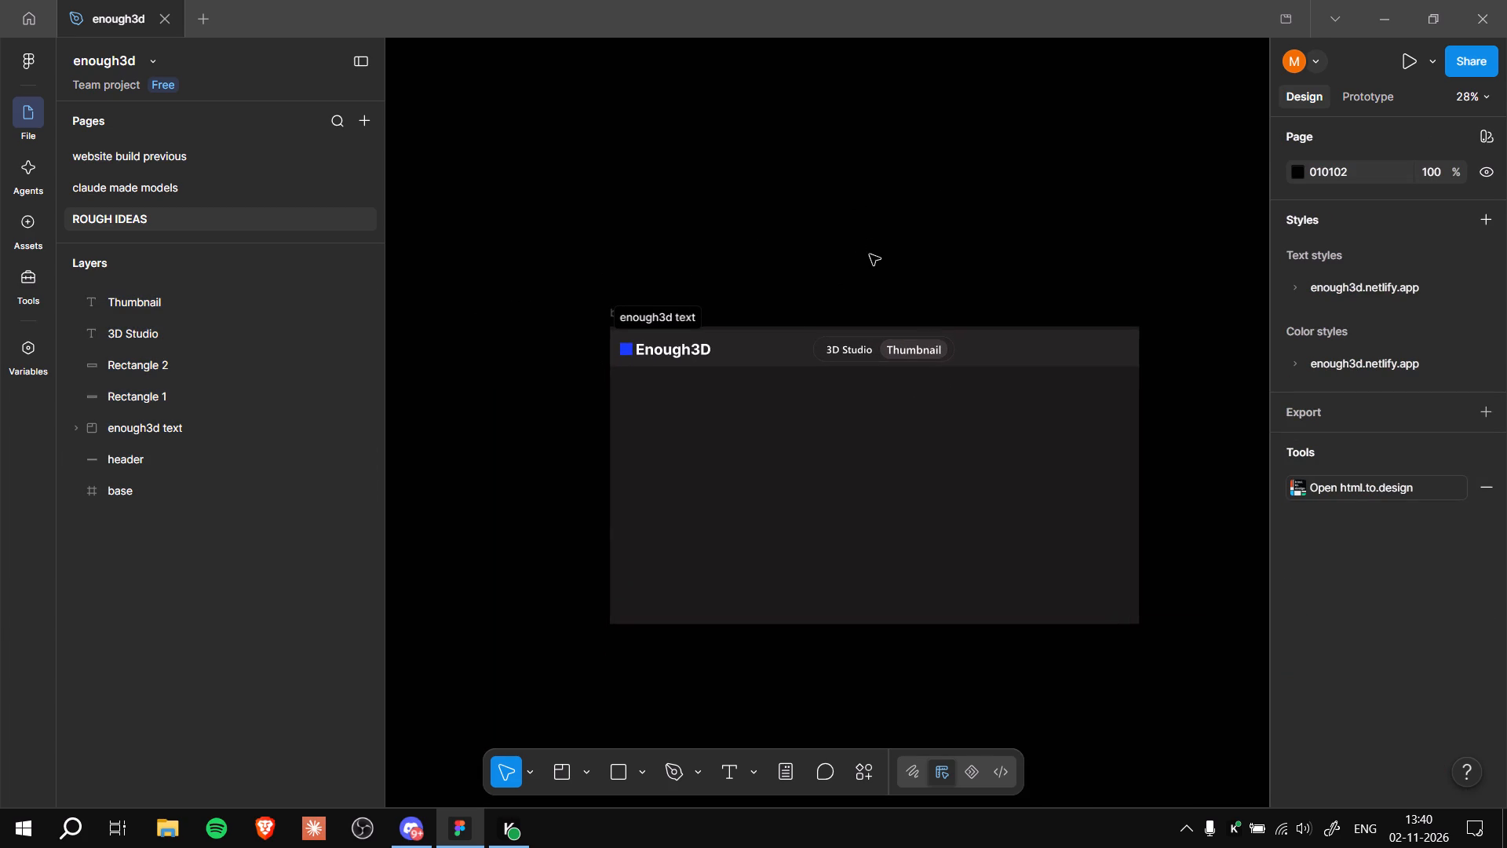
scroll(870, 254, up, 8)
ctrl+scroll(870, 287, up, 1)
ctrl+middle_drag(870, 287, 896, 177)
ctrl+scroll(896, 177, down, 2)
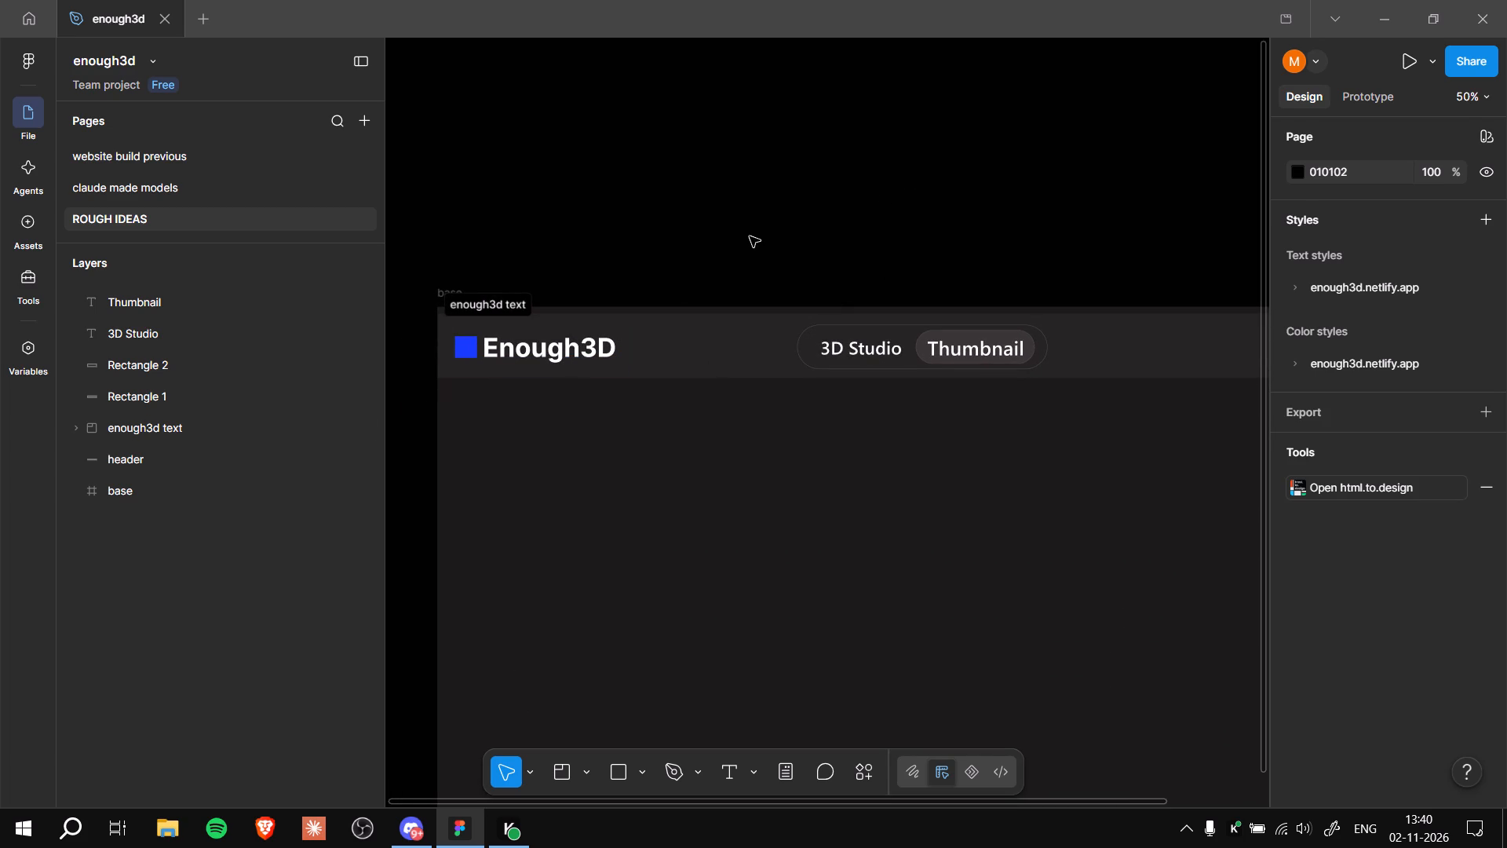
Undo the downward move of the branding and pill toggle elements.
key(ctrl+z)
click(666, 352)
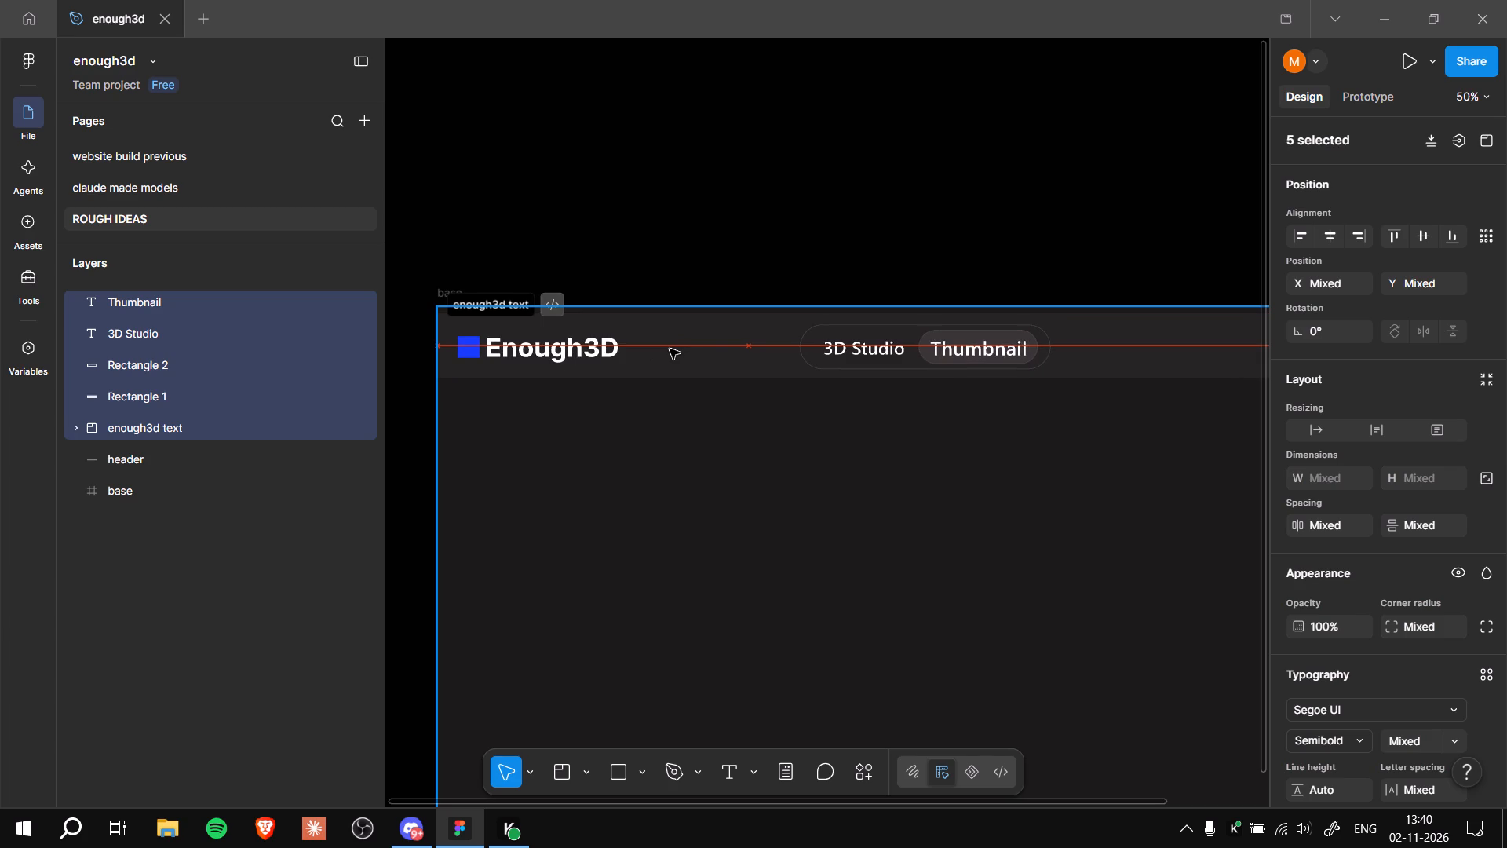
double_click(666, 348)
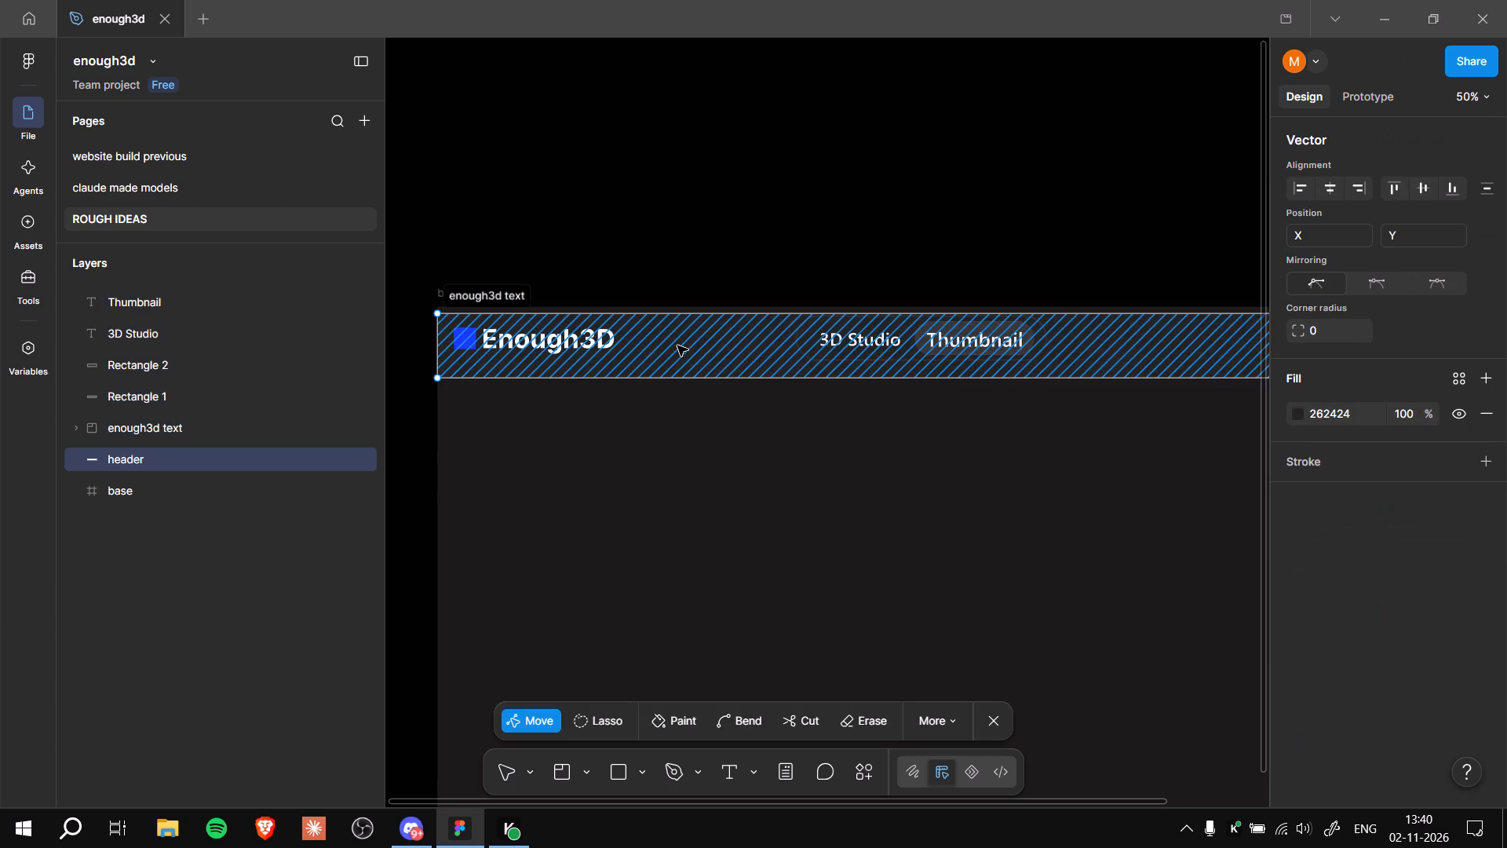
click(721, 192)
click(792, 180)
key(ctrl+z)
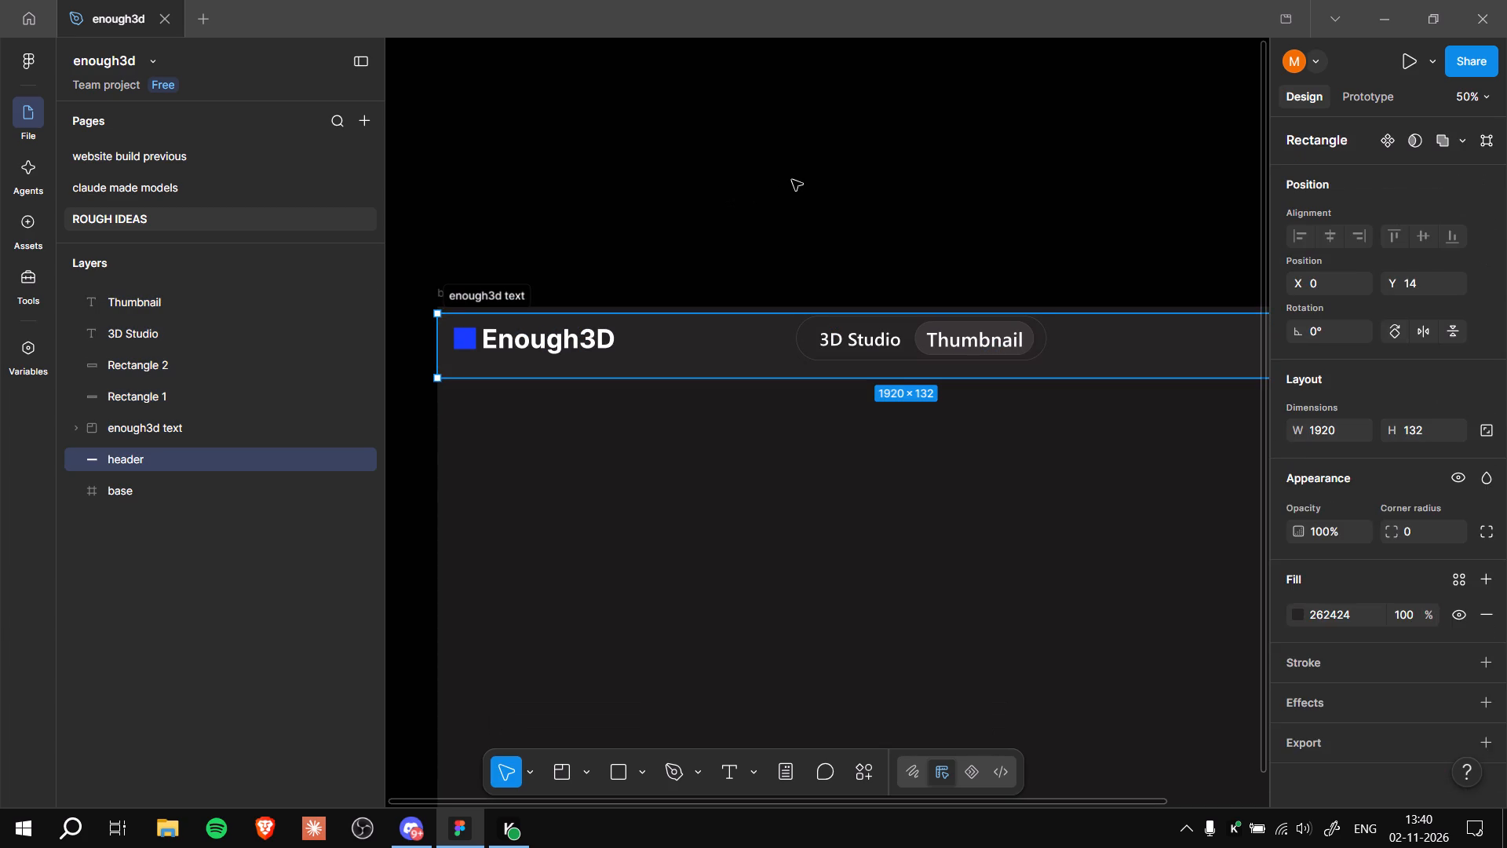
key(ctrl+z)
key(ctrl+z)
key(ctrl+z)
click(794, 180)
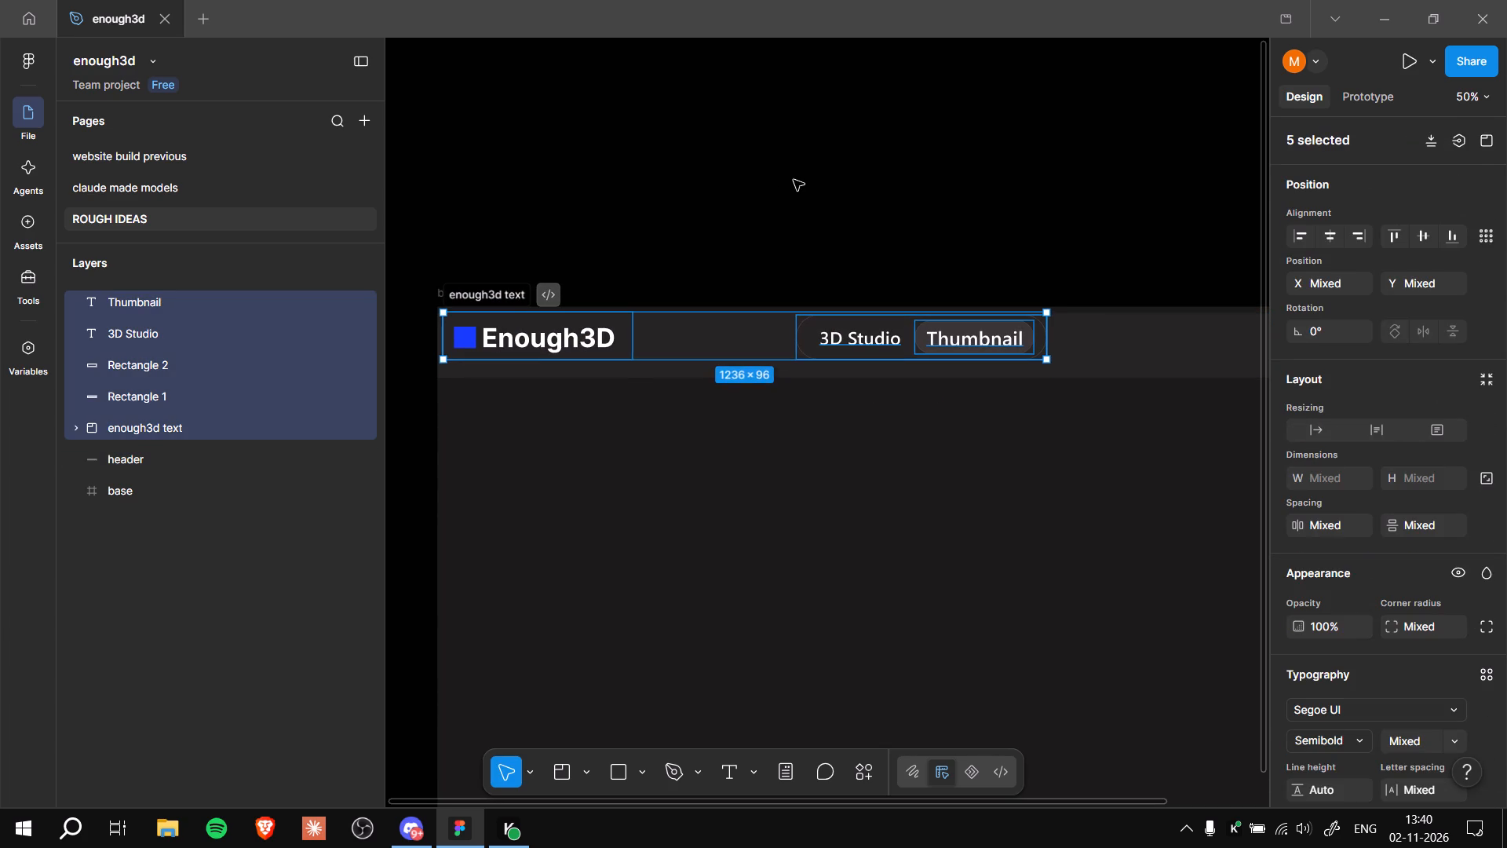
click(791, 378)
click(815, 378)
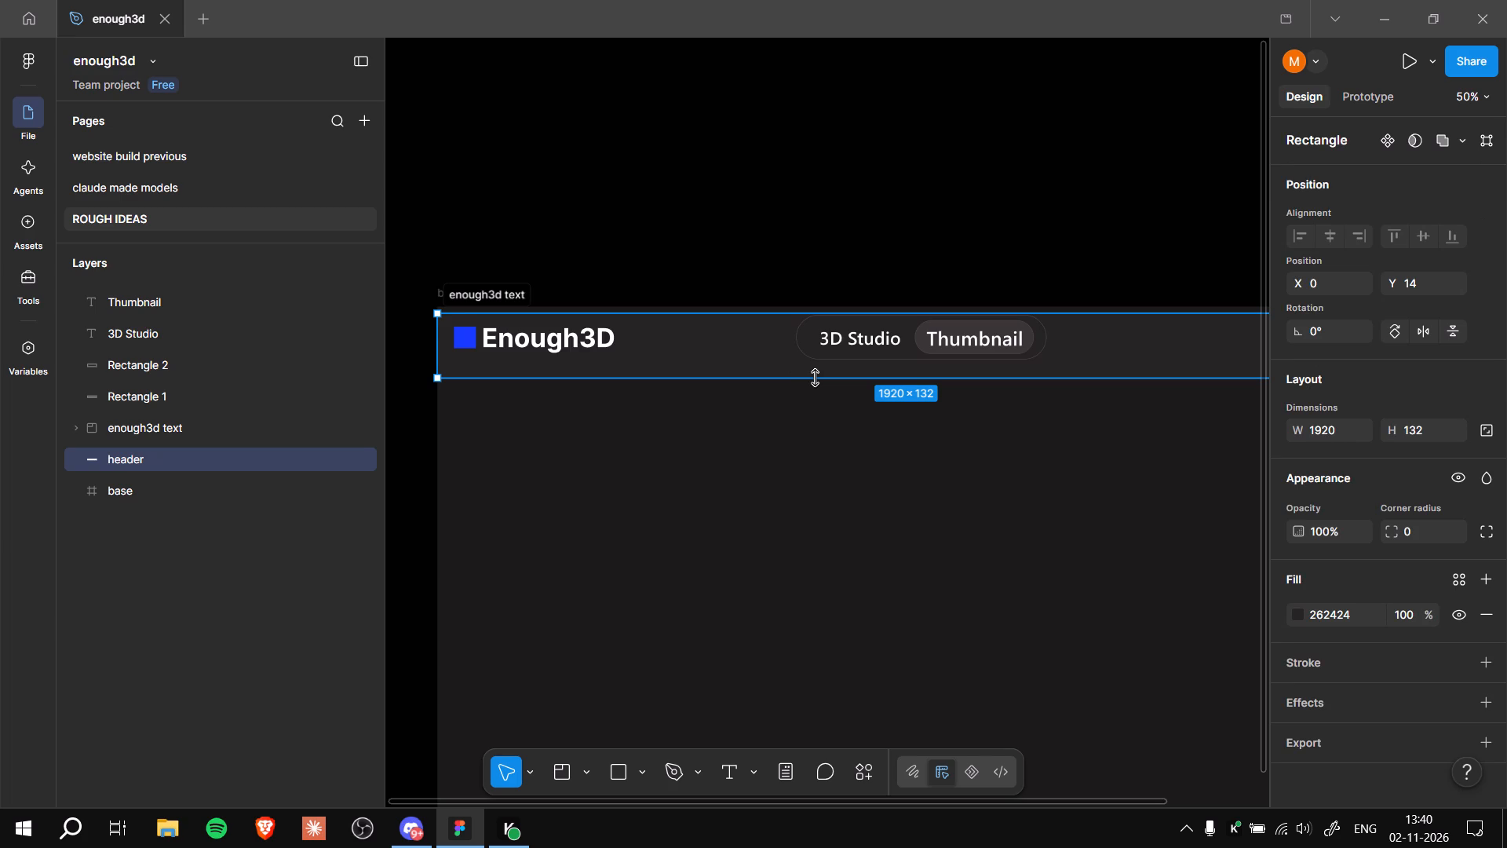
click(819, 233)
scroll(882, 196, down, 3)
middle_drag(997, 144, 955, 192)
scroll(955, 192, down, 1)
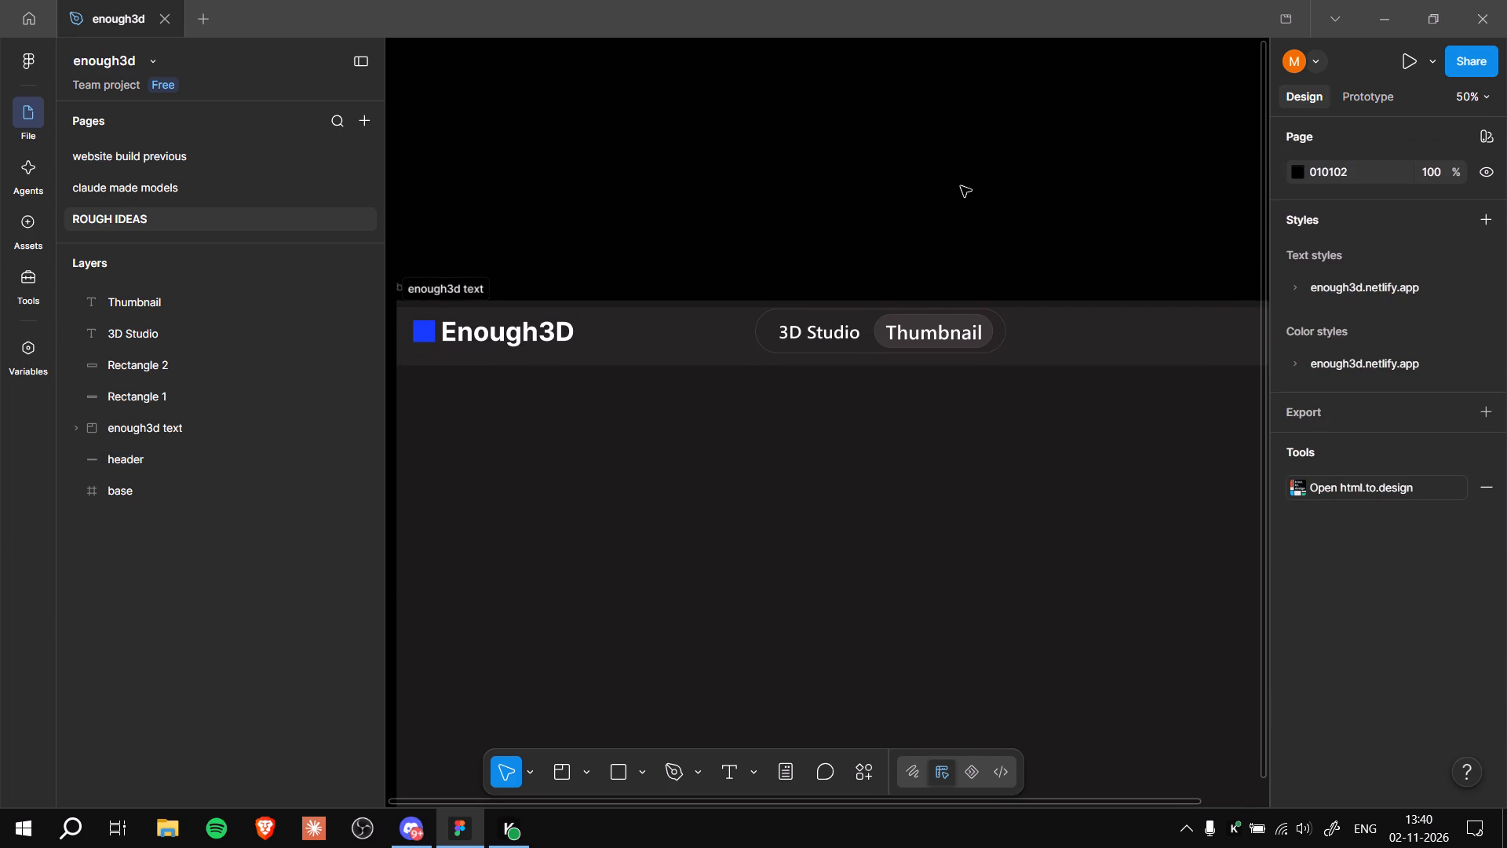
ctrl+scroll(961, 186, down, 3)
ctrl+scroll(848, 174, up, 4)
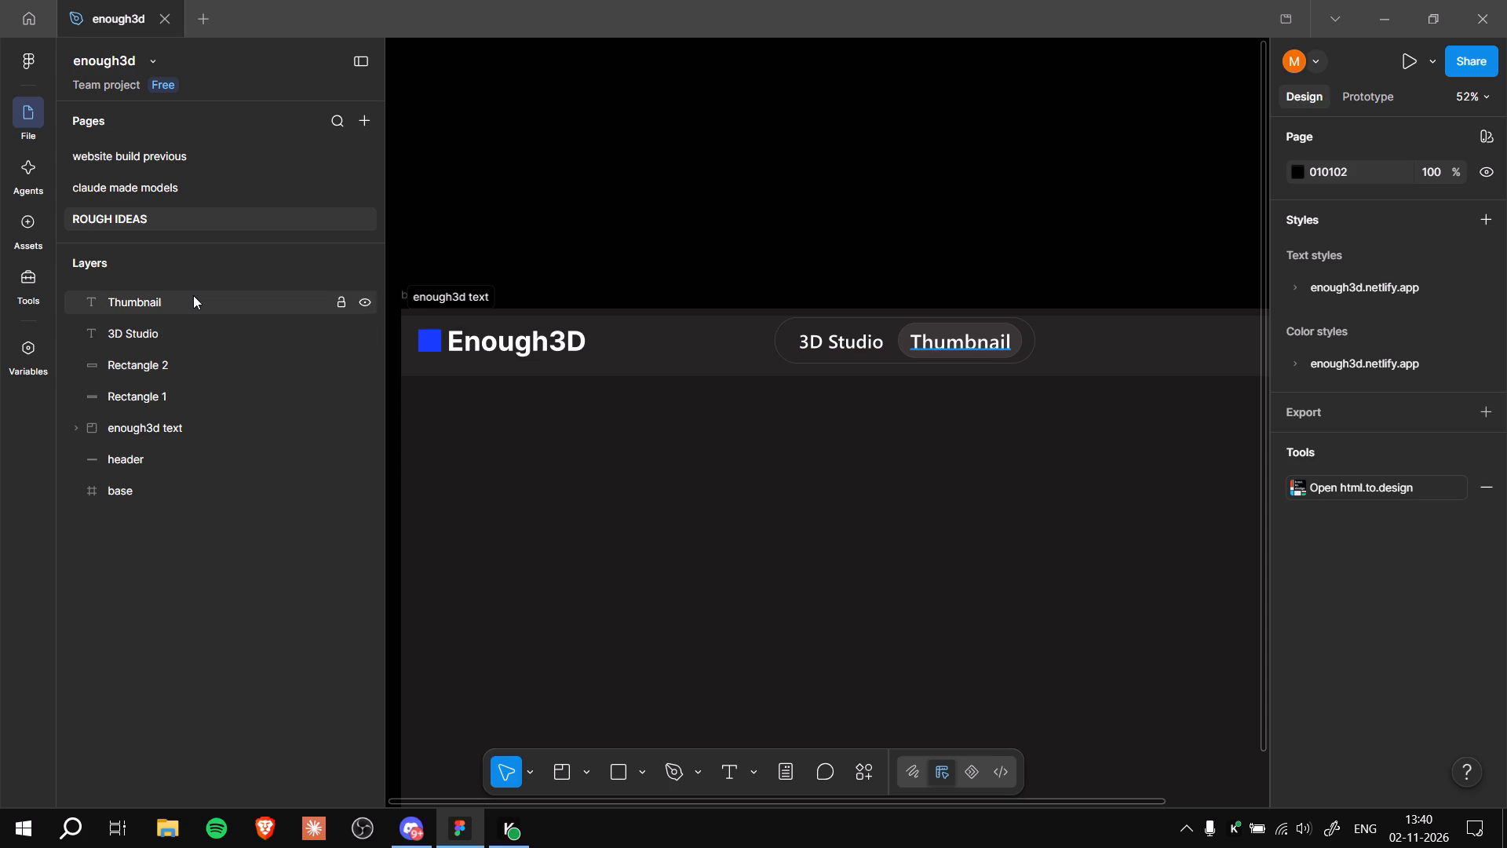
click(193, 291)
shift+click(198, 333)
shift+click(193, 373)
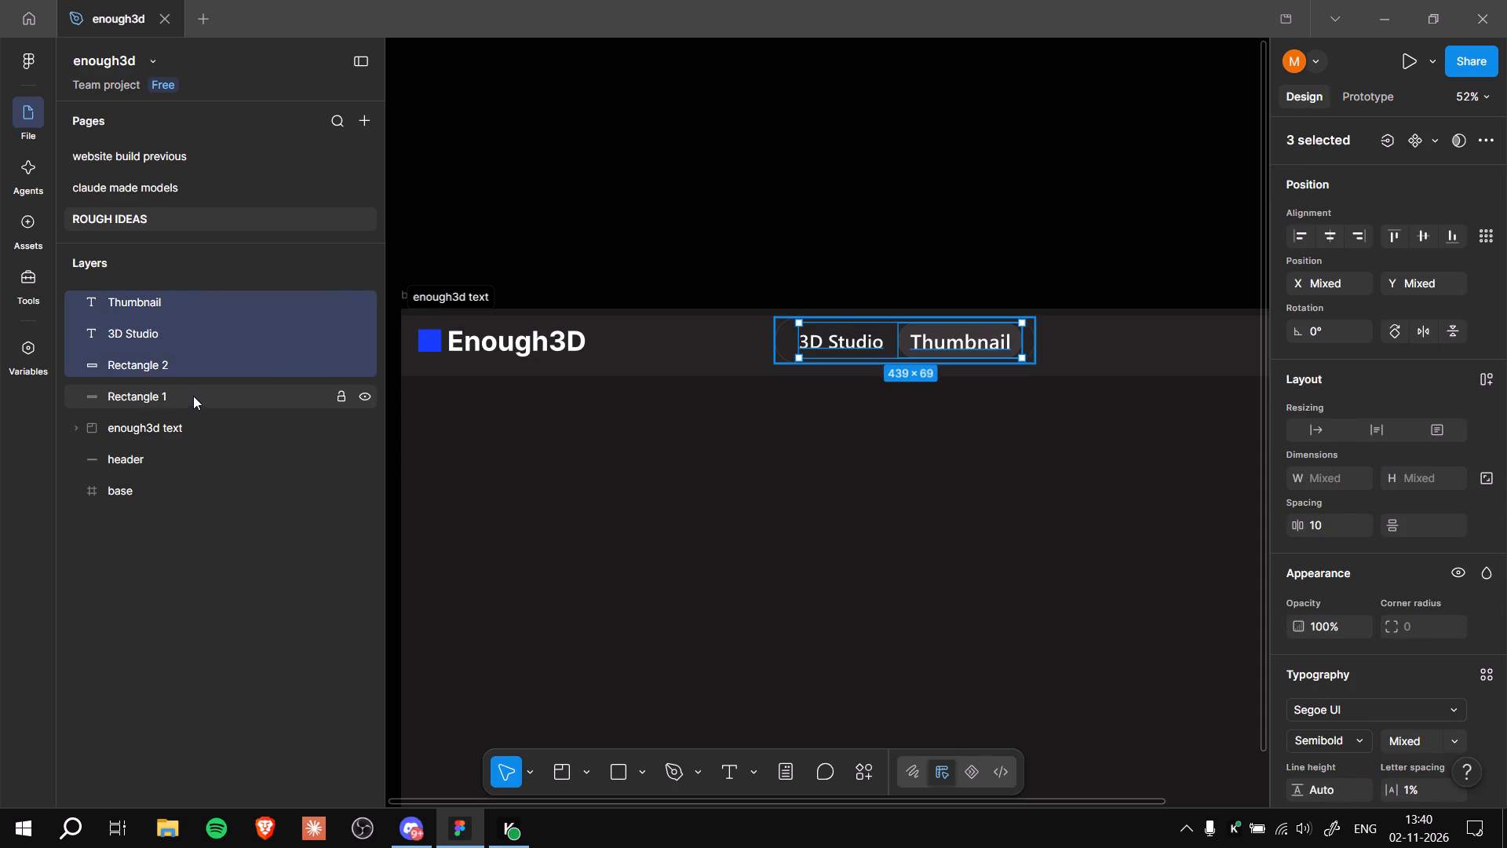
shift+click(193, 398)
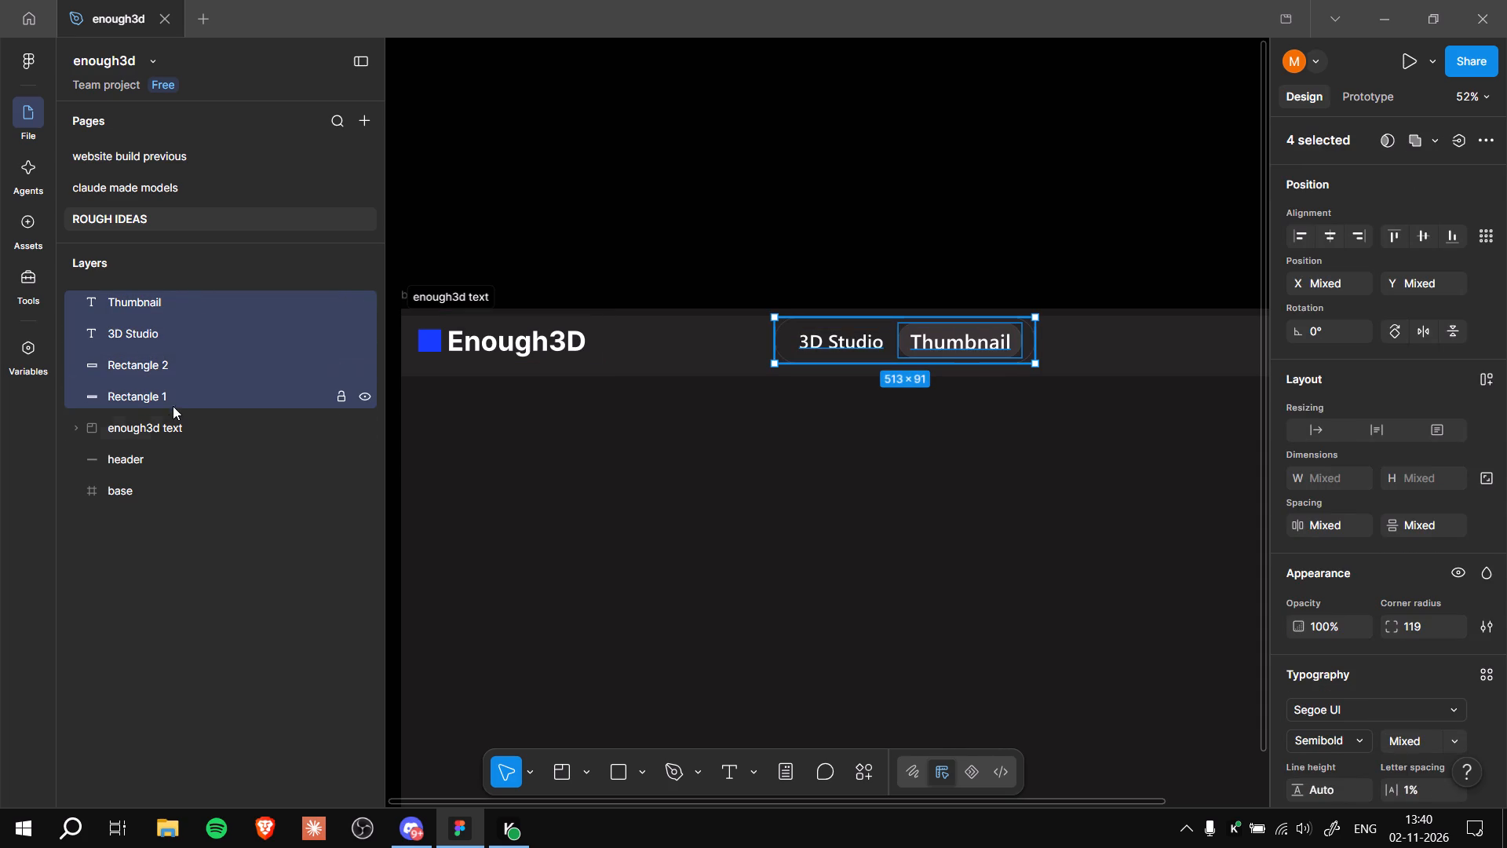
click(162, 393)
Rename the inner highlight pill's layer, Rectangle 2, as selection box.
click(174, 362)
double_click(174, 362)
text(selection)
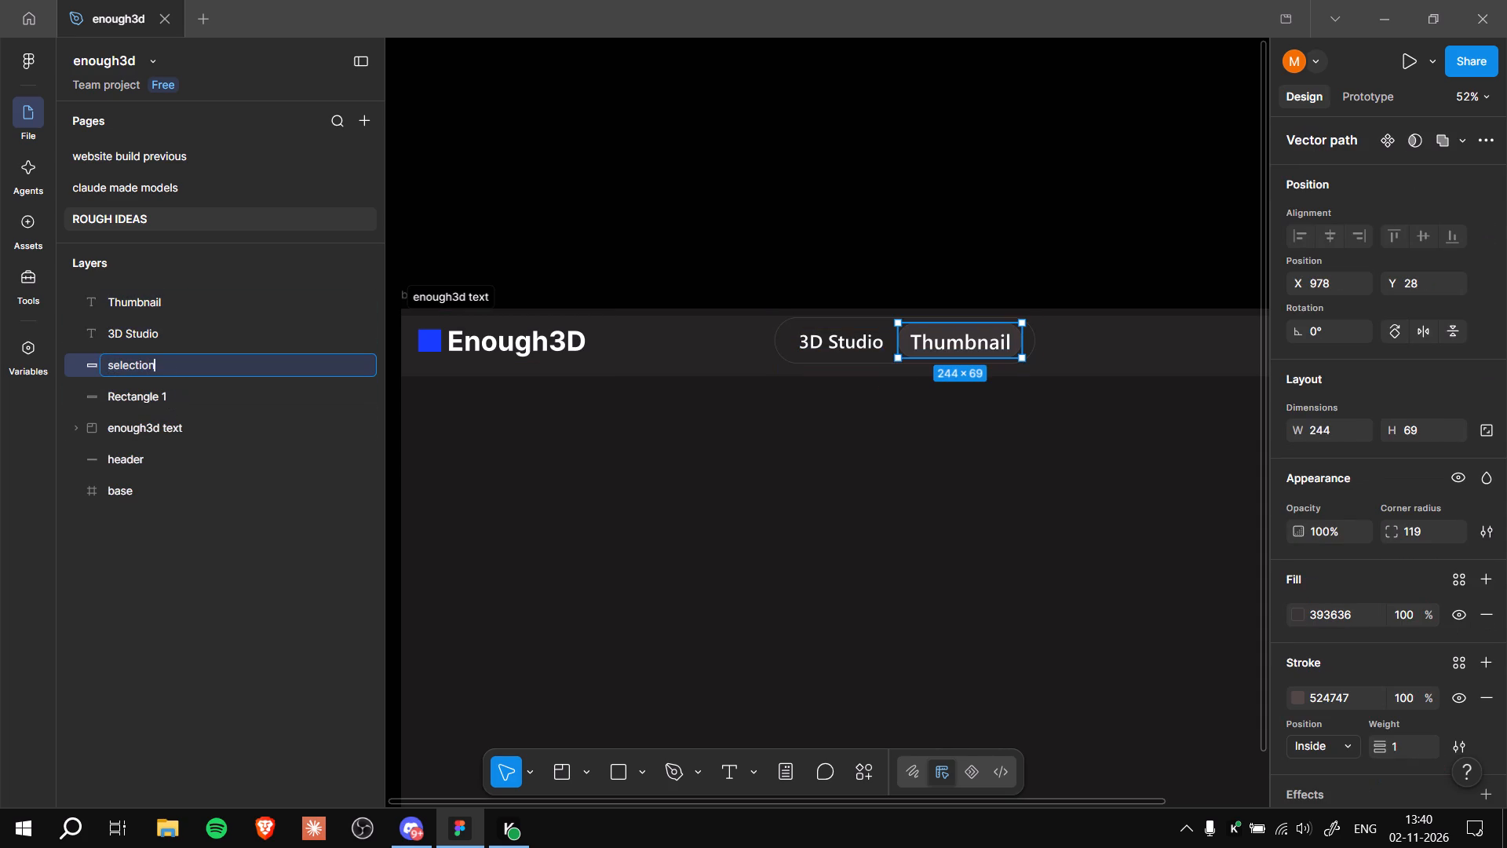
key(space)
text(box)
key(space)
Rename the large outer pill's layer, Rectangle 1, as studio changer box.
click(140, 388)
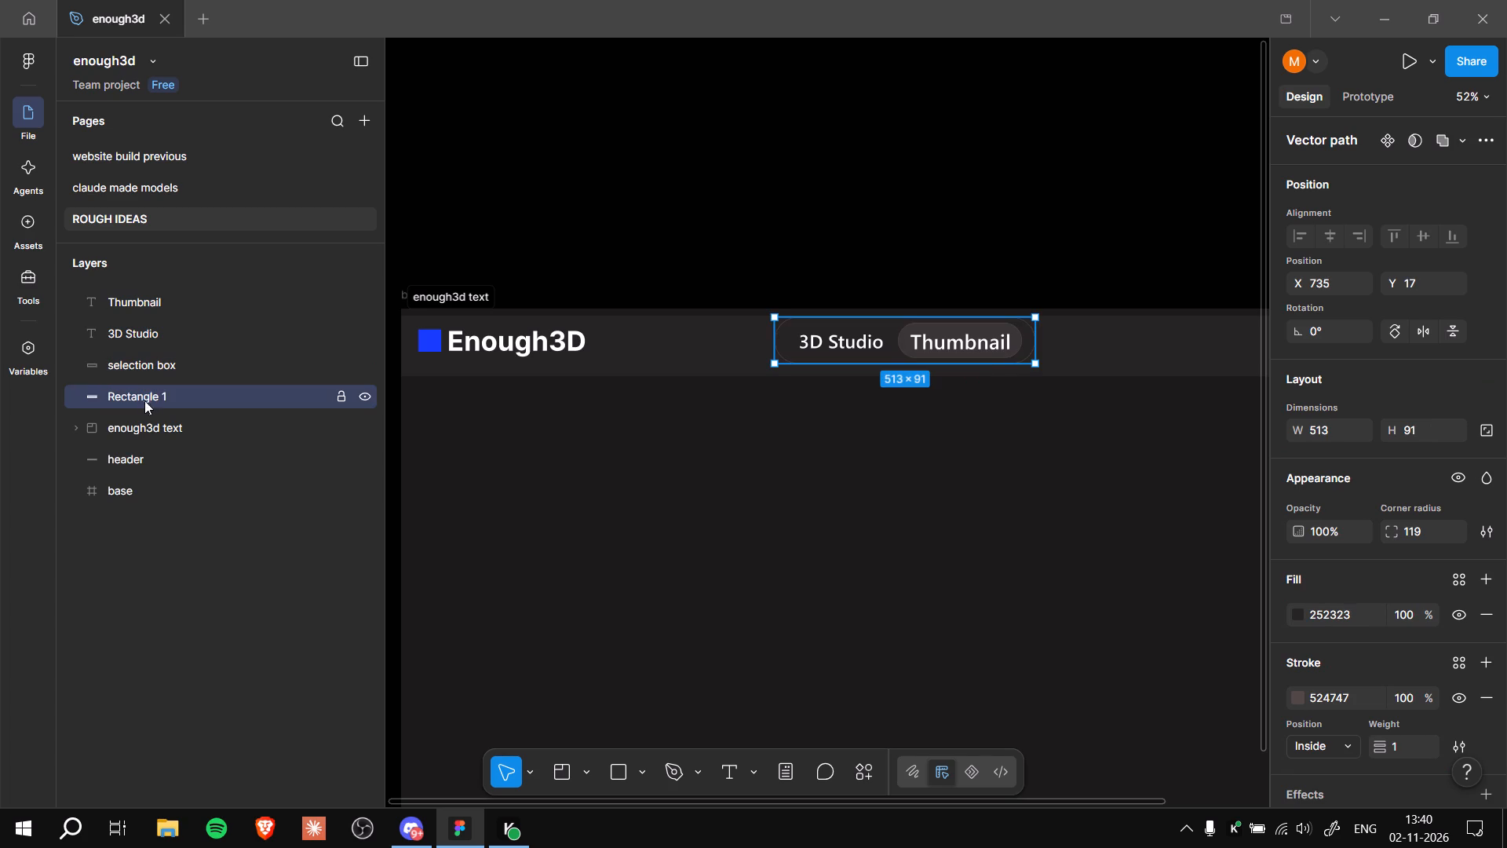
double_click(148, 403)
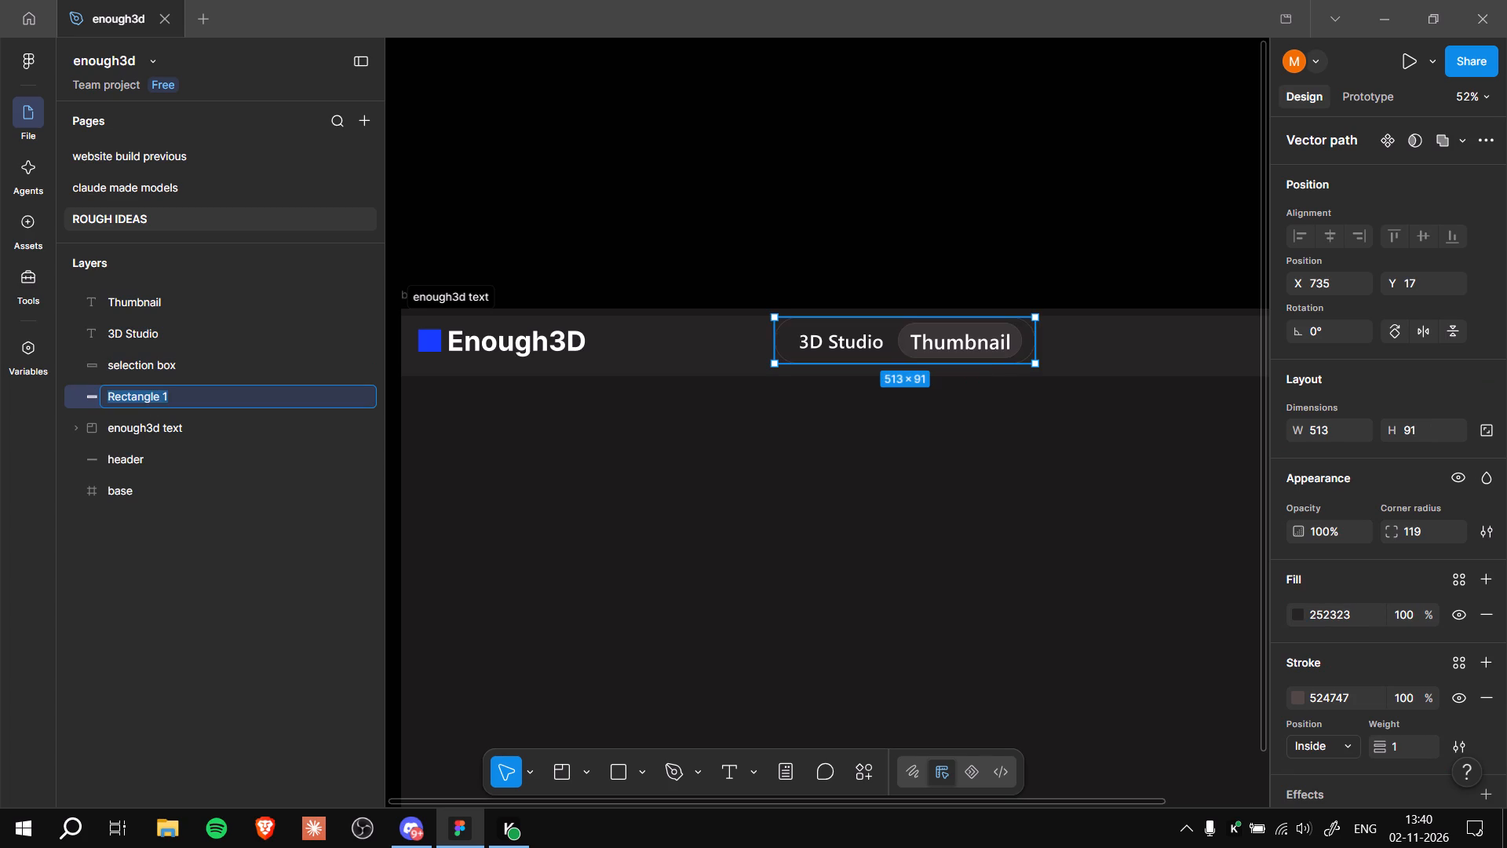
text(studio changer box)
click(562, 196)
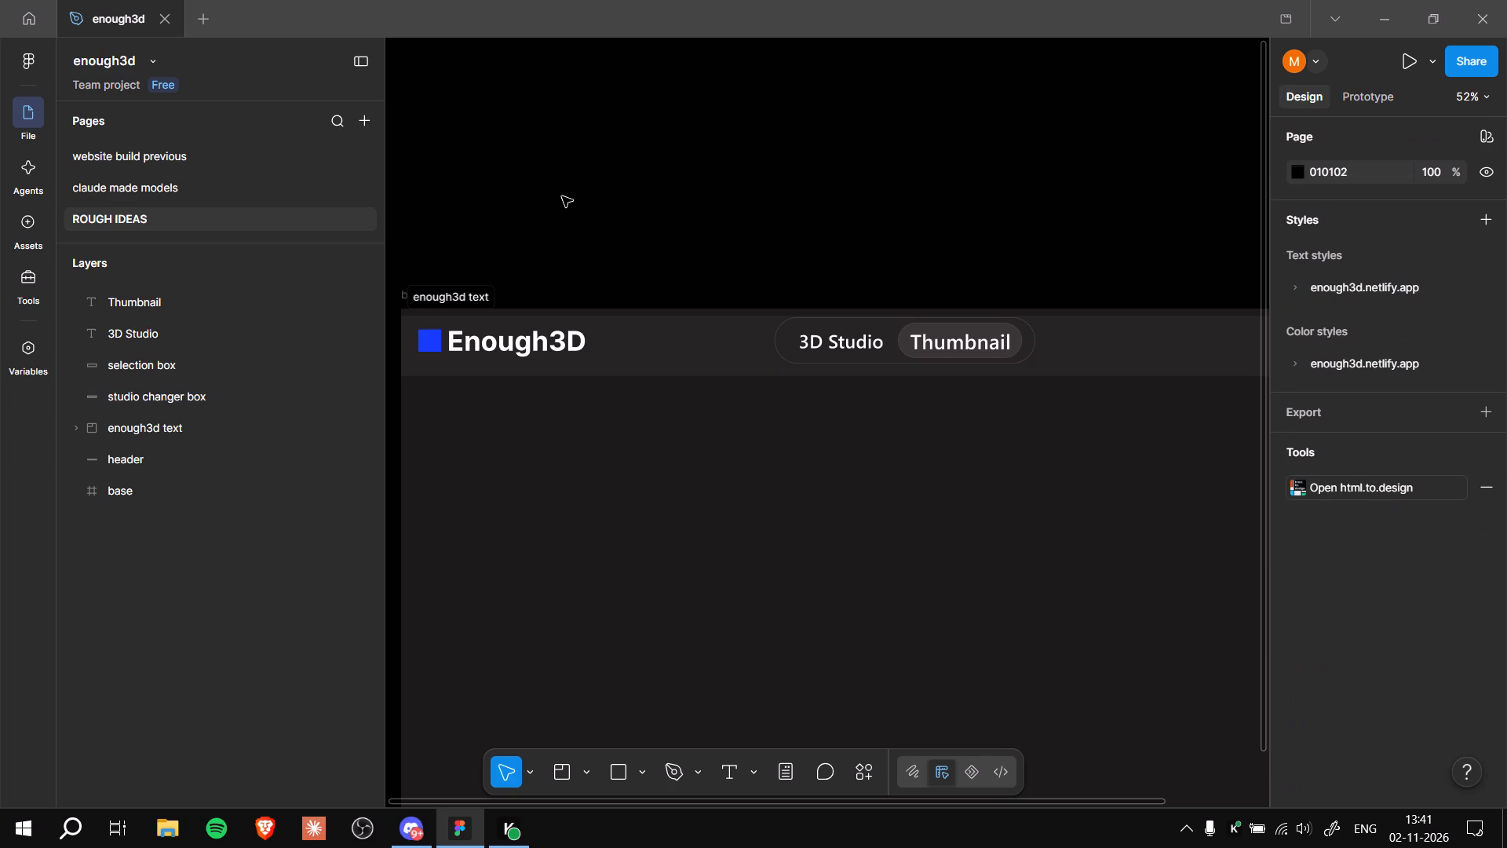
Inspect the pill toggle up close and within the whole design.
ctrl+scroll(935, 255, up, 4)
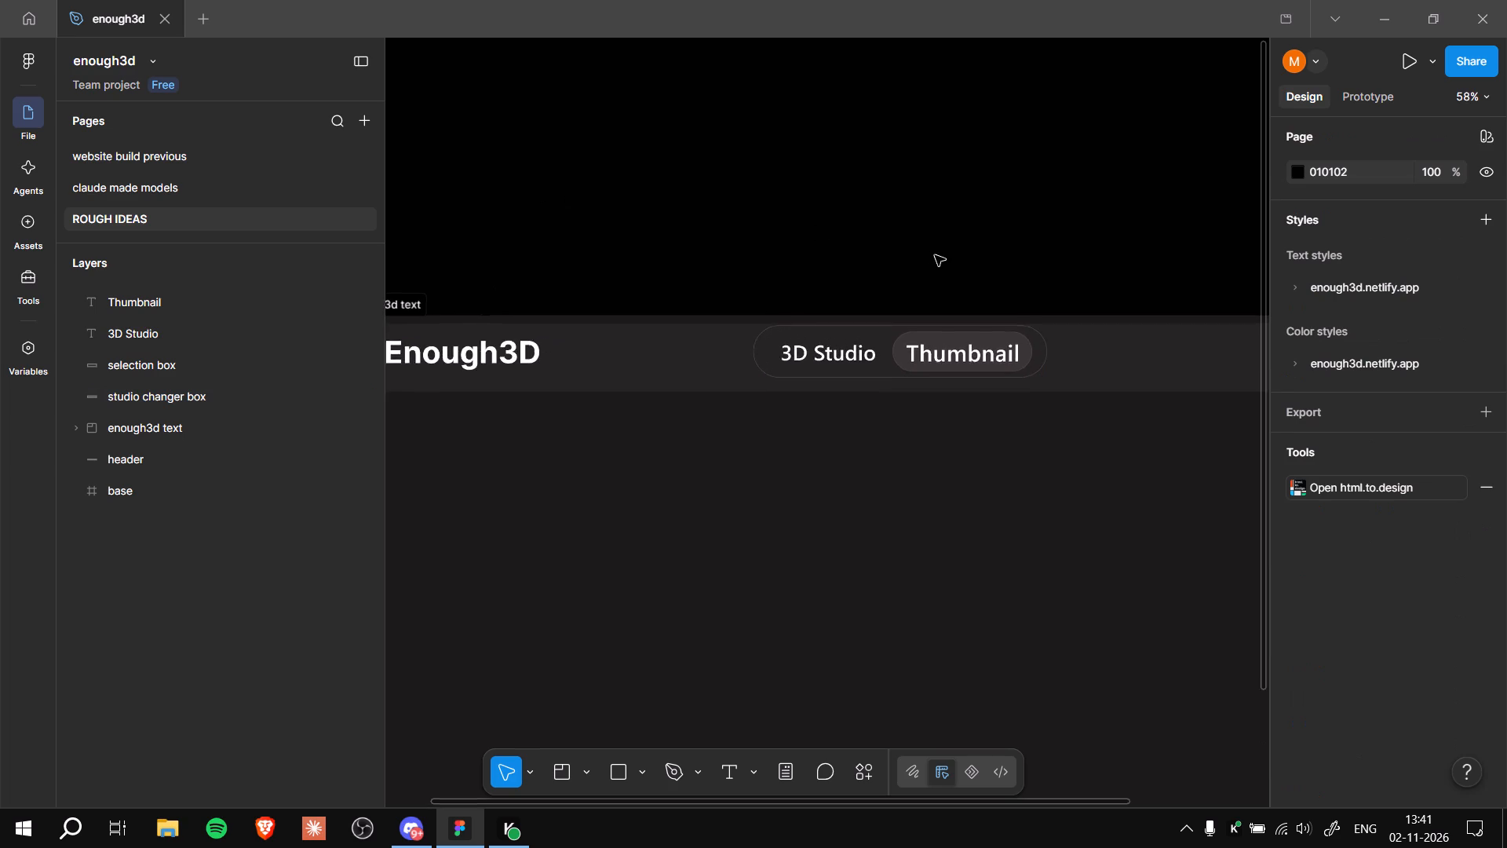
ctrl+scroll(935, 255, up, 9)
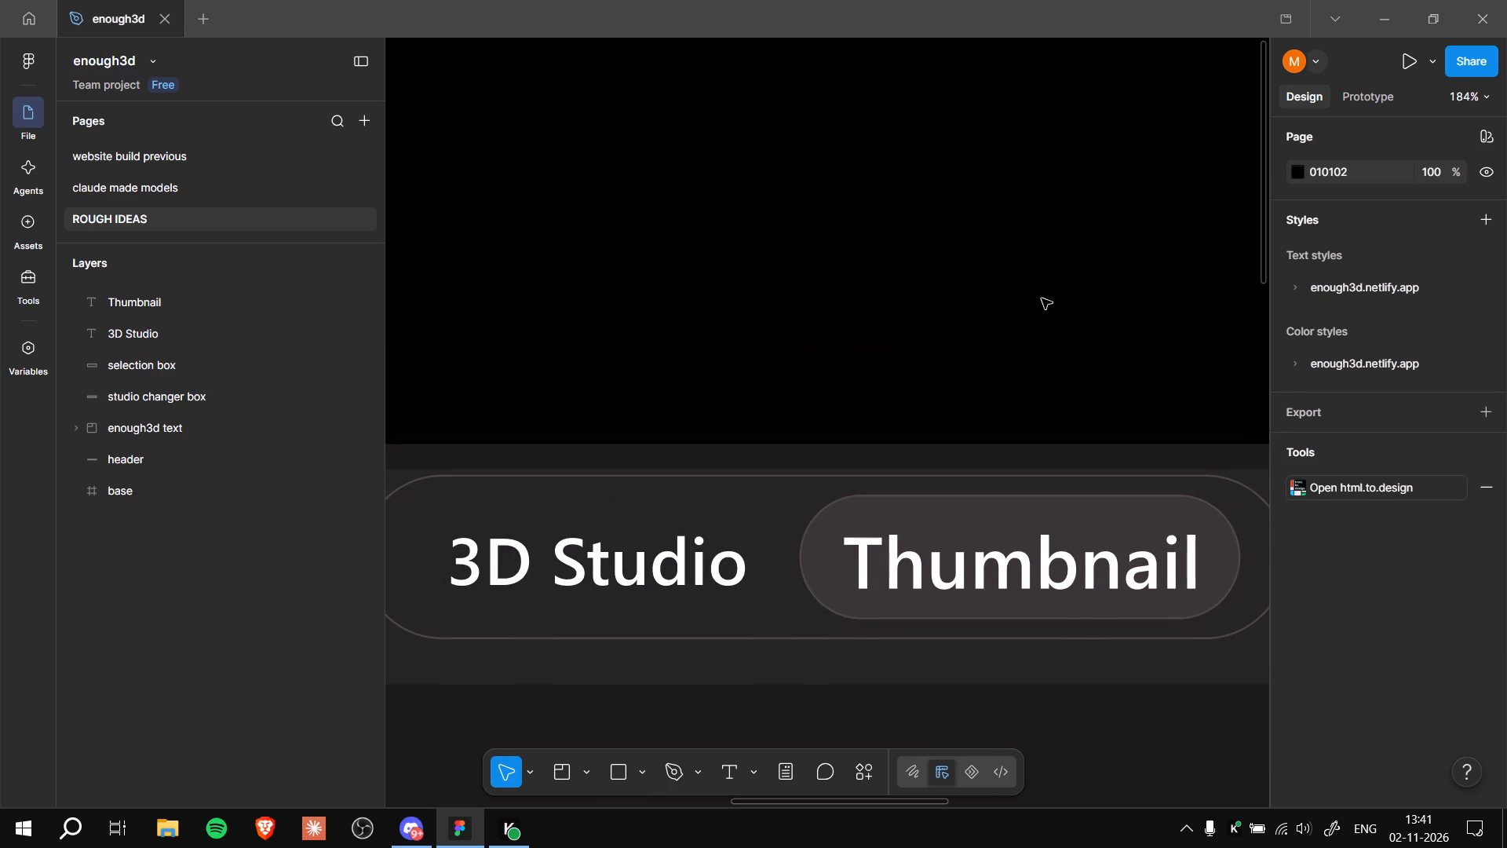
ctrl+middle_drag(1042, 298, 982, 208)
ctrl+scroll(982, 208, down, 2)
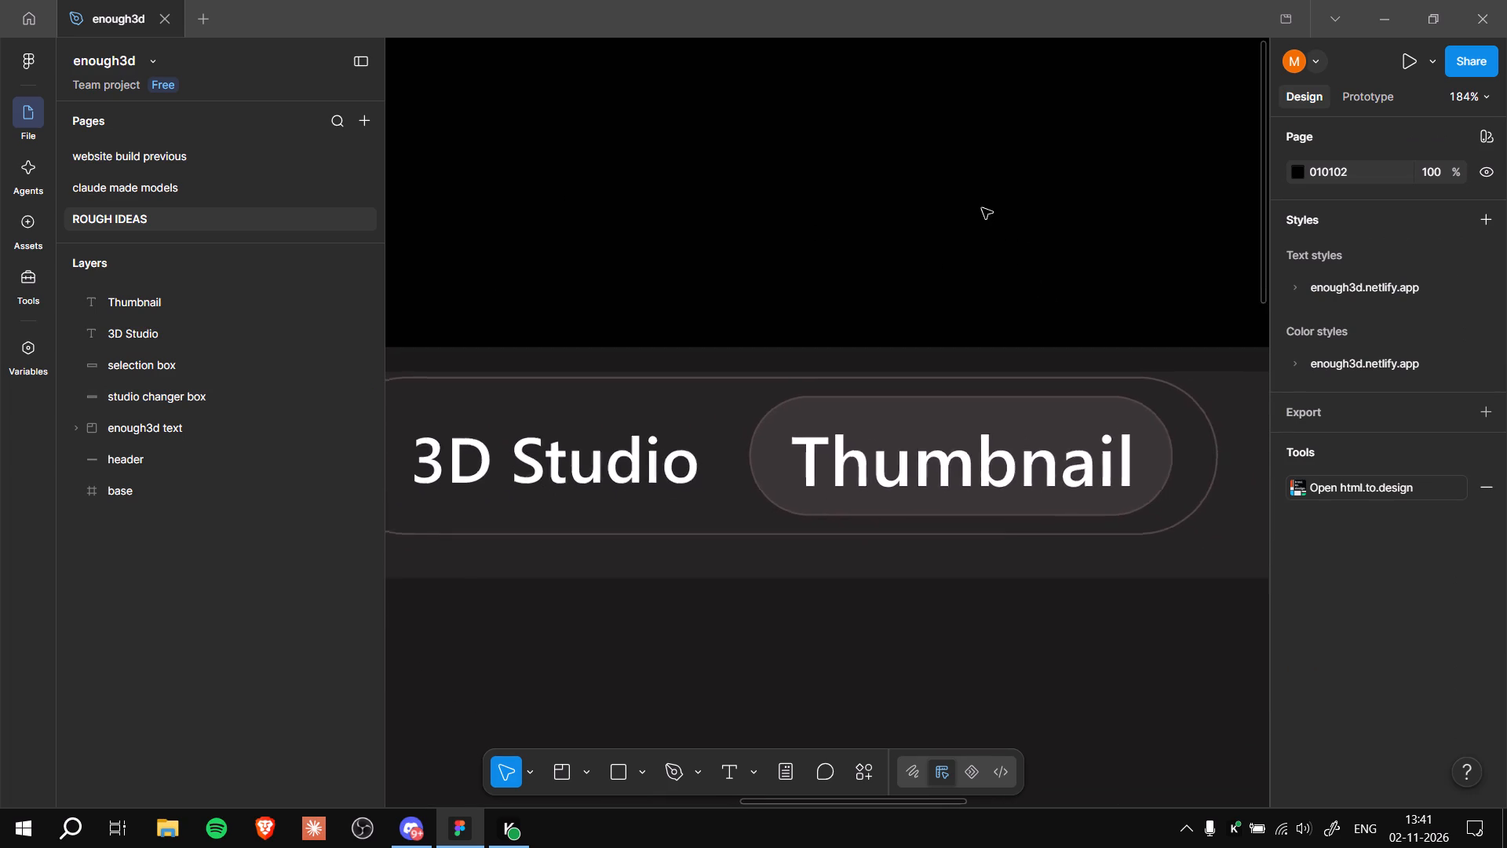
ctrl+scroll(982, 208, down, 3)
ctrl+scroll(908, 131, down, 9)
ctrl+middle_drag(932, 101, 933, 171)
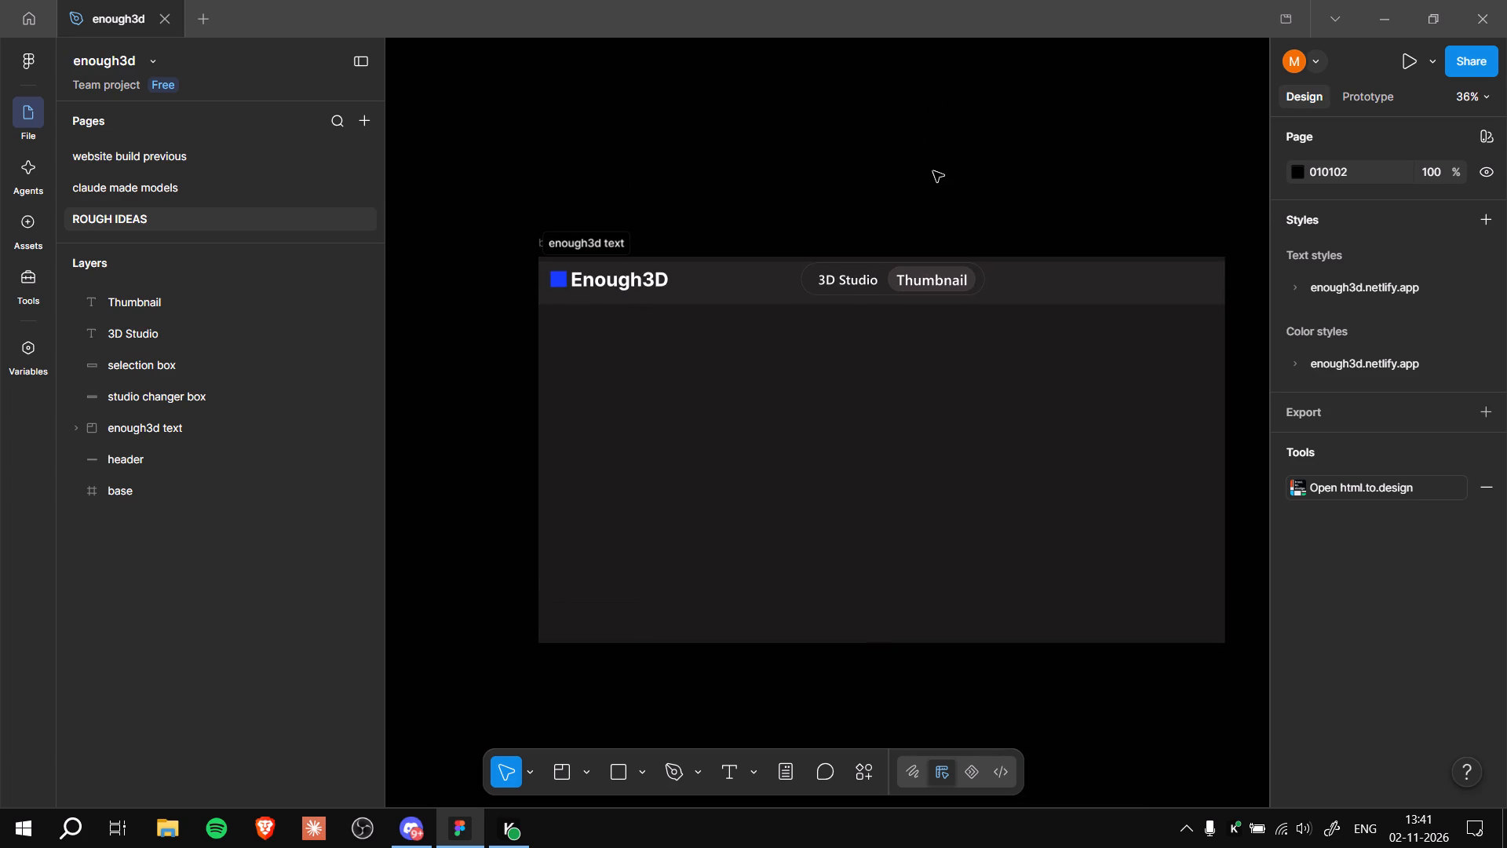